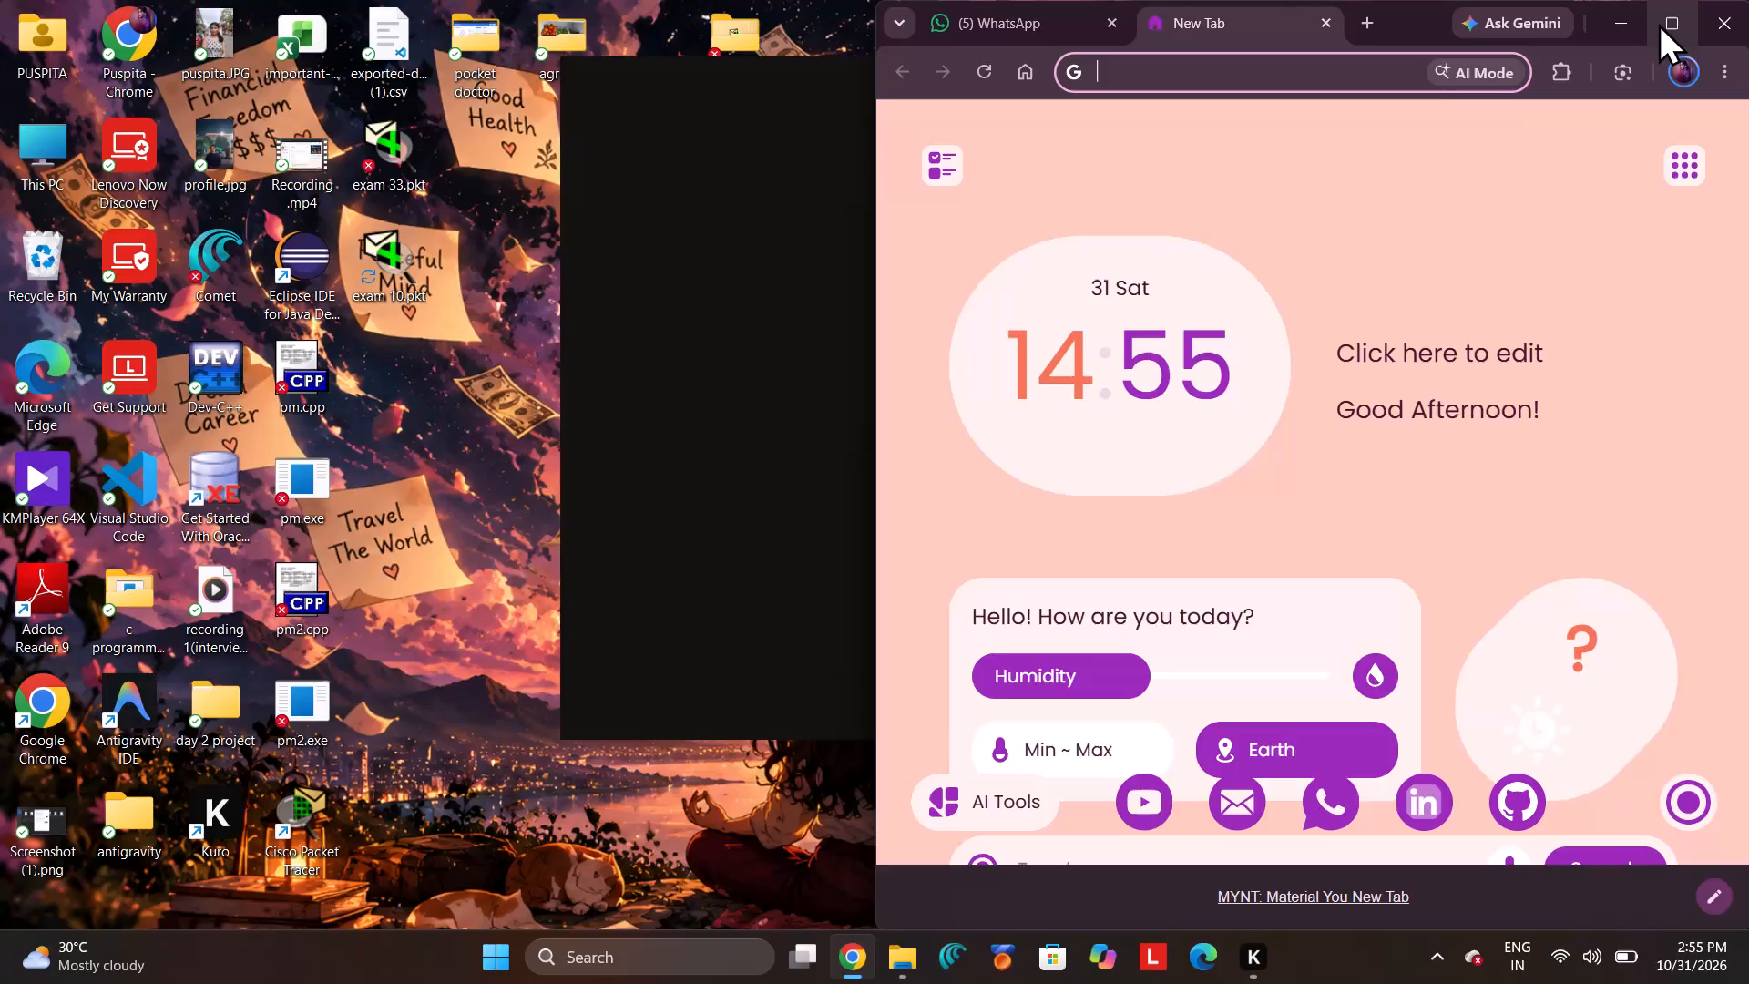
Maximize the browser window and enter a web query beginning with "dra" in the new tab.
{"action": "left_click", "coordinate": [1658, 23]}
{"action": "left_click", "coordinate": [657, 67]}
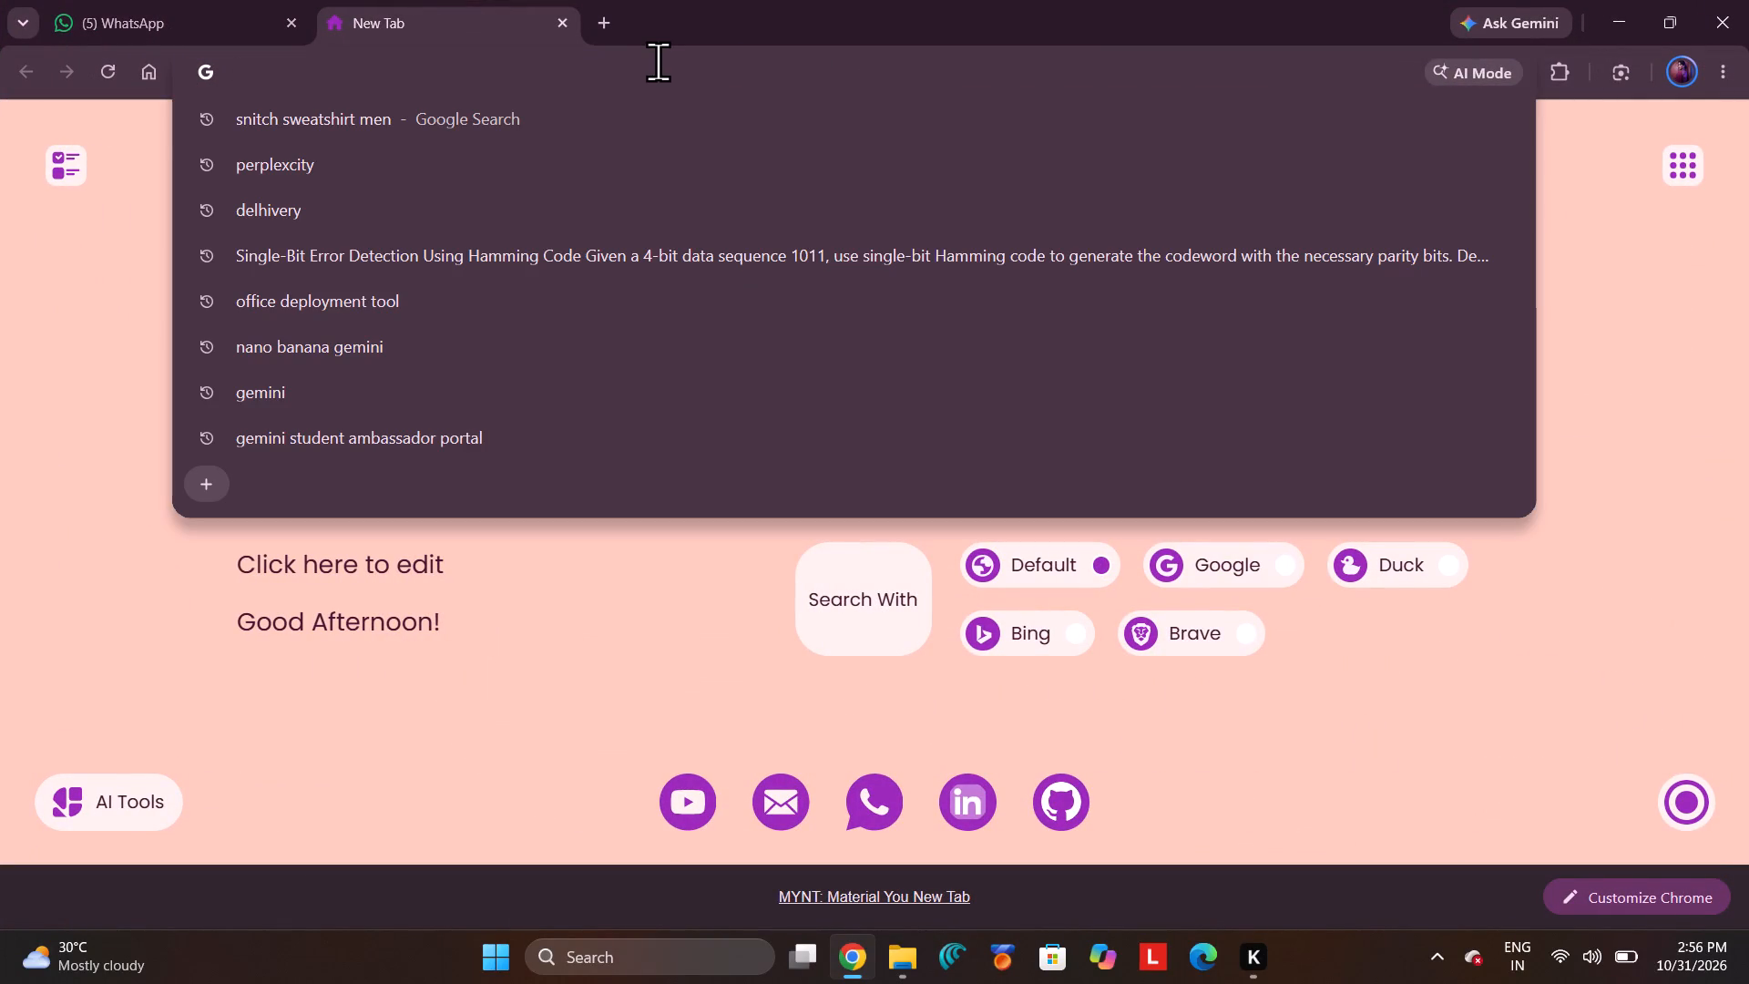
{"action": "key", "text": "d"}
{"action": "key", "text": "r"}
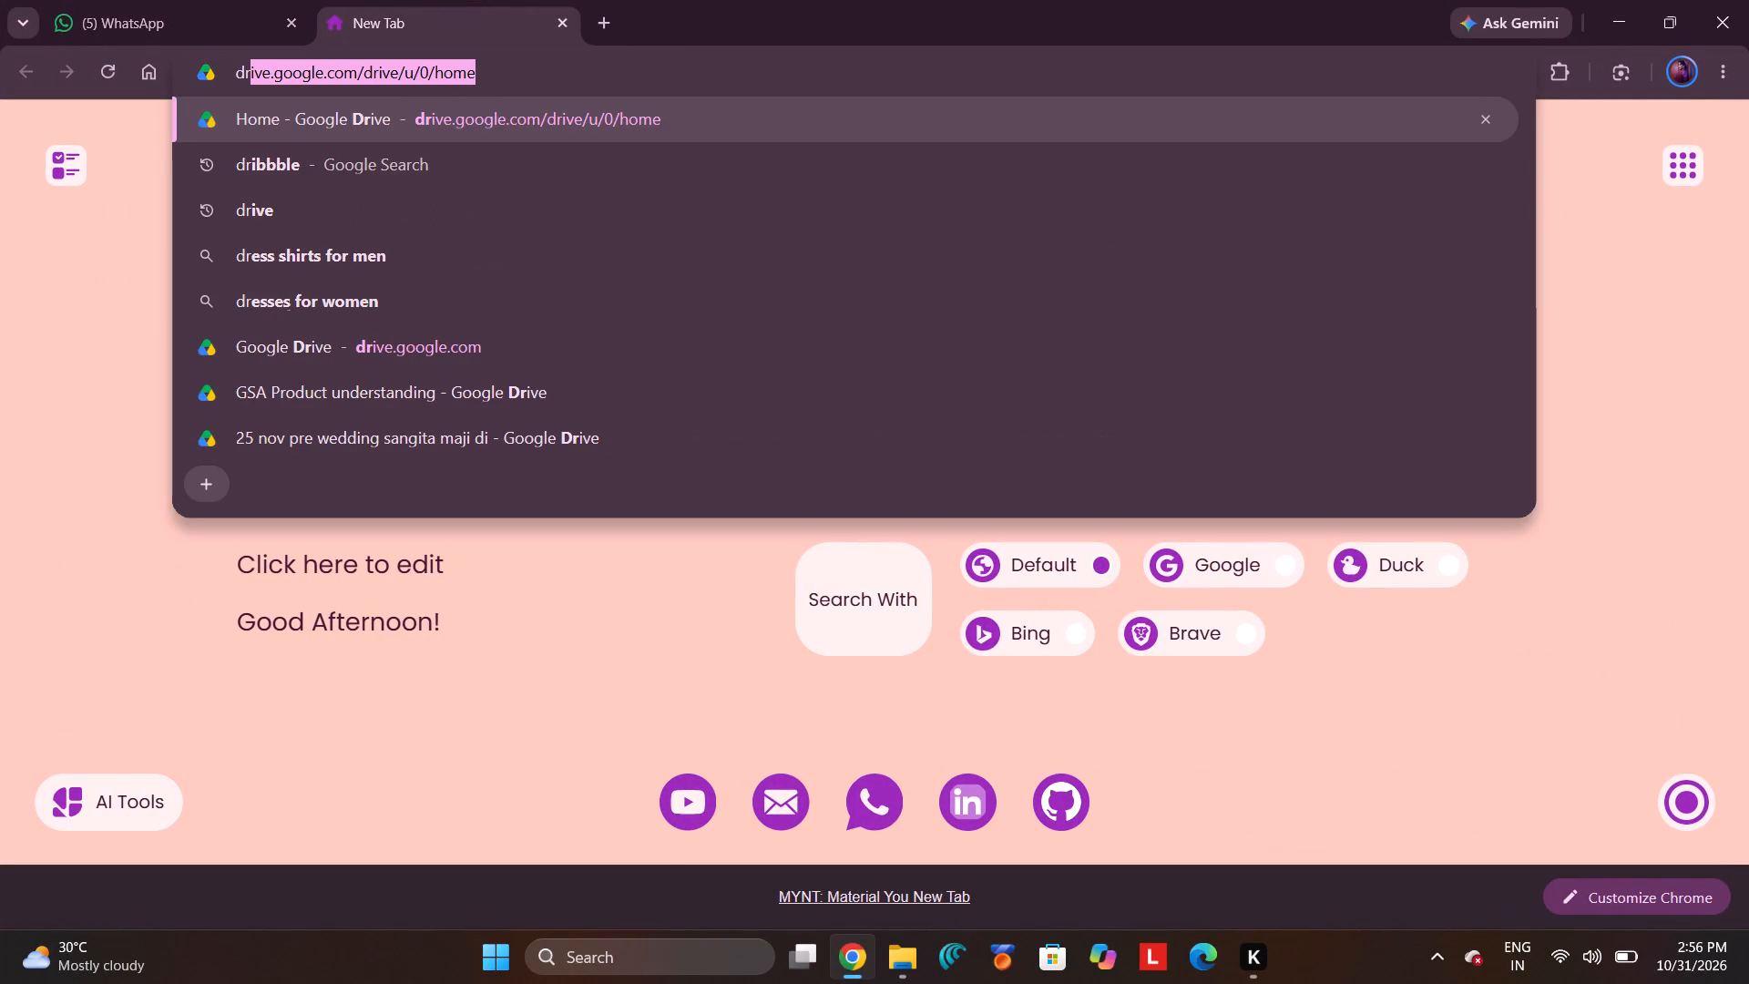
{"action": "key", "text": "a"}
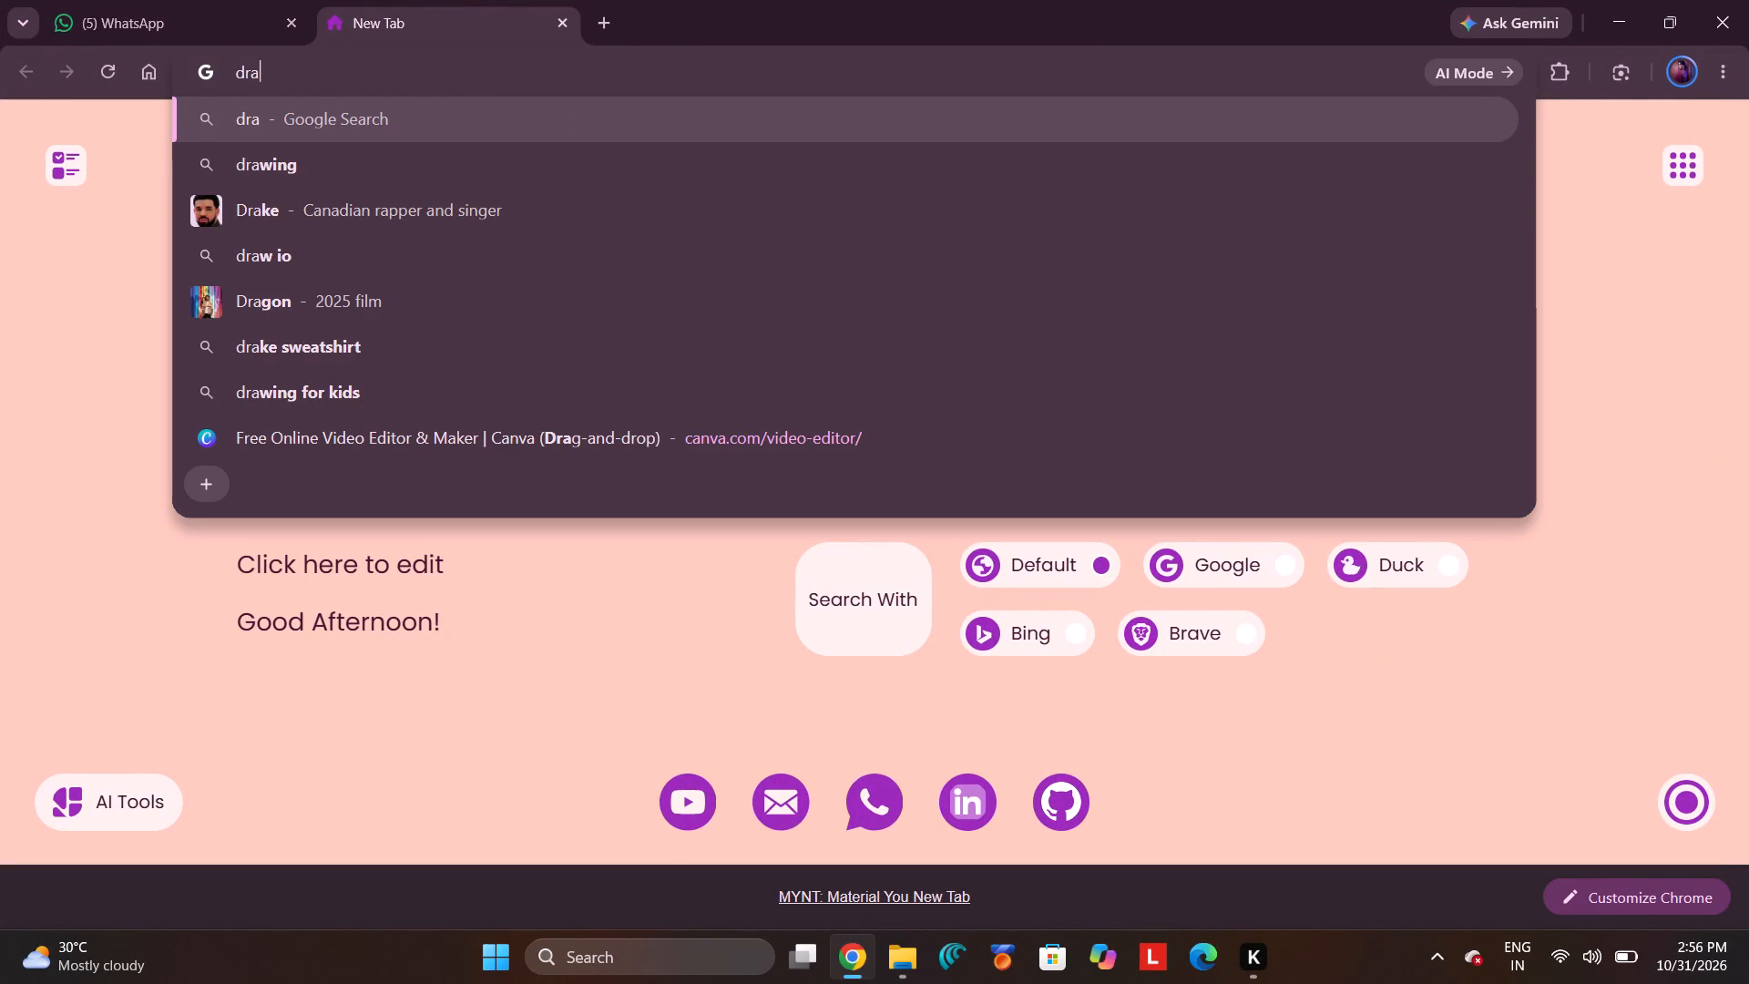
Complete the web query as draw.io, run the search, and dismiss the suggestions covering the results.
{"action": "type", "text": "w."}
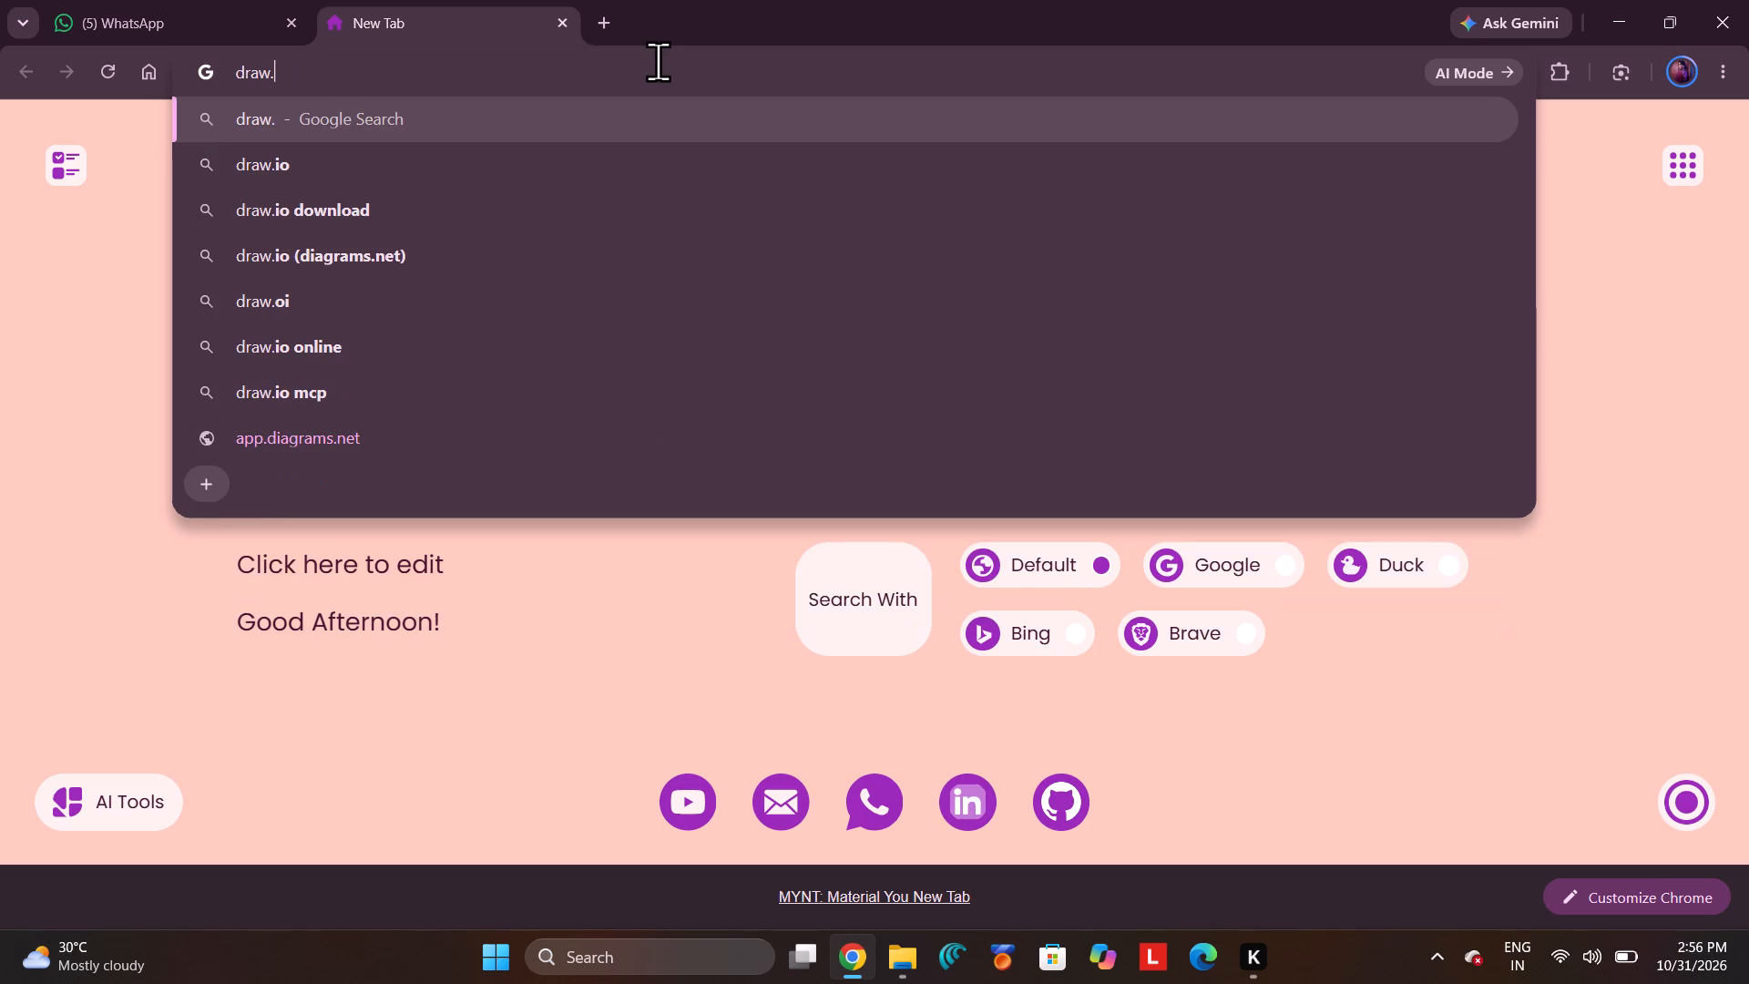
{"action": "left_click", "coordinate": [340, 172]}
{"action": "left_click", "coordinate": [291, 161]}
{"action": "left_click", "coordinate": [256, 161]}
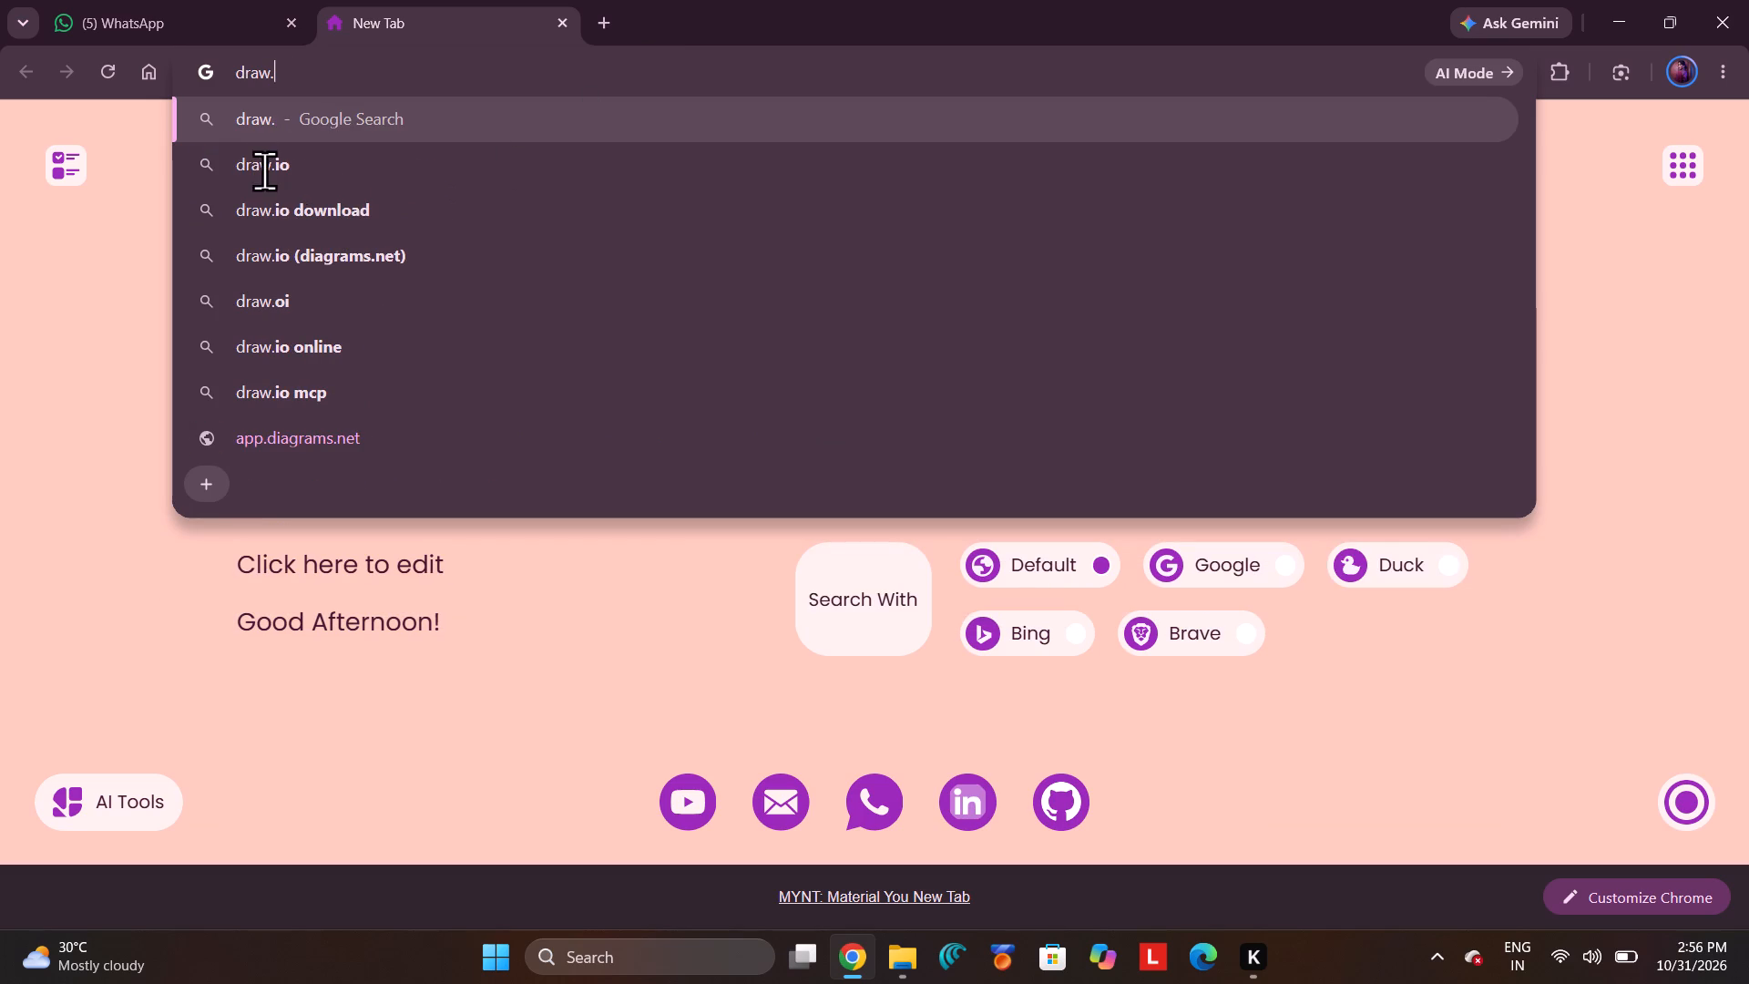
{"action": "double_click", "coordinate": [264, 170]}
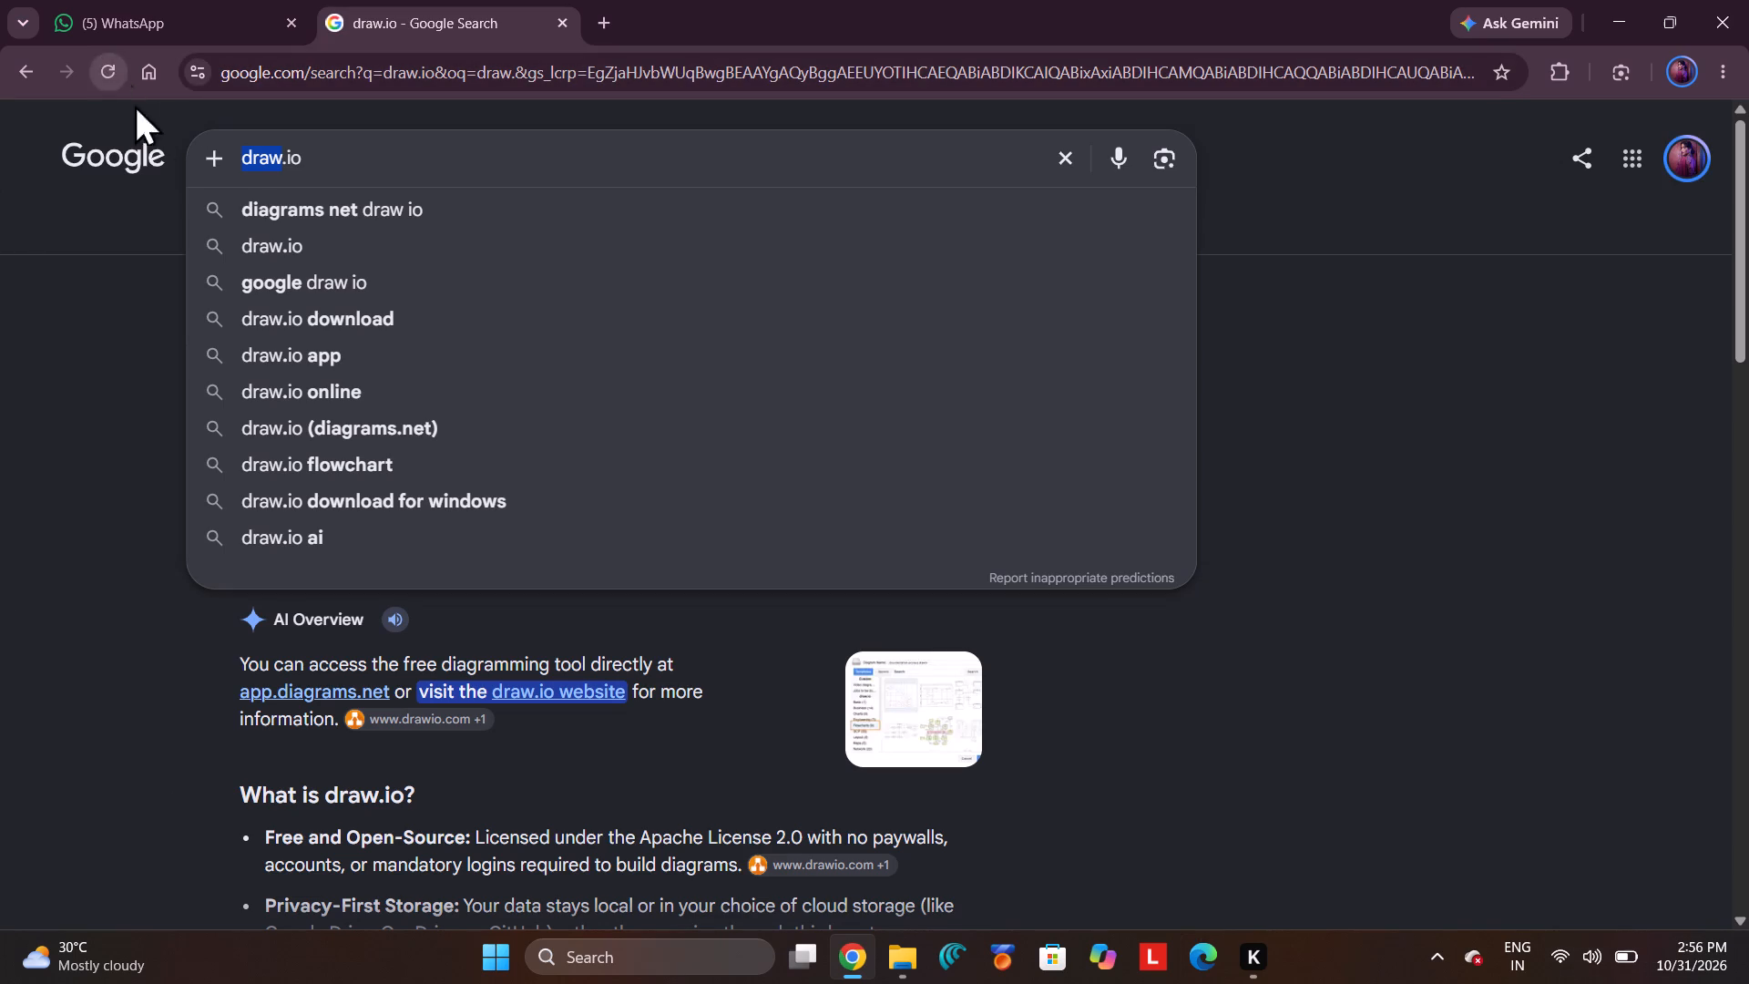
{"action": "left_click", "coordinate": [121, 307]}
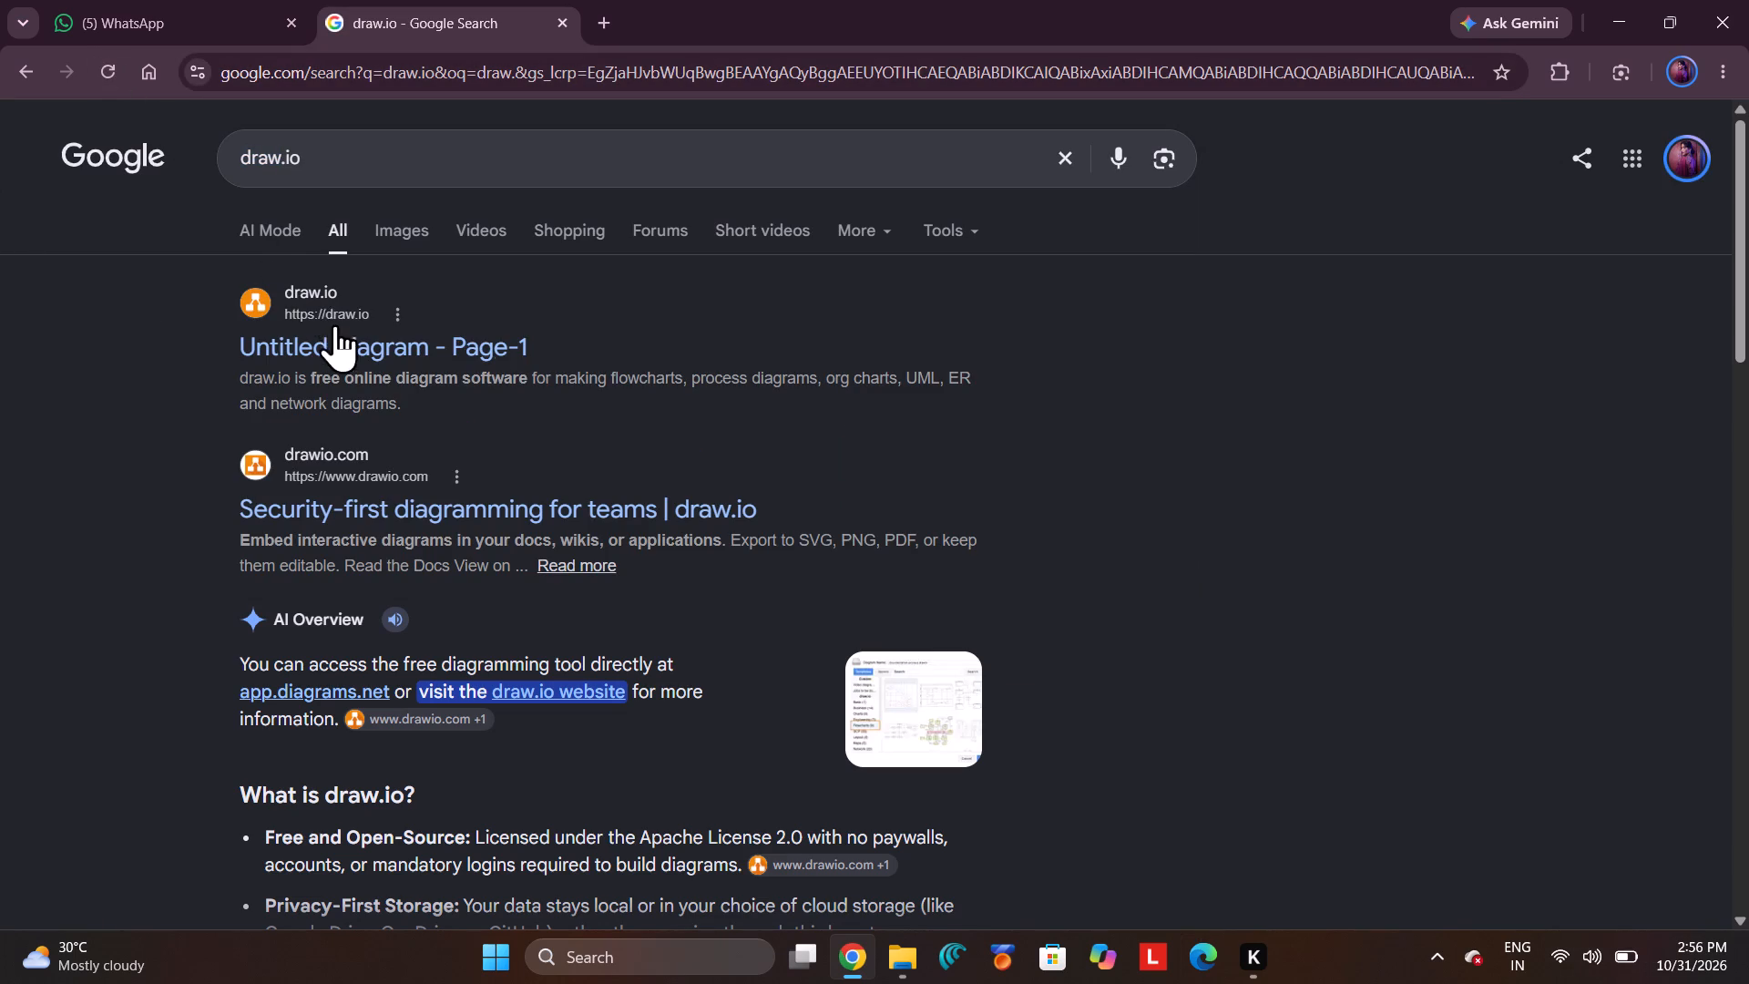
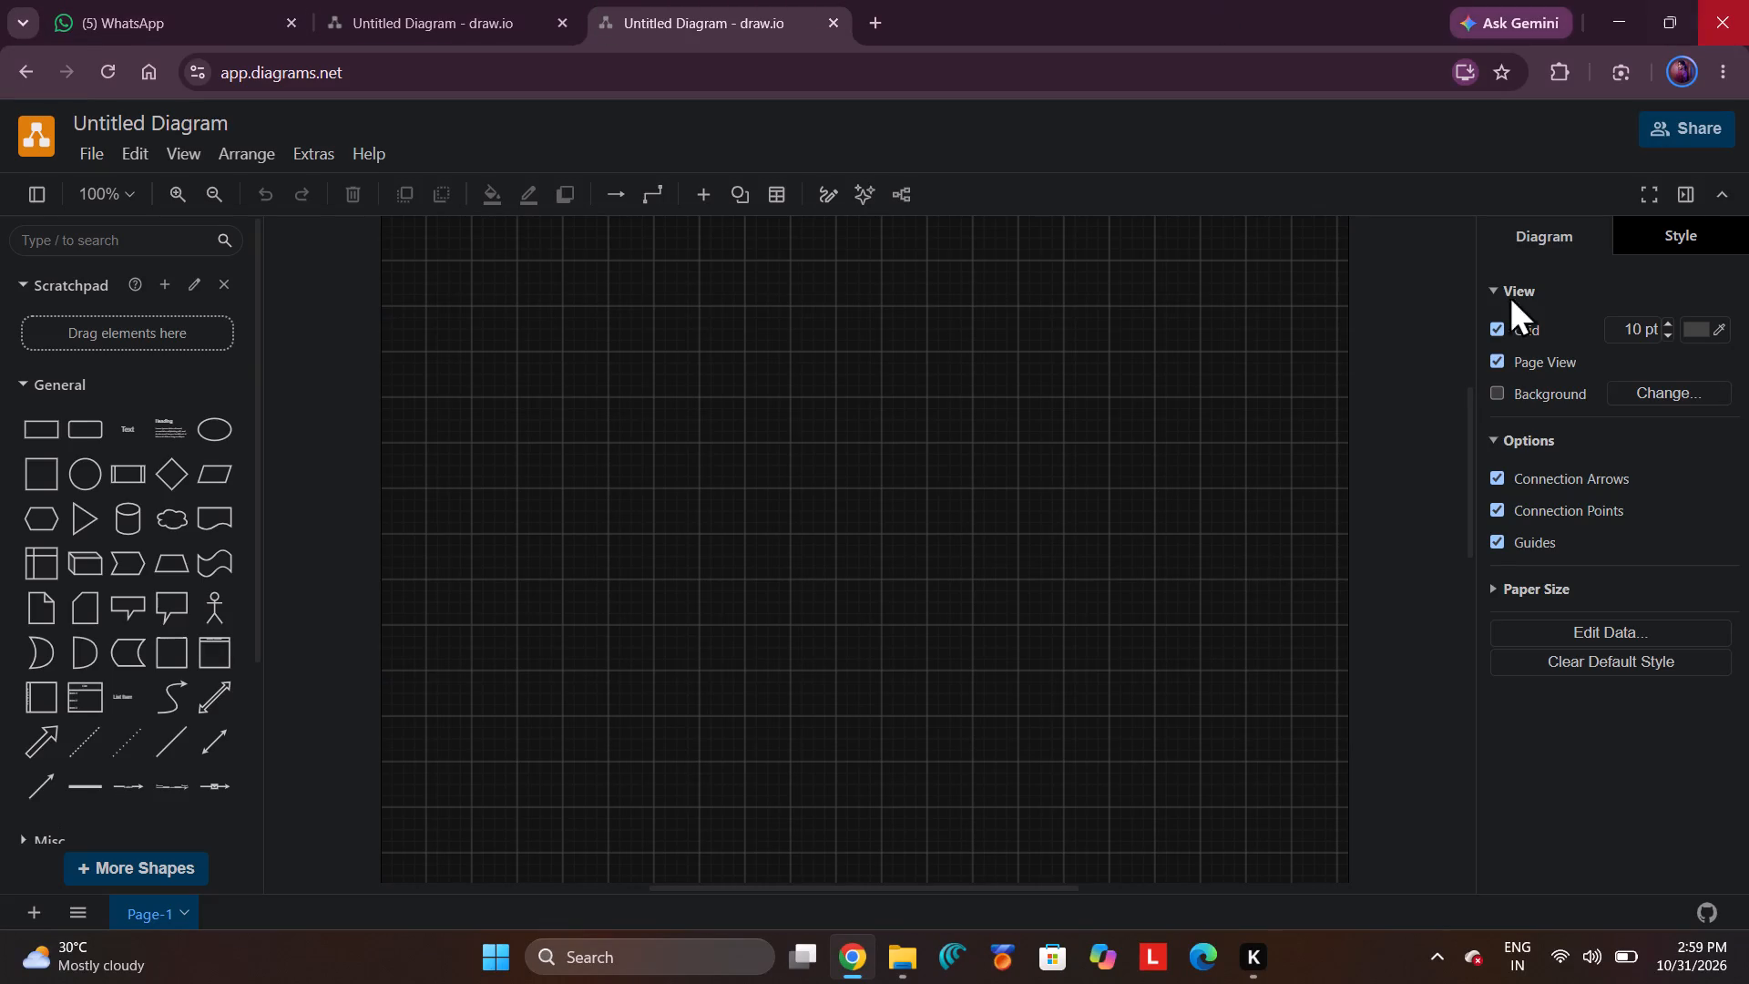
Close the extra Untitled Diagram browser tab, keeping a single draw.io tab open.
{"action": "left_click", "coordinate": [528, 3]}
{"action": "left_click", "coordinate": [563, 17]}
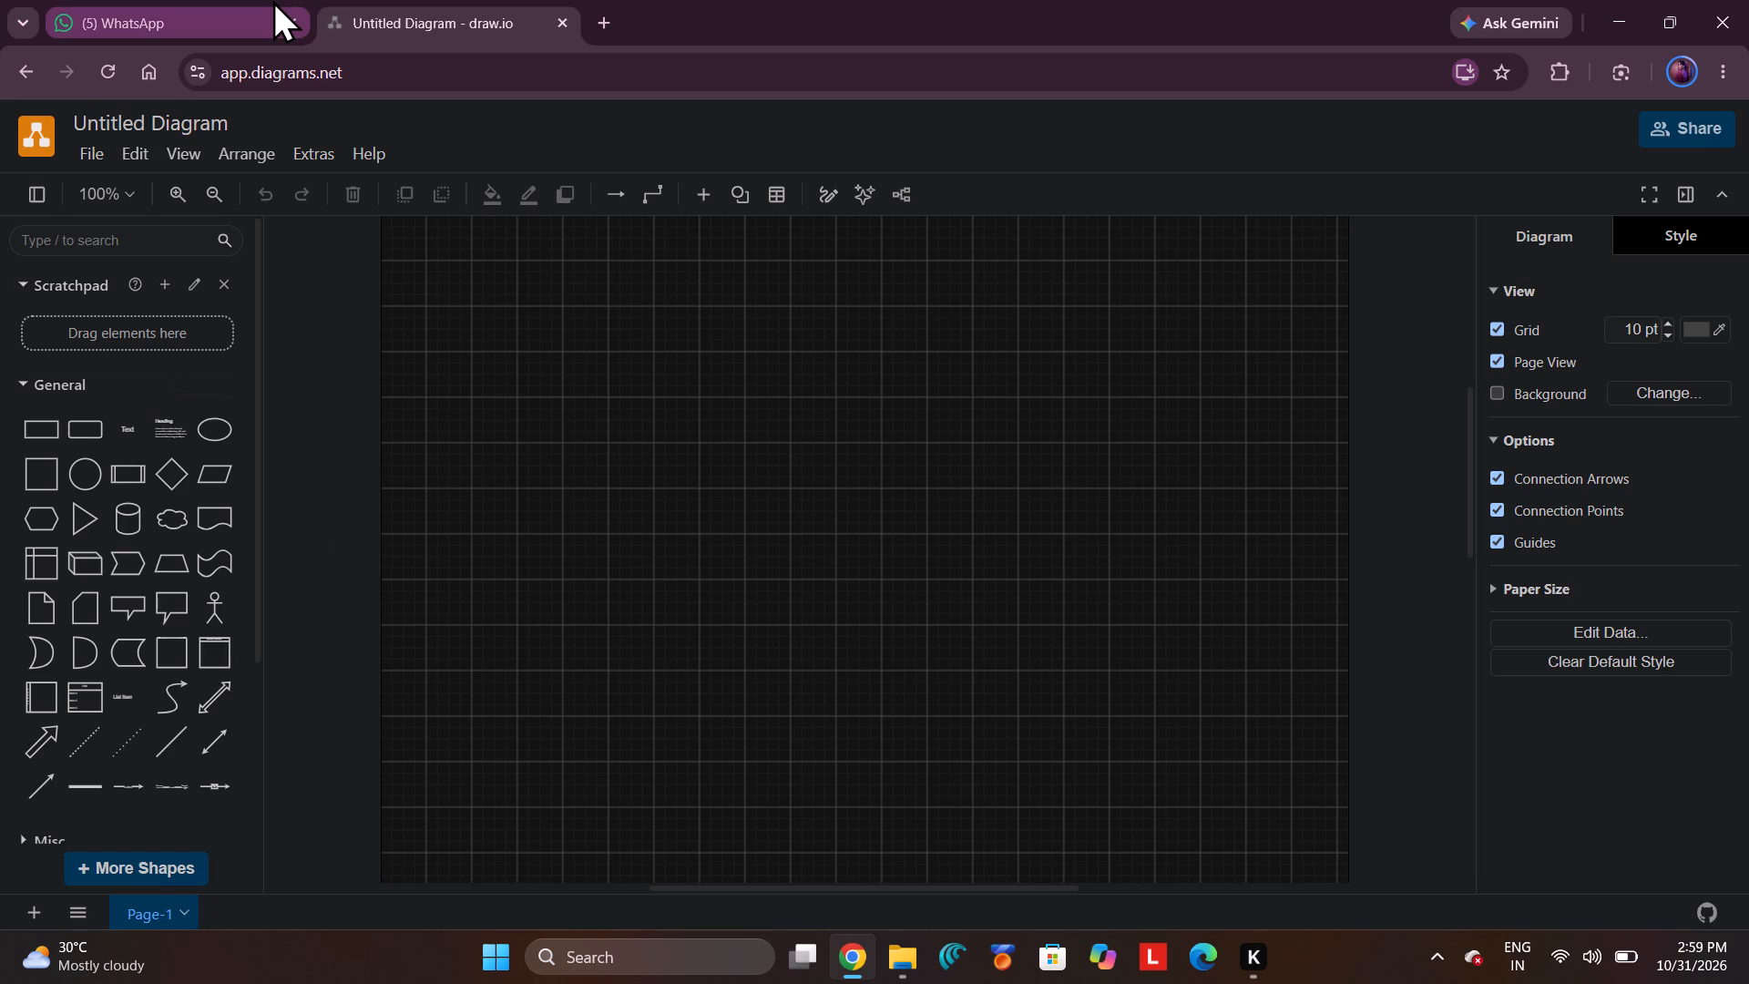
Enable a fill color for the diagram's page background and lighten its dark-mode color with the brightness slider.
{"action": "left_click", "coordinate": [1701, 226]}
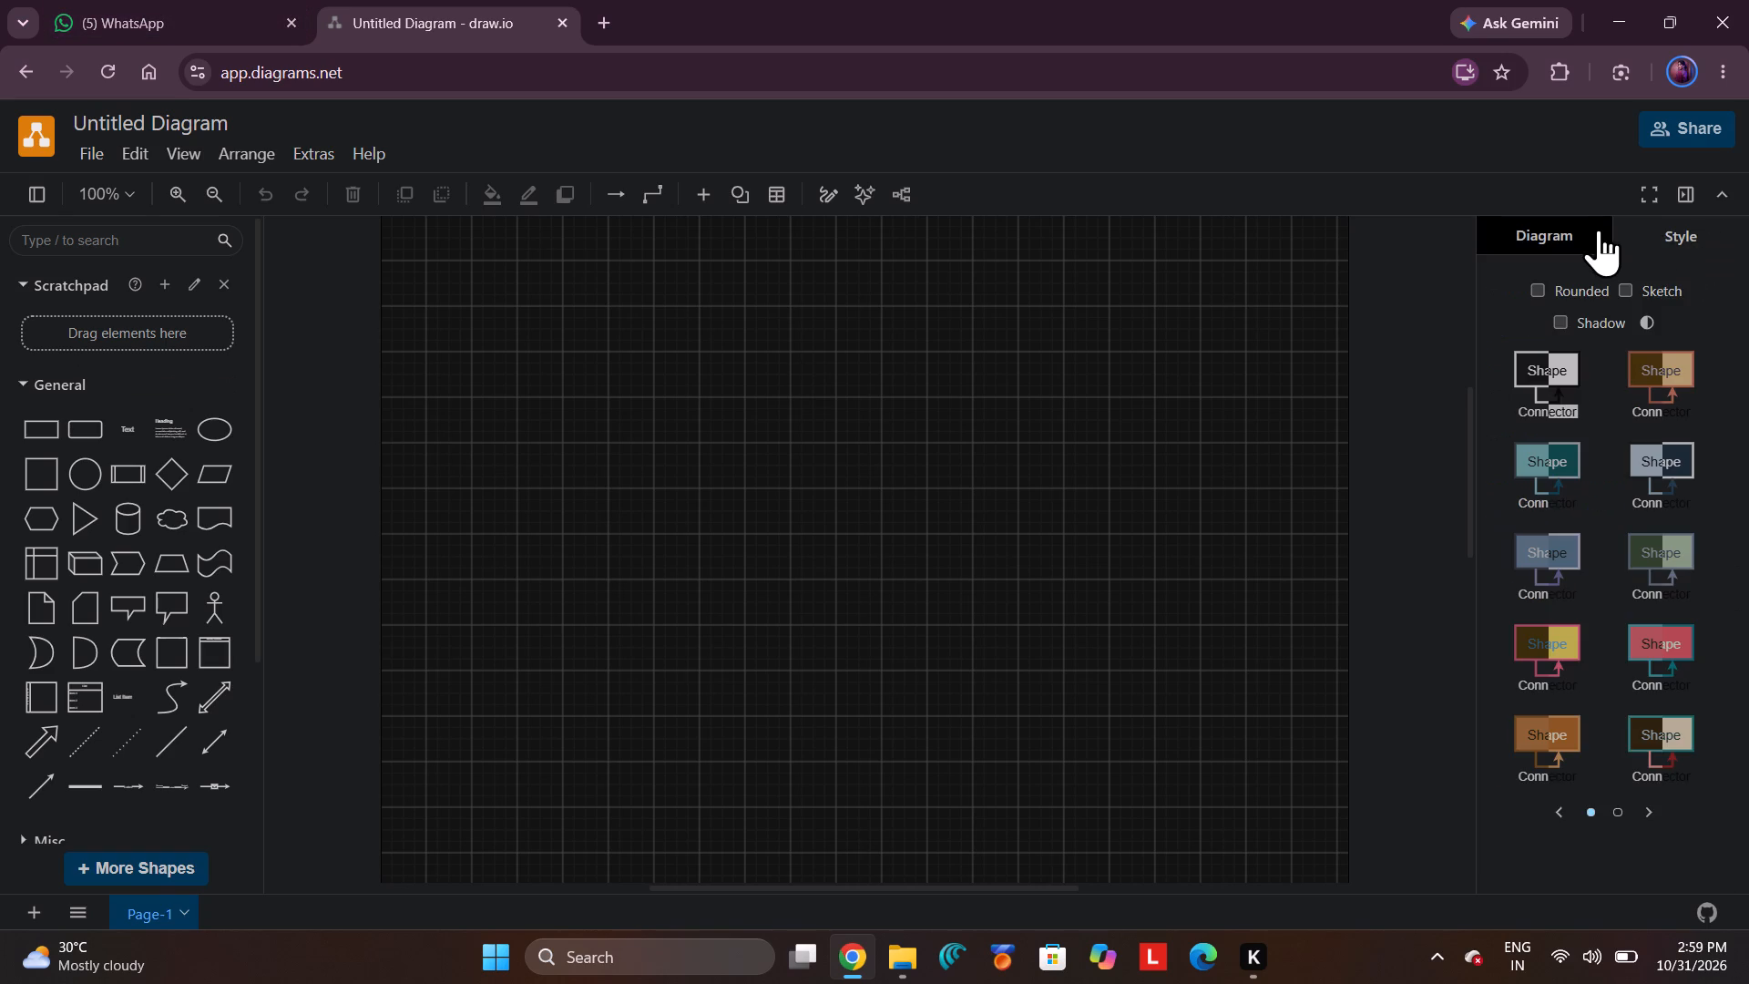
{"action": "left_click", "coordinate": [1514, 240]}
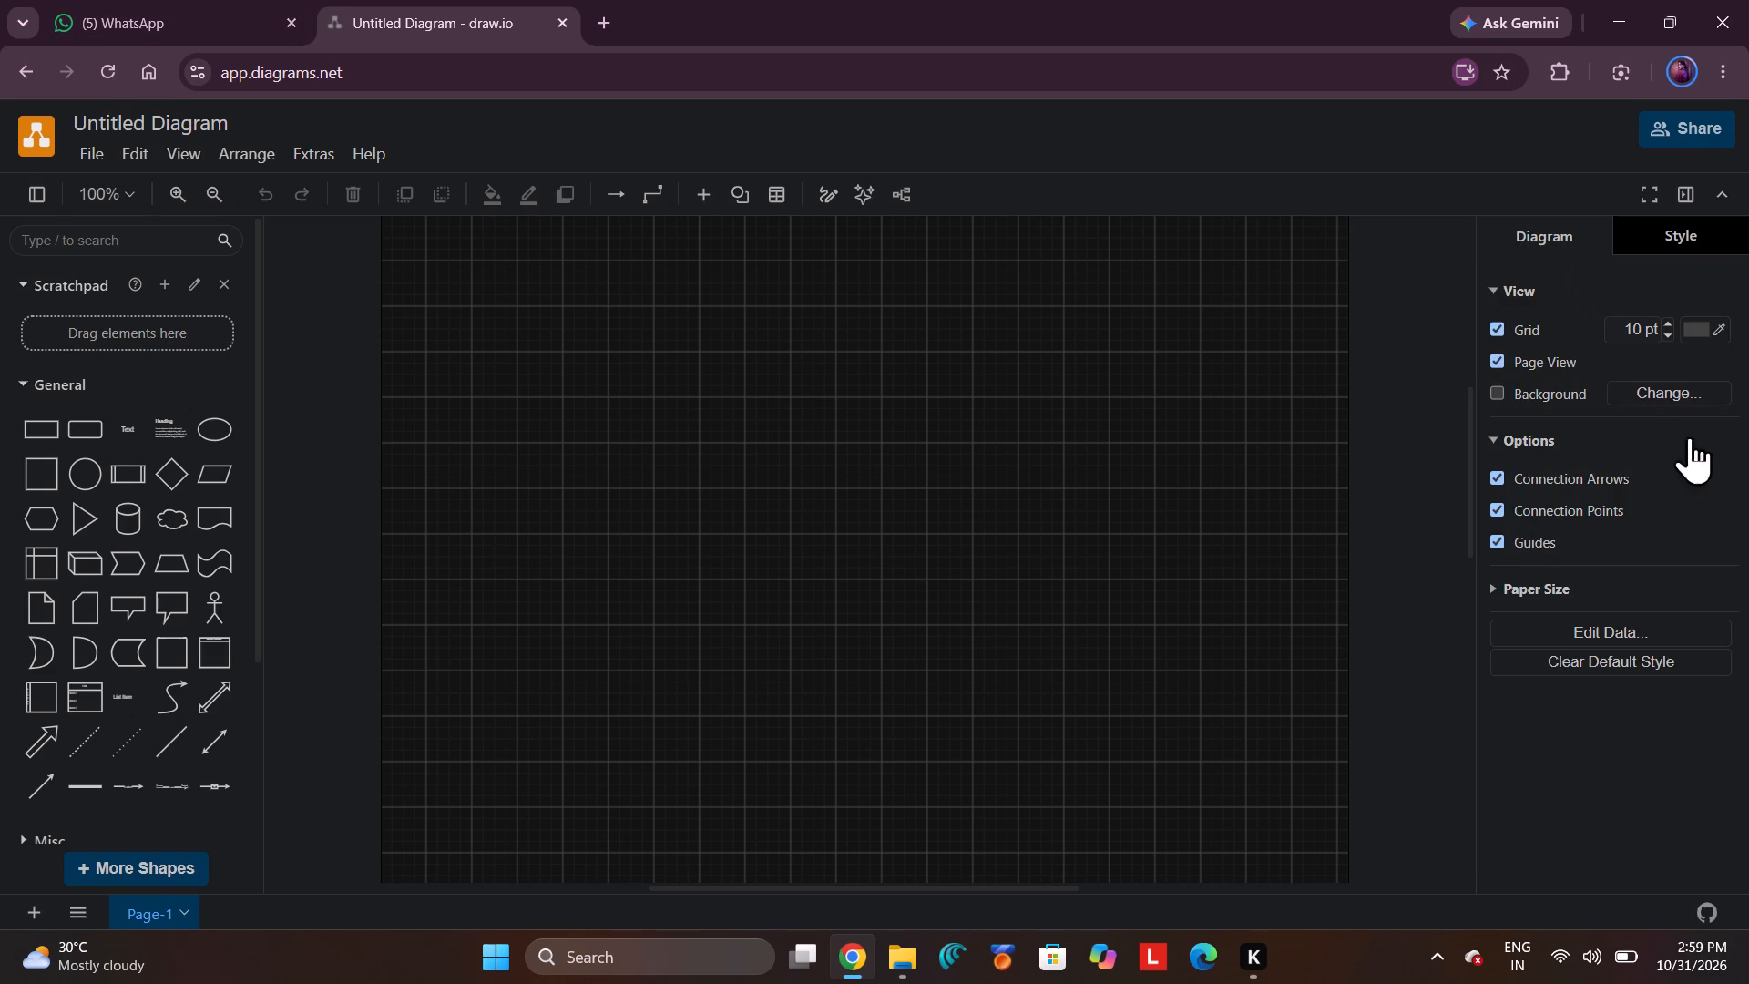
{"action": "left_click", "coordinate": [1703, 397]}
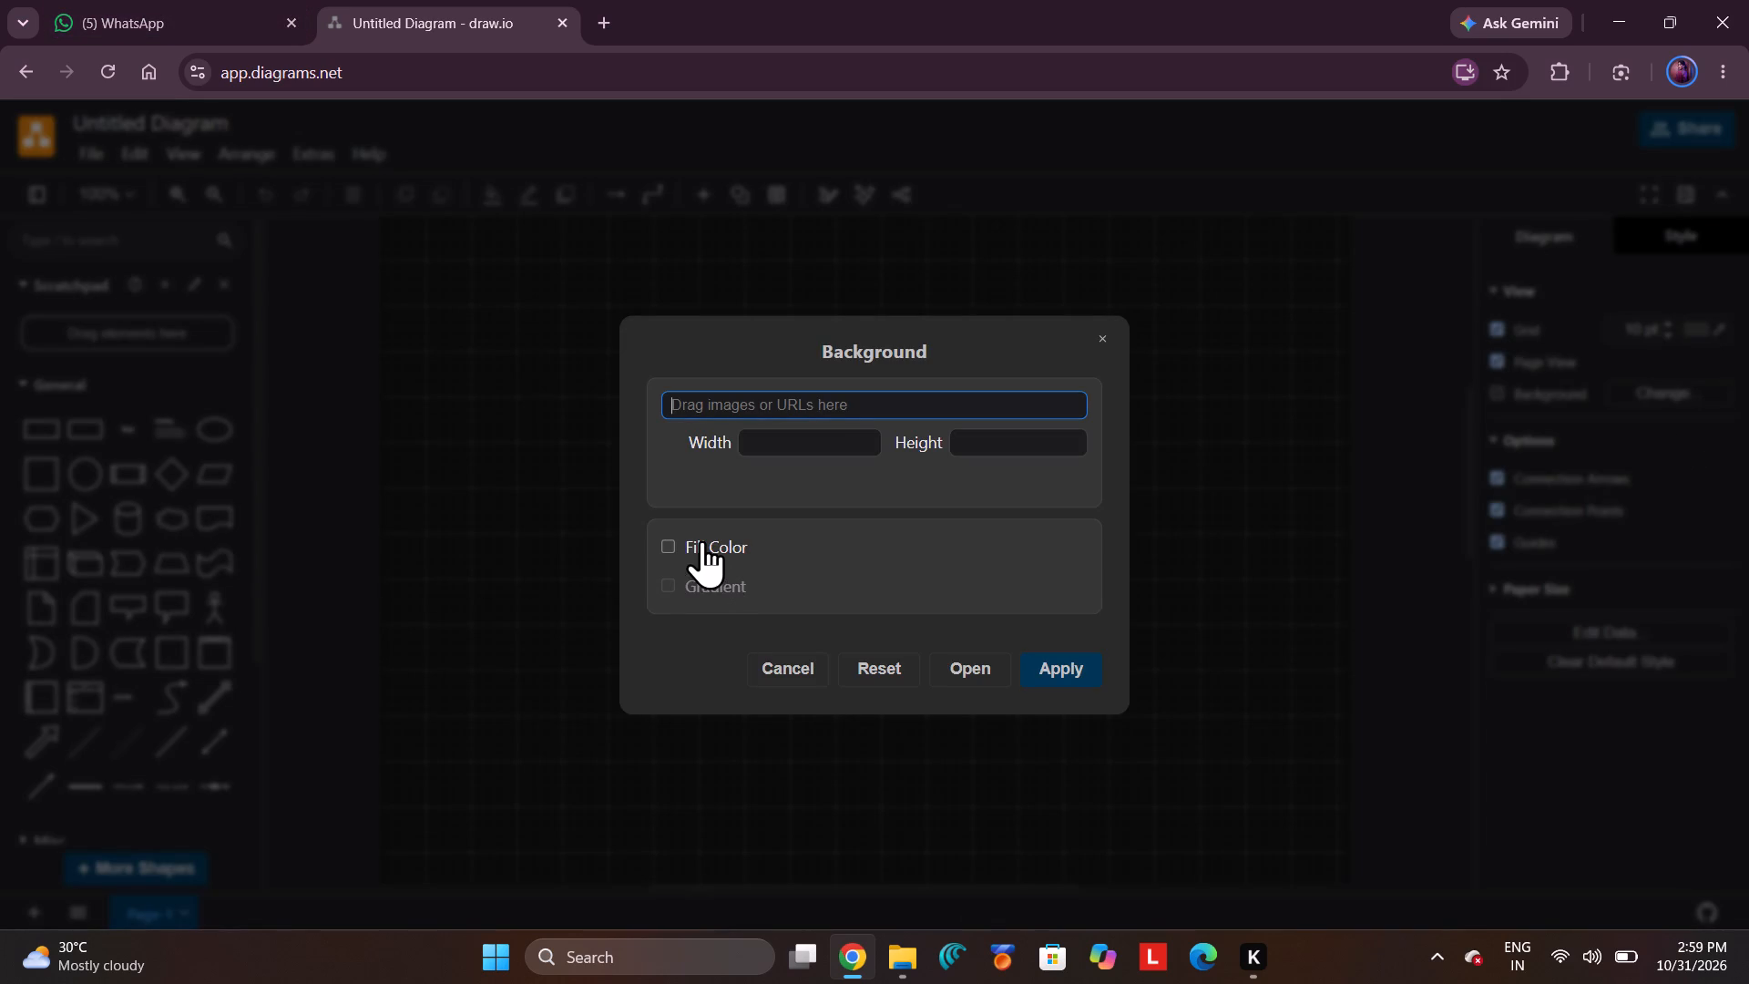
{"action": "left_click", "coordinate": [701, 540]}
{"action": "left_click", "coordinate": [778, 538]}
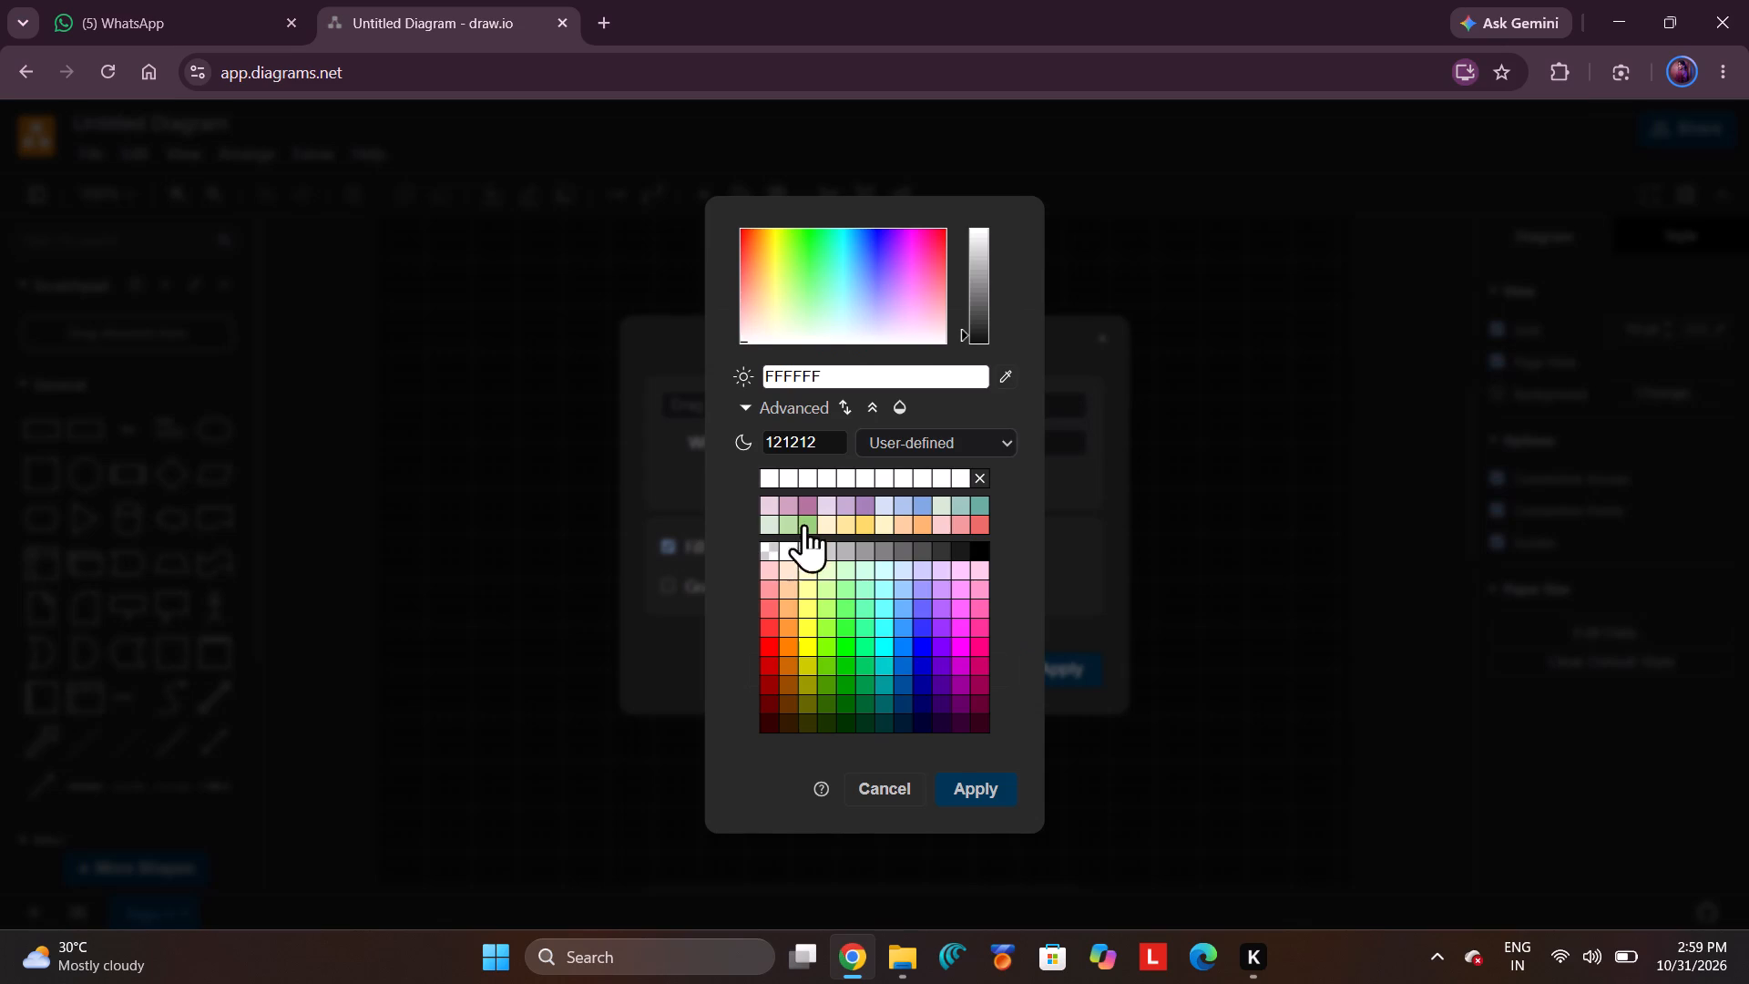
{"action": "left_click_drag", "start_coordinate": [970, 332], "coordinate": [997, 128]}
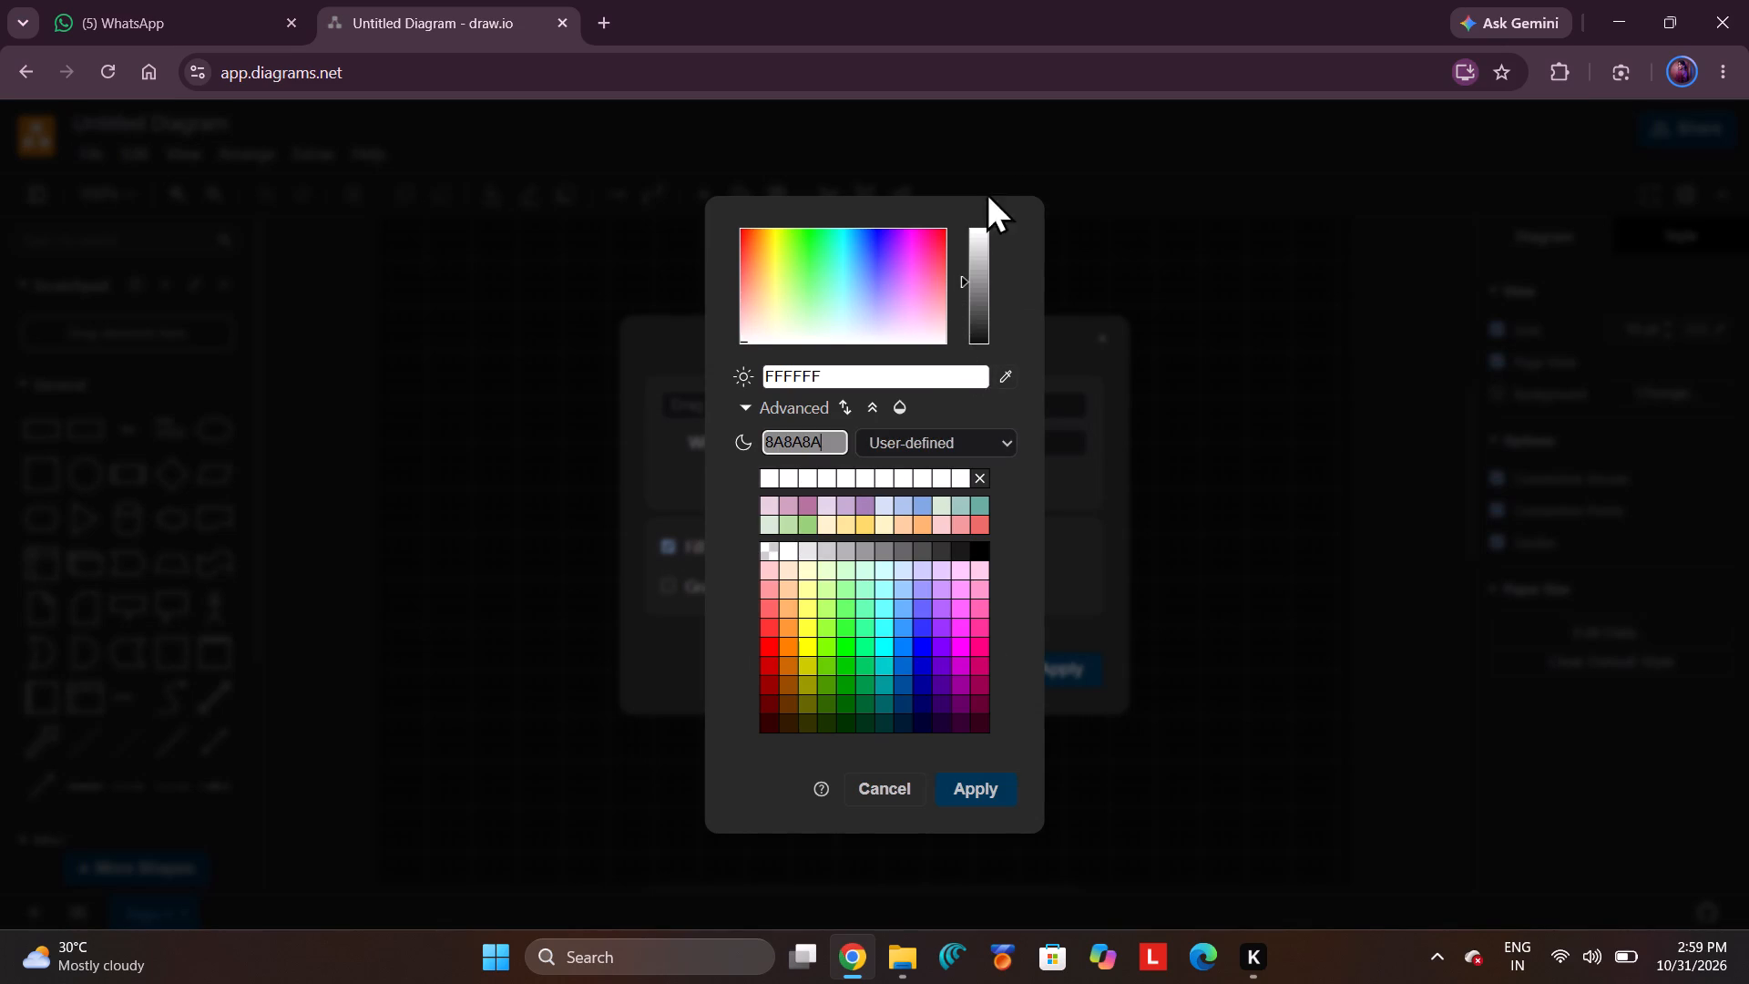
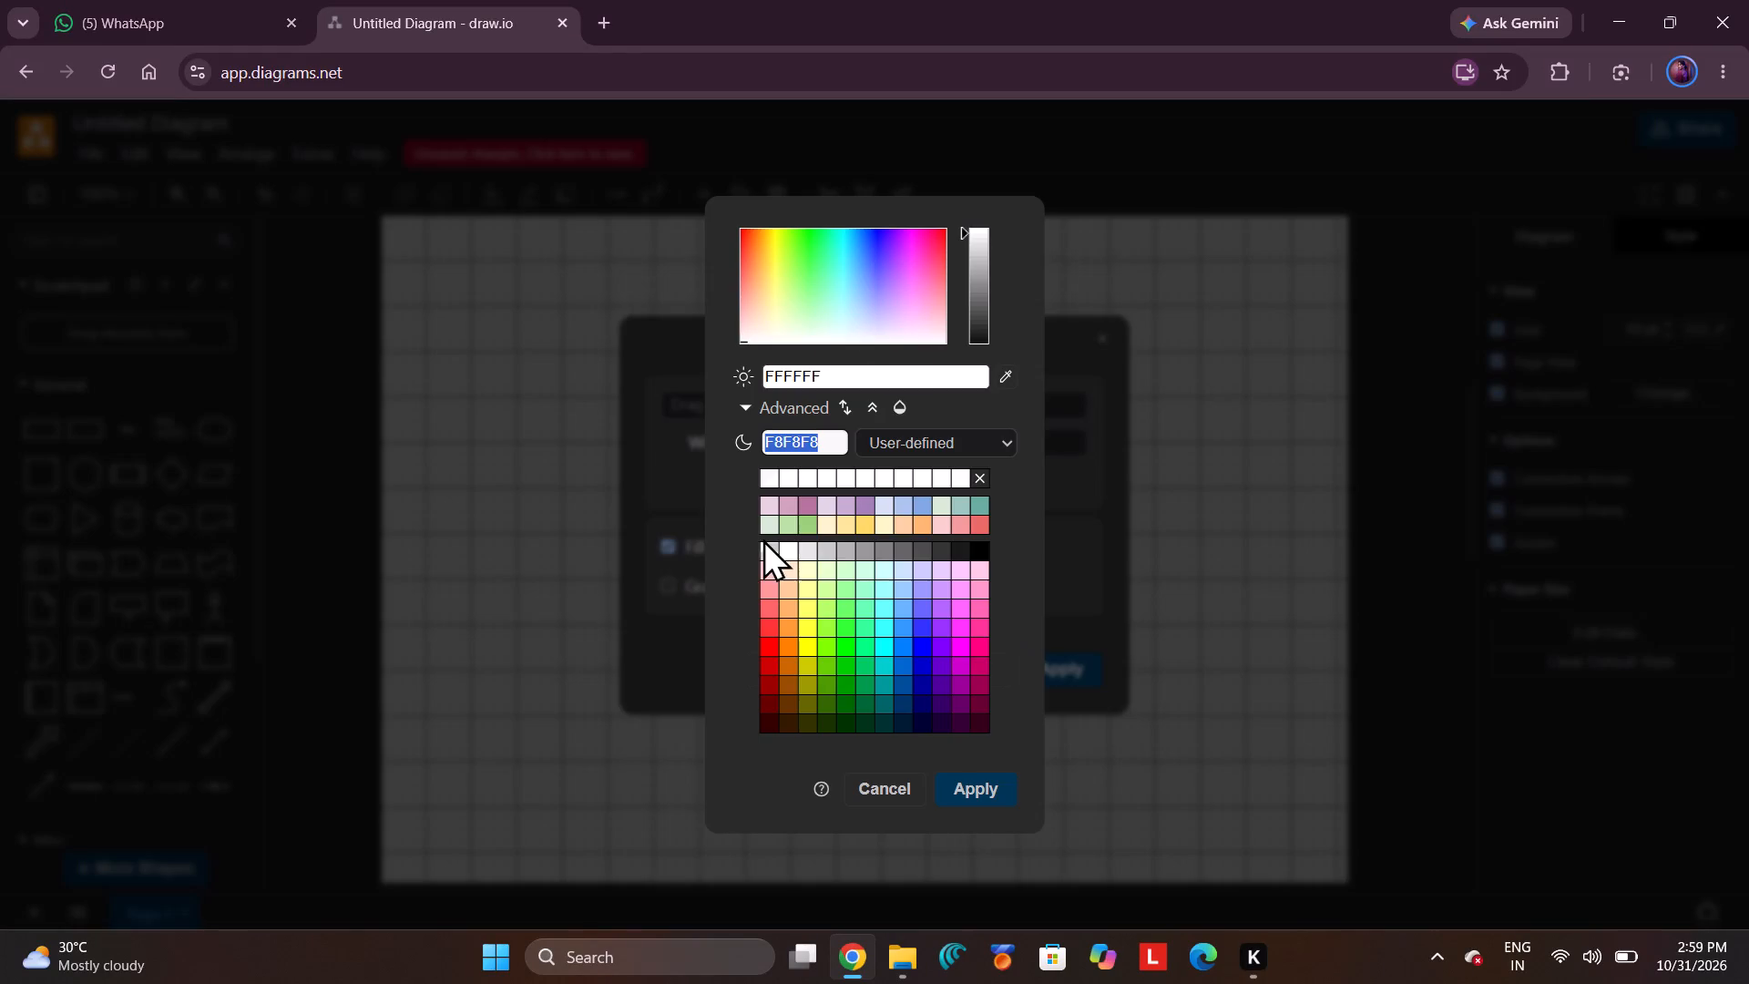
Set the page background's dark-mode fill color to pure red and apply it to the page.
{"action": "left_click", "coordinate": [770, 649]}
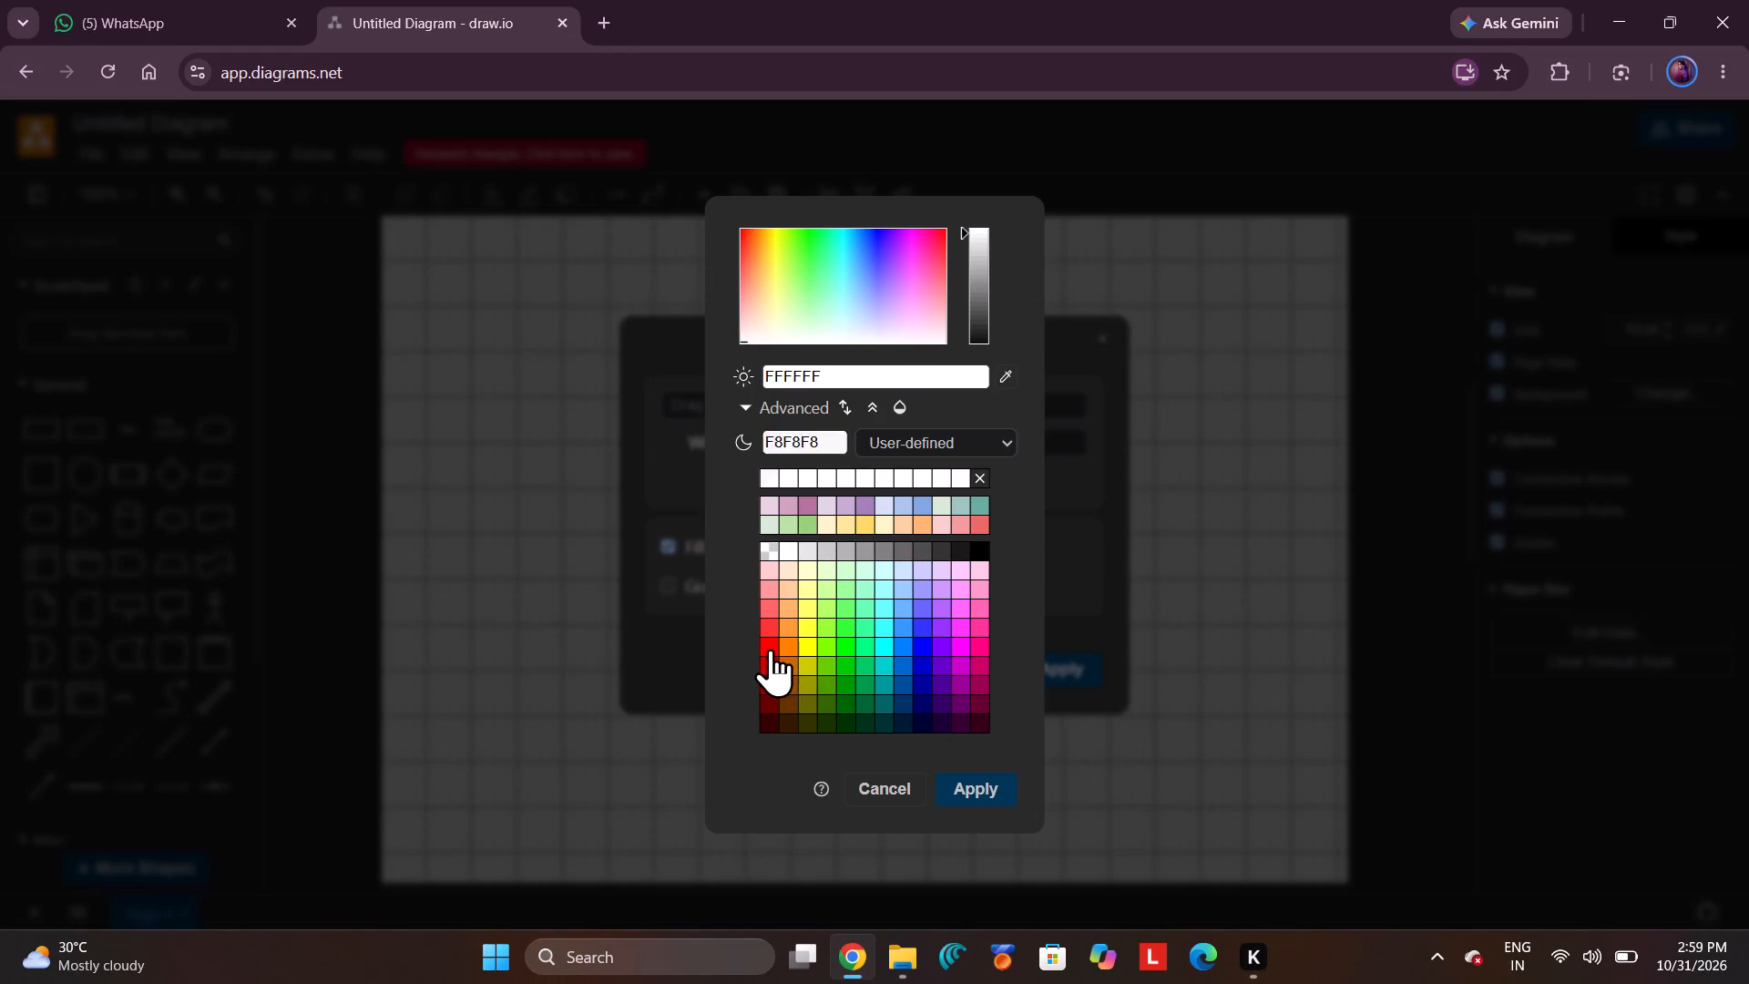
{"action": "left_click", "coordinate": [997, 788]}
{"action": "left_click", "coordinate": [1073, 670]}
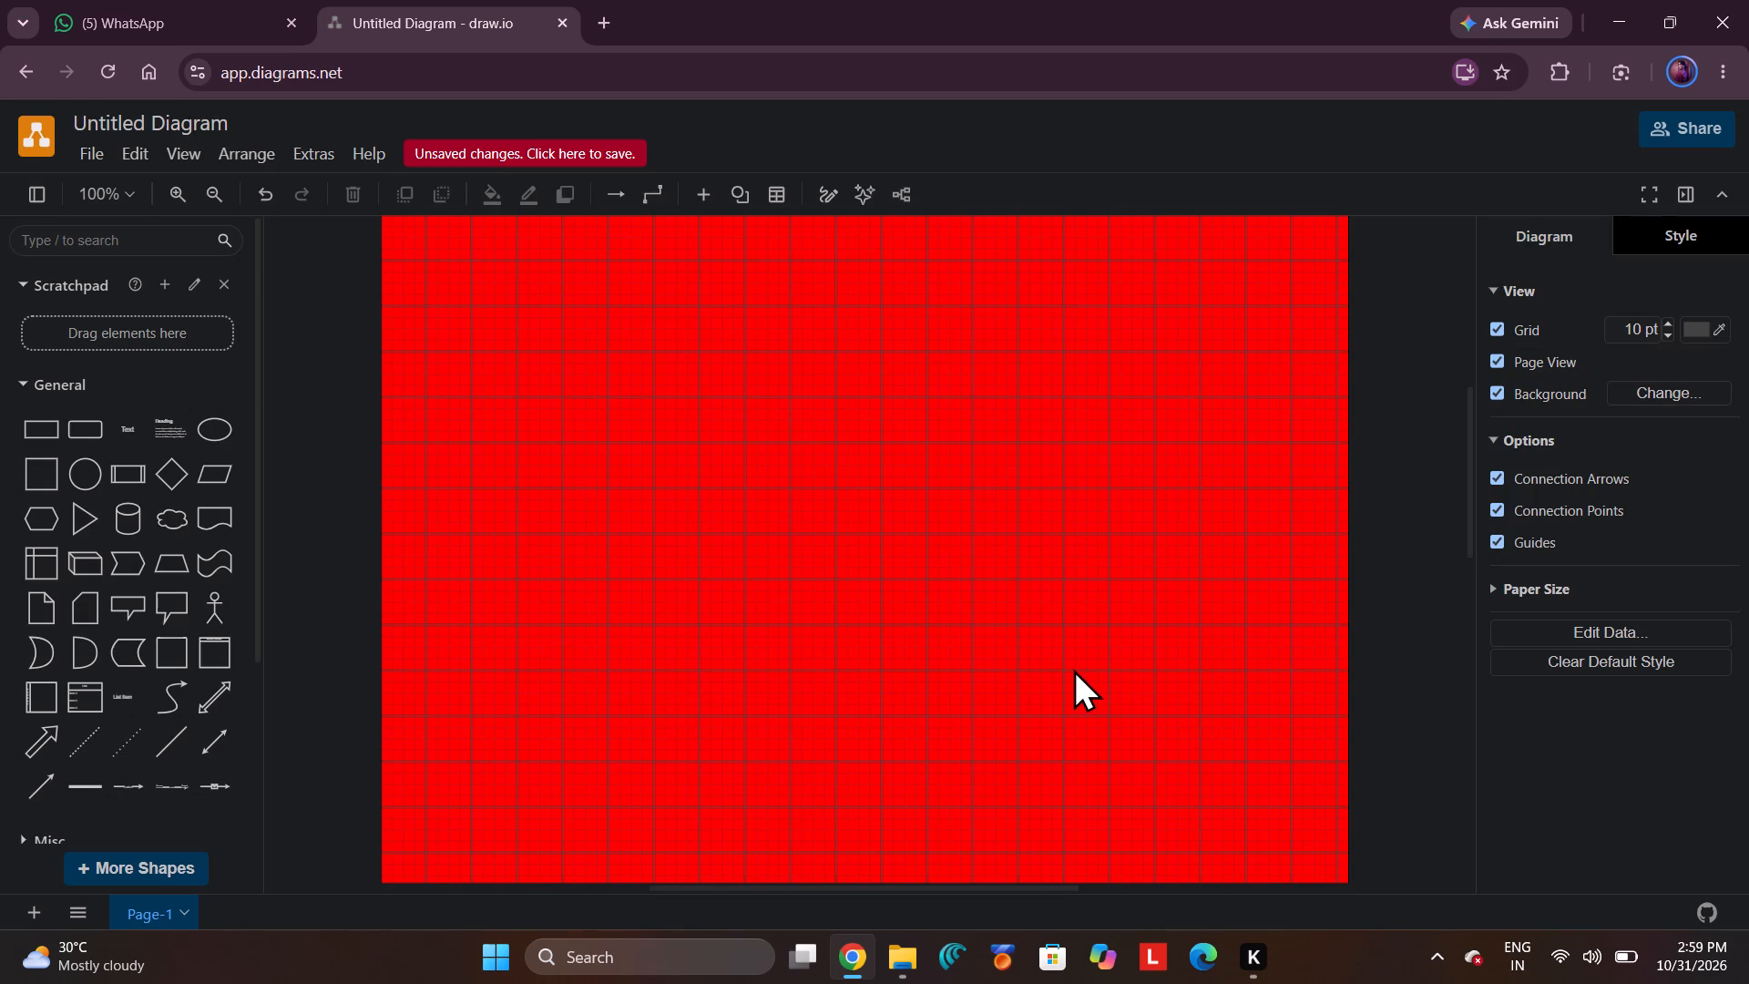
Change the page background's dark-mode fill color to near-white FAFAFA, keeping FFFFFF as the light-mode color.
{"action": "left_click", "coordinate": [1646, 390]}
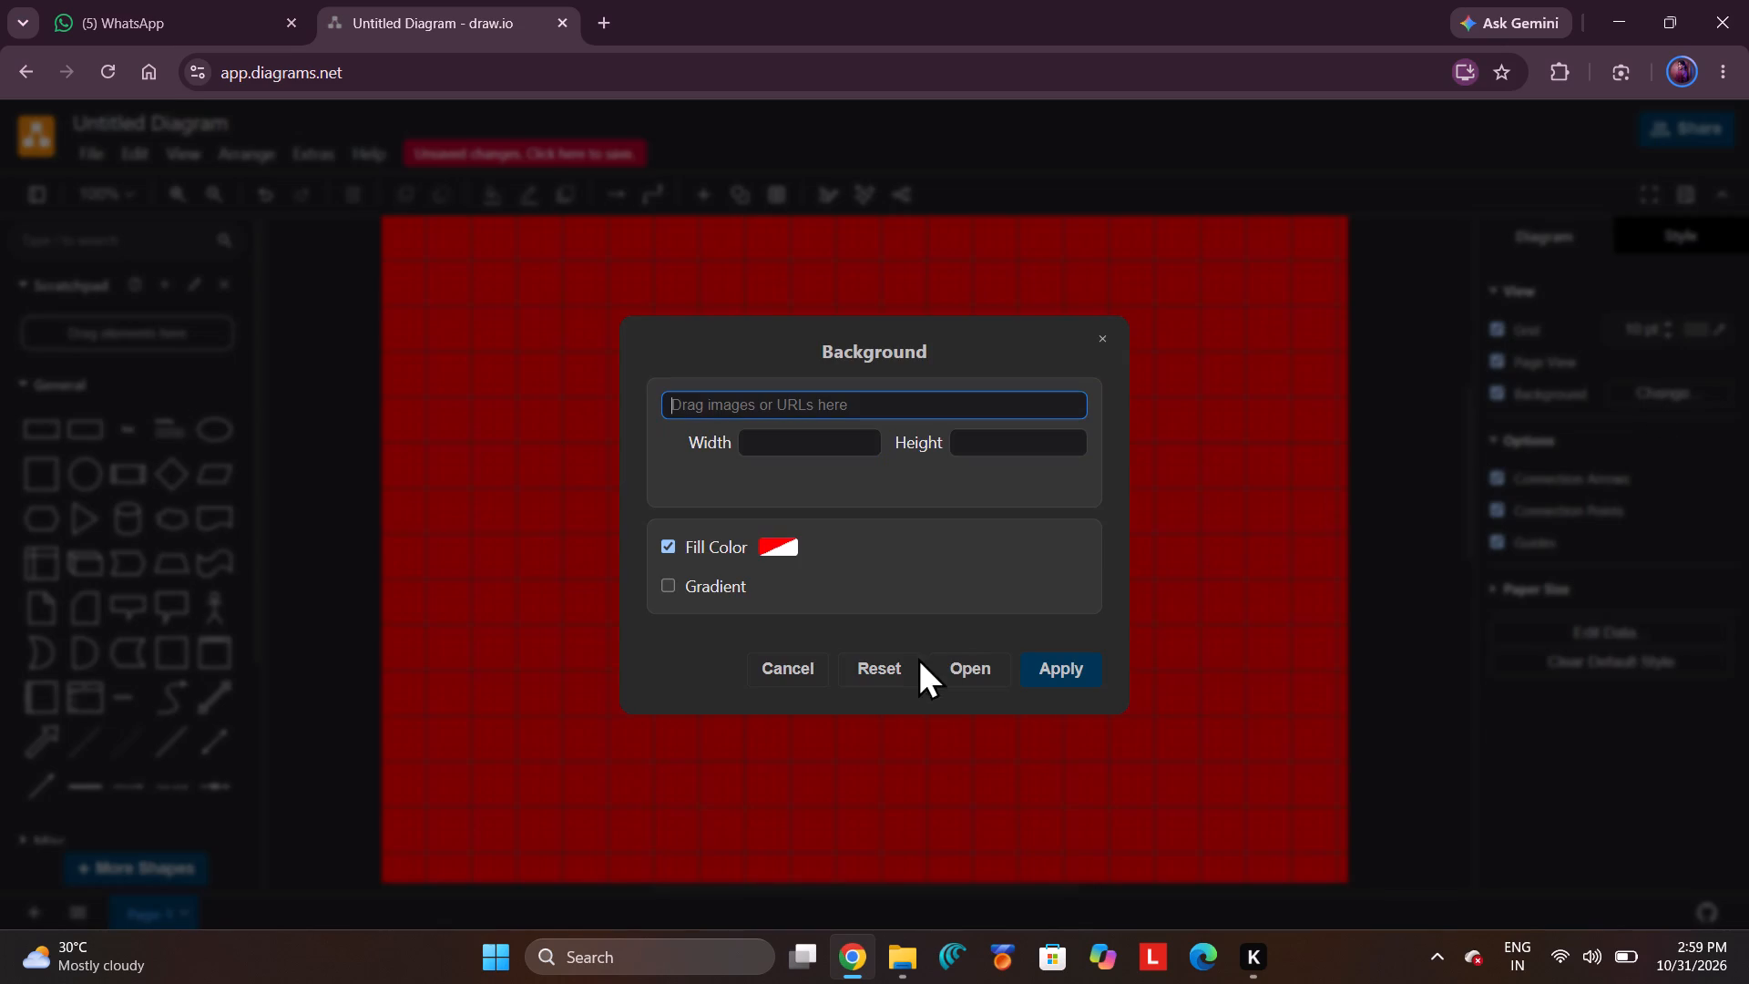
{"action": "left_click", "coordinate": [791, 532]}
{"action": "left_click", "coordinate": [786, 535]}
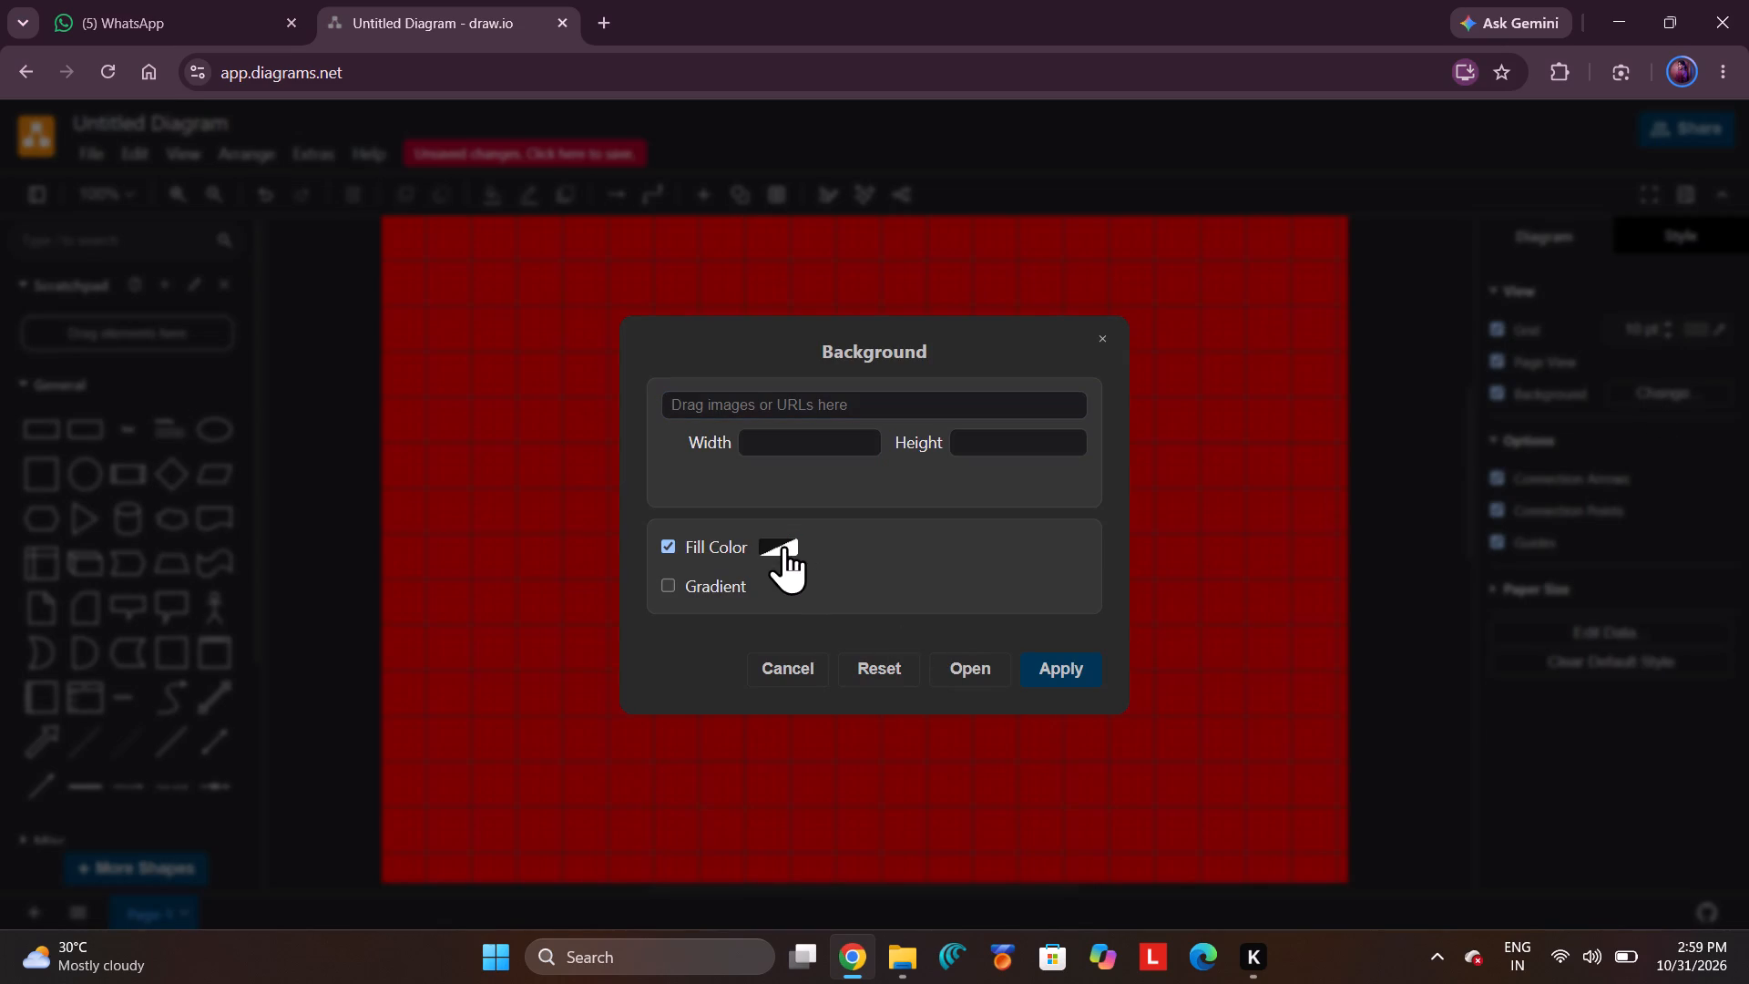
{"action": "left_click", "coordinate": [783, 548]}
{"action": "left_click_drag", "start_coordinate": [975, 332], "coordinate": [971, 142]}
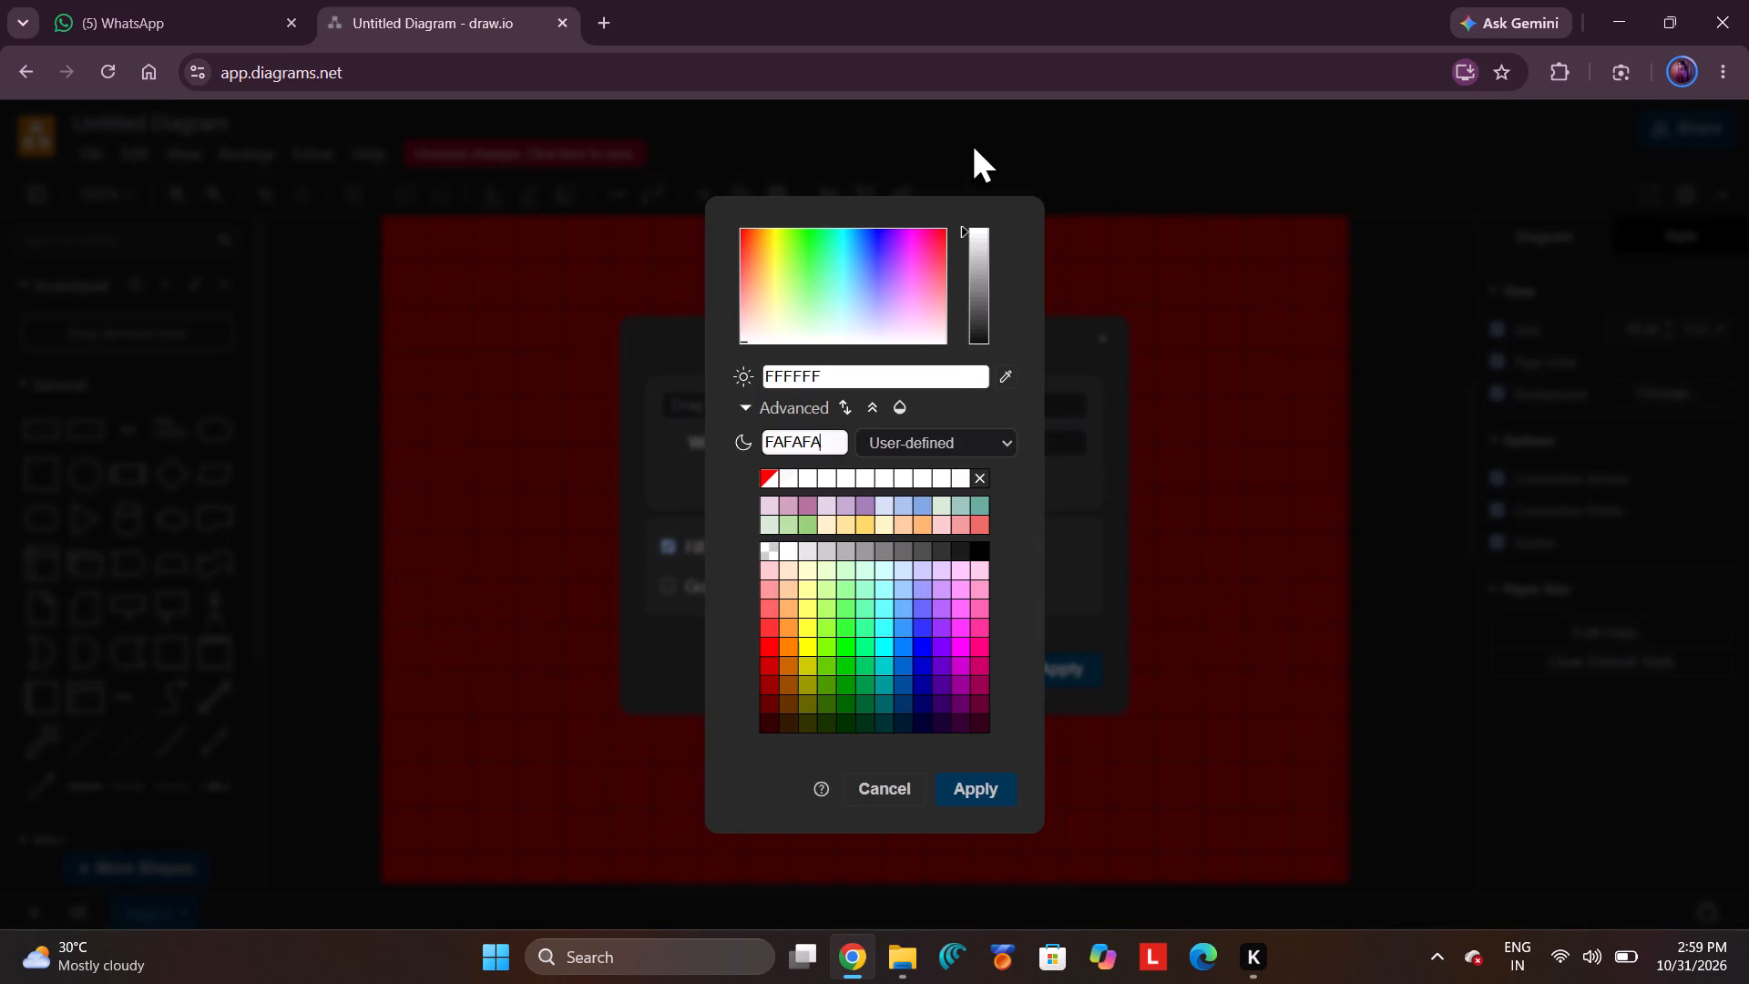
{"action": "left_click", "coordinate": [1002, 784]}
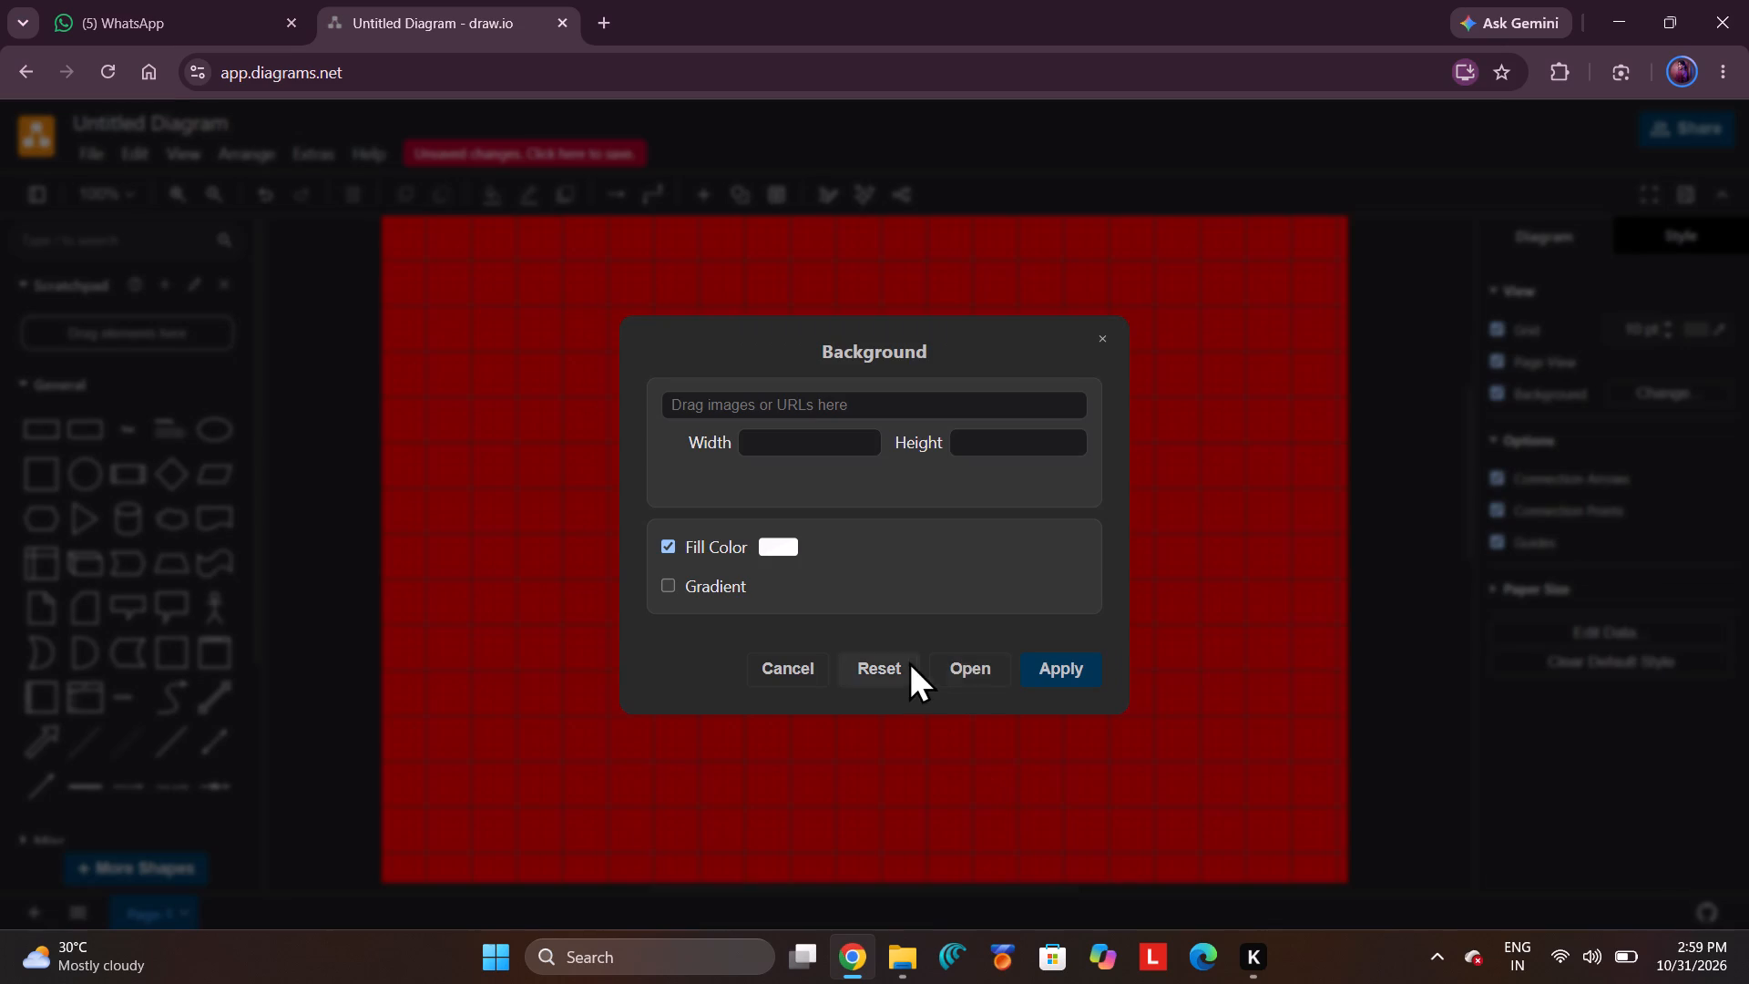
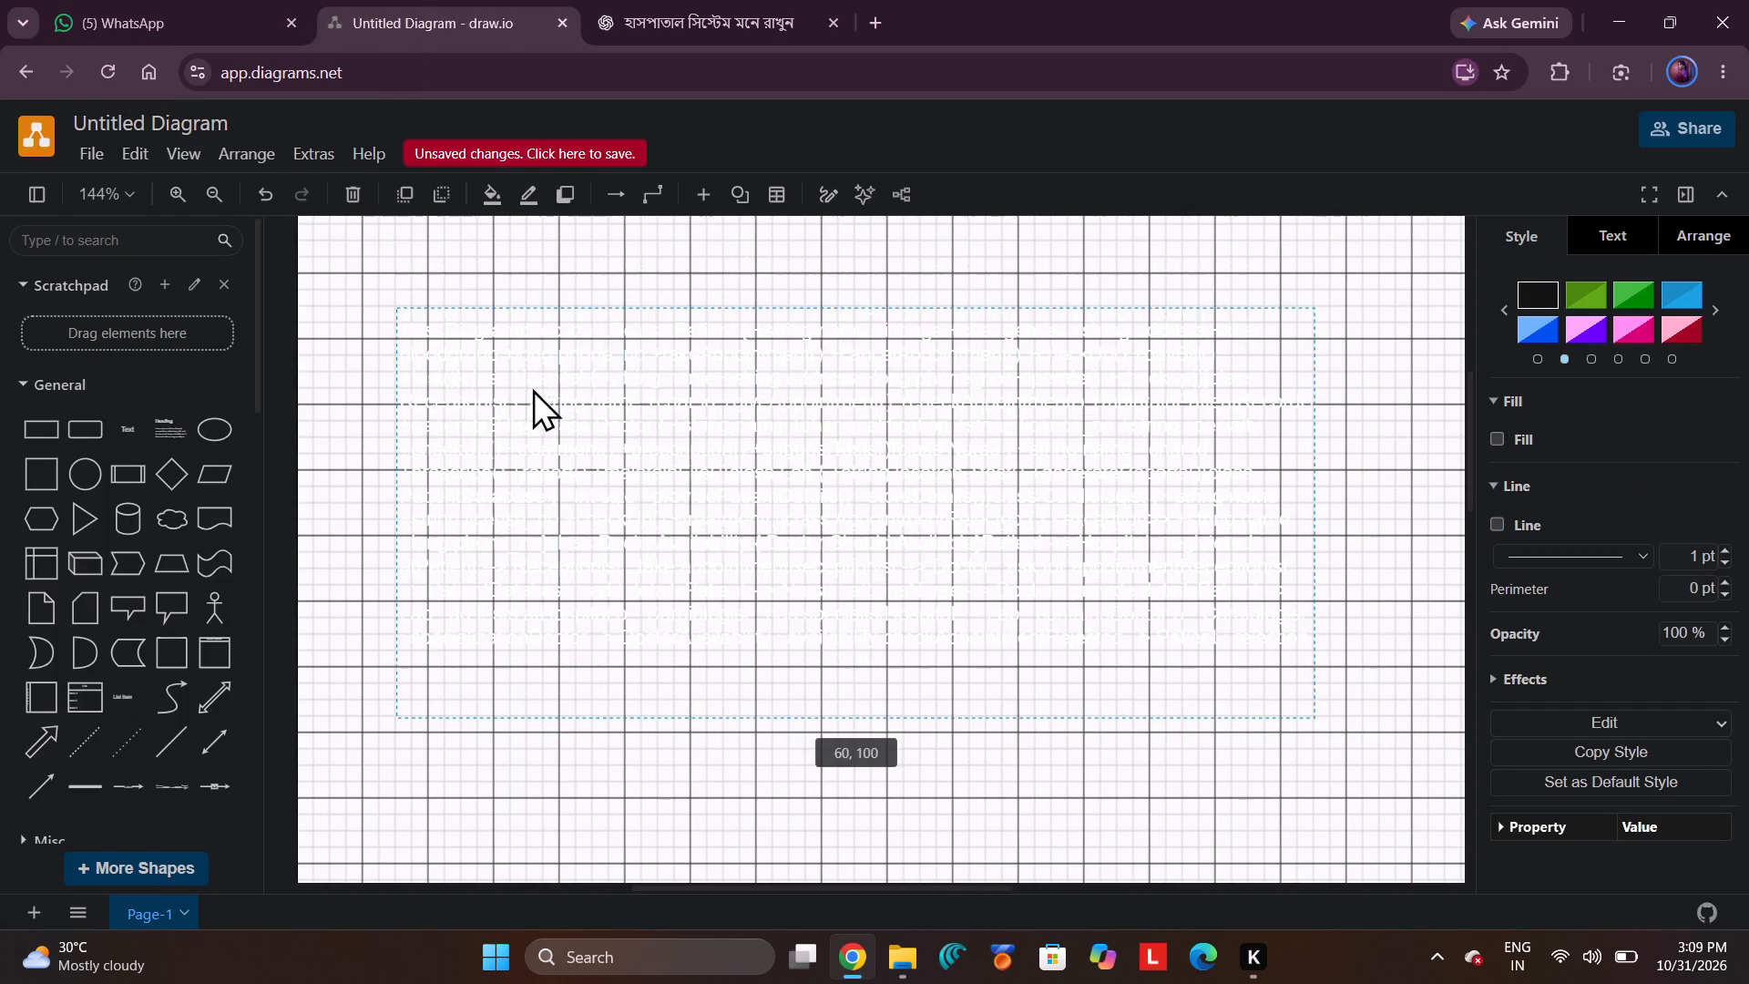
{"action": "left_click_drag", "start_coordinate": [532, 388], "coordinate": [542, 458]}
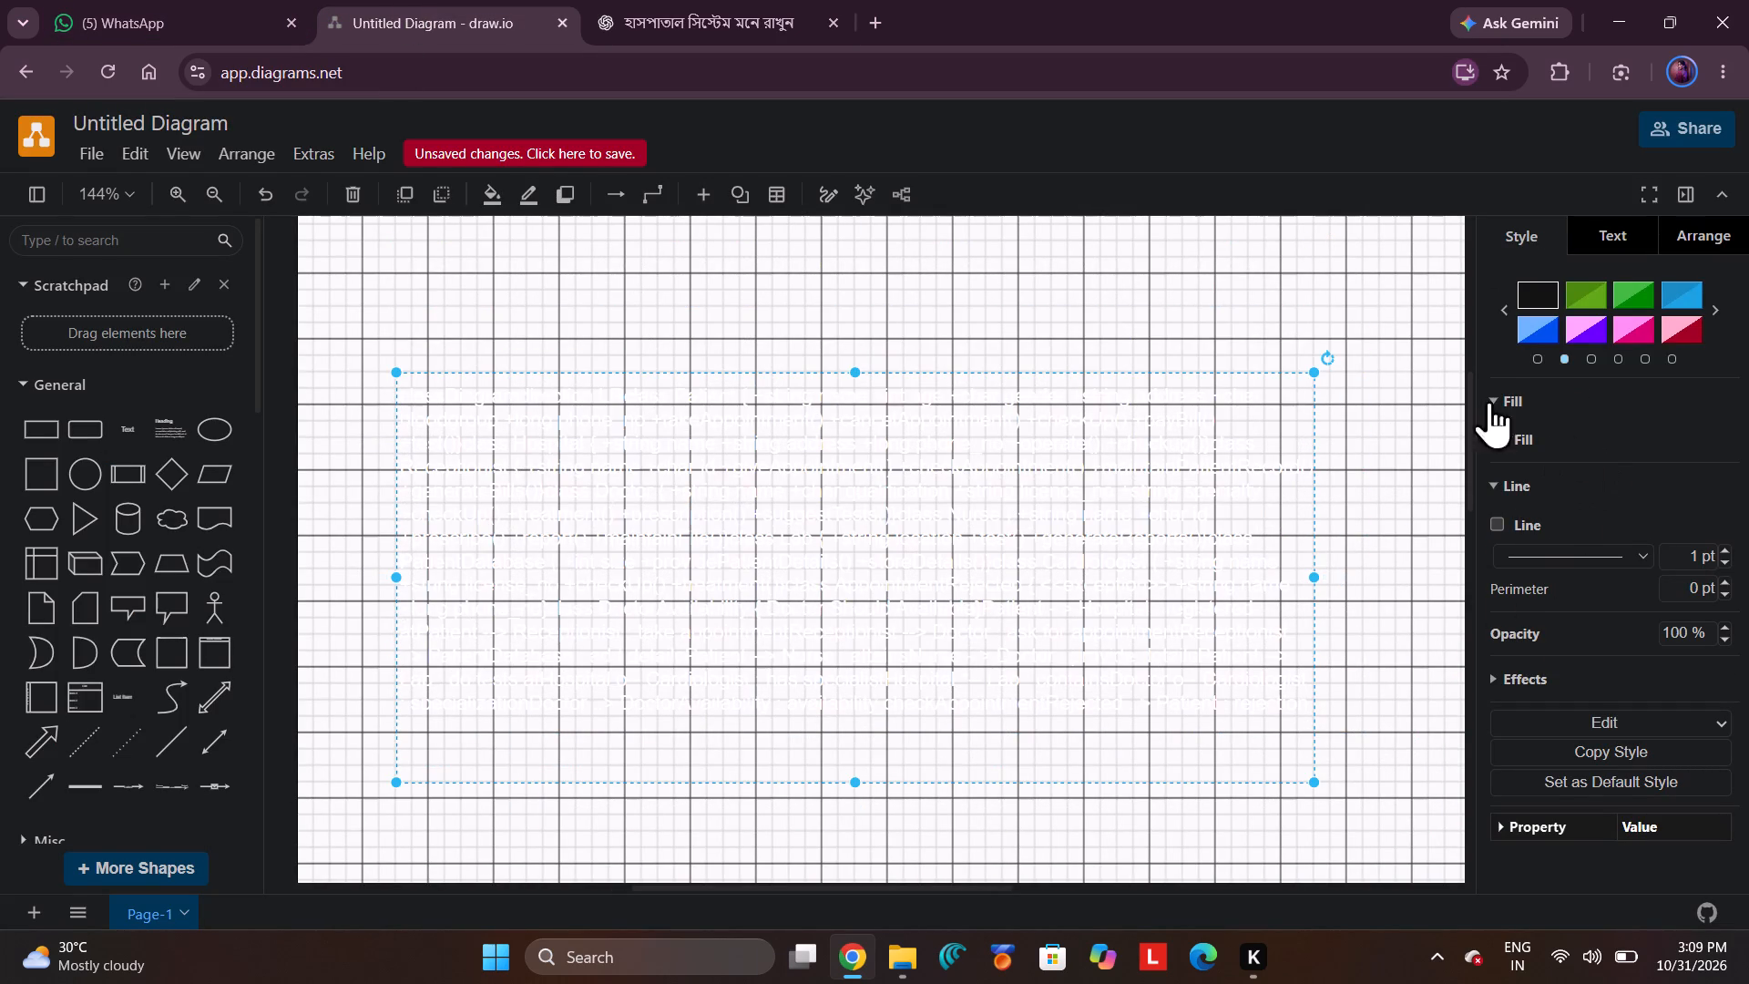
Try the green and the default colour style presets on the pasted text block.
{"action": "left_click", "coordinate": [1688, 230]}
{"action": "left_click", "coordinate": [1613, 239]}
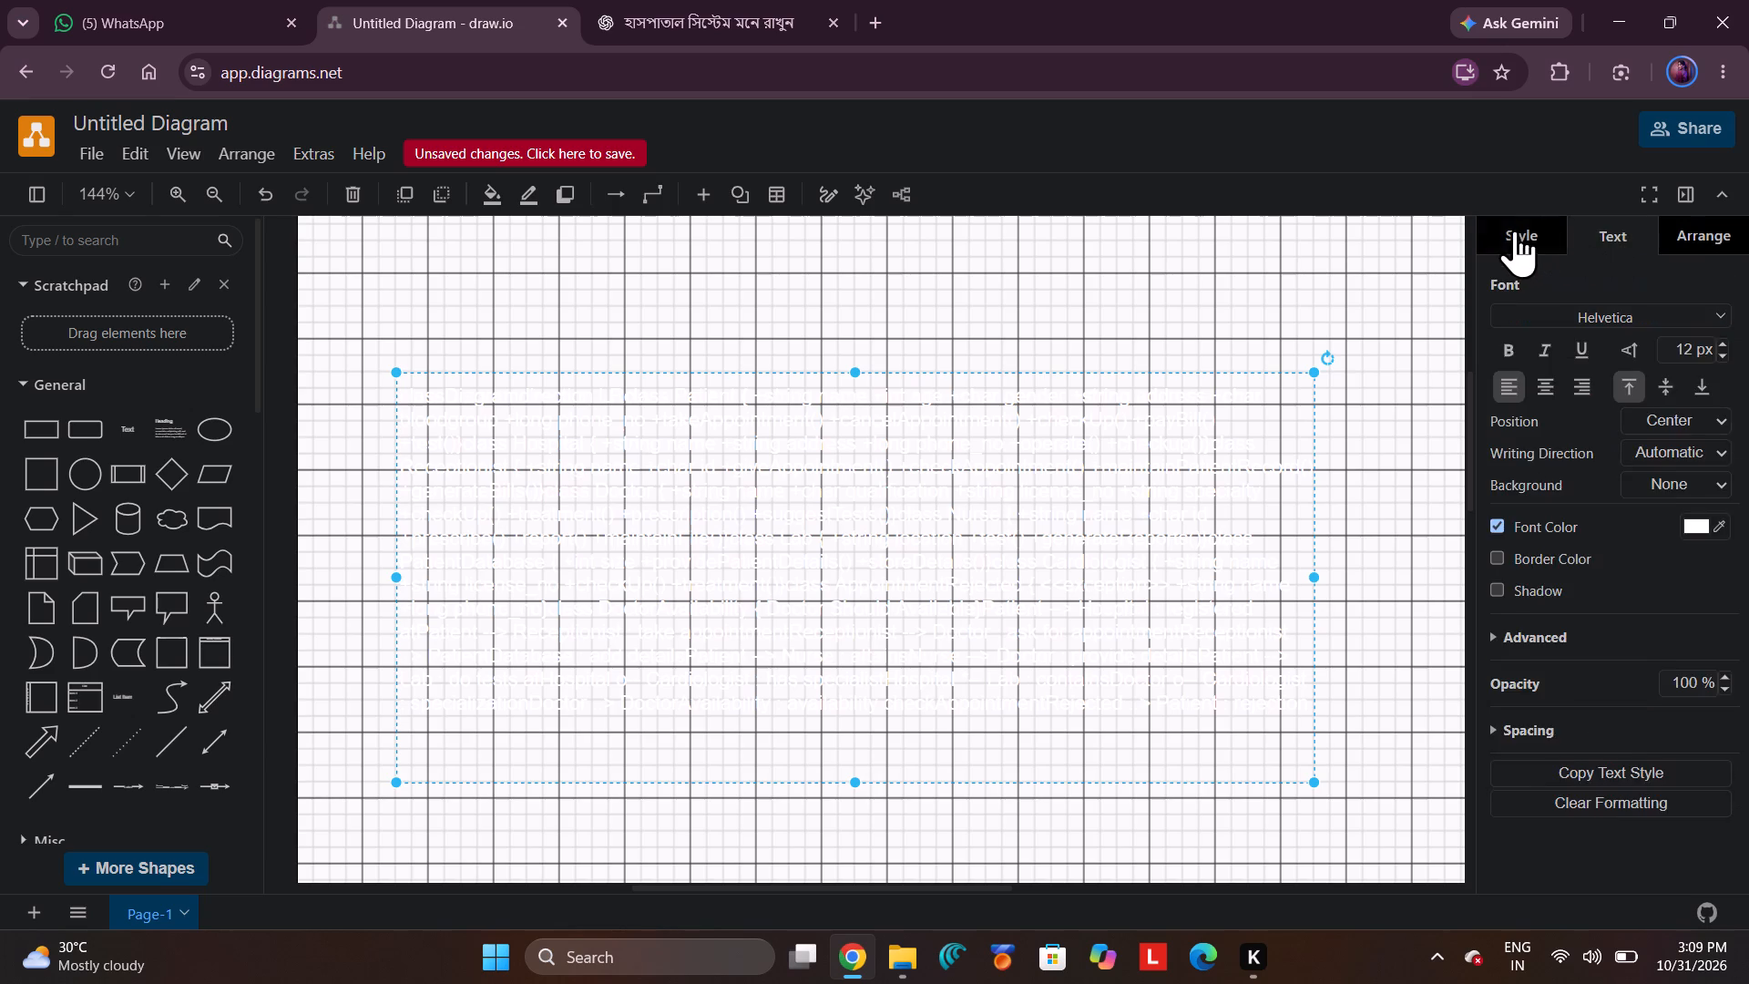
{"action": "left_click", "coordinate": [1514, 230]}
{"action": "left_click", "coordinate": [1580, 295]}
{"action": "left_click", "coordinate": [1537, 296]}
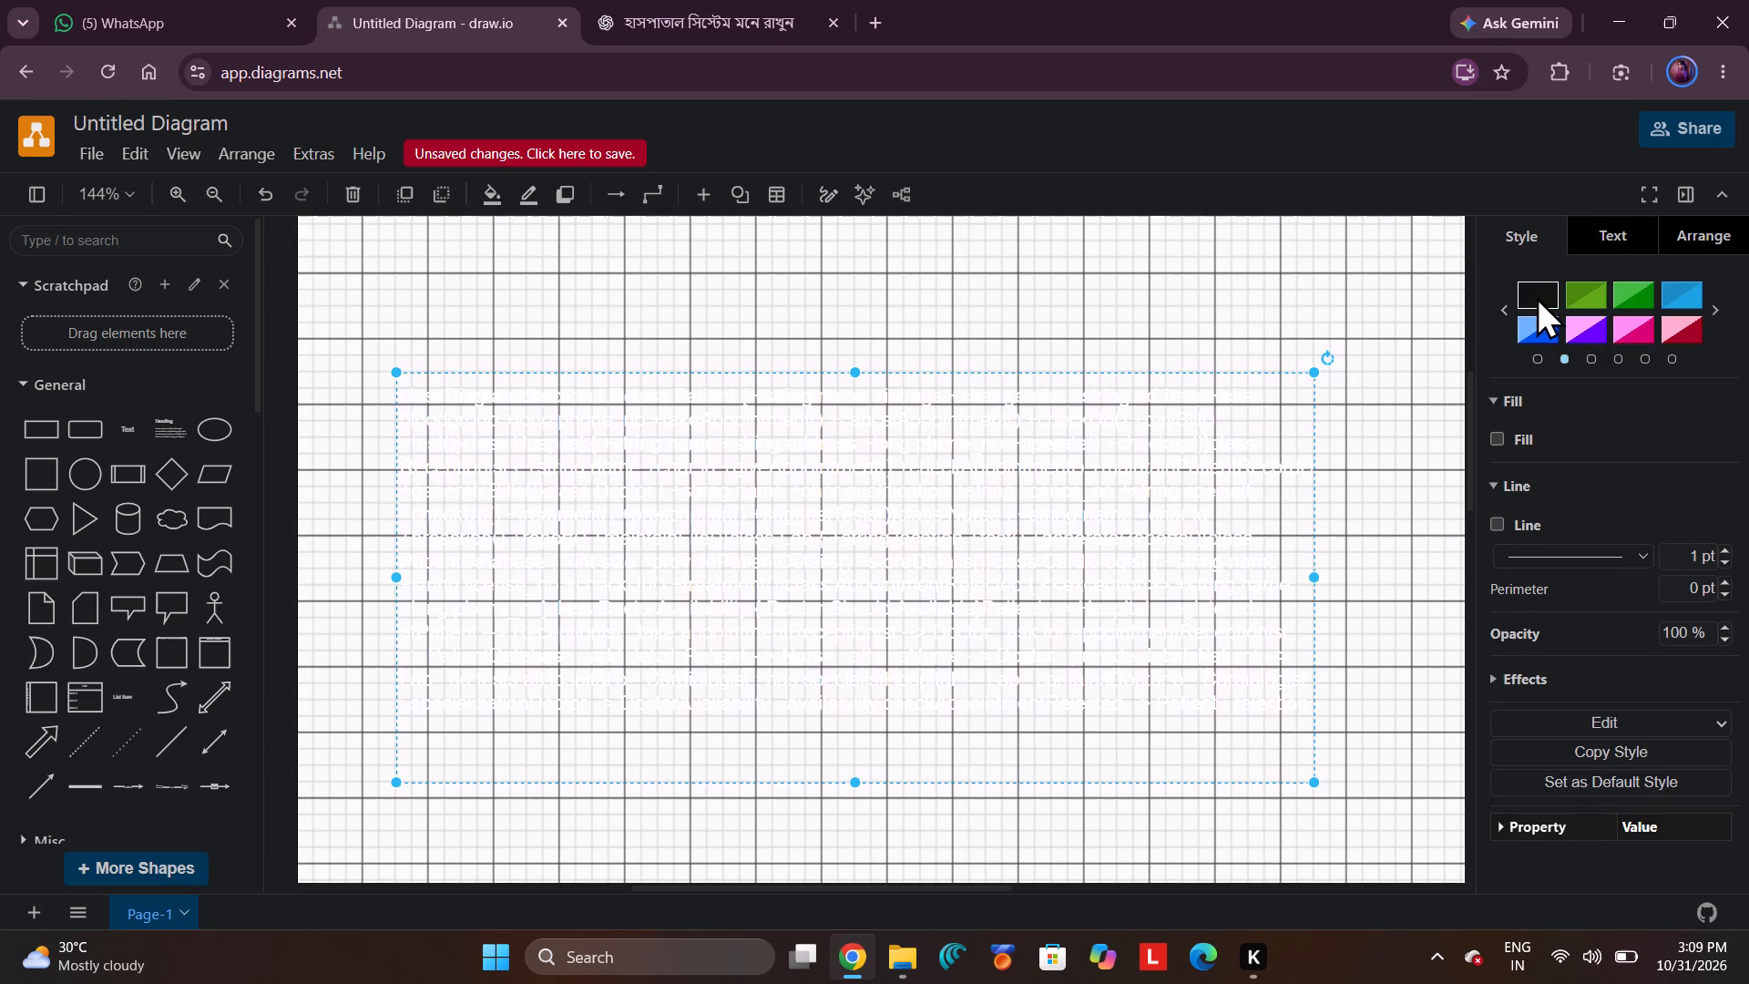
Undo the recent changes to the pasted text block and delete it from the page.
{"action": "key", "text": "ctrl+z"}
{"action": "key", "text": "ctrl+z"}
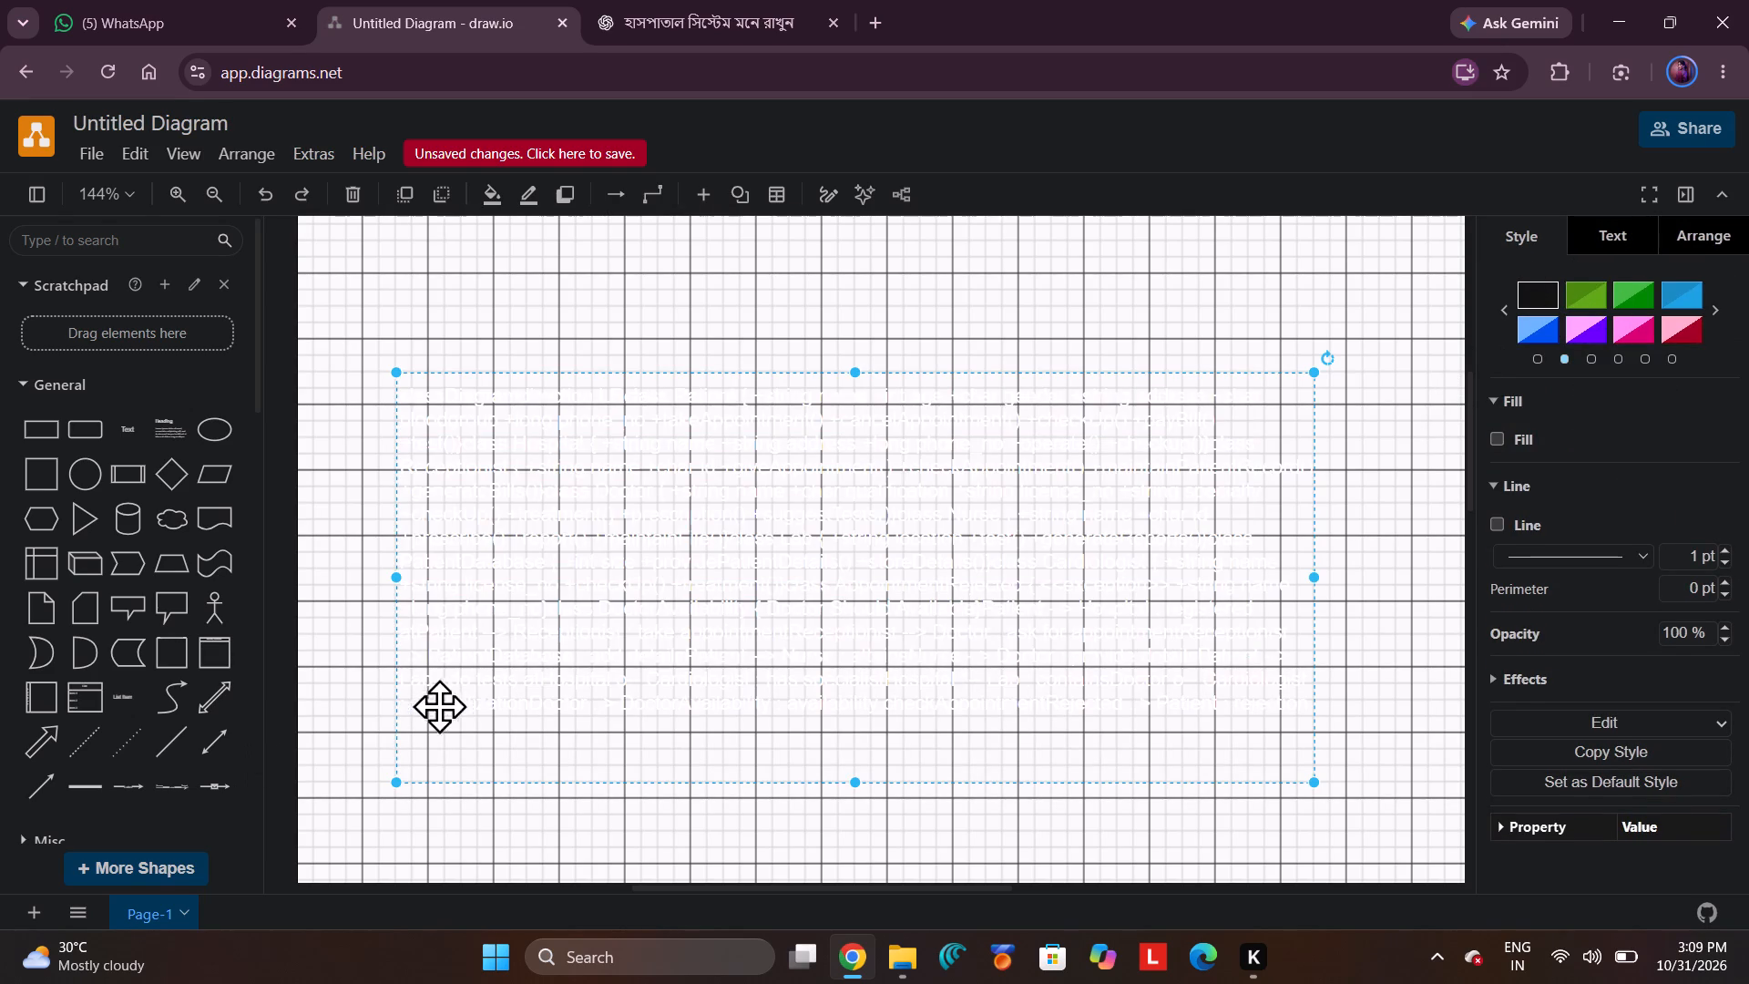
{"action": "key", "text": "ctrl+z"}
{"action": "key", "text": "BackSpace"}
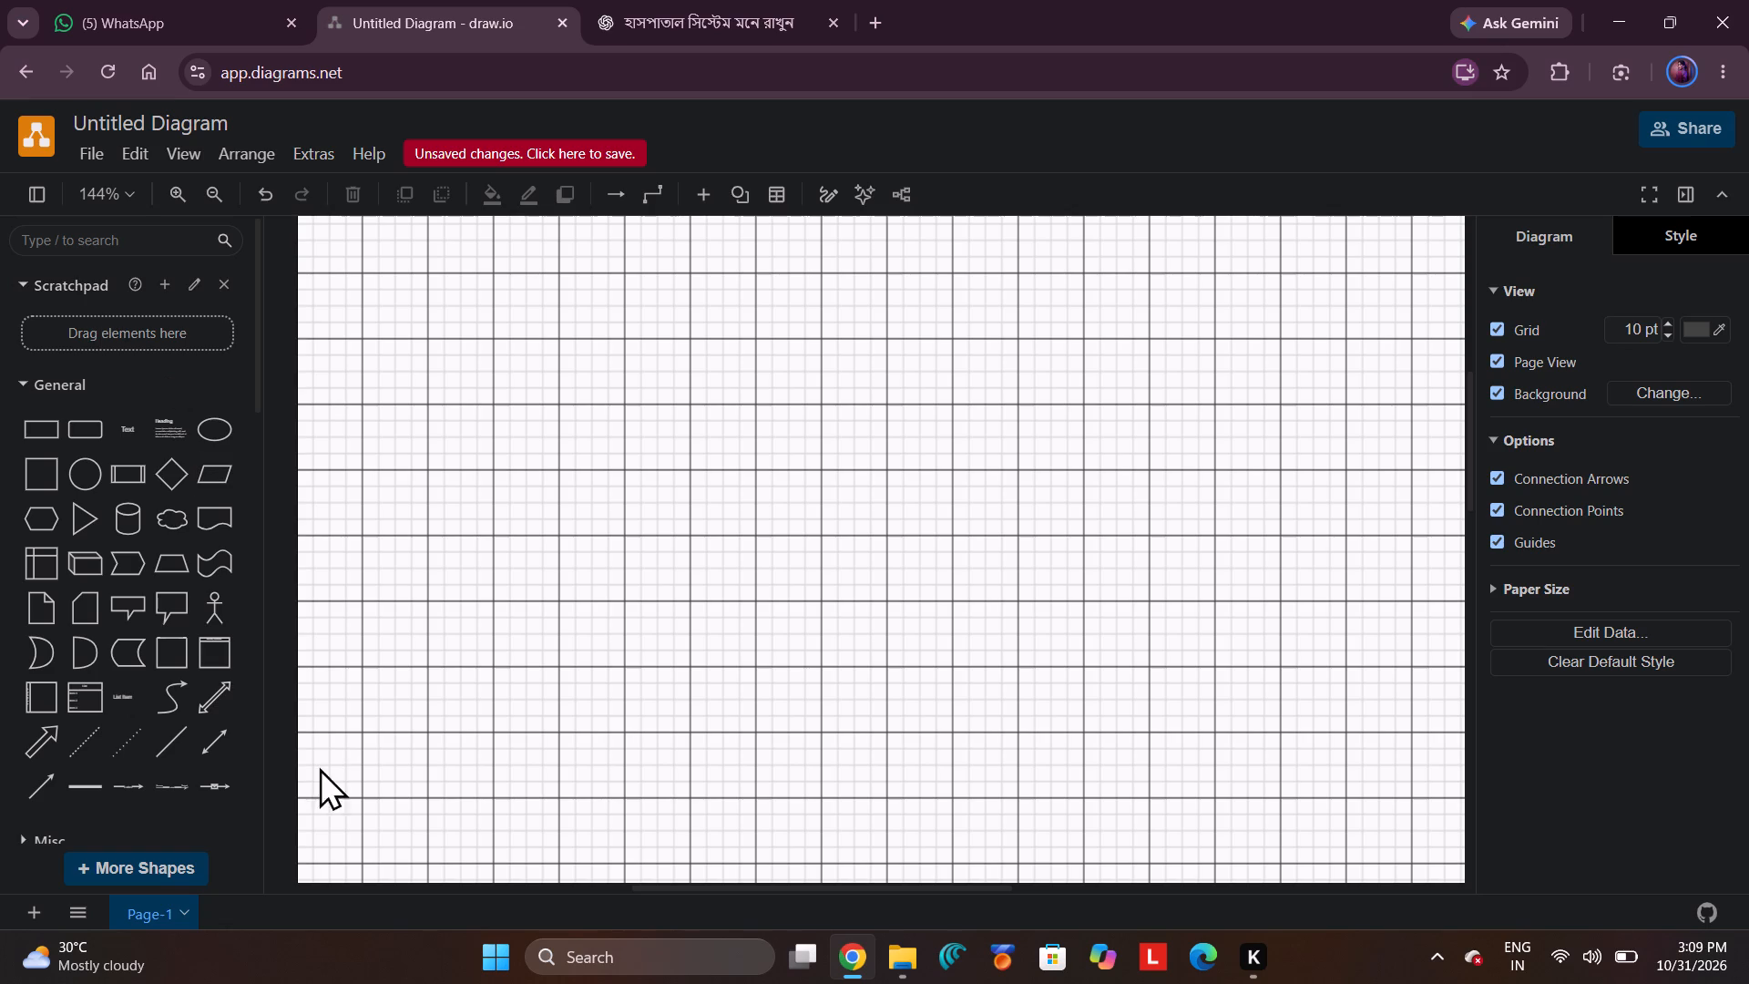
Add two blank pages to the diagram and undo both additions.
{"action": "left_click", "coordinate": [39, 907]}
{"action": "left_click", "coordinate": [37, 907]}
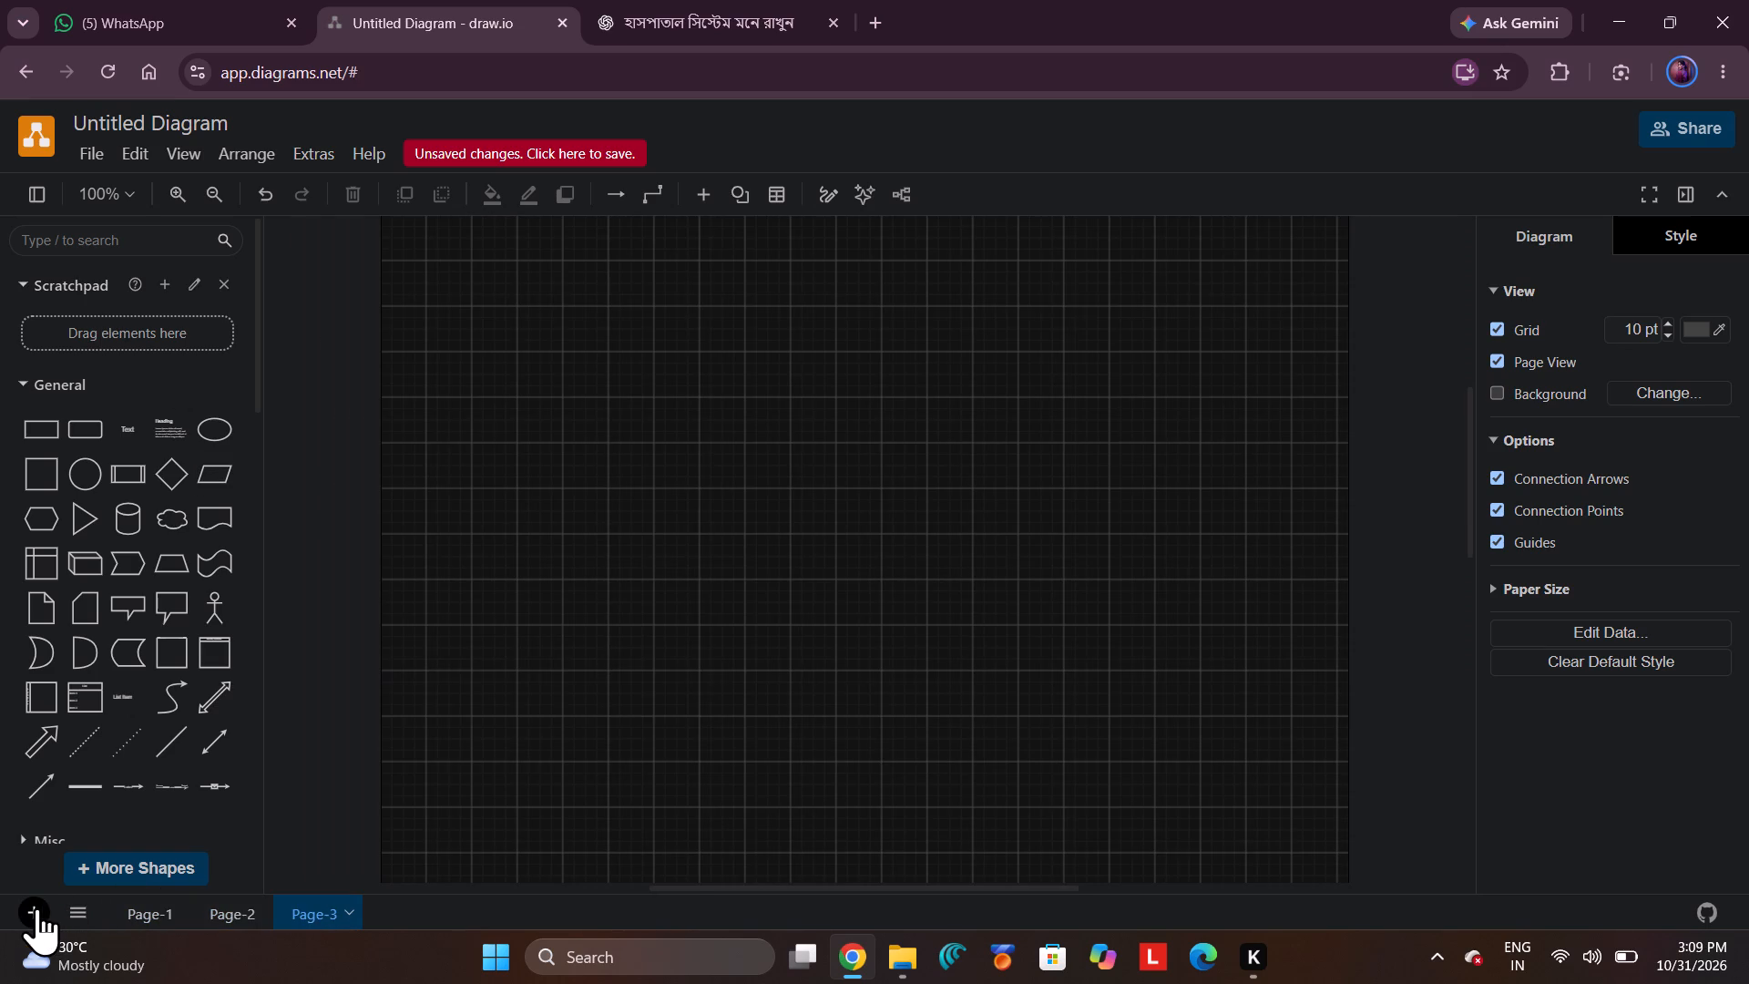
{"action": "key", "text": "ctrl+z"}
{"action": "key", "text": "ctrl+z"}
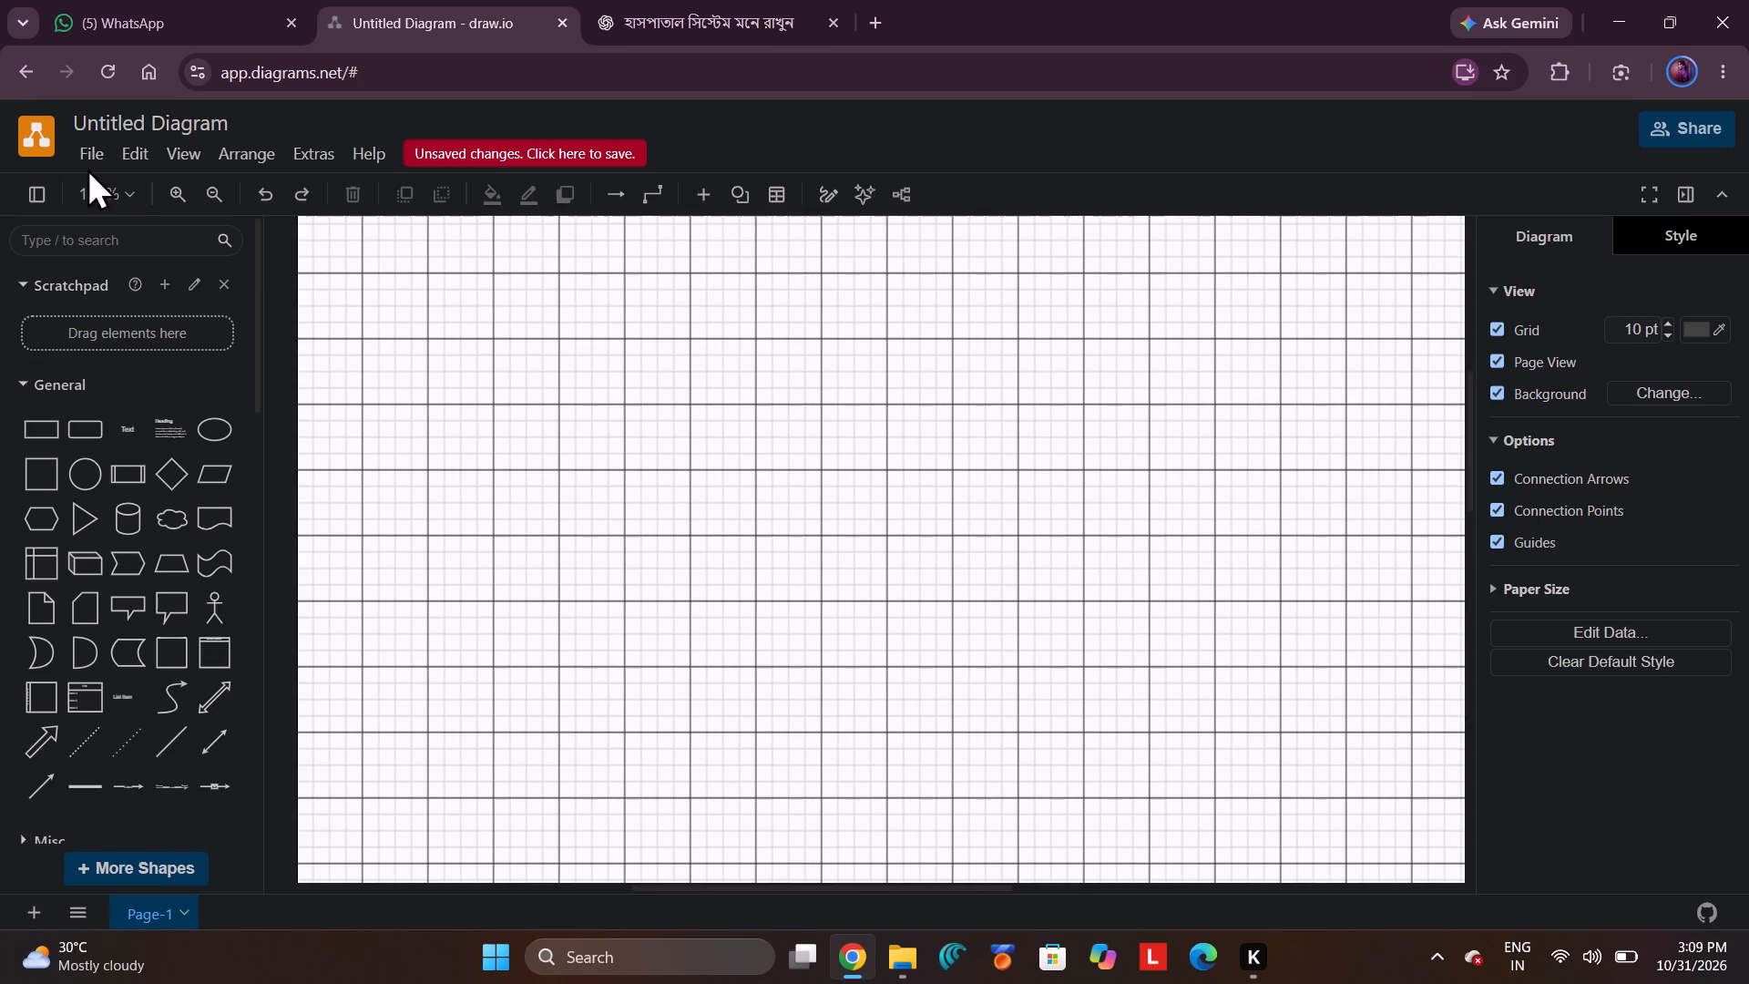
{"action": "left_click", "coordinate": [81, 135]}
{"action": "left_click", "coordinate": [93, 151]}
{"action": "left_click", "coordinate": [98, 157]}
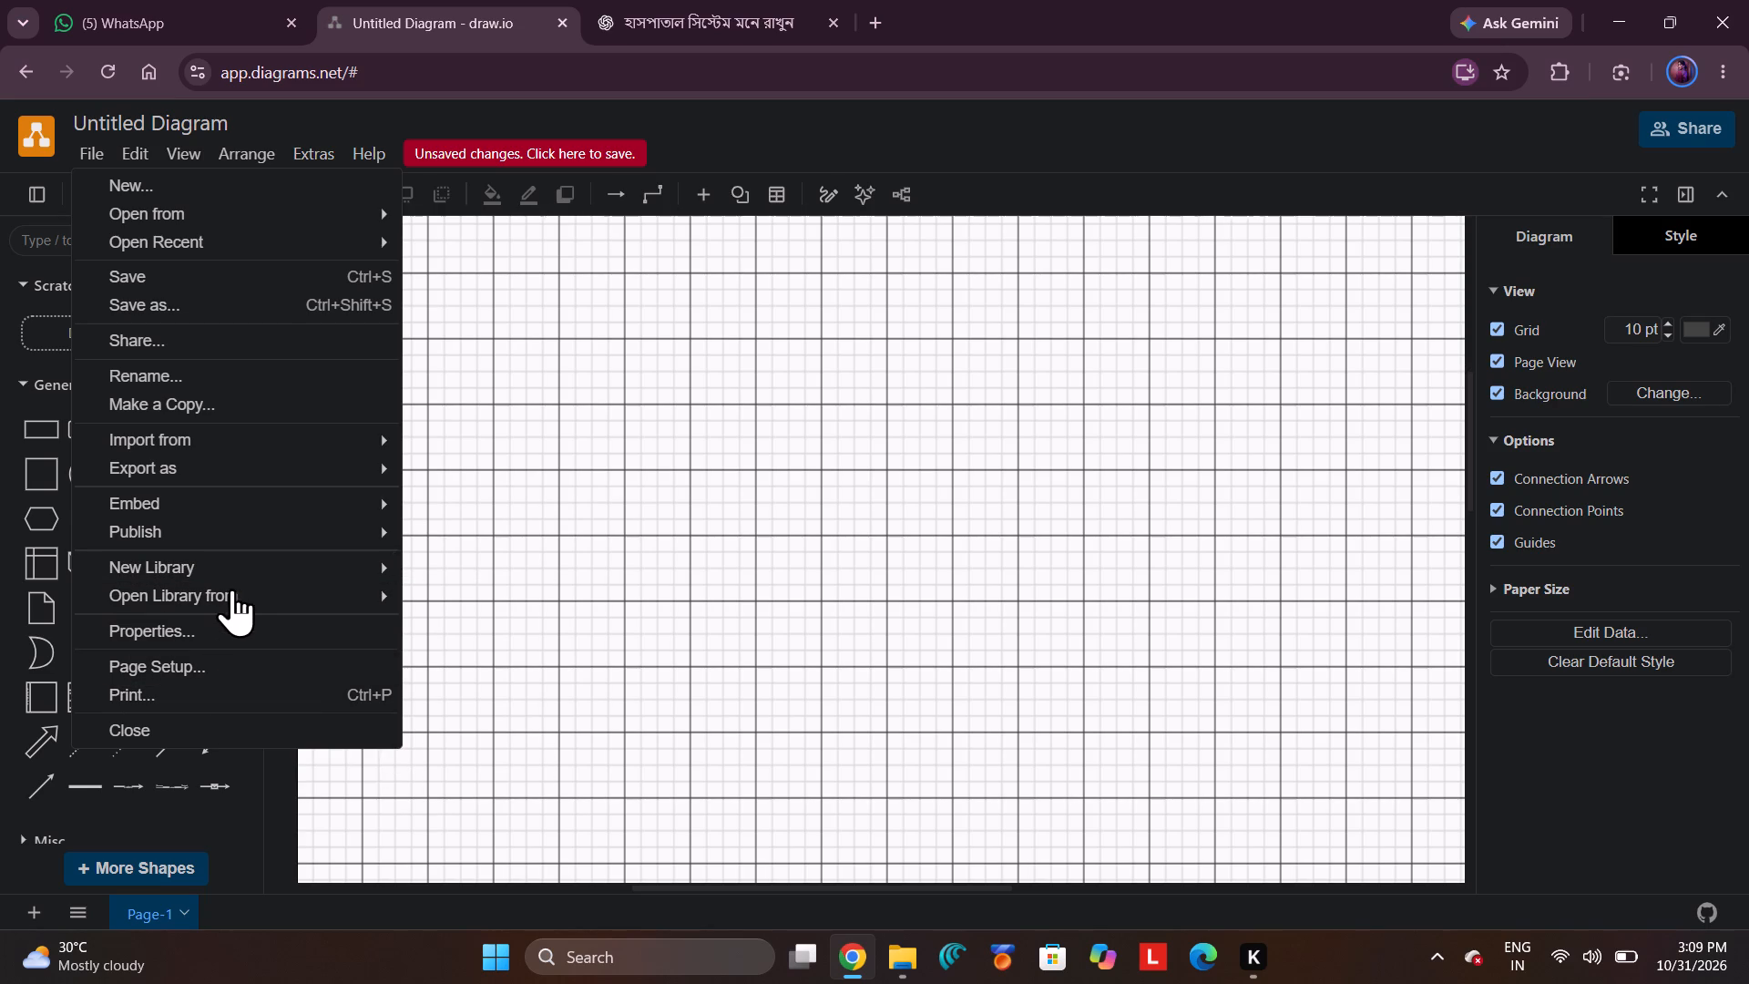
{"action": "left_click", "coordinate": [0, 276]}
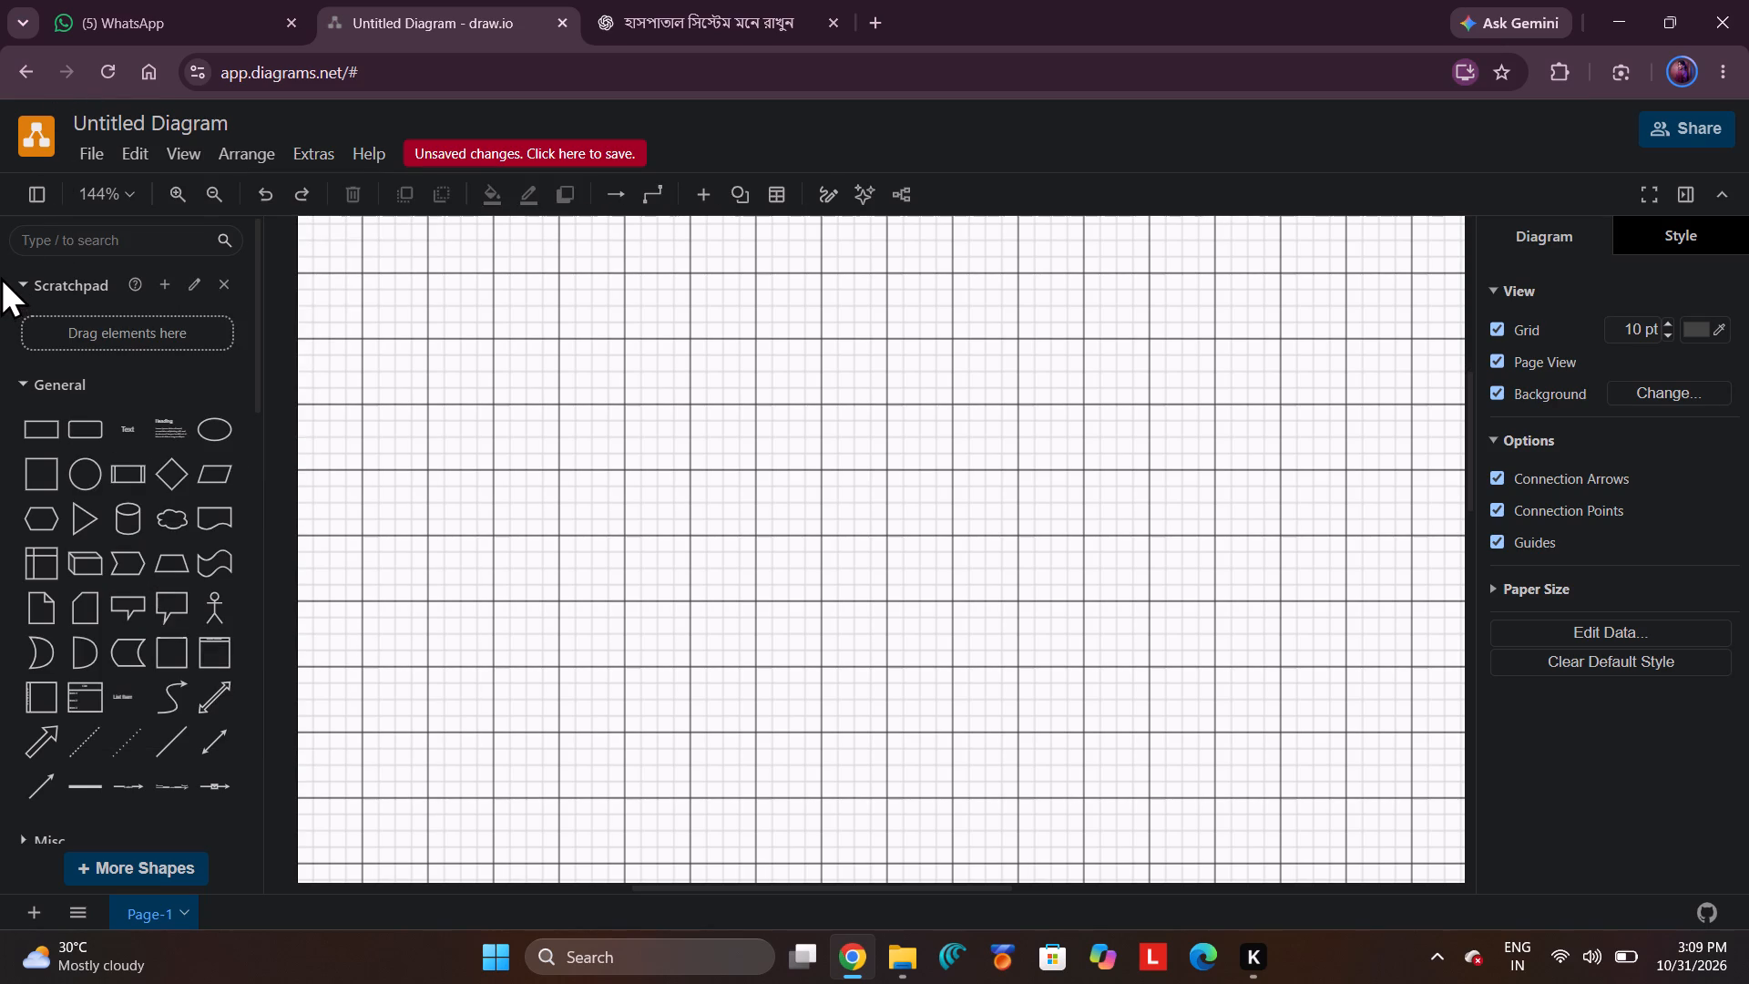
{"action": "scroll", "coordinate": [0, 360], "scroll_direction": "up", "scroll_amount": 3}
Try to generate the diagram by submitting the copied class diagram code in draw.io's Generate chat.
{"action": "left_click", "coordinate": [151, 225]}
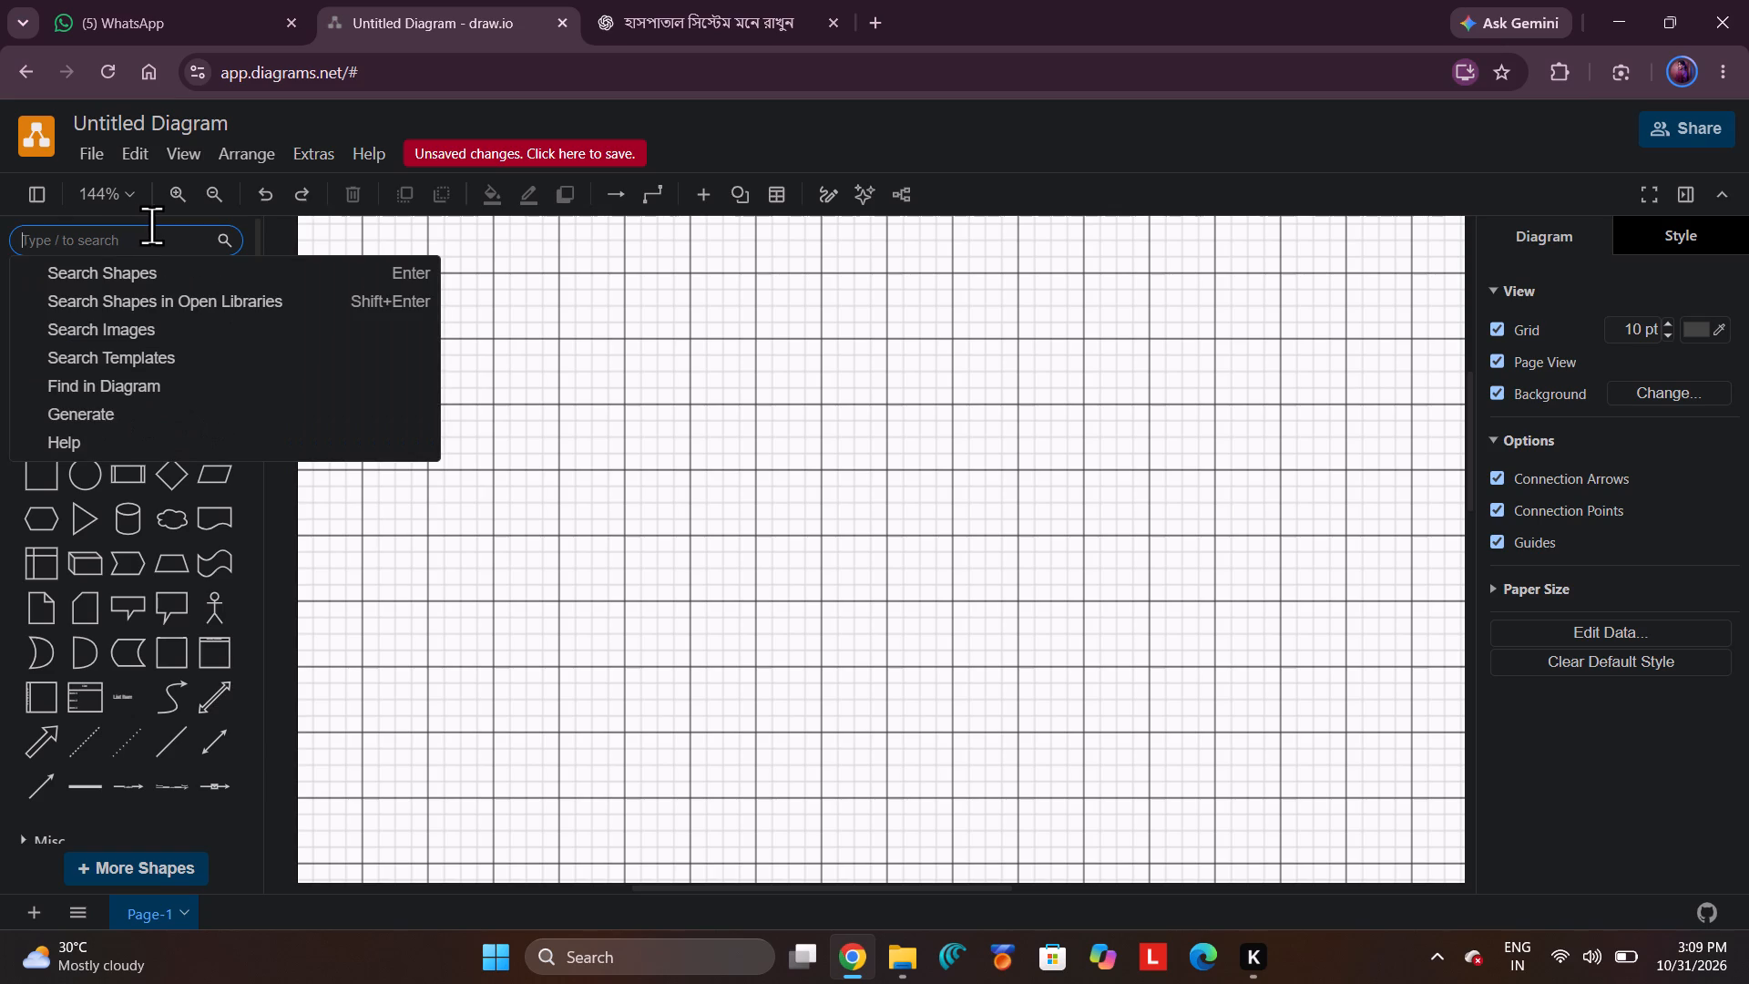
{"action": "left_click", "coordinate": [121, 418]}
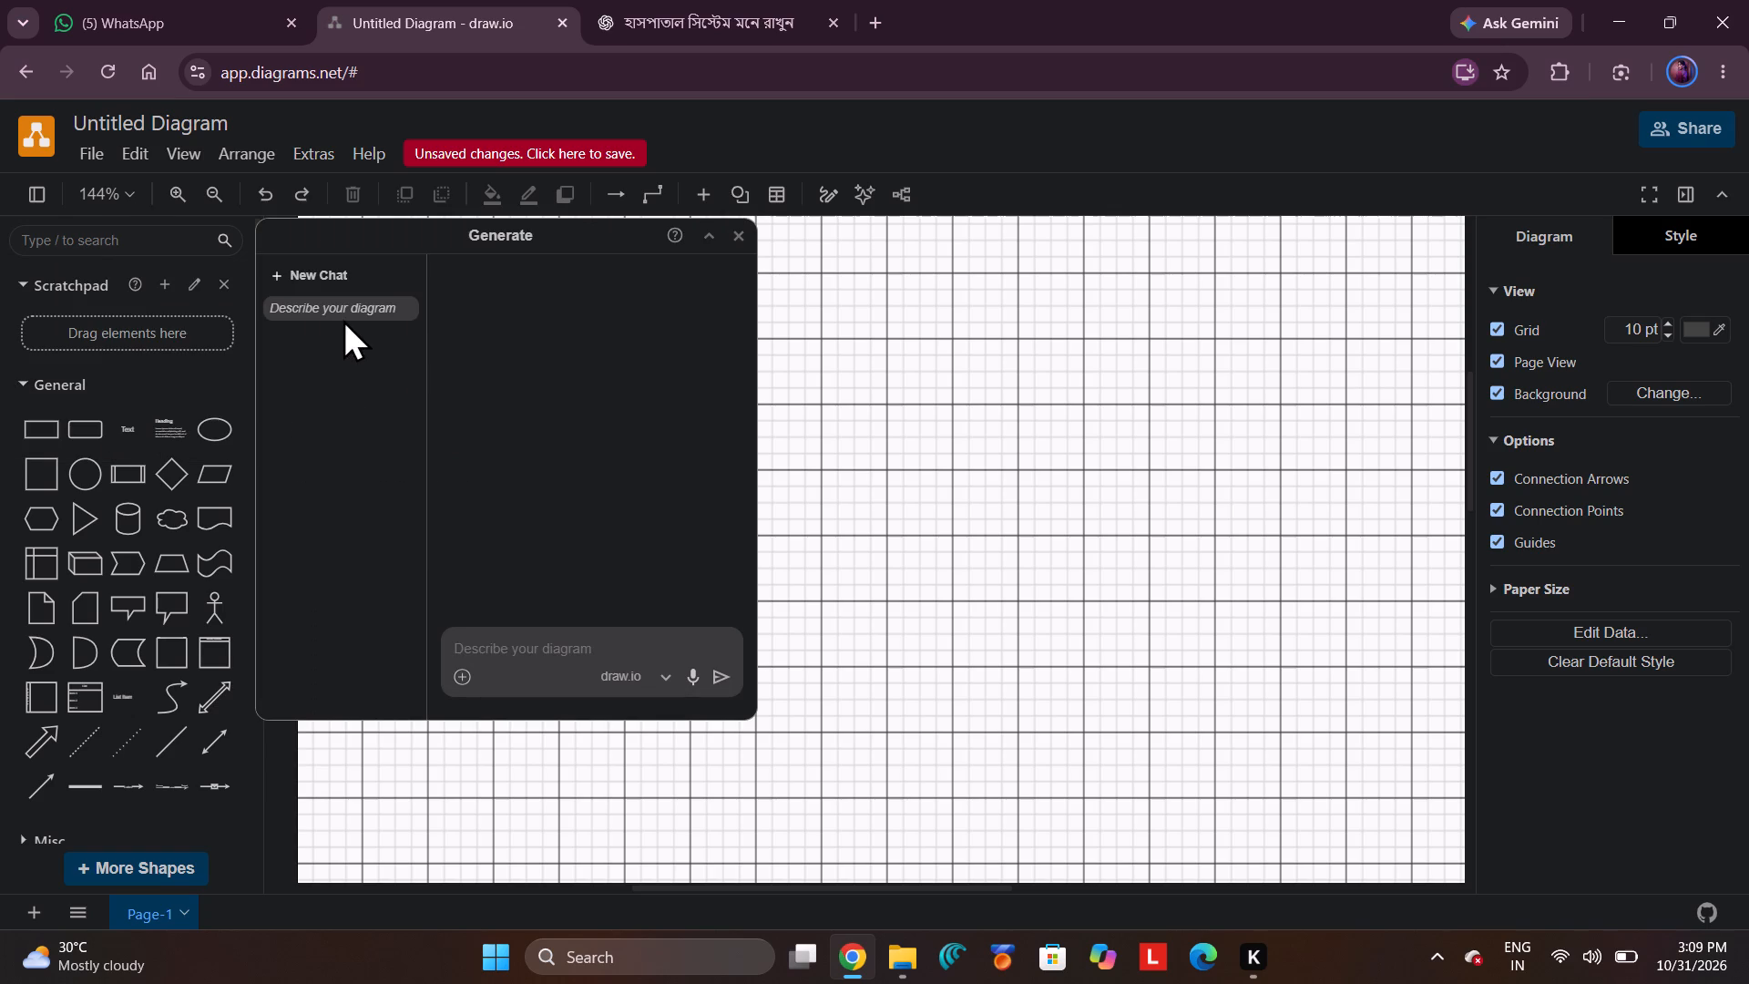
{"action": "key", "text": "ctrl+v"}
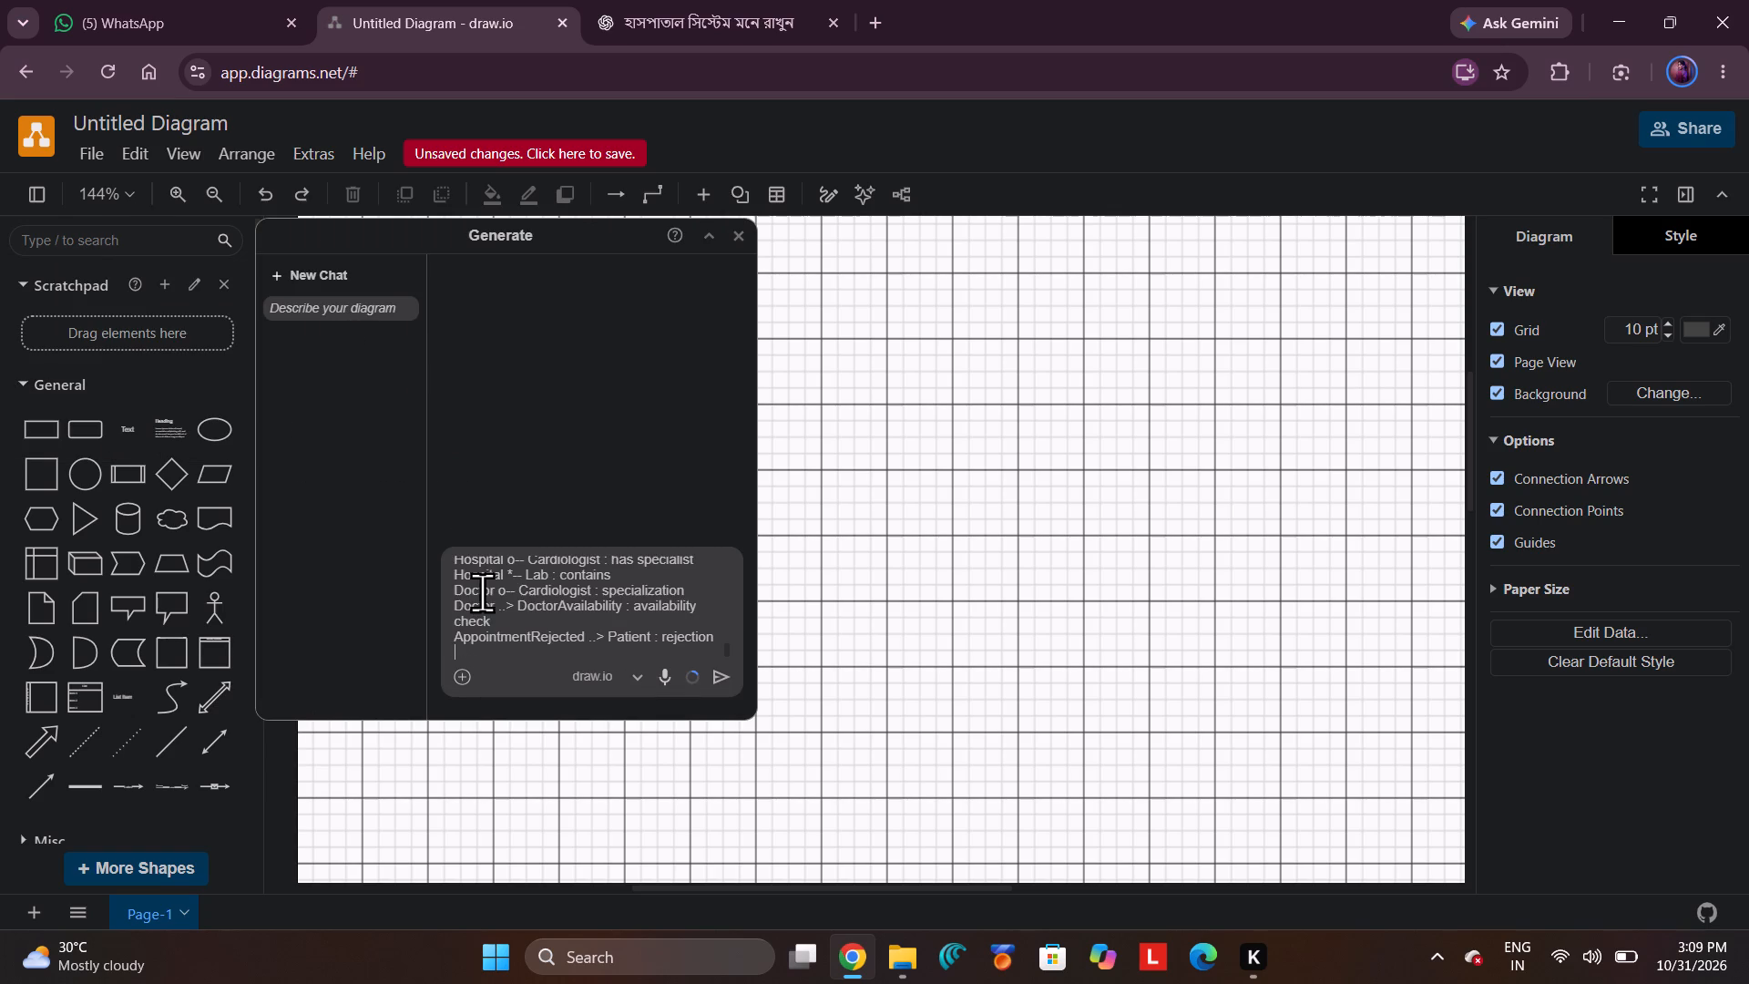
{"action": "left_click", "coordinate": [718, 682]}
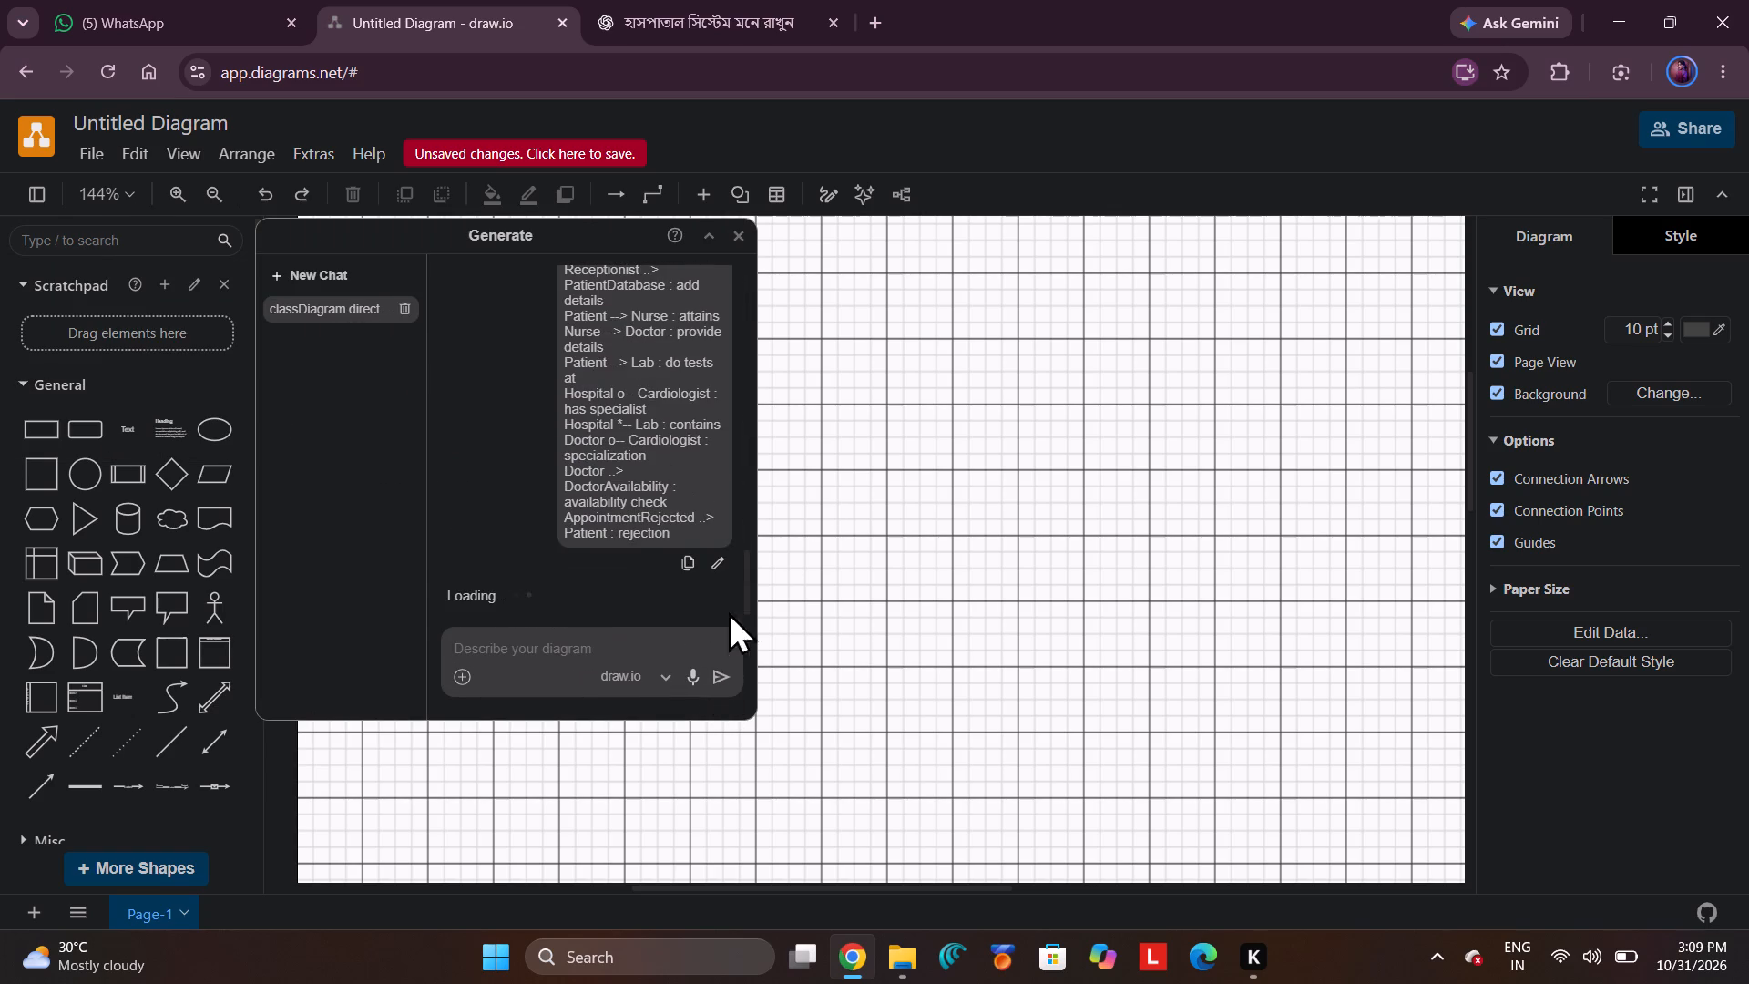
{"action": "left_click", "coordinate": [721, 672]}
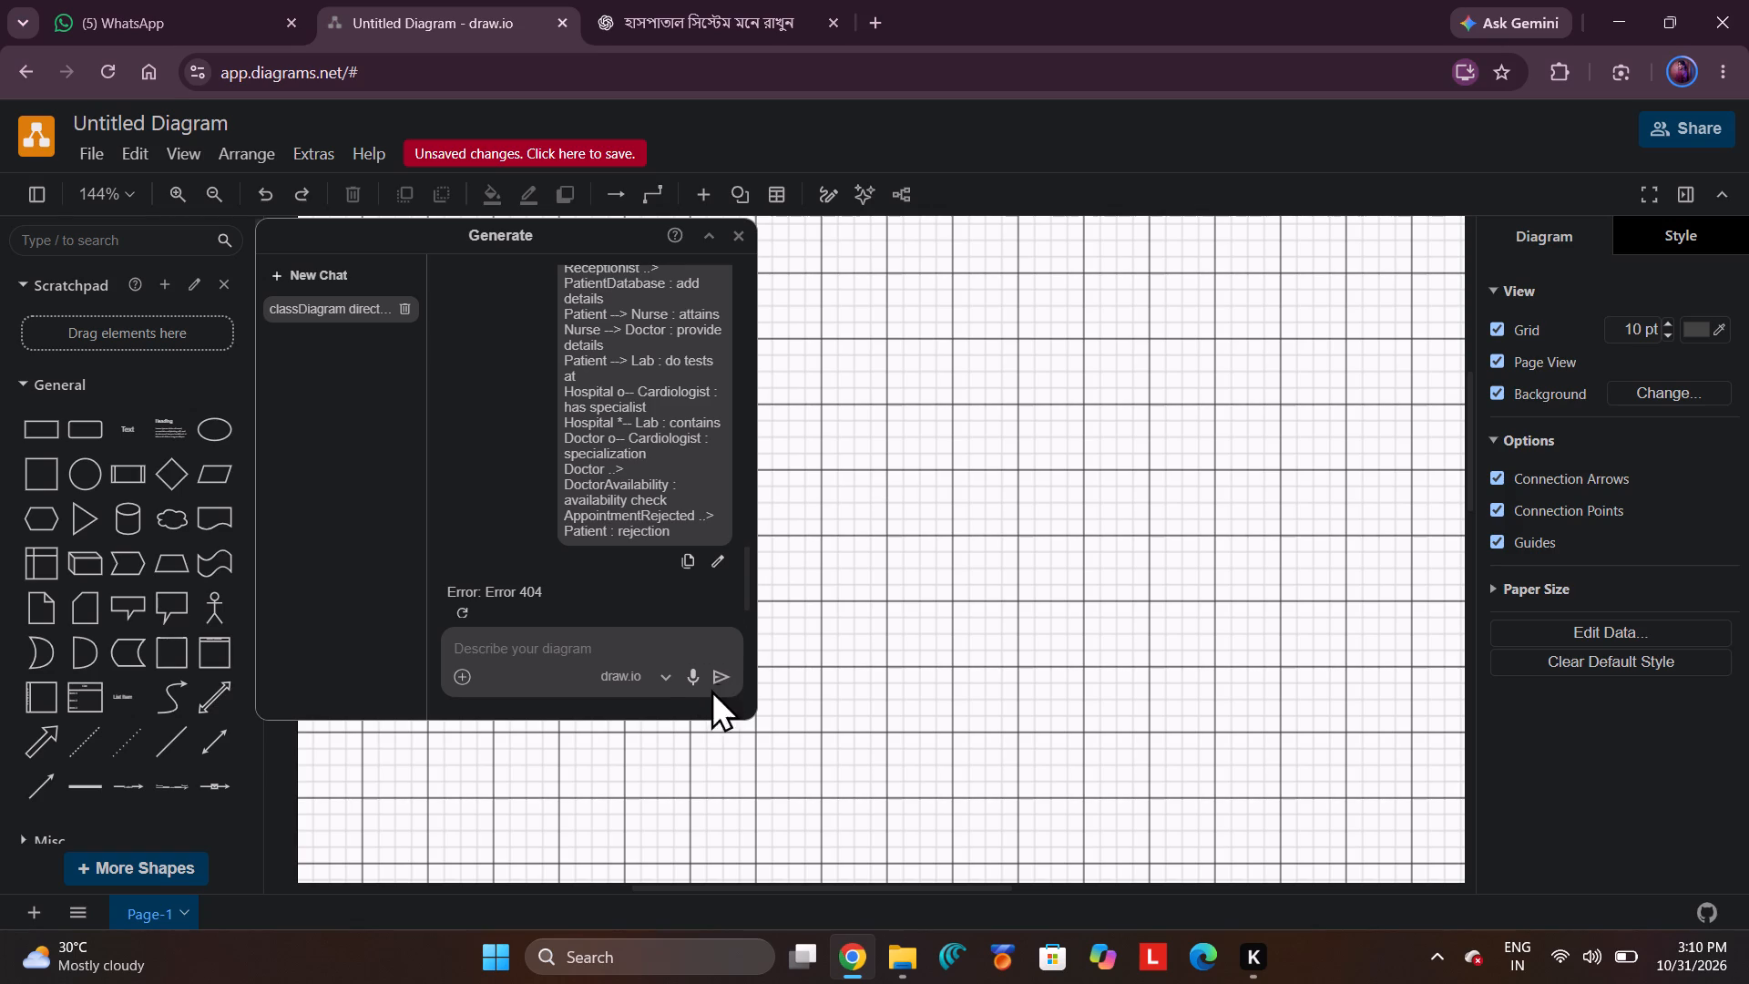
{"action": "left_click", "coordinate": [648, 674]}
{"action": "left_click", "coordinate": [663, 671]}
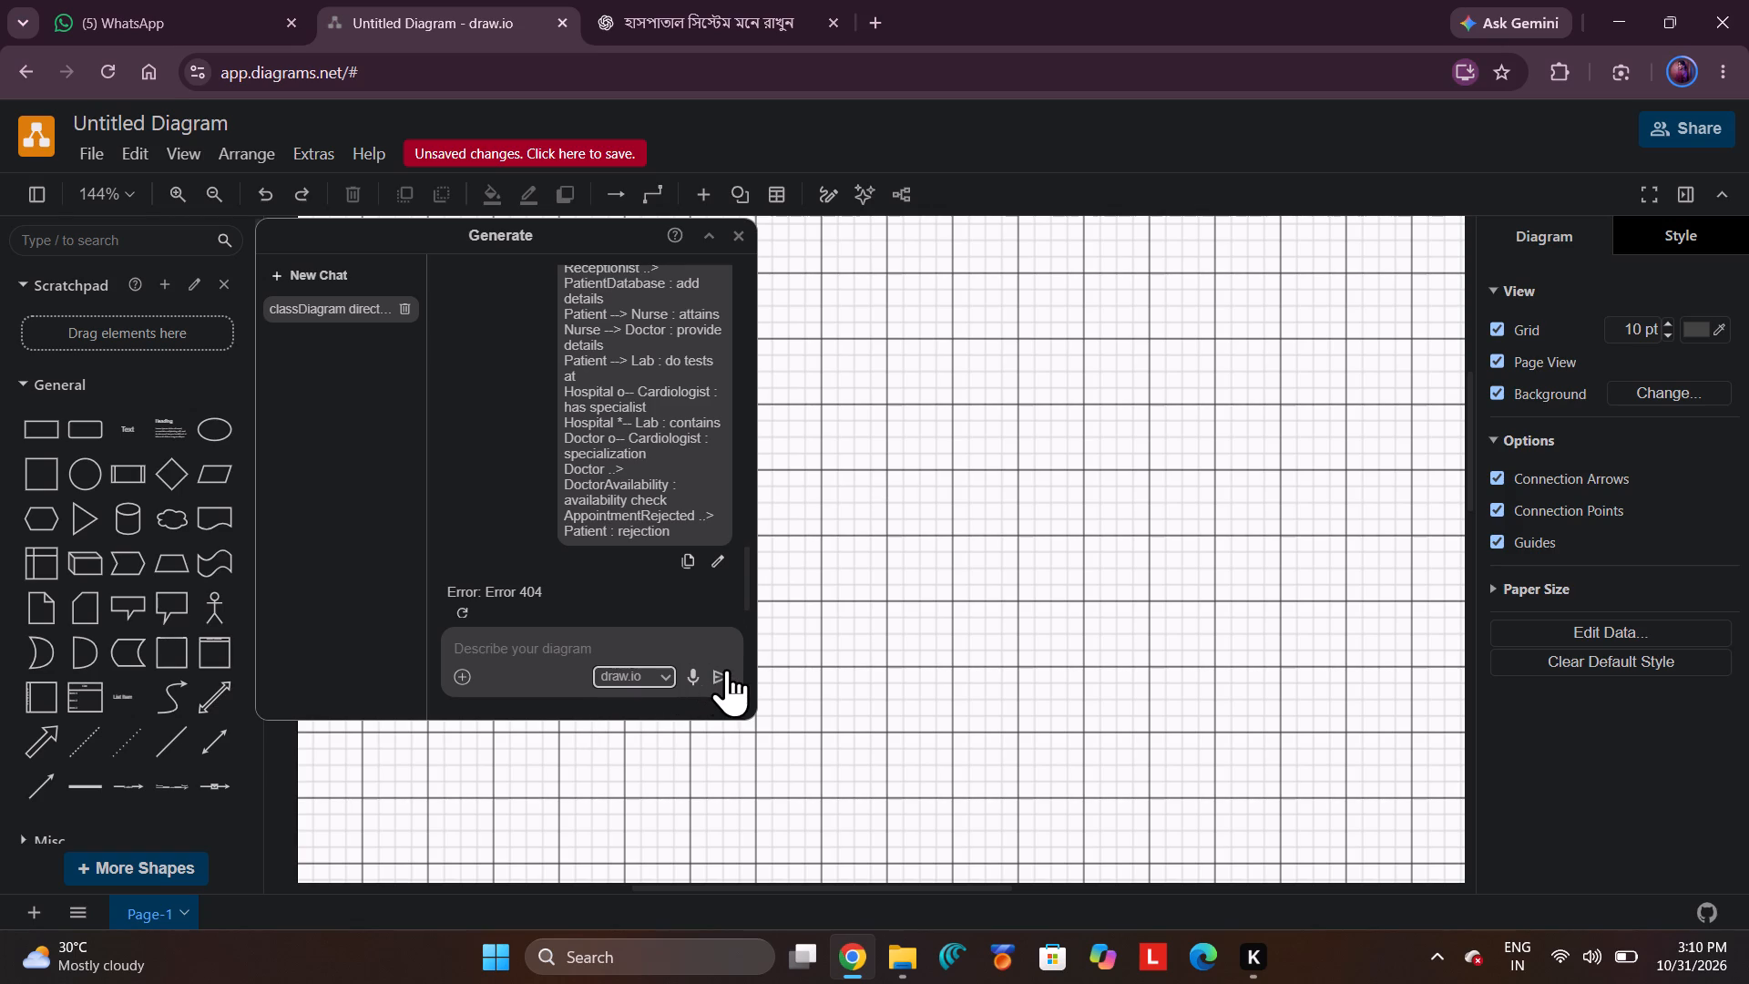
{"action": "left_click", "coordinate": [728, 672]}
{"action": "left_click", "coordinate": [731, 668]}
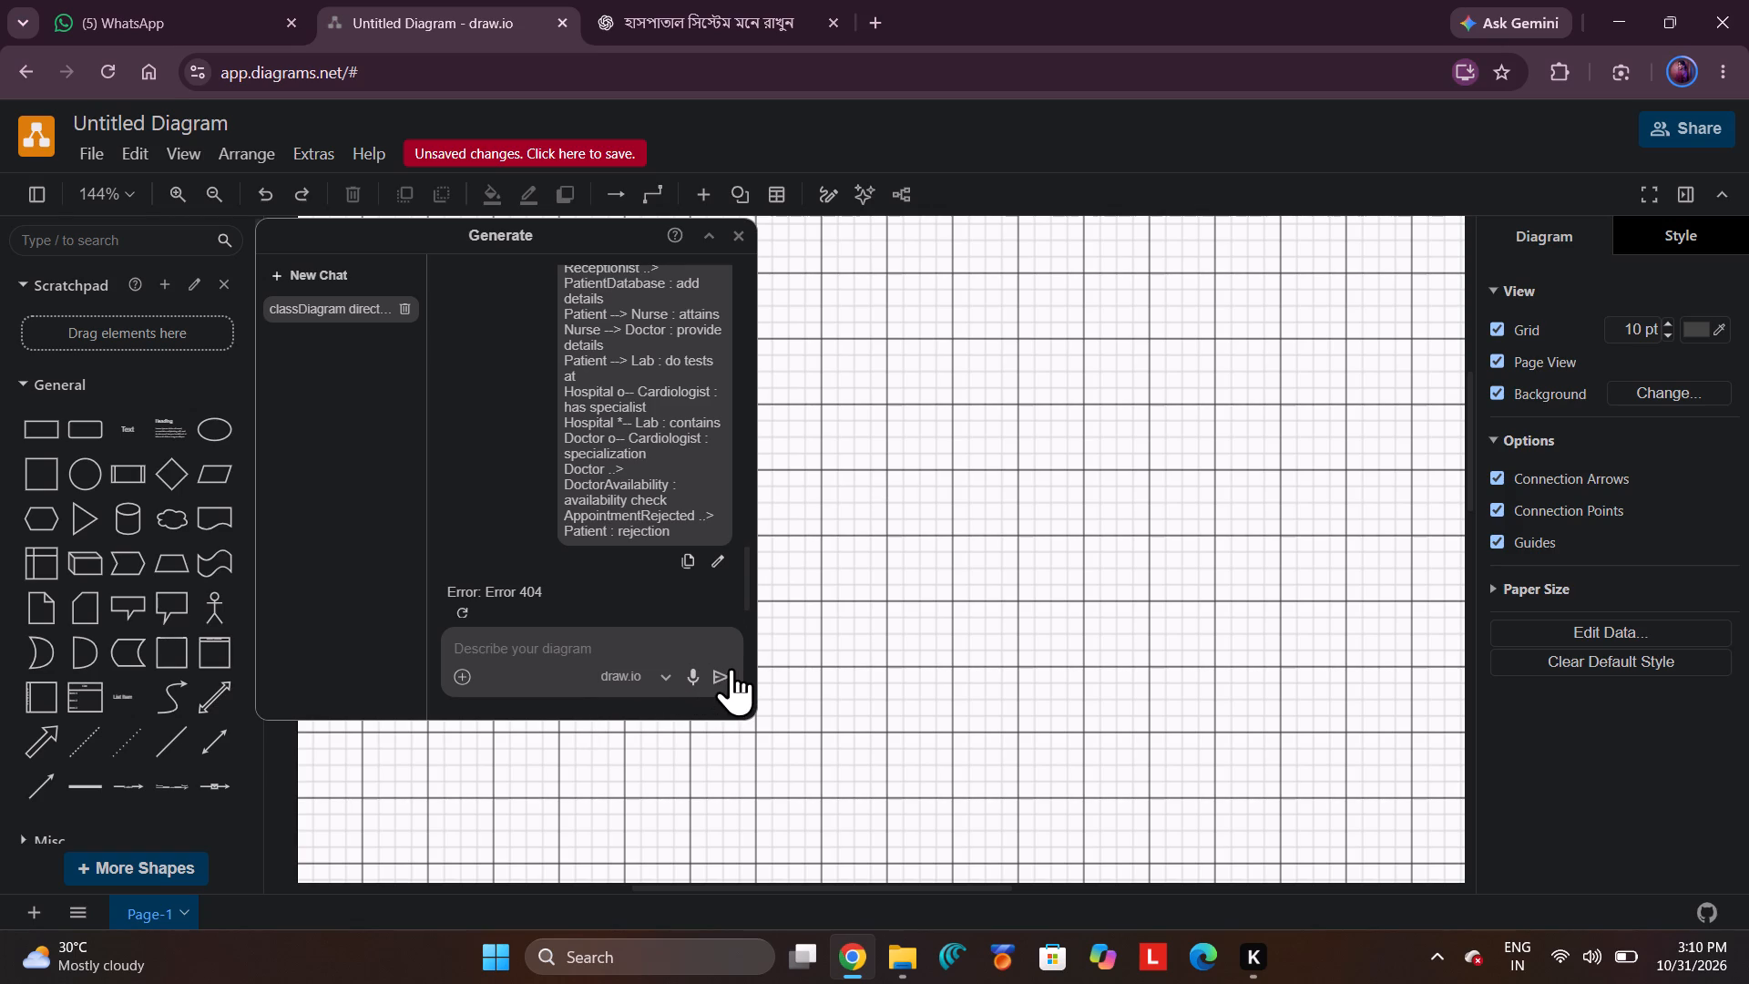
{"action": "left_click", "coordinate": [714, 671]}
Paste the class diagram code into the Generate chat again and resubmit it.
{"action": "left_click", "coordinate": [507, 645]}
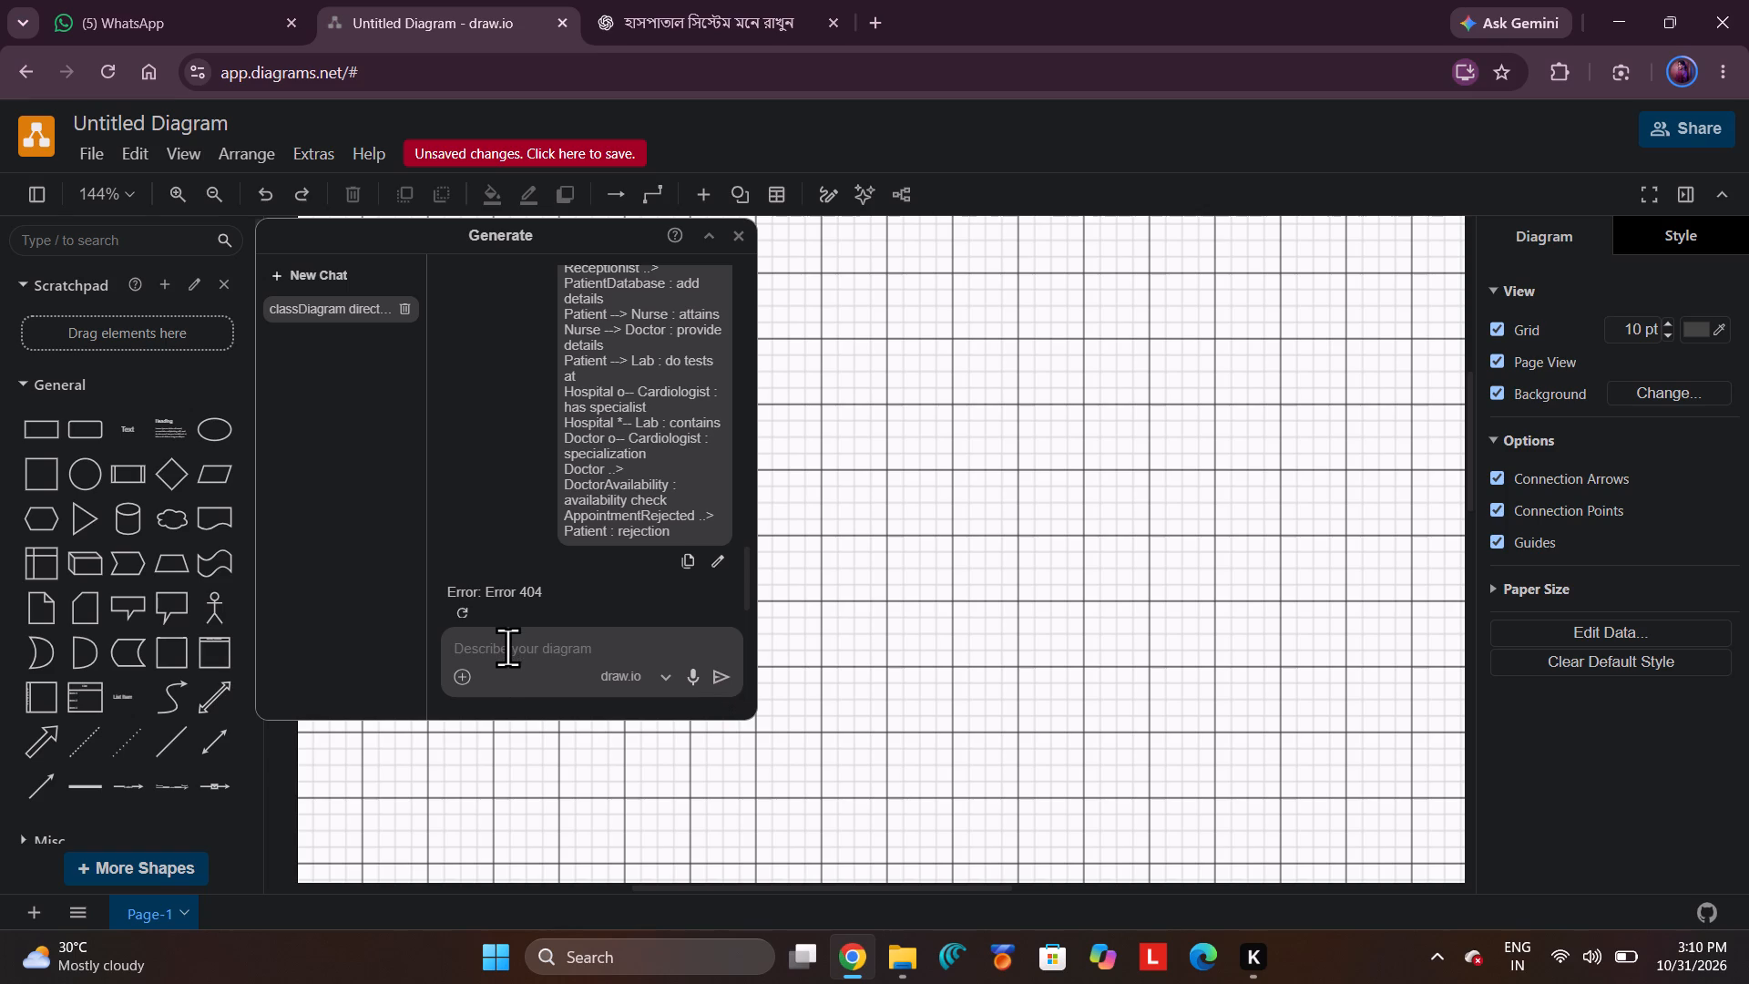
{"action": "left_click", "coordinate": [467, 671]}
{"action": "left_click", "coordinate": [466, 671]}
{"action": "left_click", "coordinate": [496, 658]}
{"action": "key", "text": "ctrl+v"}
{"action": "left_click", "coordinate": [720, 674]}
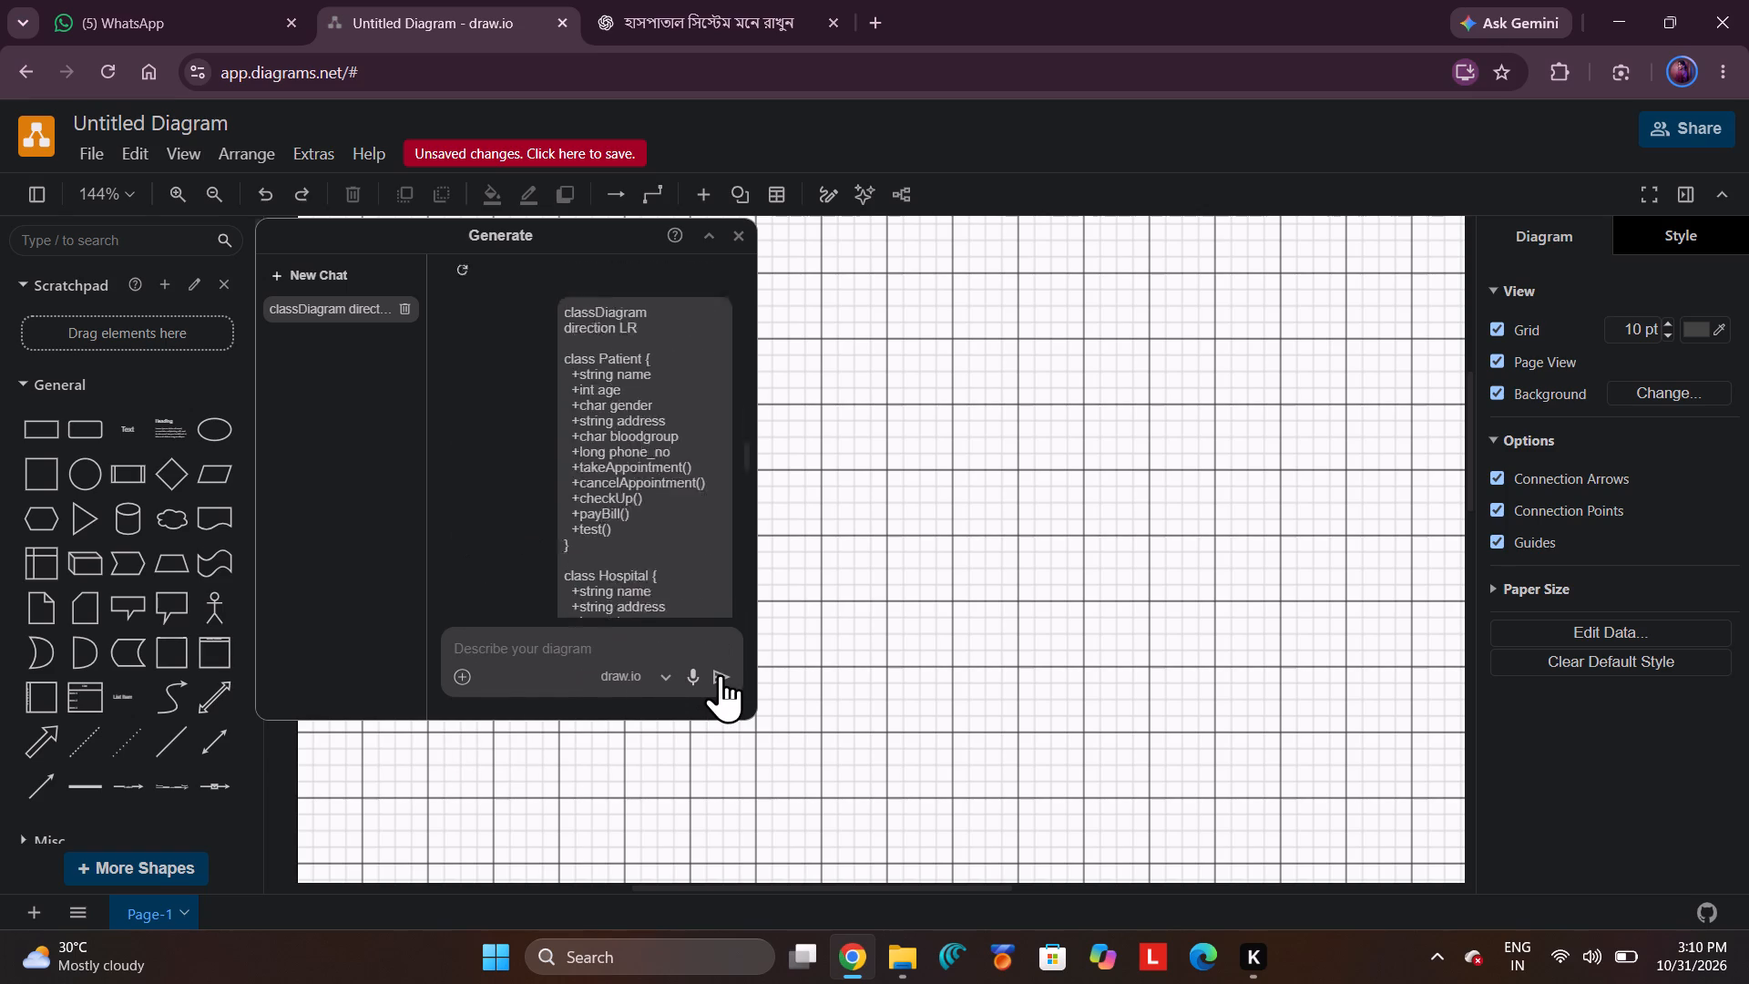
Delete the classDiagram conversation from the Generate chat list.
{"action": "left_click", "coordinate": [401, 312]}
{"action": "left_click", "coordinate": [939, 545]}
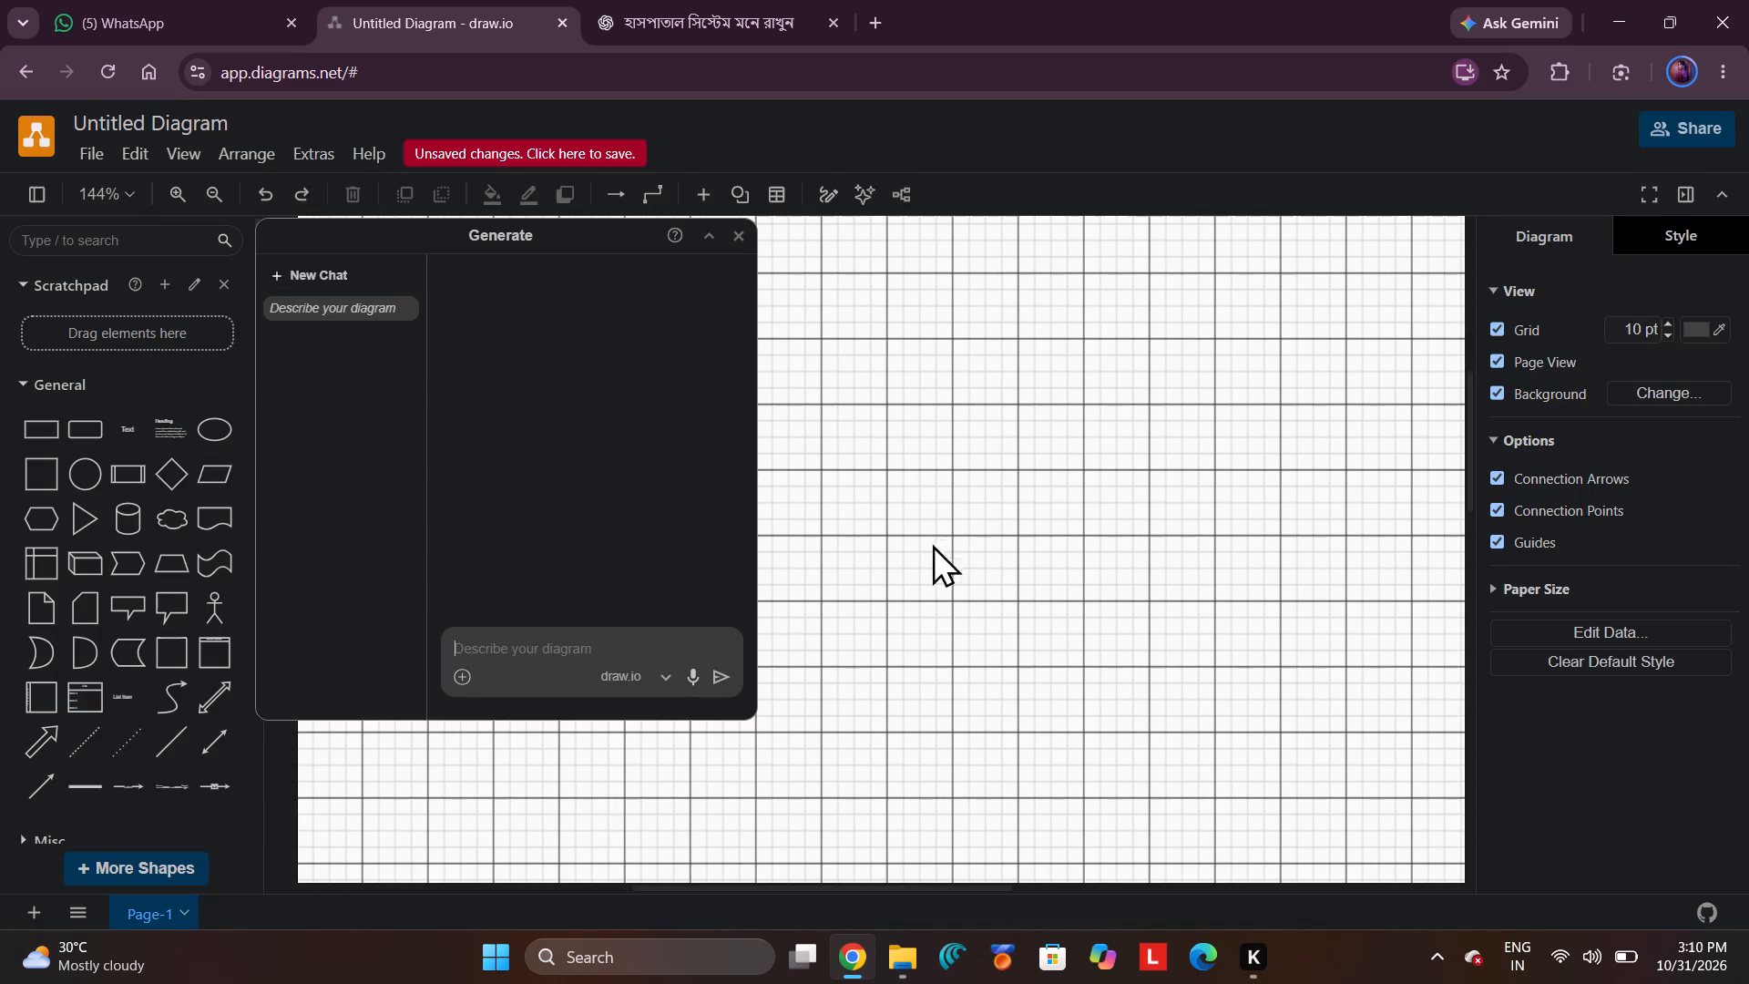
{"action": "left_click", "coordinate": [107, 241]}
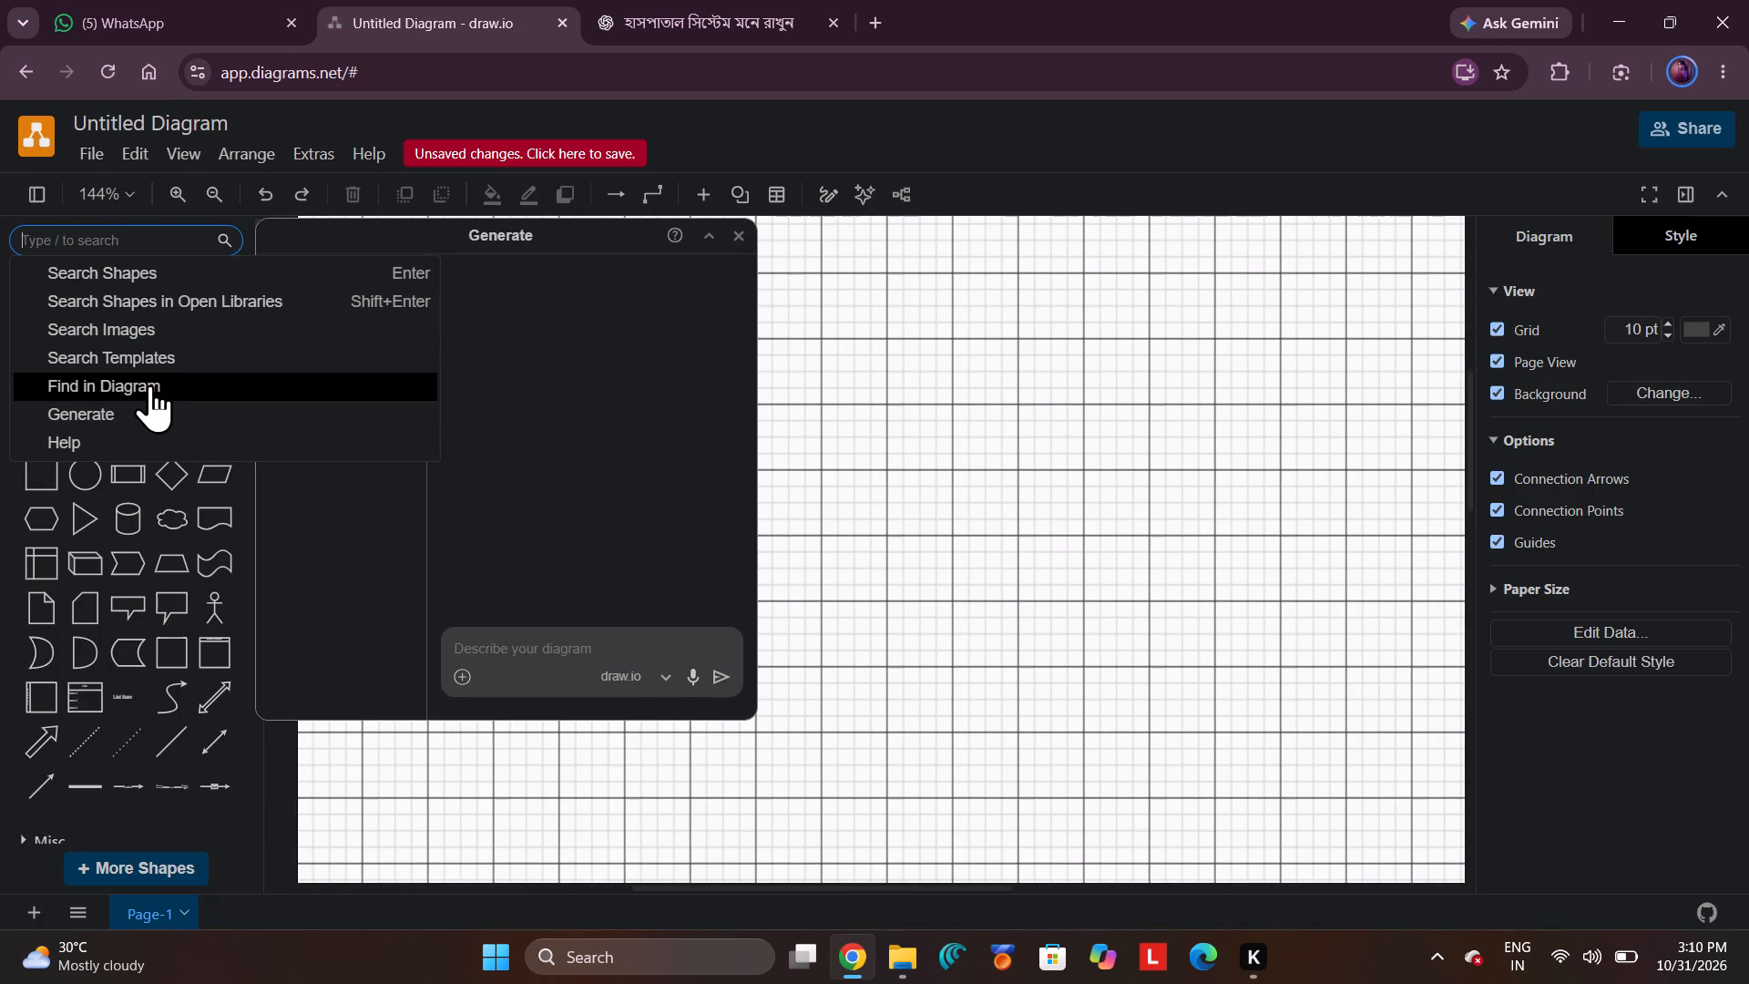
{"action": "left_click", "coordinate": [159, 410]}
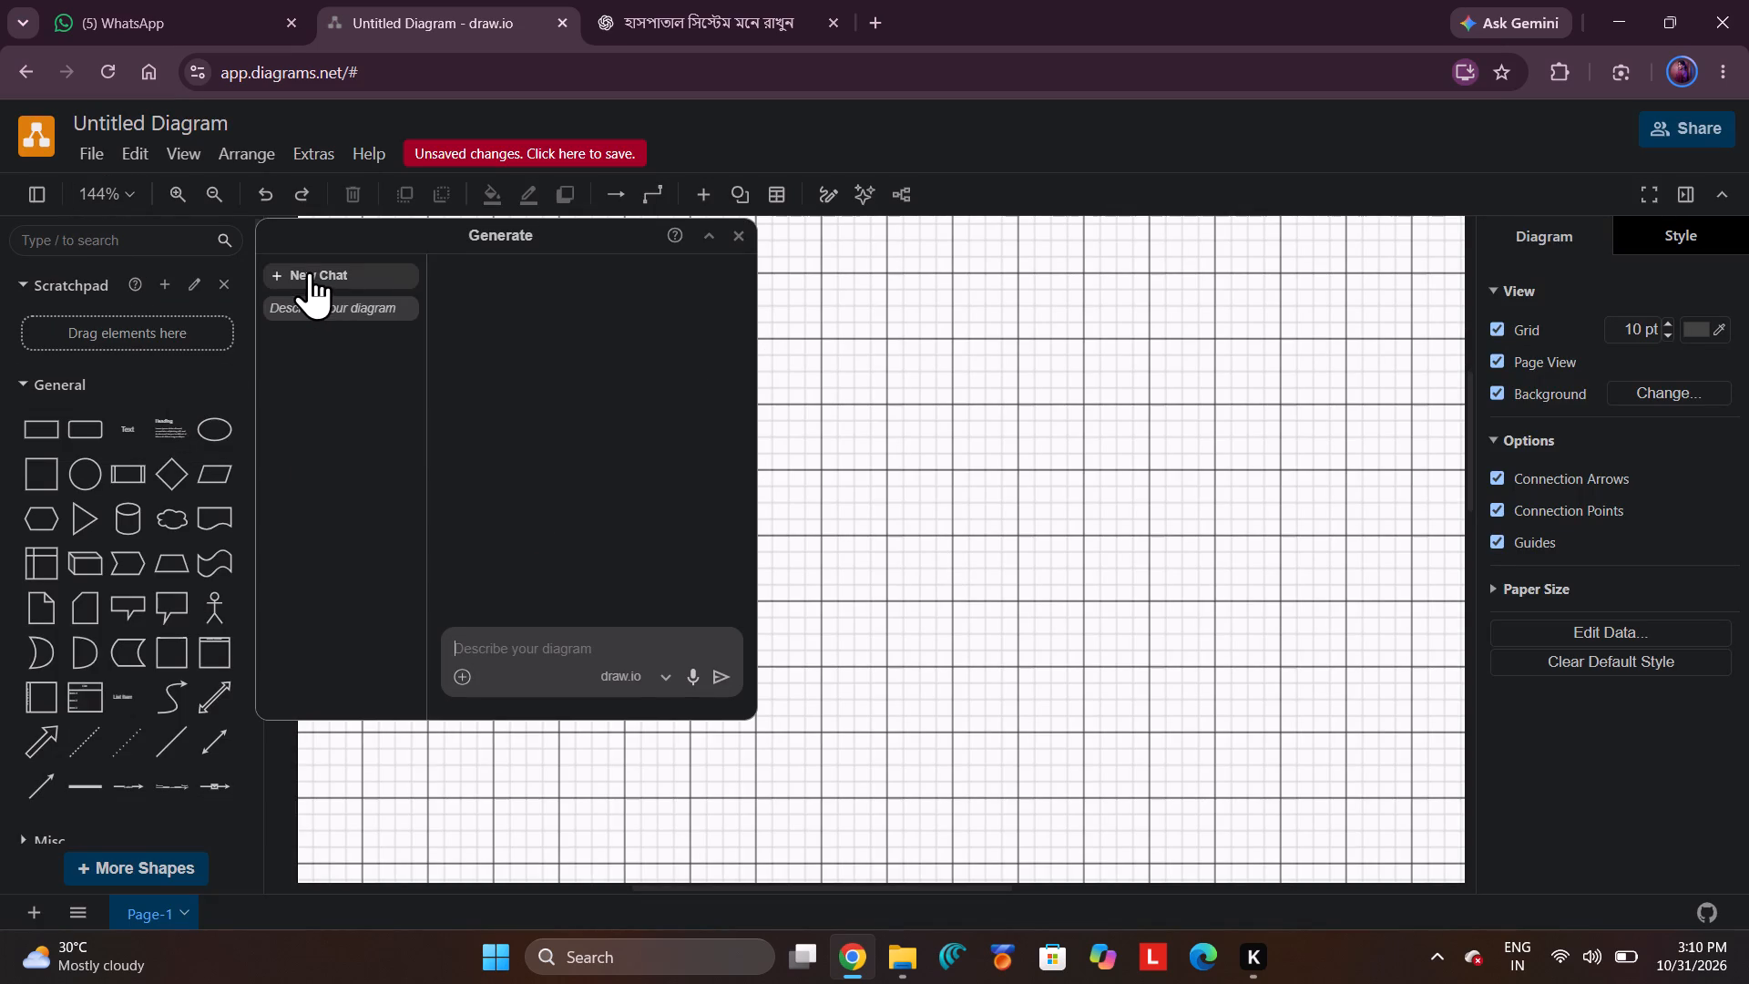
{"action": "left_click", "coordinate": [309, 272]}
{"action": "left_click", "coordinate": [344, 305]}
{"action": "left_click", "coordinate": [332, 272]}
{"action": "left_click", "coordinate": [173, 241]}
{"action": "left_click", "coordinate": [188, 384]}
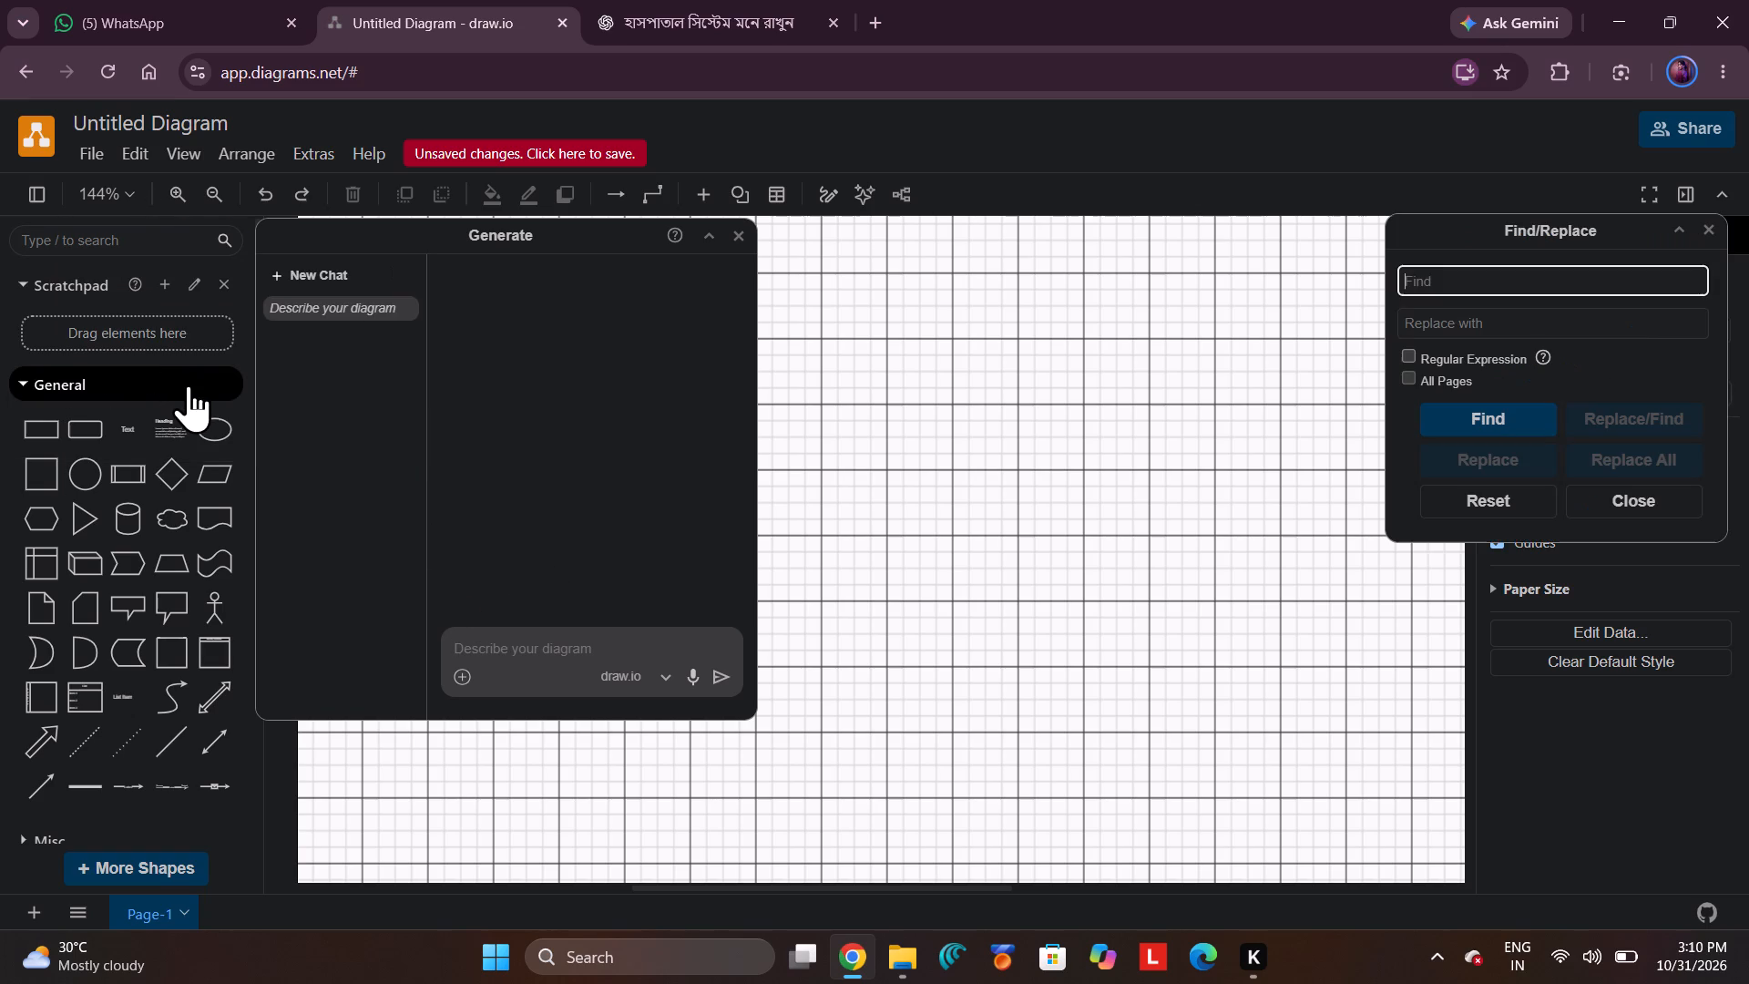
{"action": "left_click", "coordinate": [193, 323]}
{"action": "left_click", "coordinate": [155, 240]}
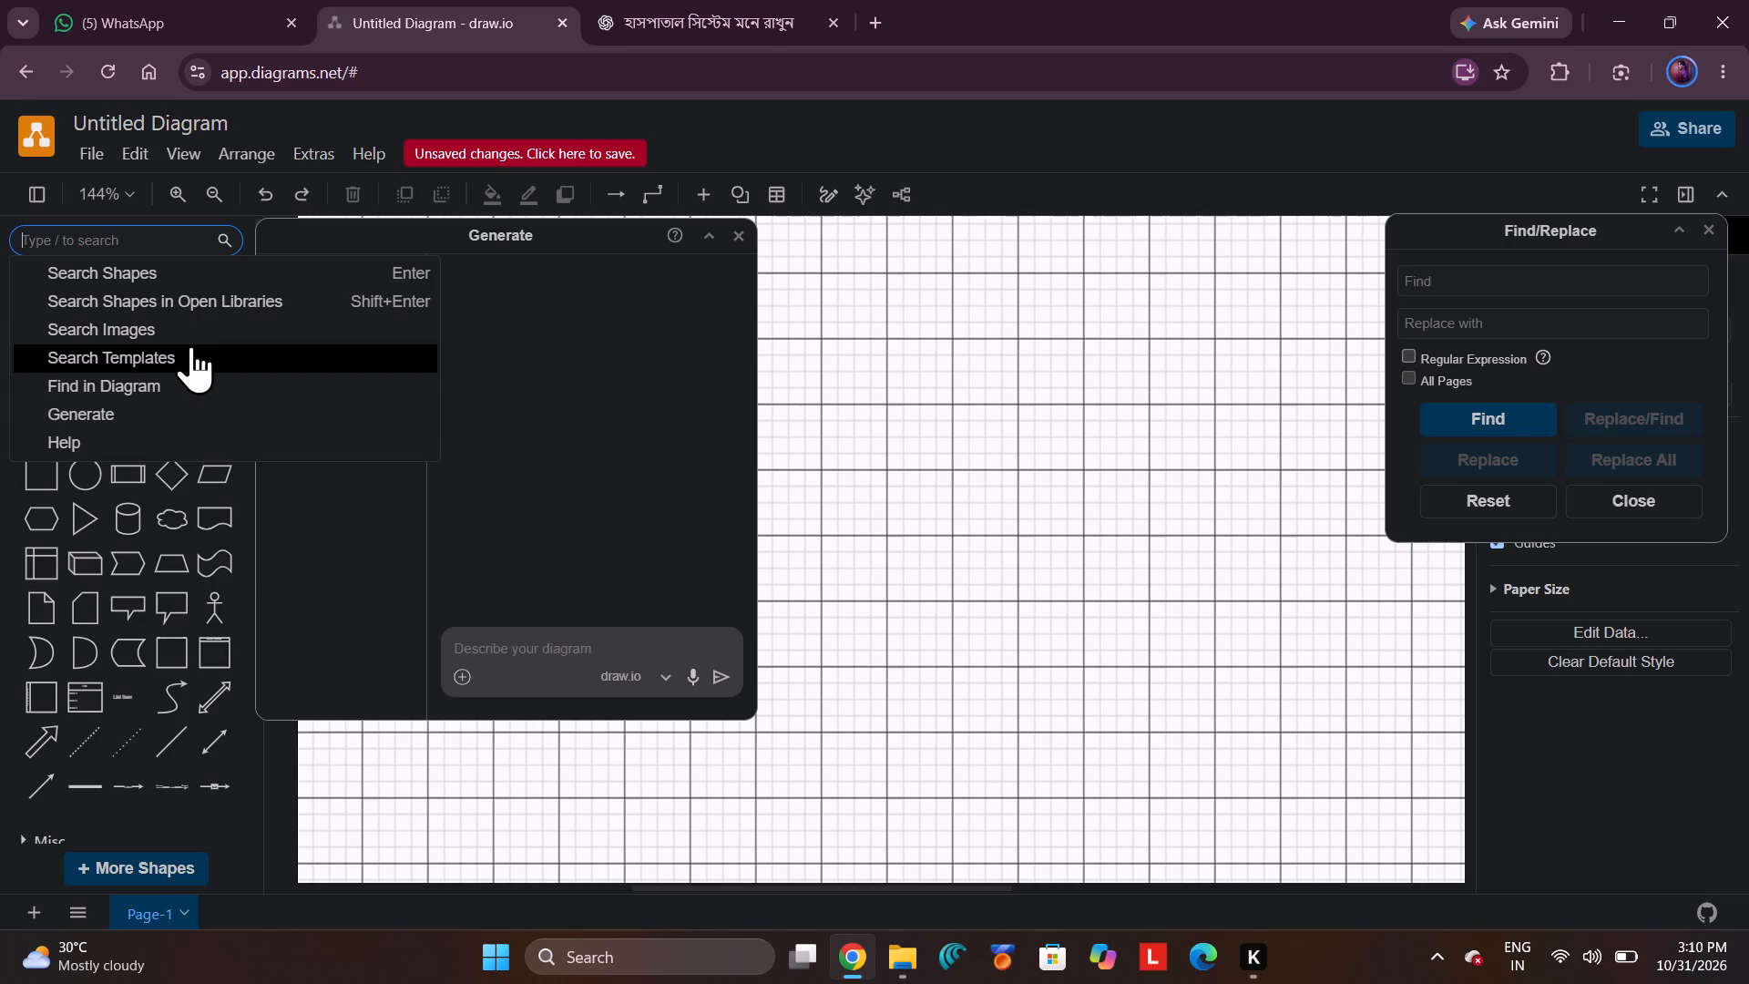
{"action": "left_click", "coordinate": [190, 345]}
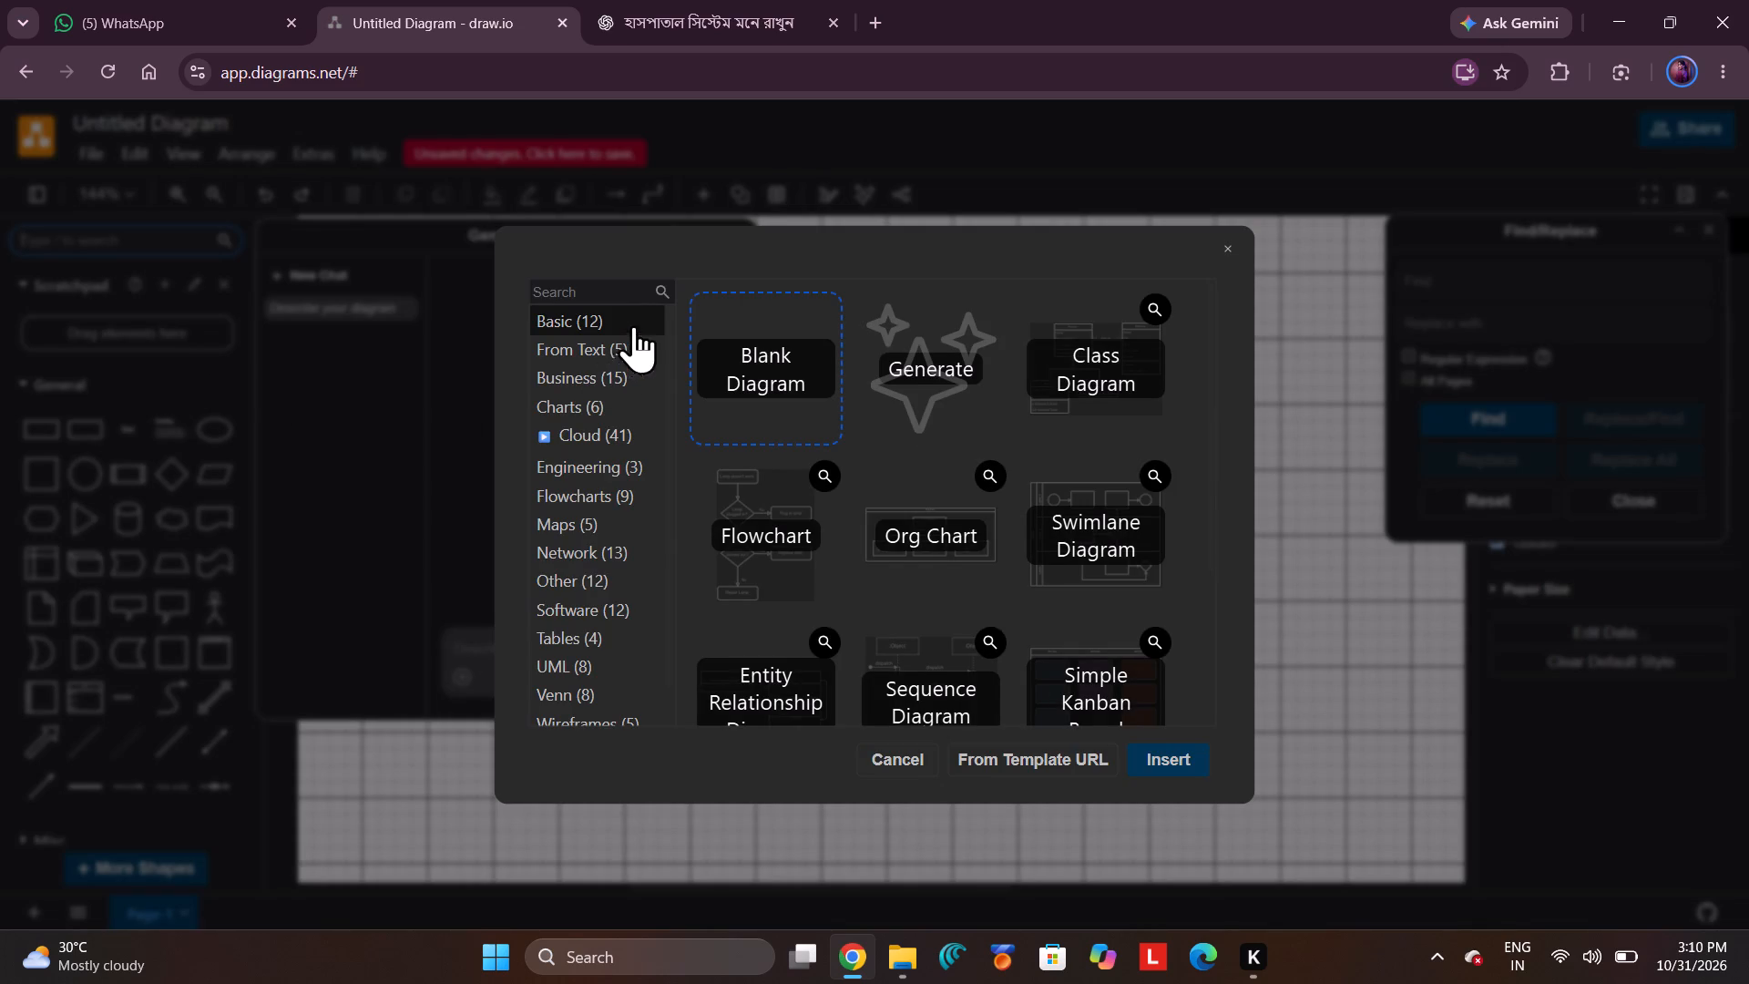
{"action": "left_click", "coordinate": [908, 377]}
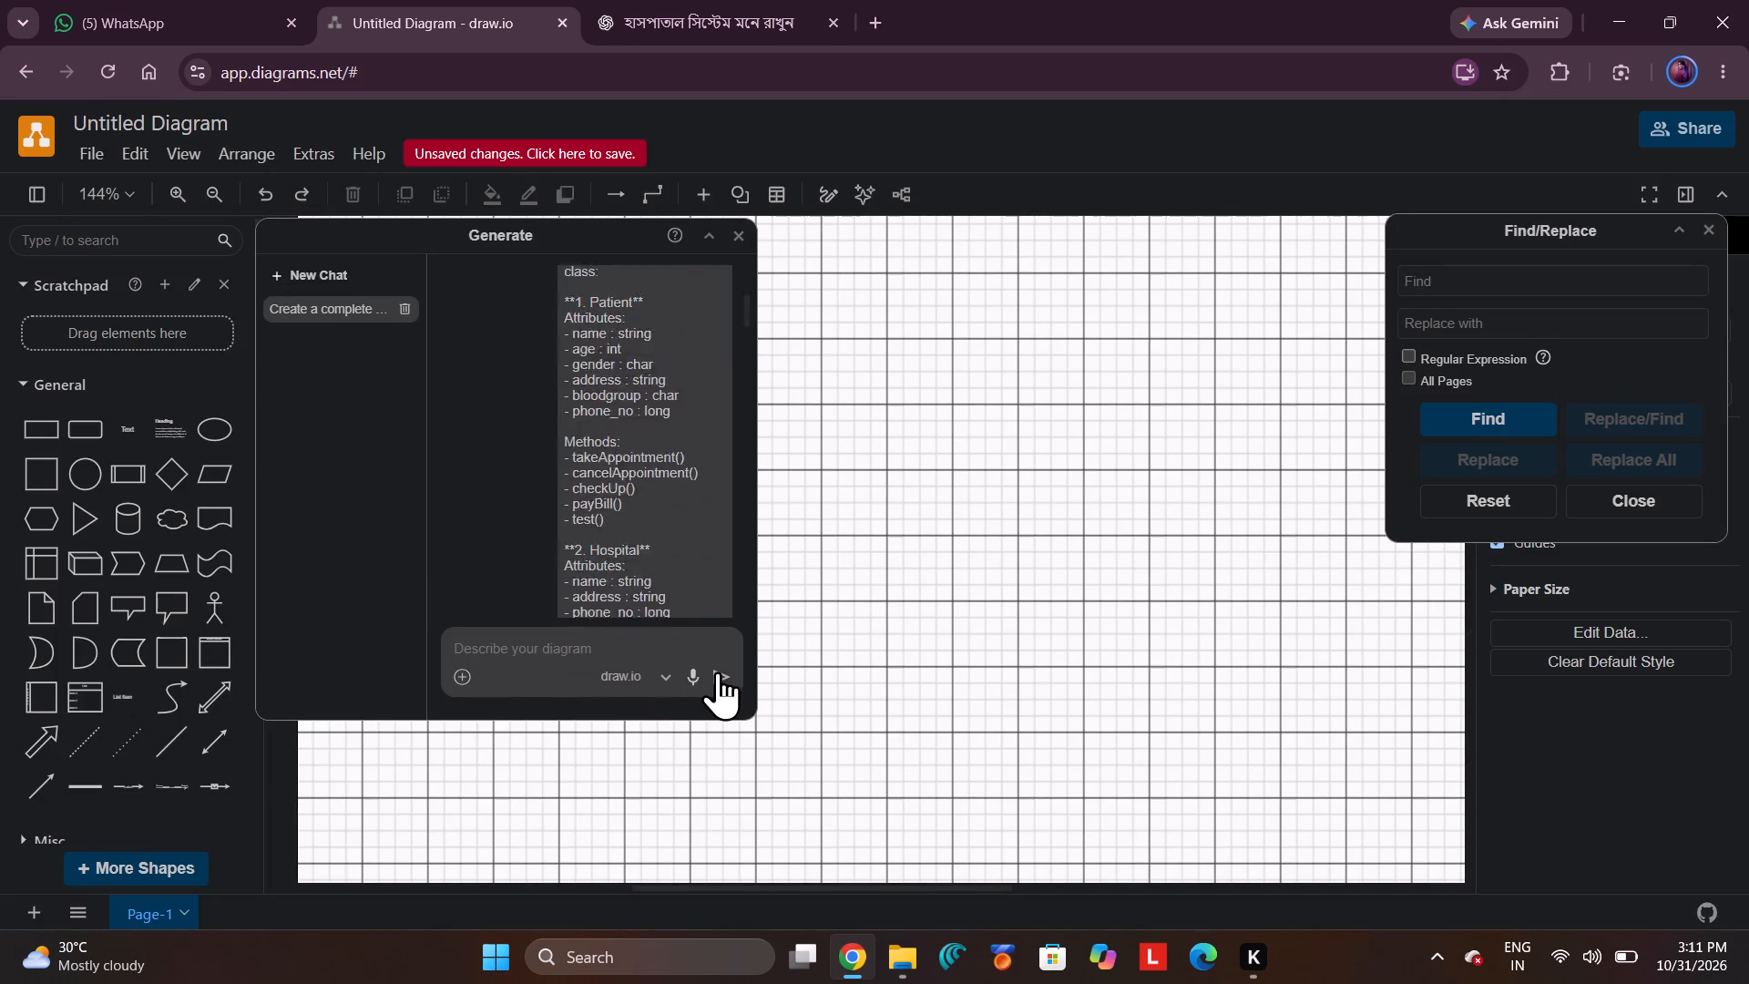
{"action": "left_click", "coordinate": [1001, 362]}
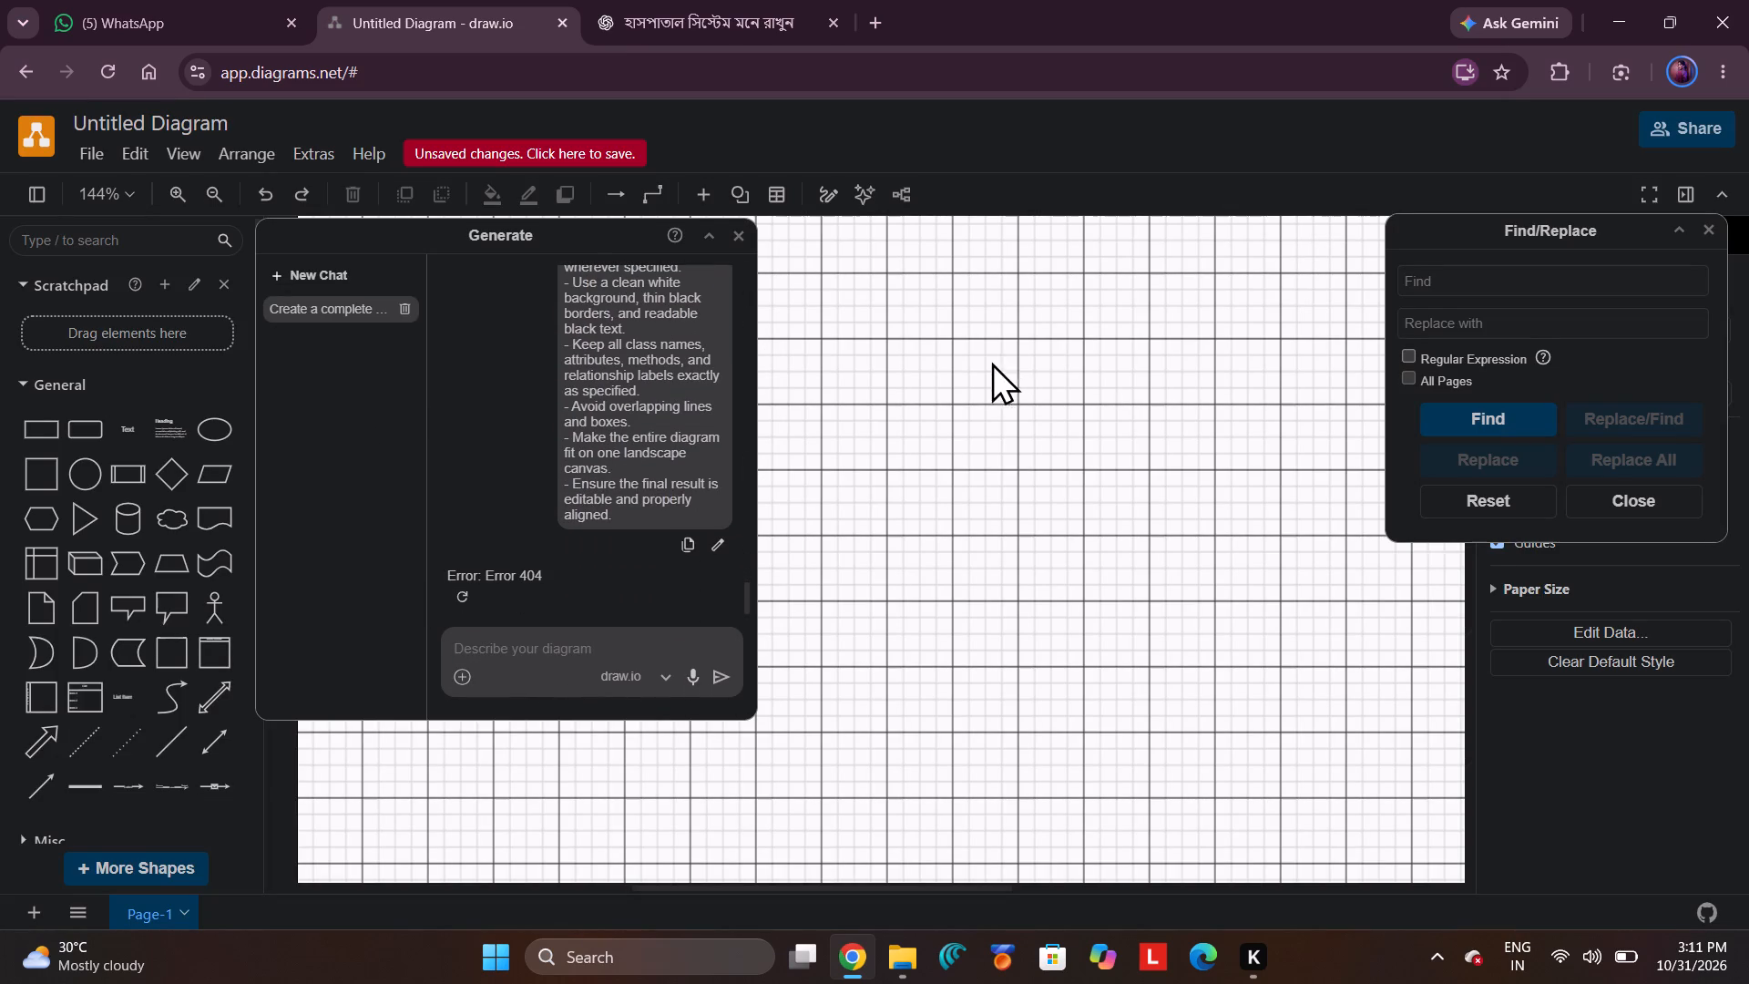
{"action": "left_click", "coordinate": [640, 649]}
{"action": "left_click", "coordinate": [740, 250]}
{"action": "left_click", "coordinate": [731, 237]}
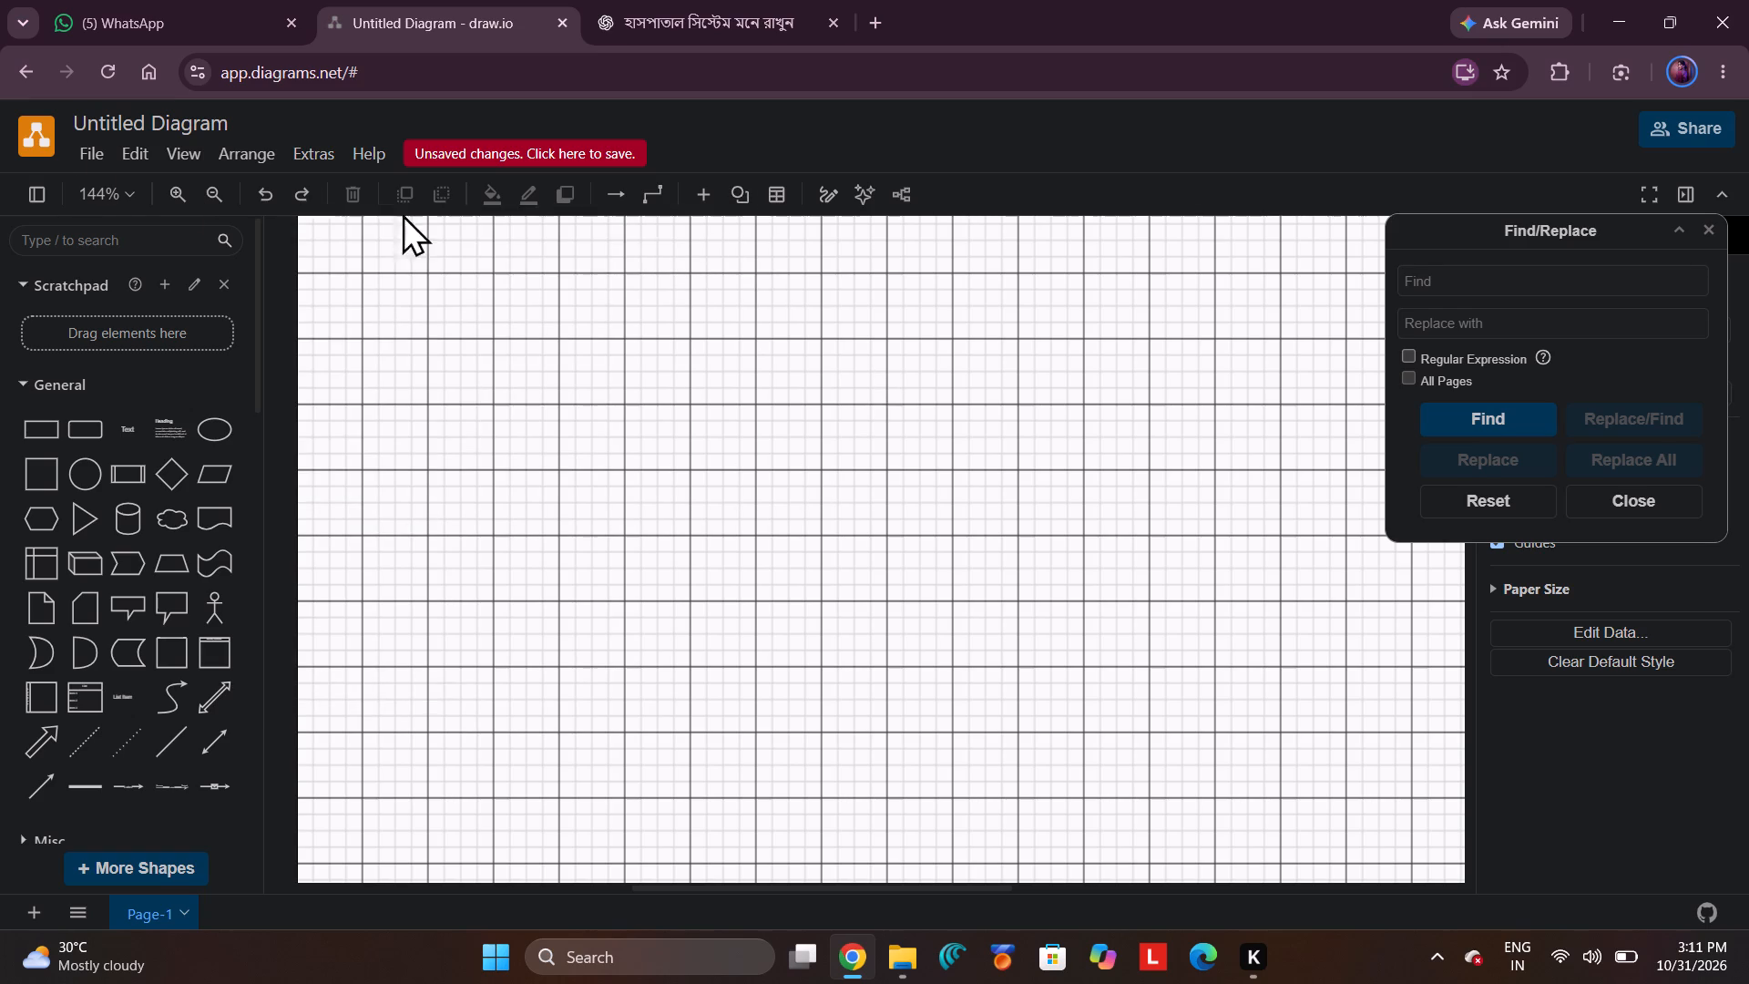
Look through the diagram templates in the UML, Wireframes, Engineering and Flowcharts categories, and close the template dialog without inserting one.
{"action": "left_click", "coordinate": [124, 241]}
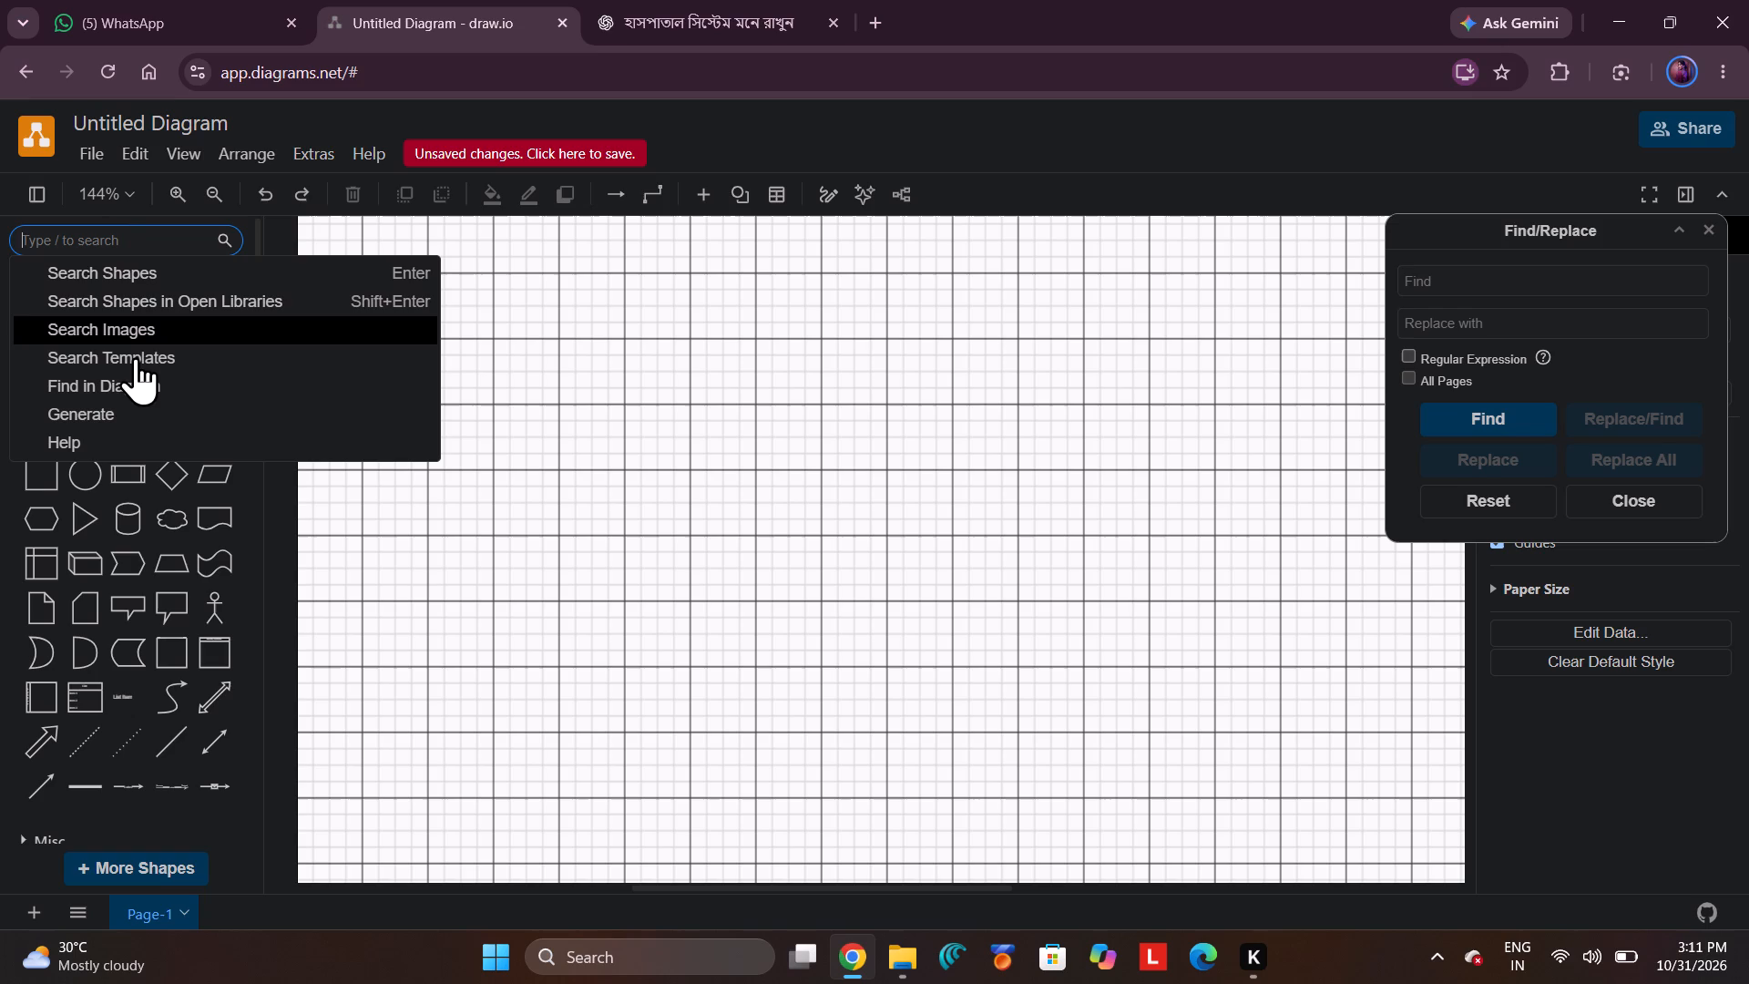
{"action": "left_click", "coordinate": [209, 364]}
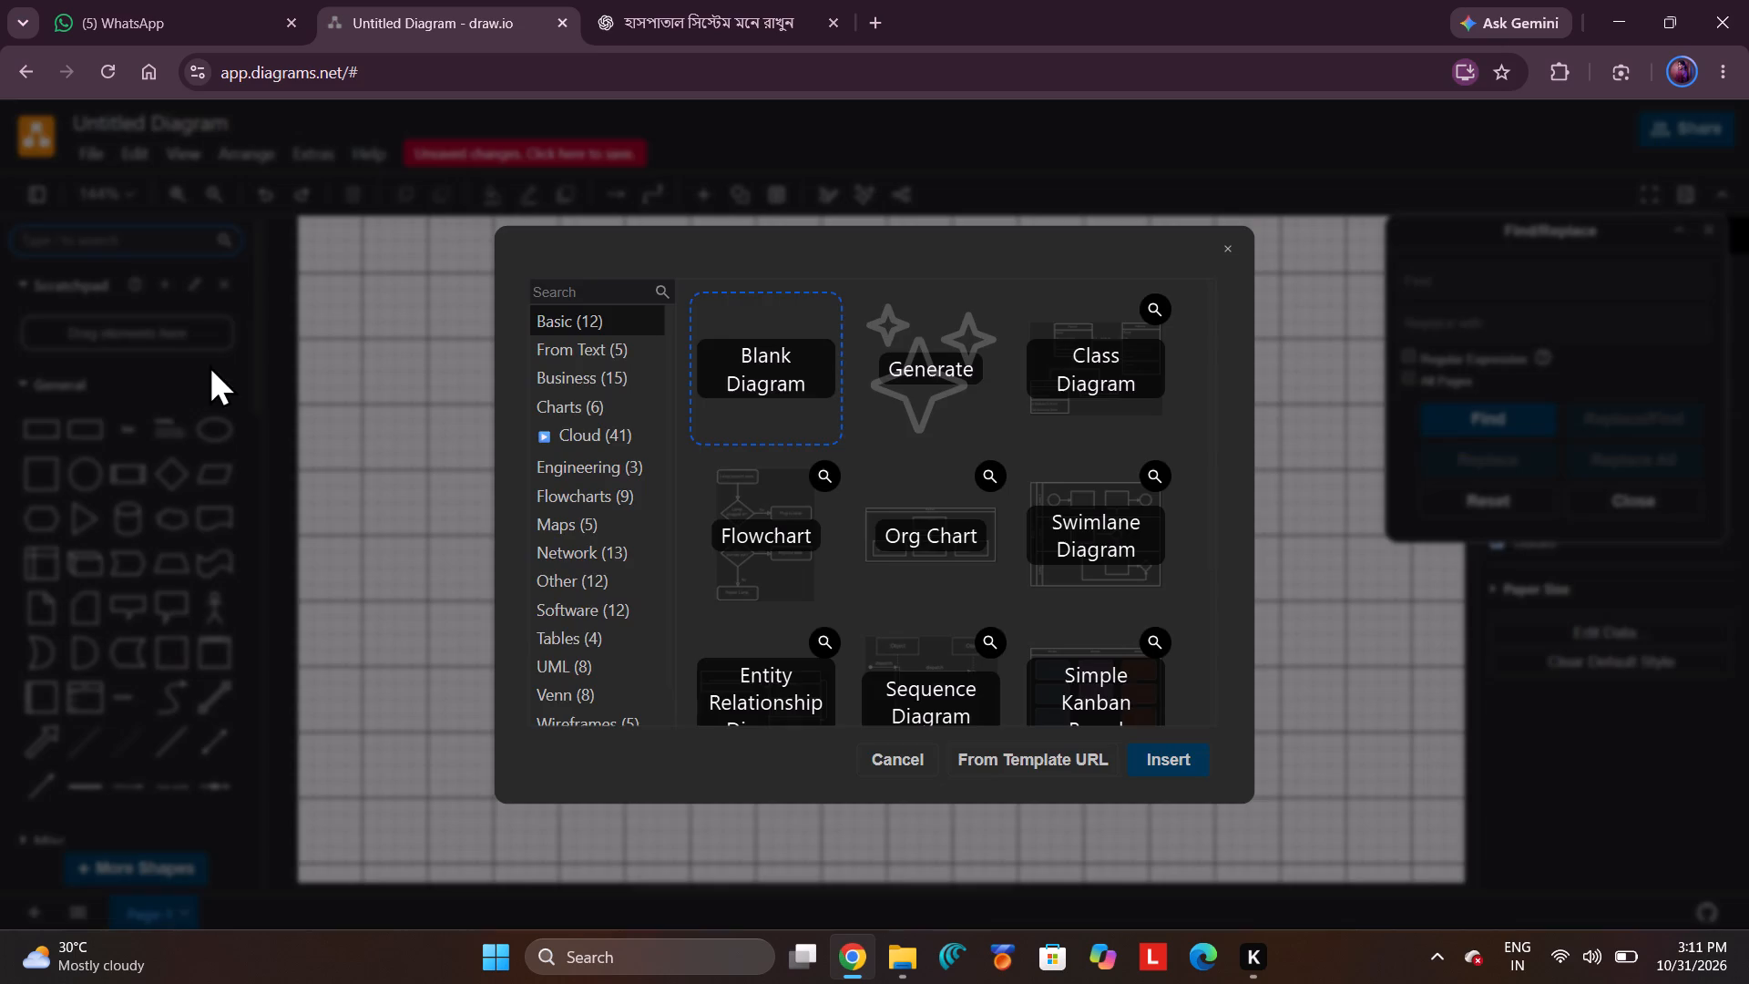
{"action": "scroll", "coordinate": [573, 480], "scroll_direction": "down", "scroll_amount": 5}
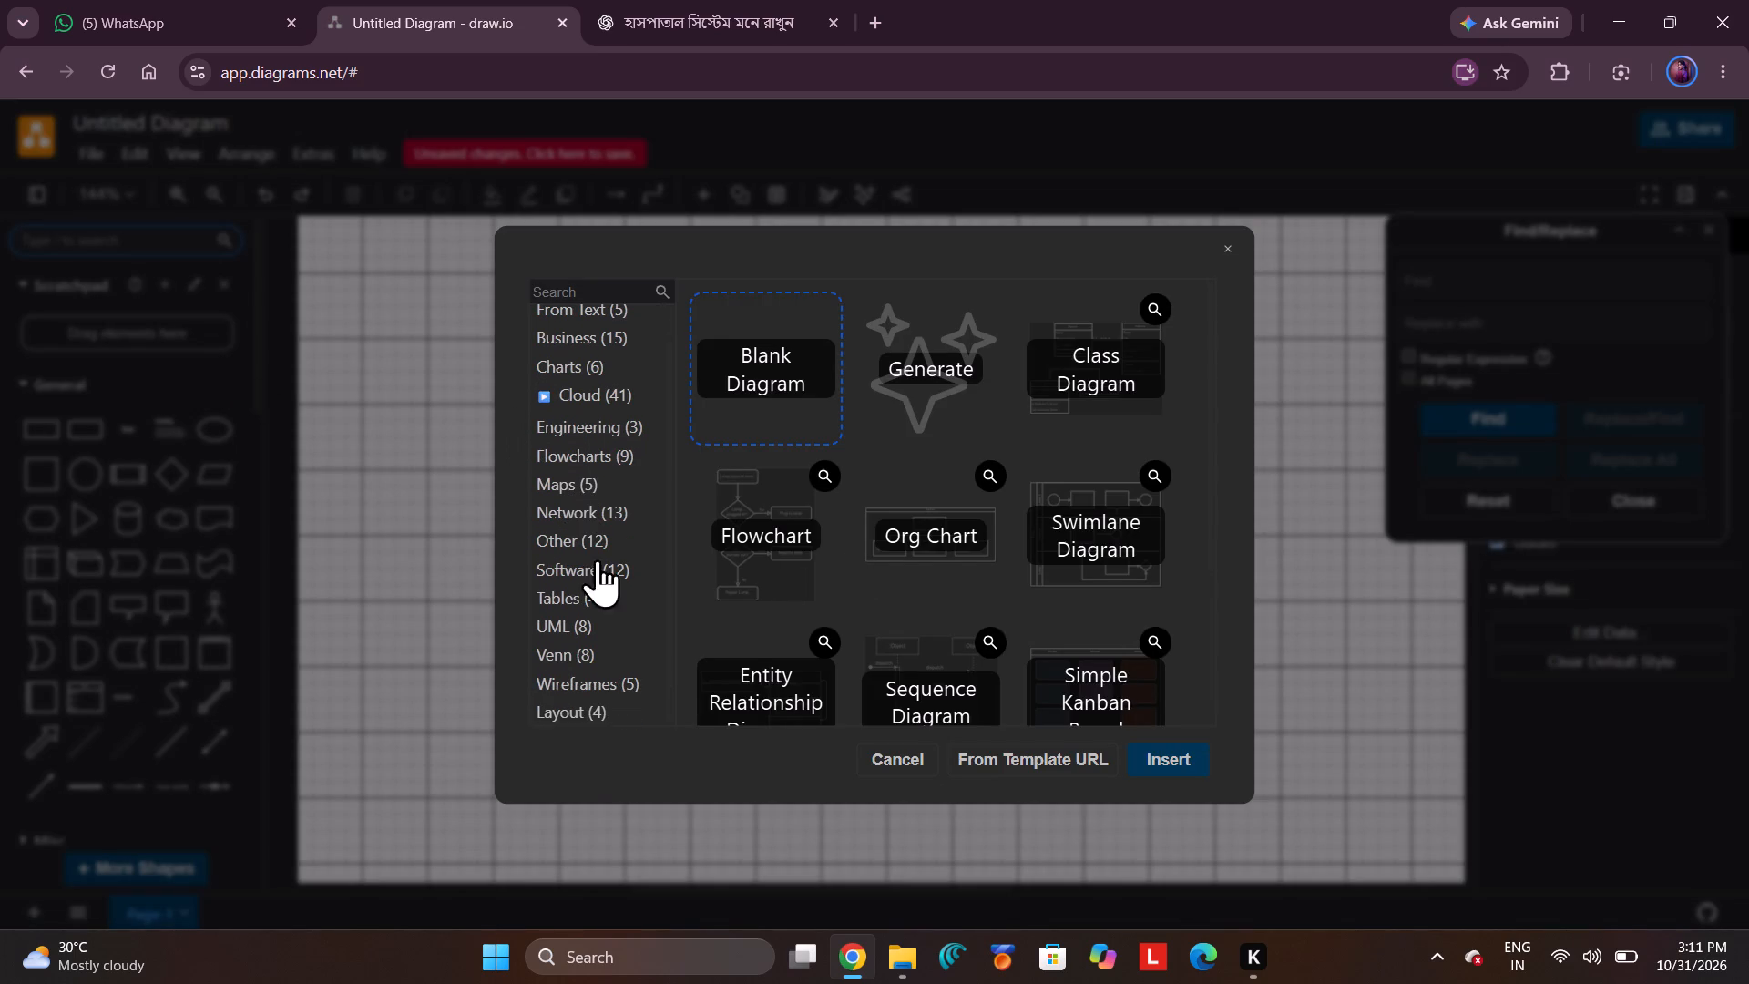
{"action": "scroll", "coordinate": [597, 559], "scroll_direction": "down", "scroll_amount": 2}
{"action": "left_click", "coordinate": [598, 619]}
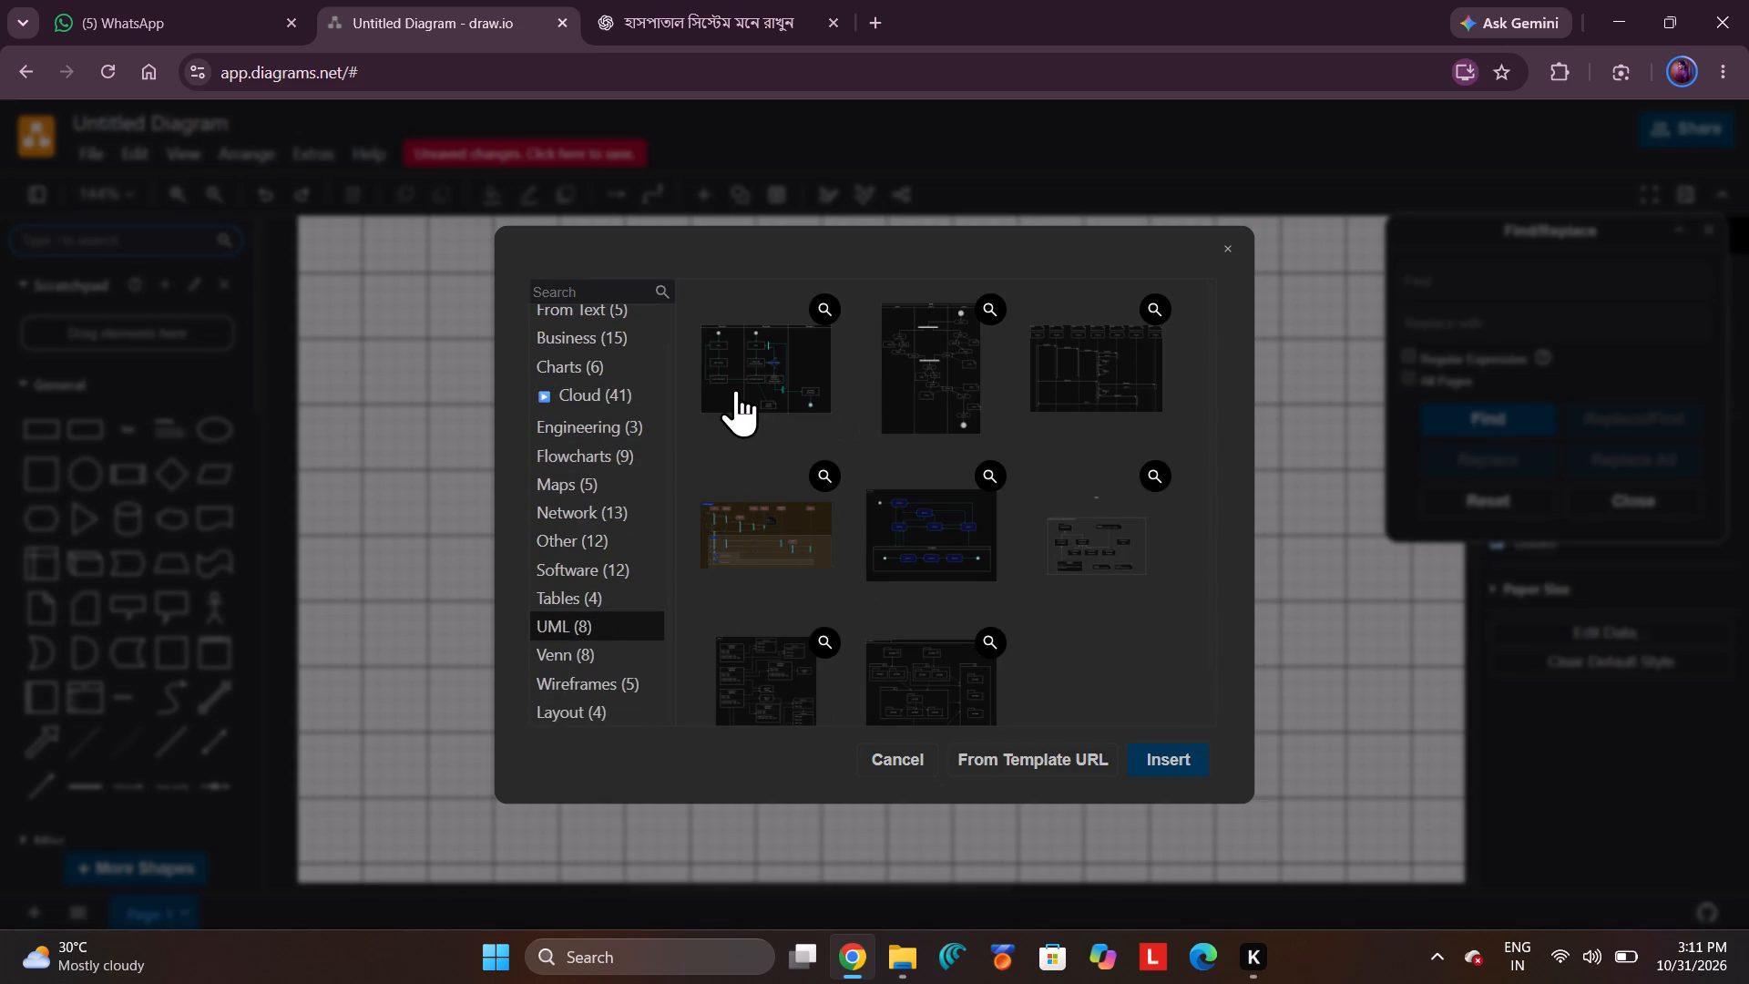
{"action": "scroll", "coordinate": [755, 377], "scroll_direction": "down", "scroll_amount": 4}
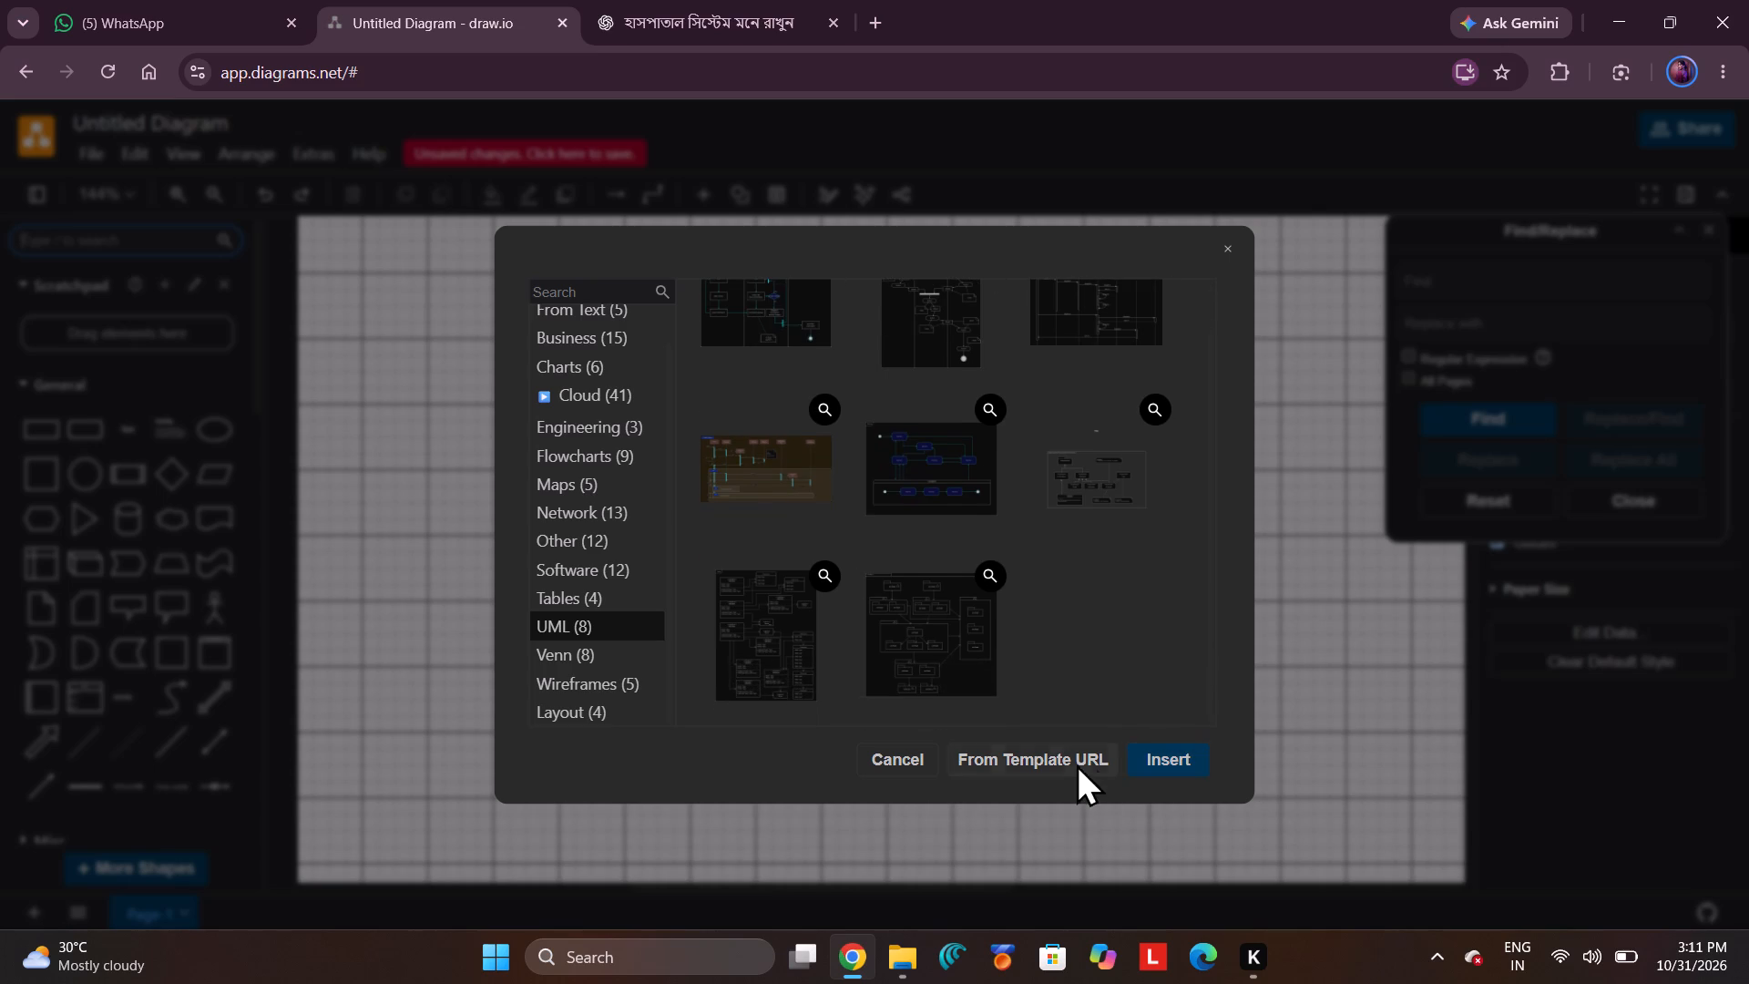
{"action": "left_click", "coordinate": [1059, 751]}
{"action": "left_click", "coordinate": [928, 540]}
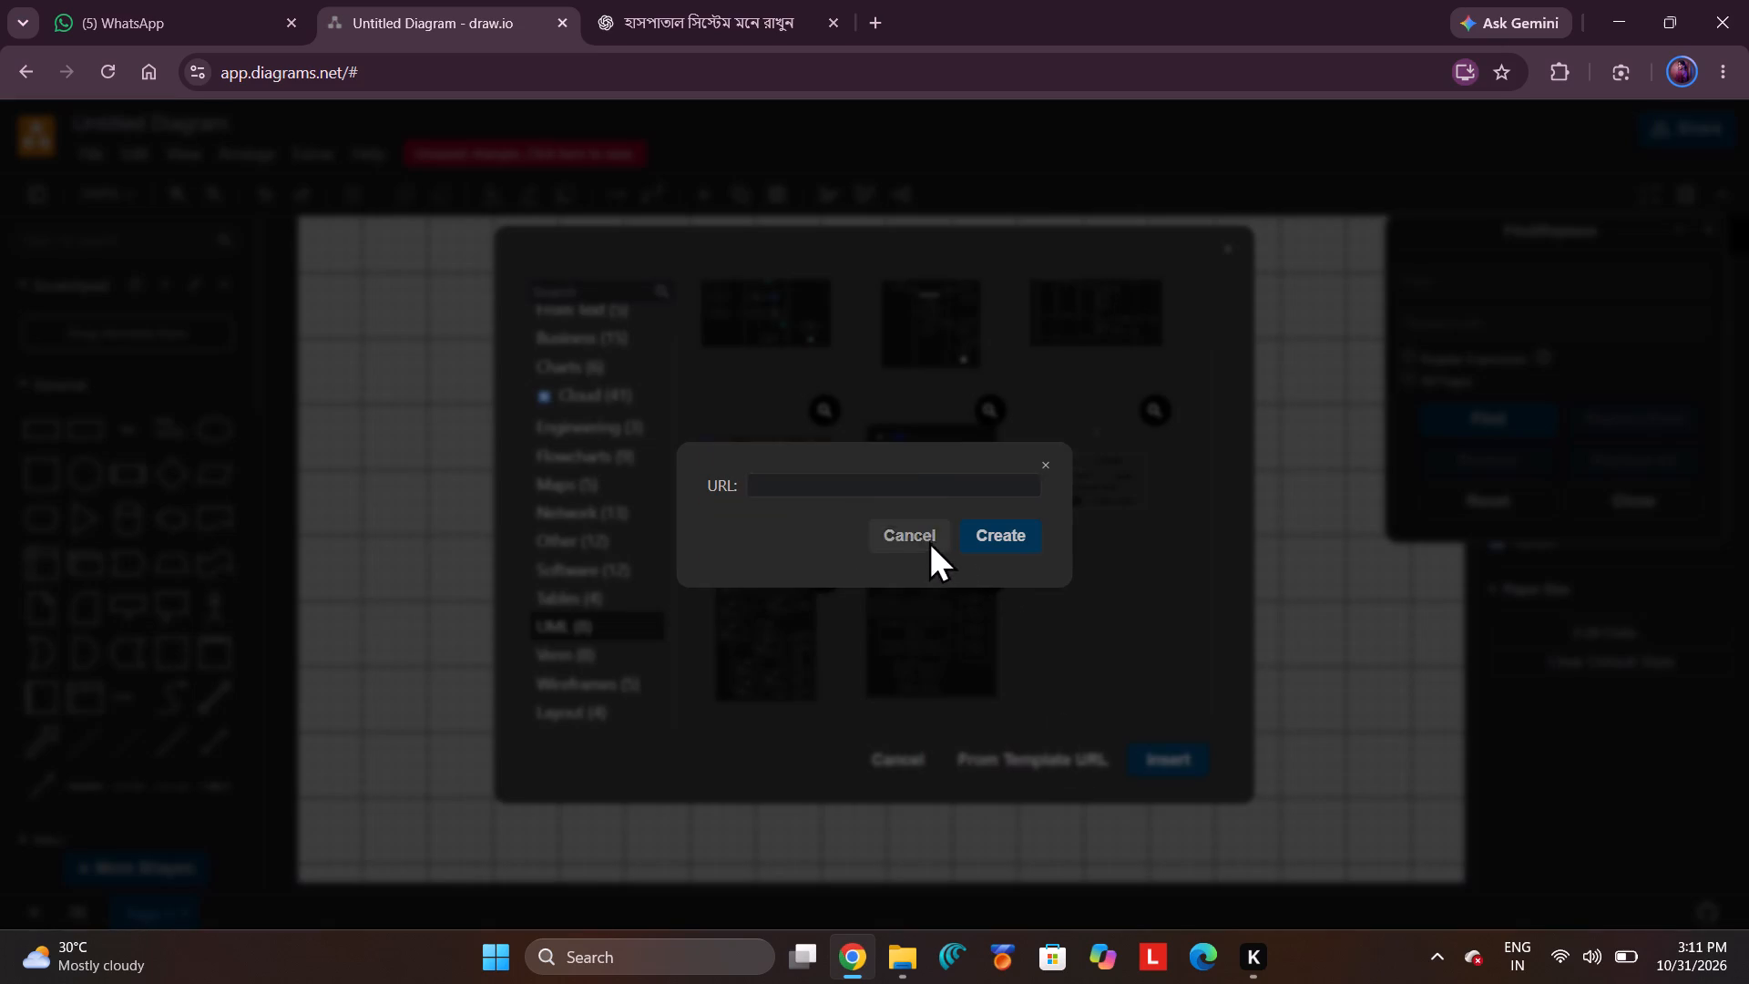
{"action": "left_click", "coordinate": [598, 650]}
{"action": "left_click", "coordinate": [611, 685]}
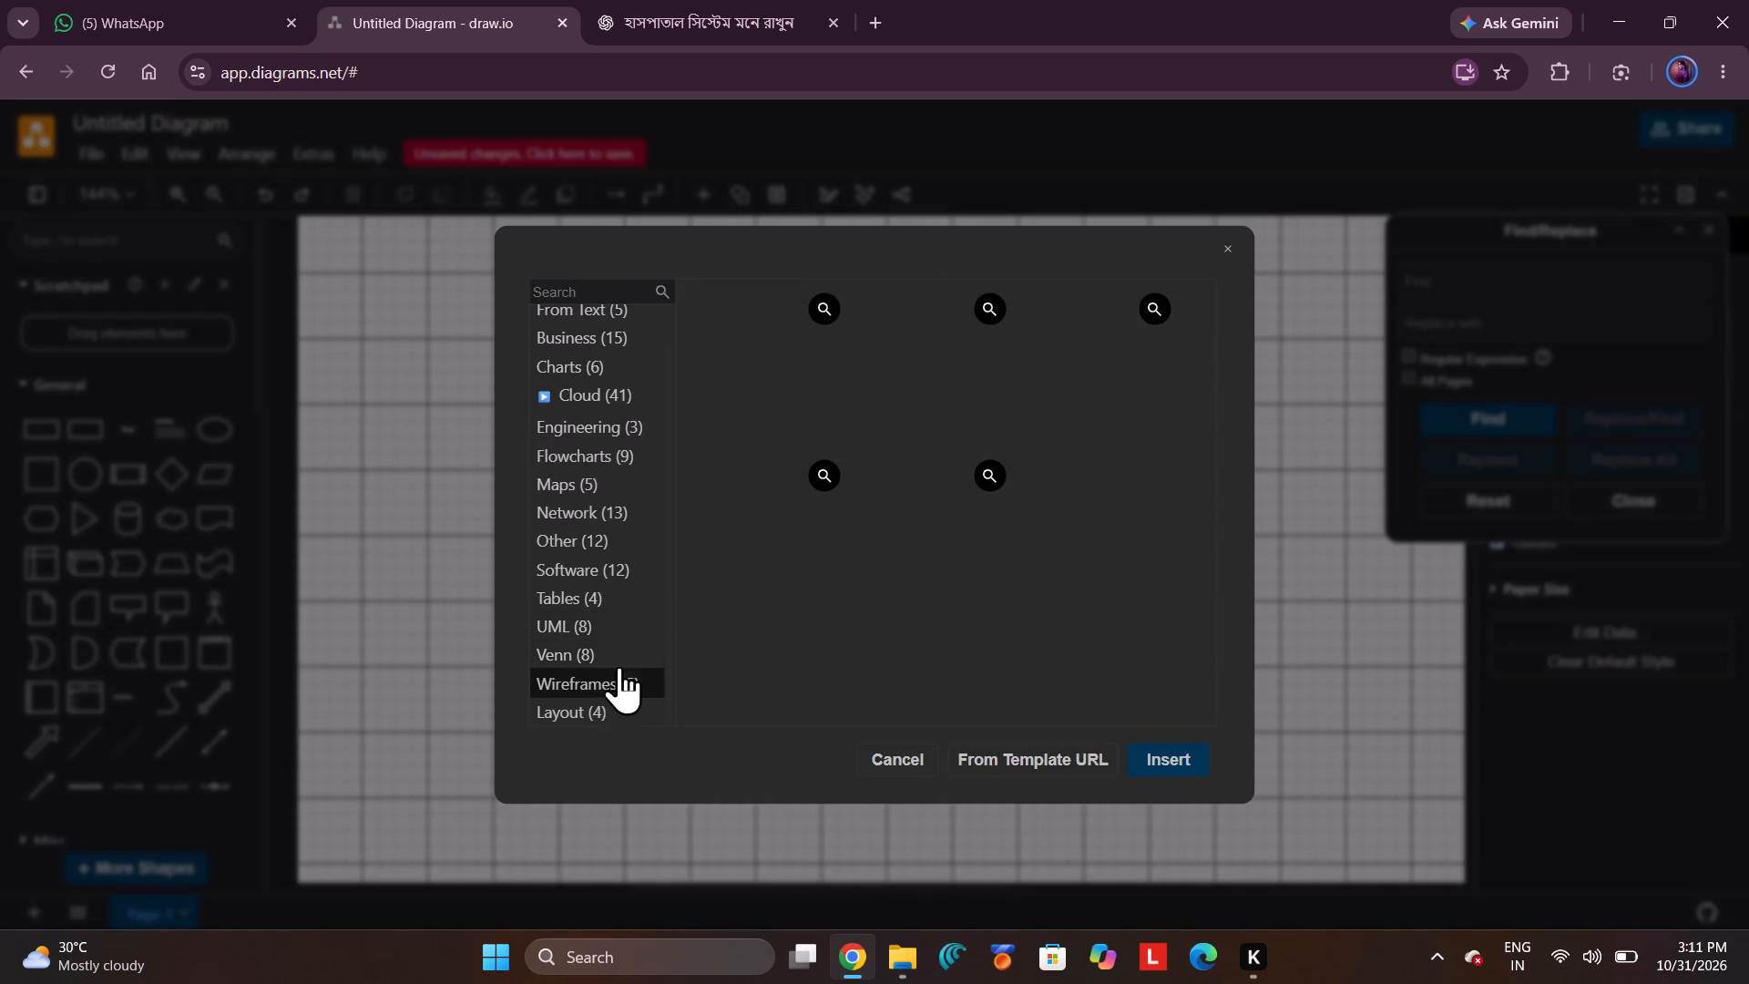
{"action": "left_click", "coordinate": [604, 429]}
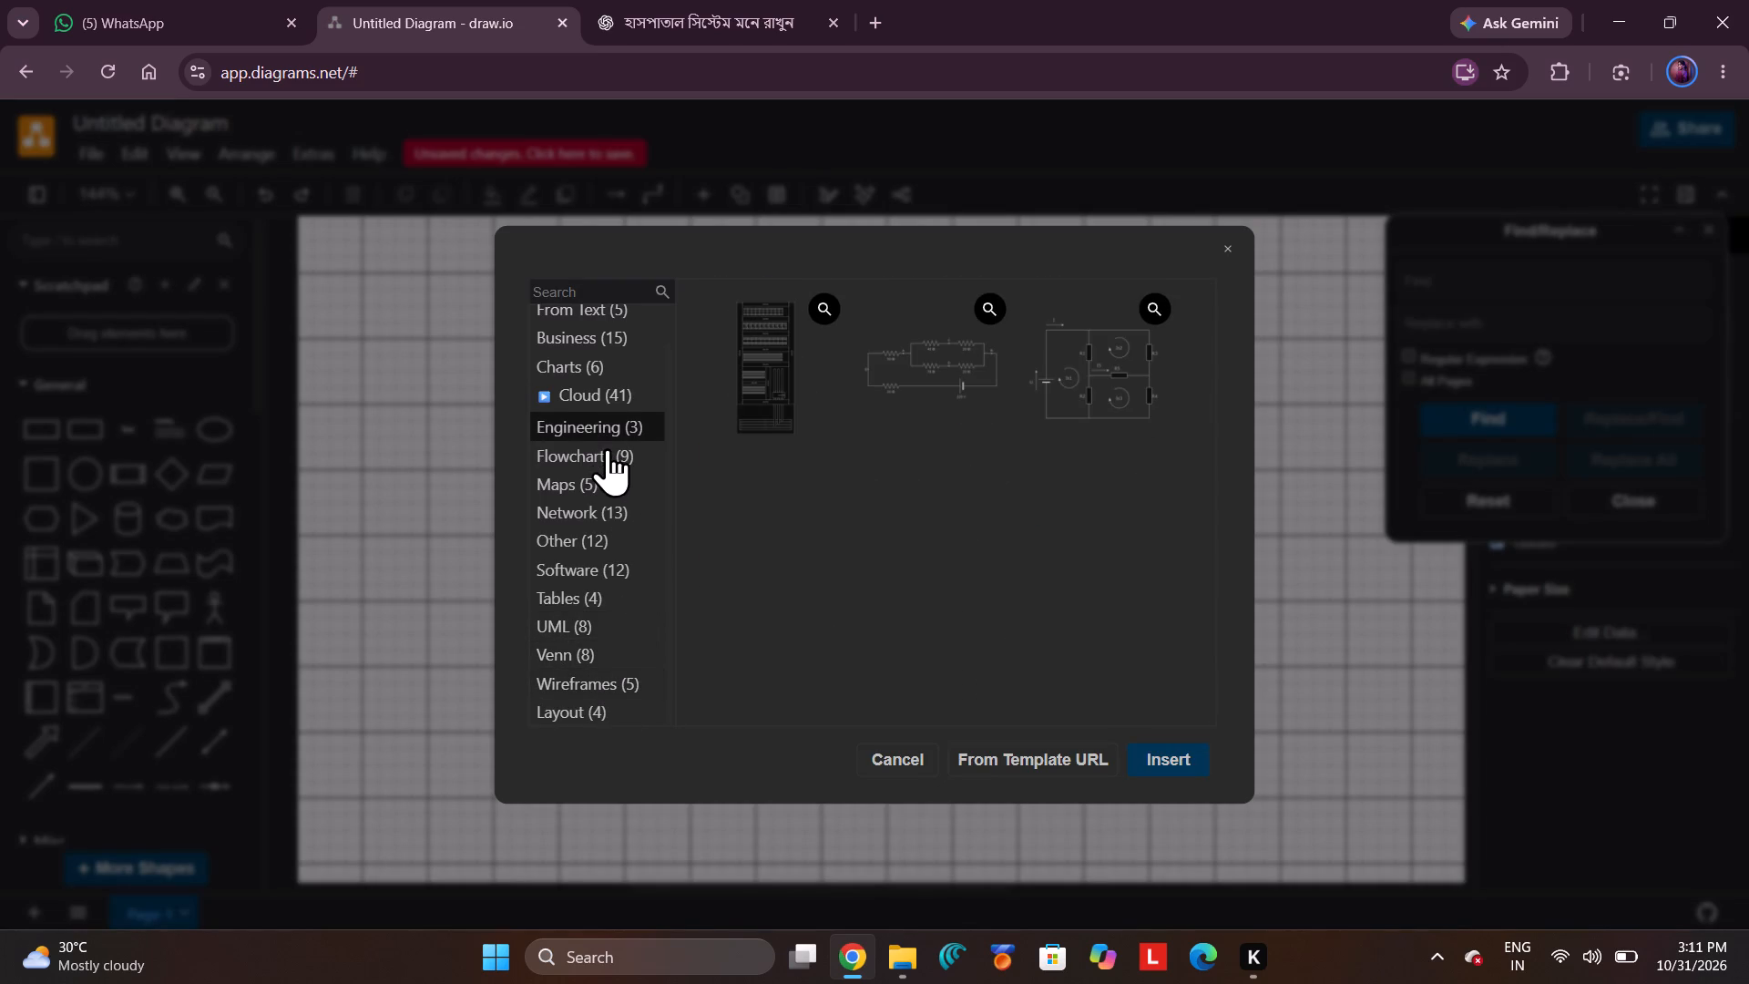
{"action": "left_click", "coordinate": [613, 466]}
{"action": "scroll", "coordinate": [625, 451], "scroll_direction": "up", "scroll_amount": 6}
{"action": "scroll", "coordinate": [614, 357], "scroll_direction": "up", "scroll_amount": 2}
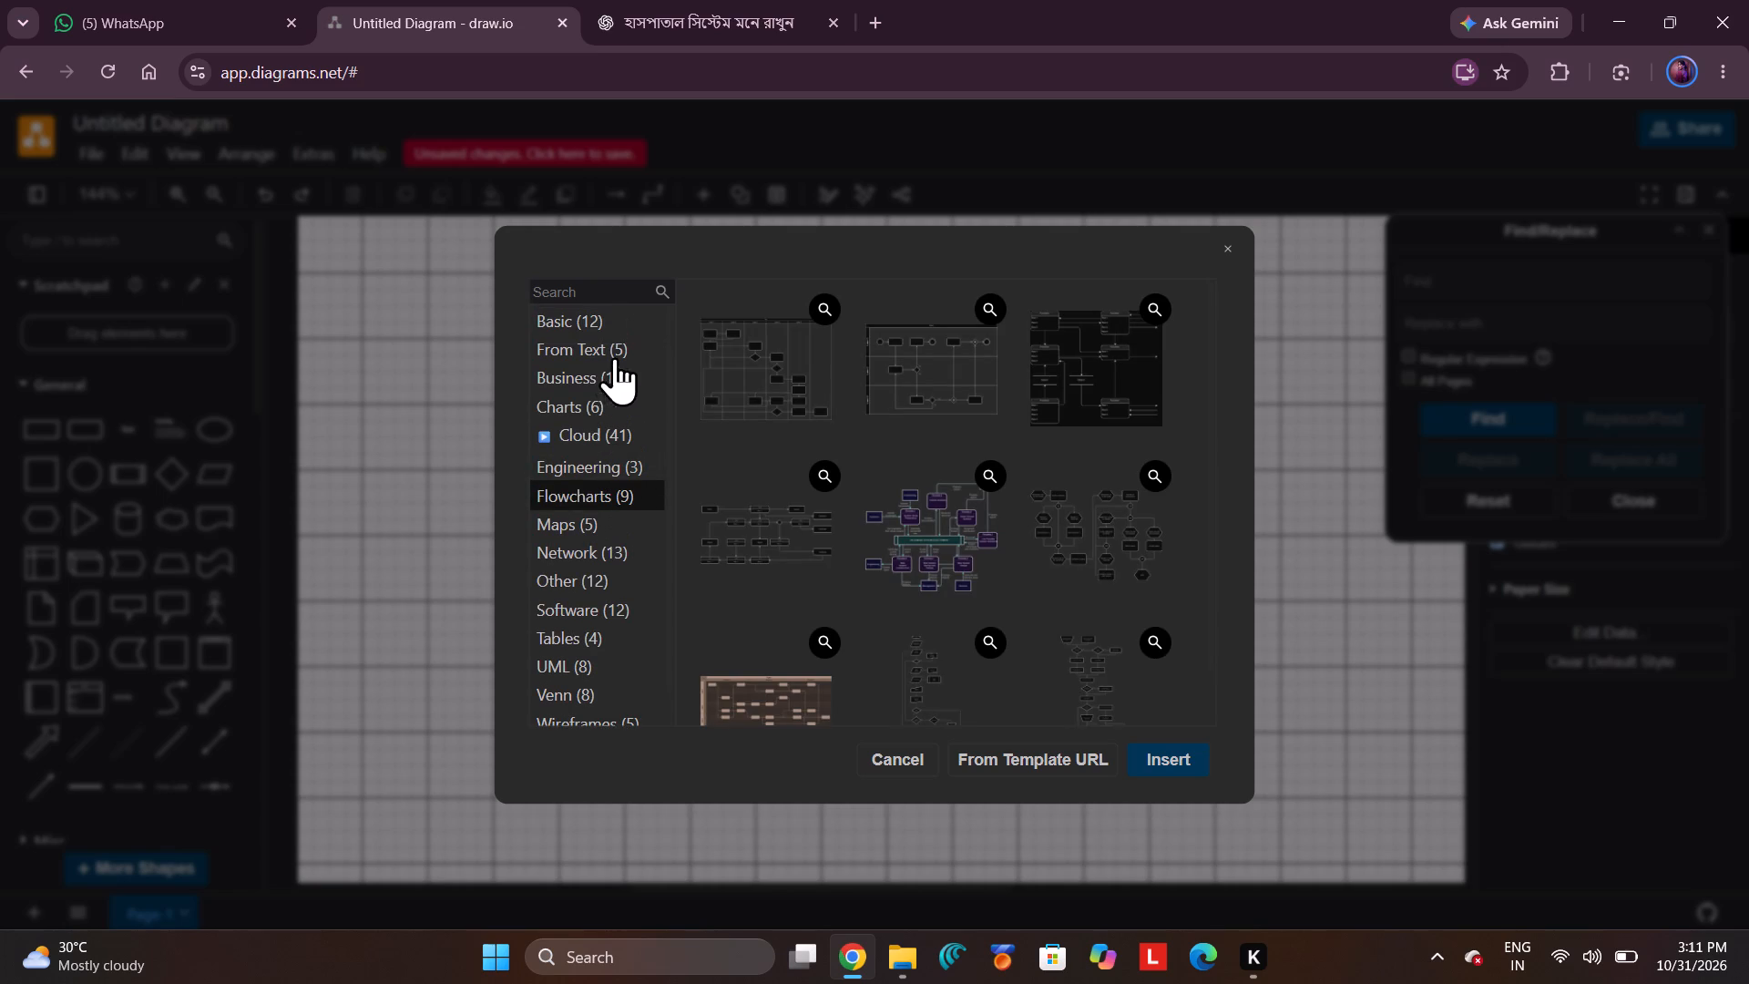
{"action": "scroll", "coordinate": [614, 357], "scroll_direction": "up", "scroll_amount": 2}
{"action": "left_click", "coordinate": [1231, 244]}
Close the Find/Replace window.
{"action": "left_click", "coordinate": [1703, 245]}
{"action": "left_click", "coordinate": [1709, 225]}
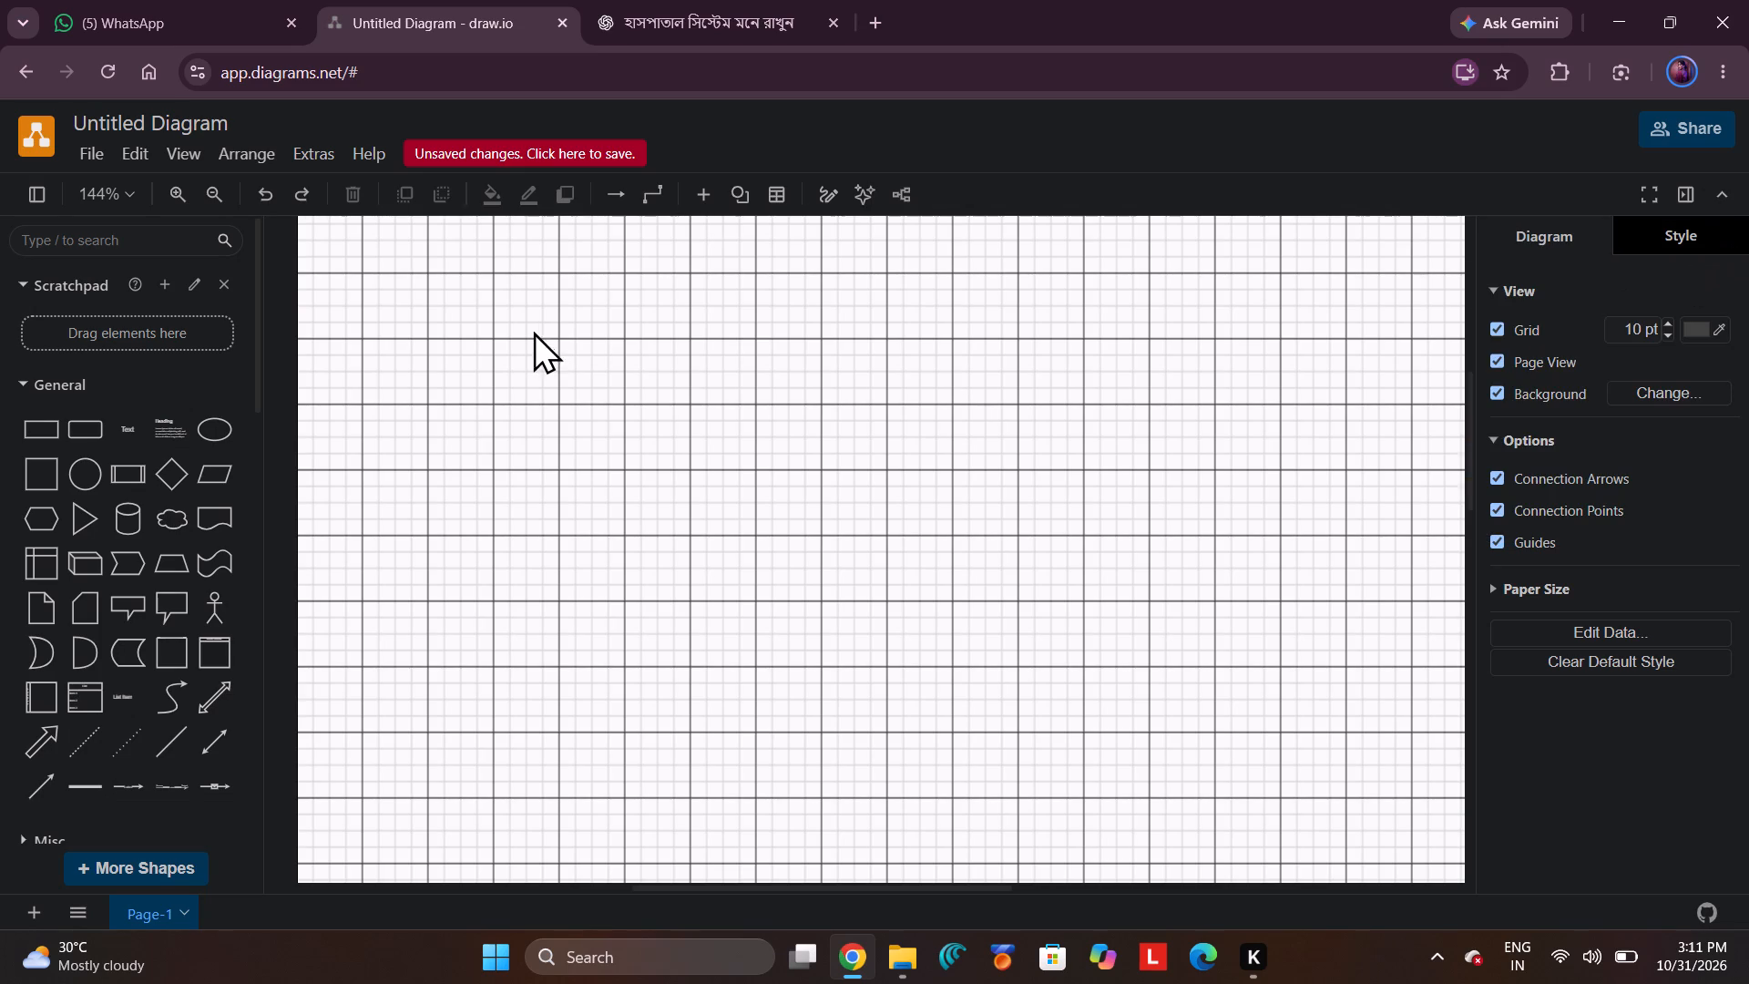
{"action": "scroll", "coordinate": [533, 331], "scroll_direction": "up", "scroll_amount": 4}
{"action": "scroll", "coordinate": [534, 328], "scroll_direction": "down", "scroll_amount": 6}
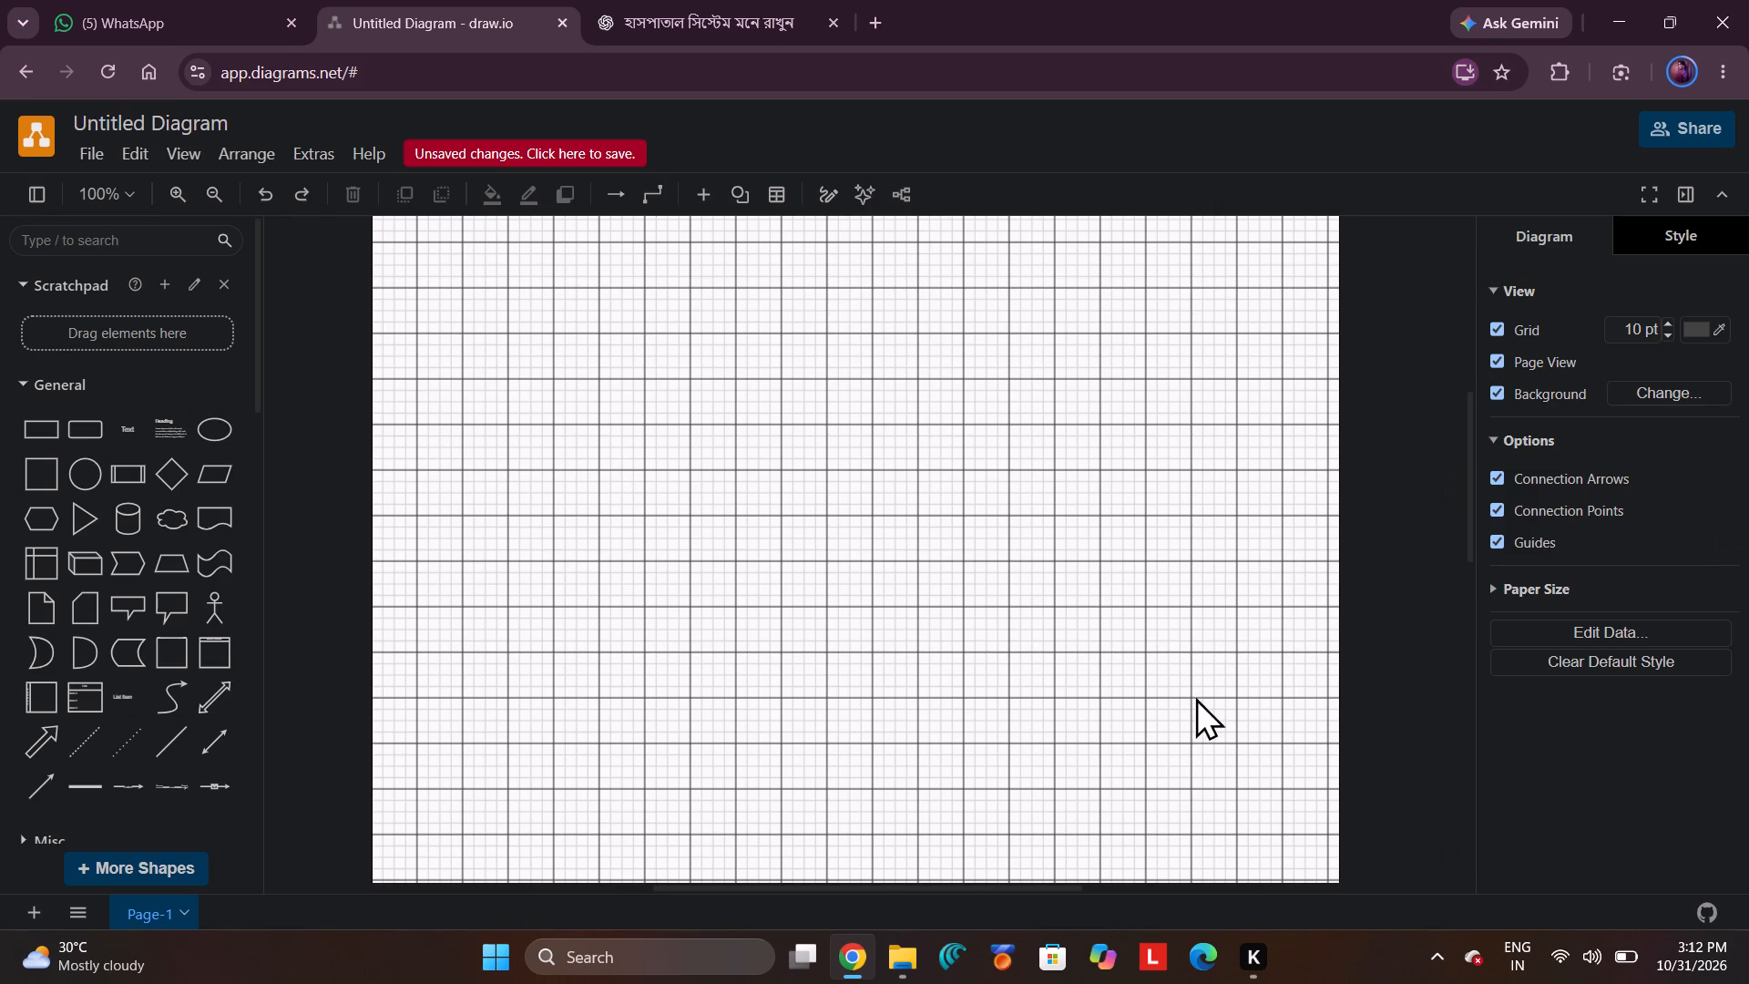
In a new browser tab, search Google for "use case diagram" and show the image results.
{"action": "left_click", "coordinate": [883, 3]}
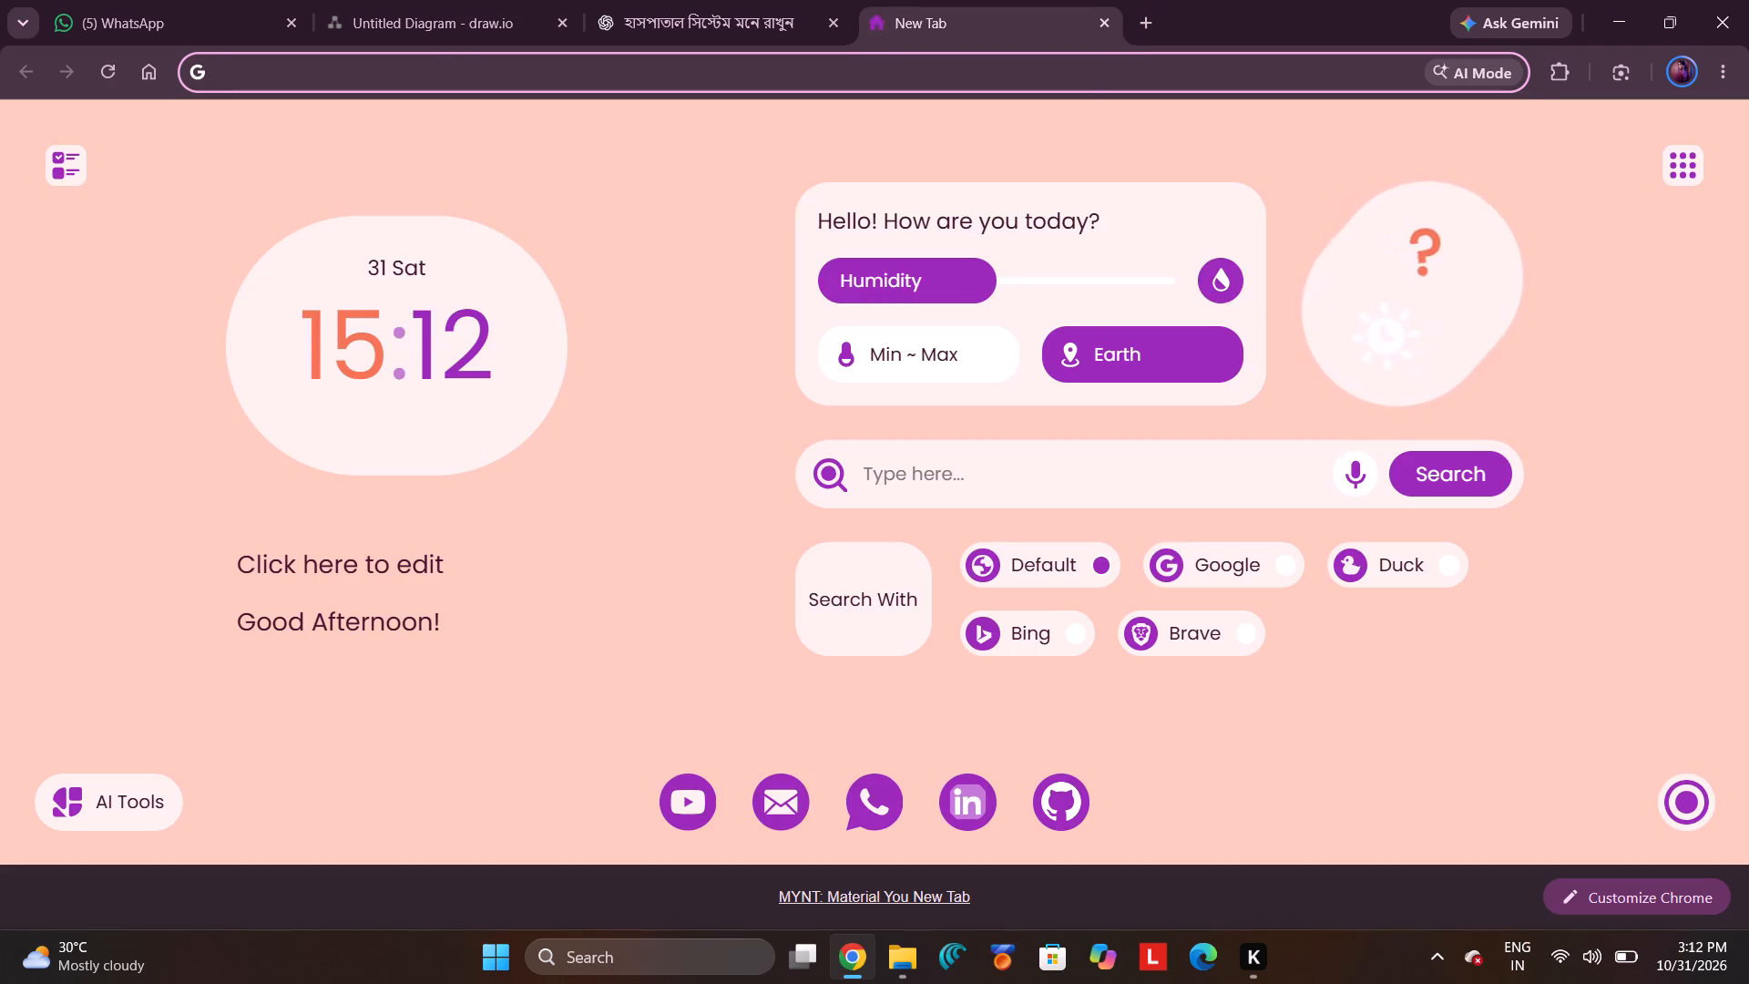
{"action": "type", "text": "use casreb"}
{"action": "key", "text": "space"}
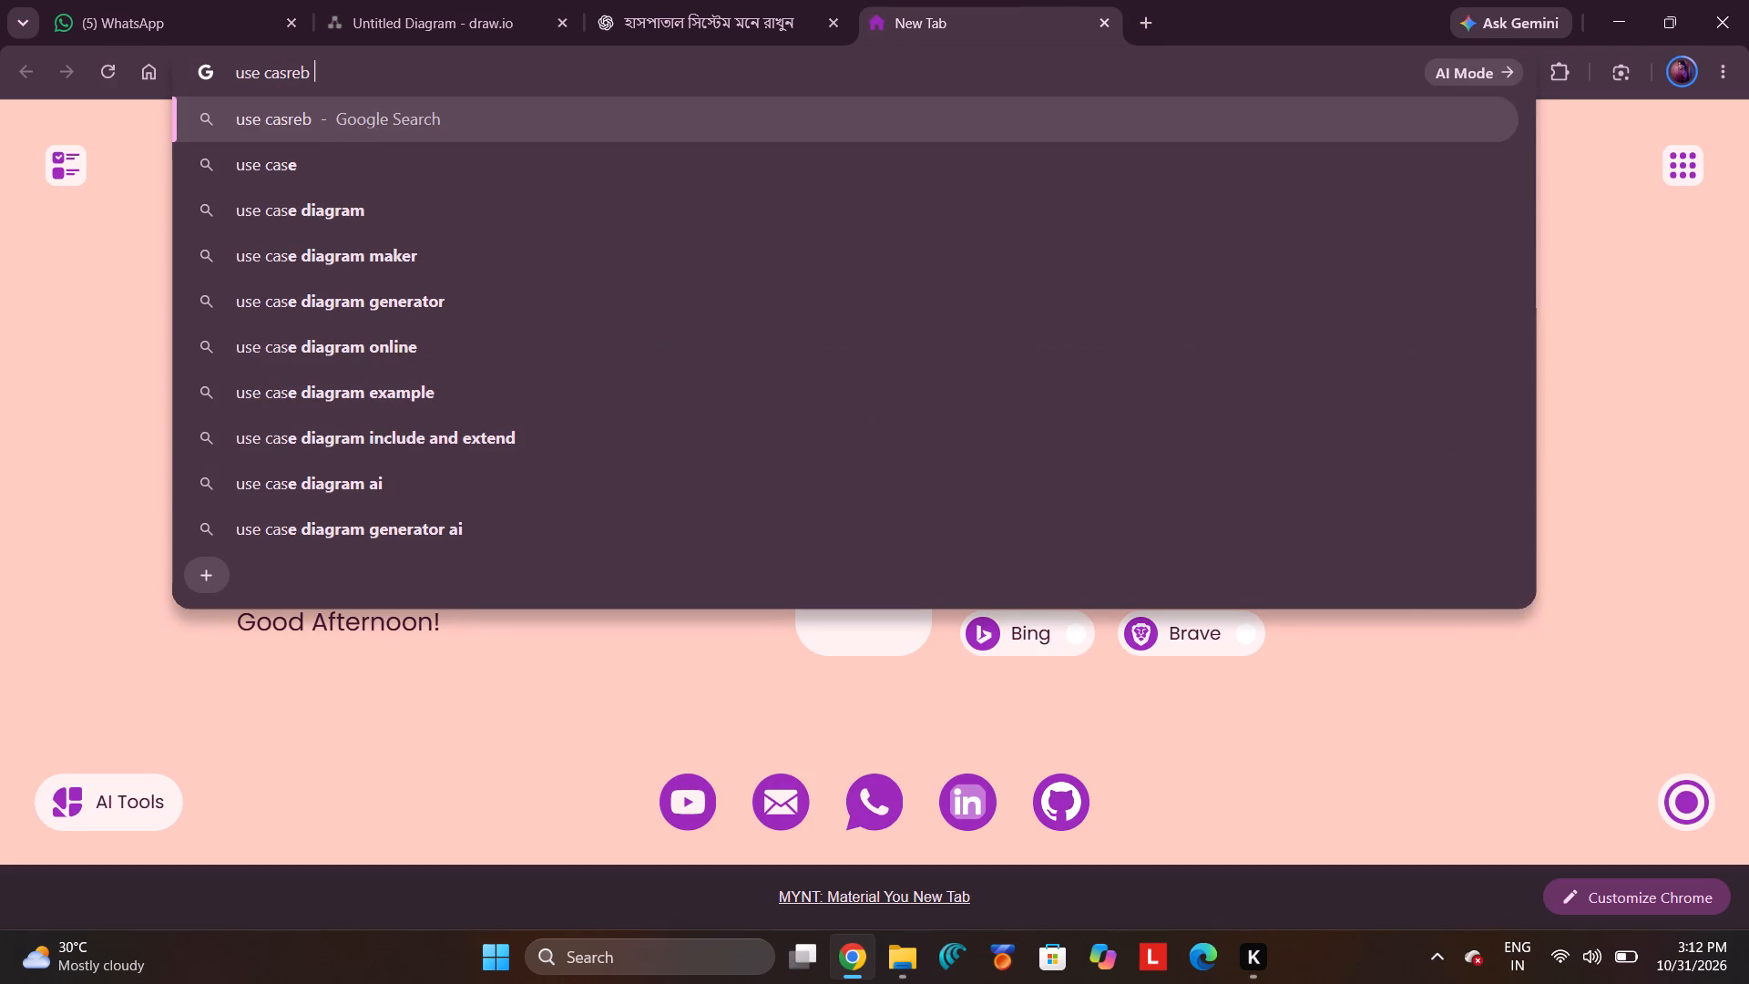
{"action": "key", "text": "Down"}
{"action": "key", "text": "Return"}
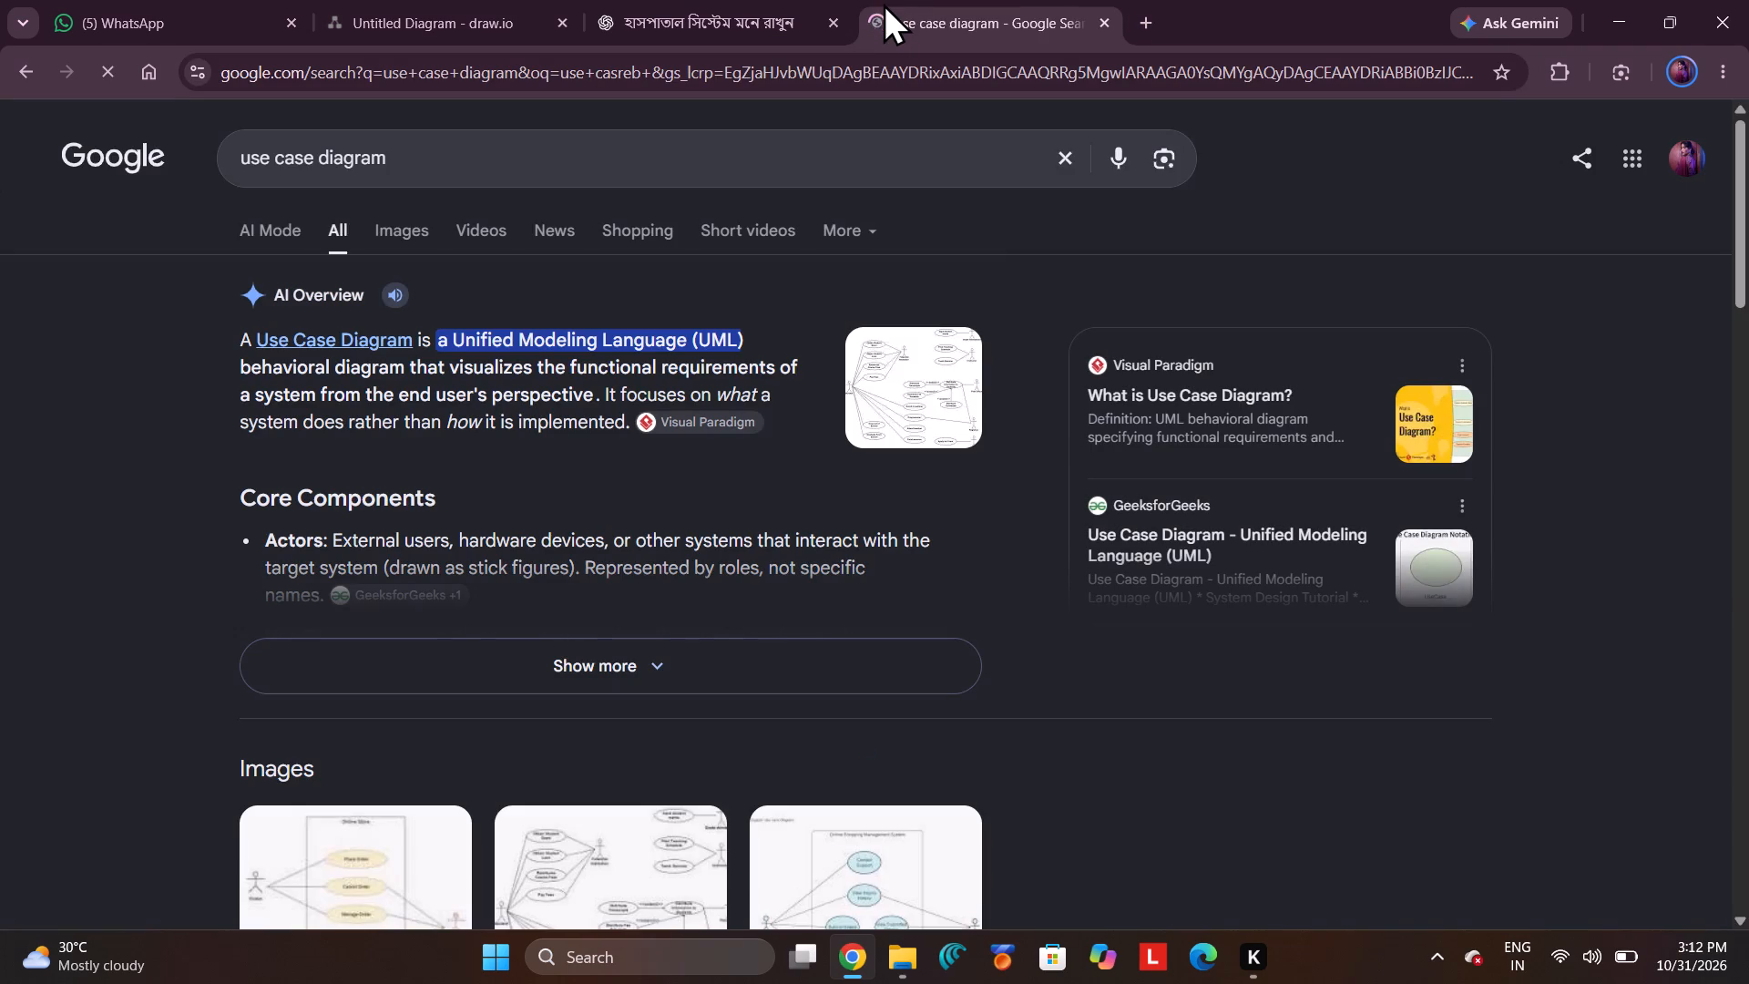
{"action": "left_click", "coordinate": [407, 231]}
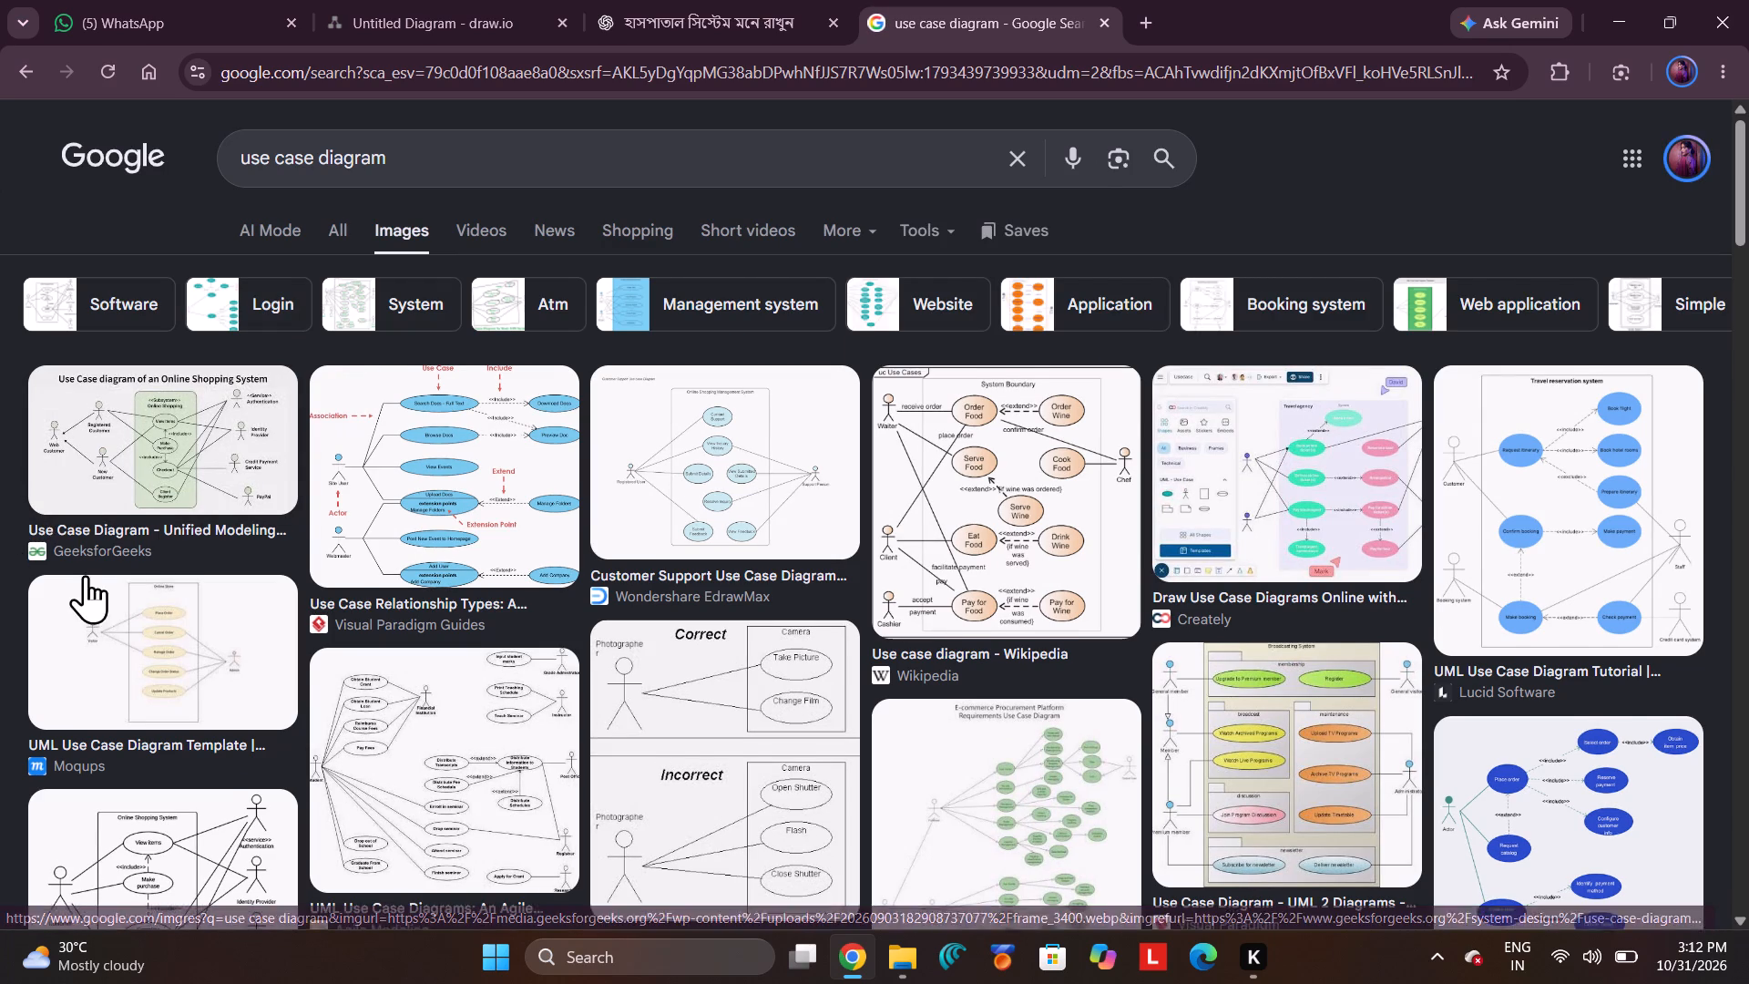
Examine the use case diagram examples, enlarging Lucid Software's online shopping diagram and Wondershare EdrawMax's customer support diagram.
{"action": "scroll", "coordinate": [87, 582], "scroll_direction": "down", "scroll_amount": 2}
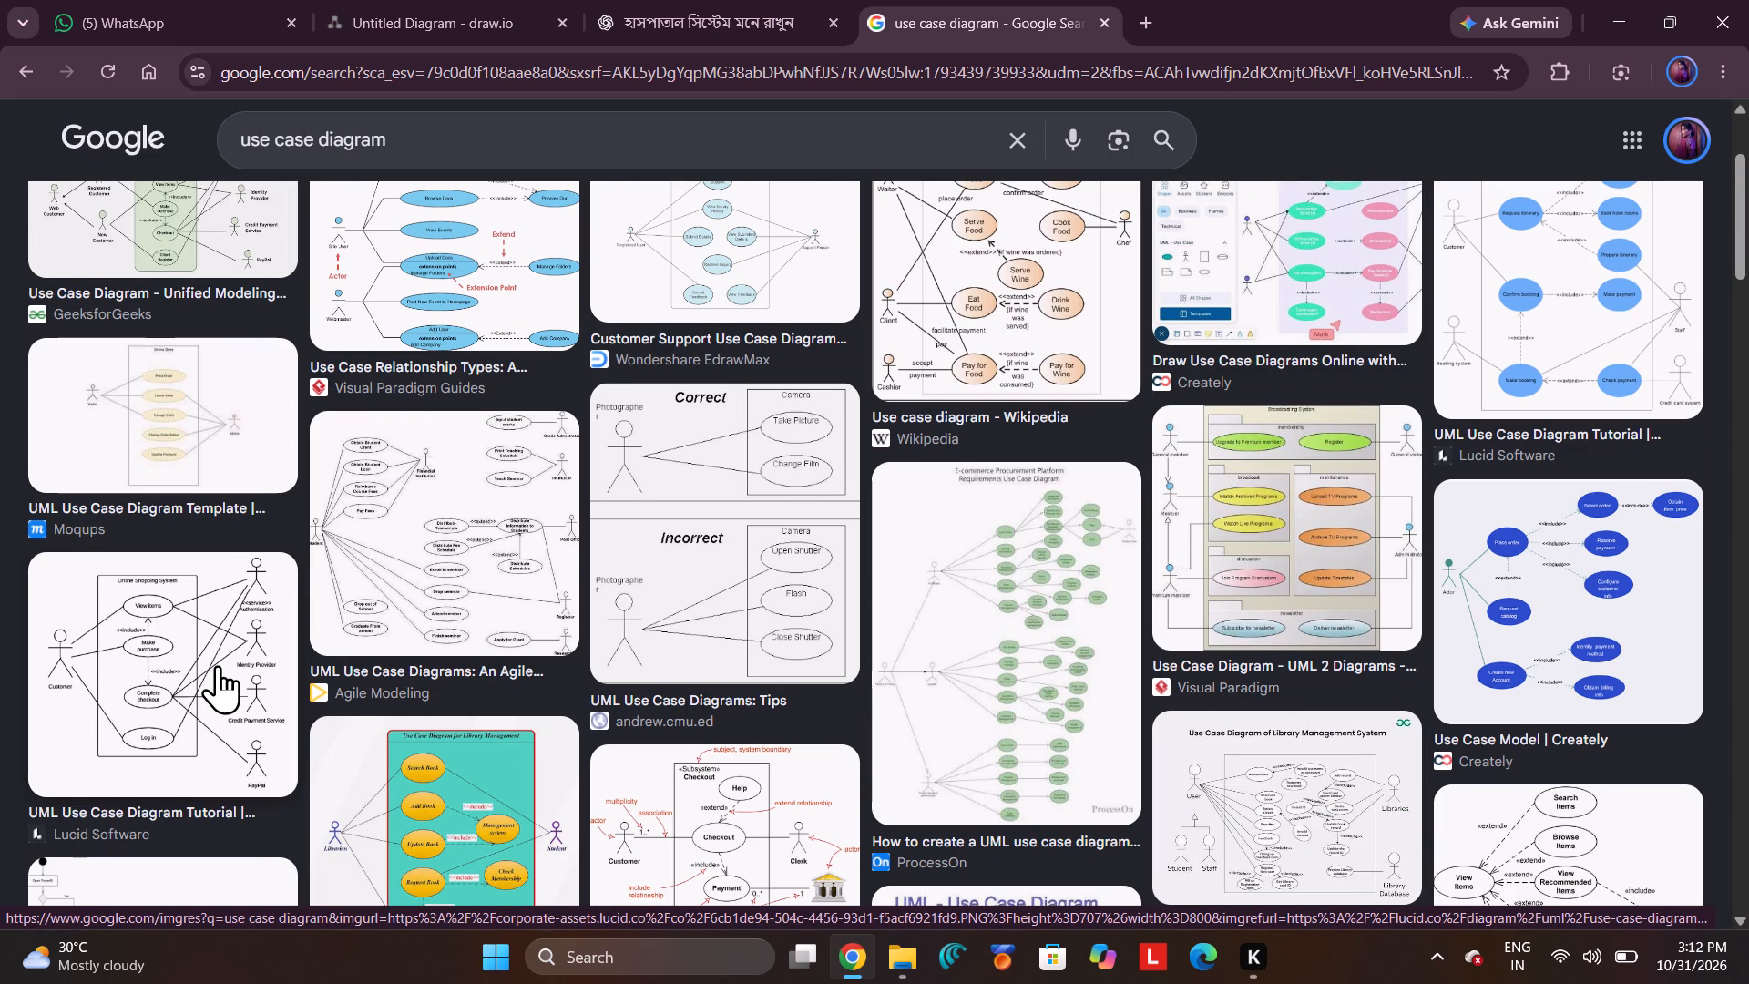
{"action": "left_click", "coordinate": [217, 665]}
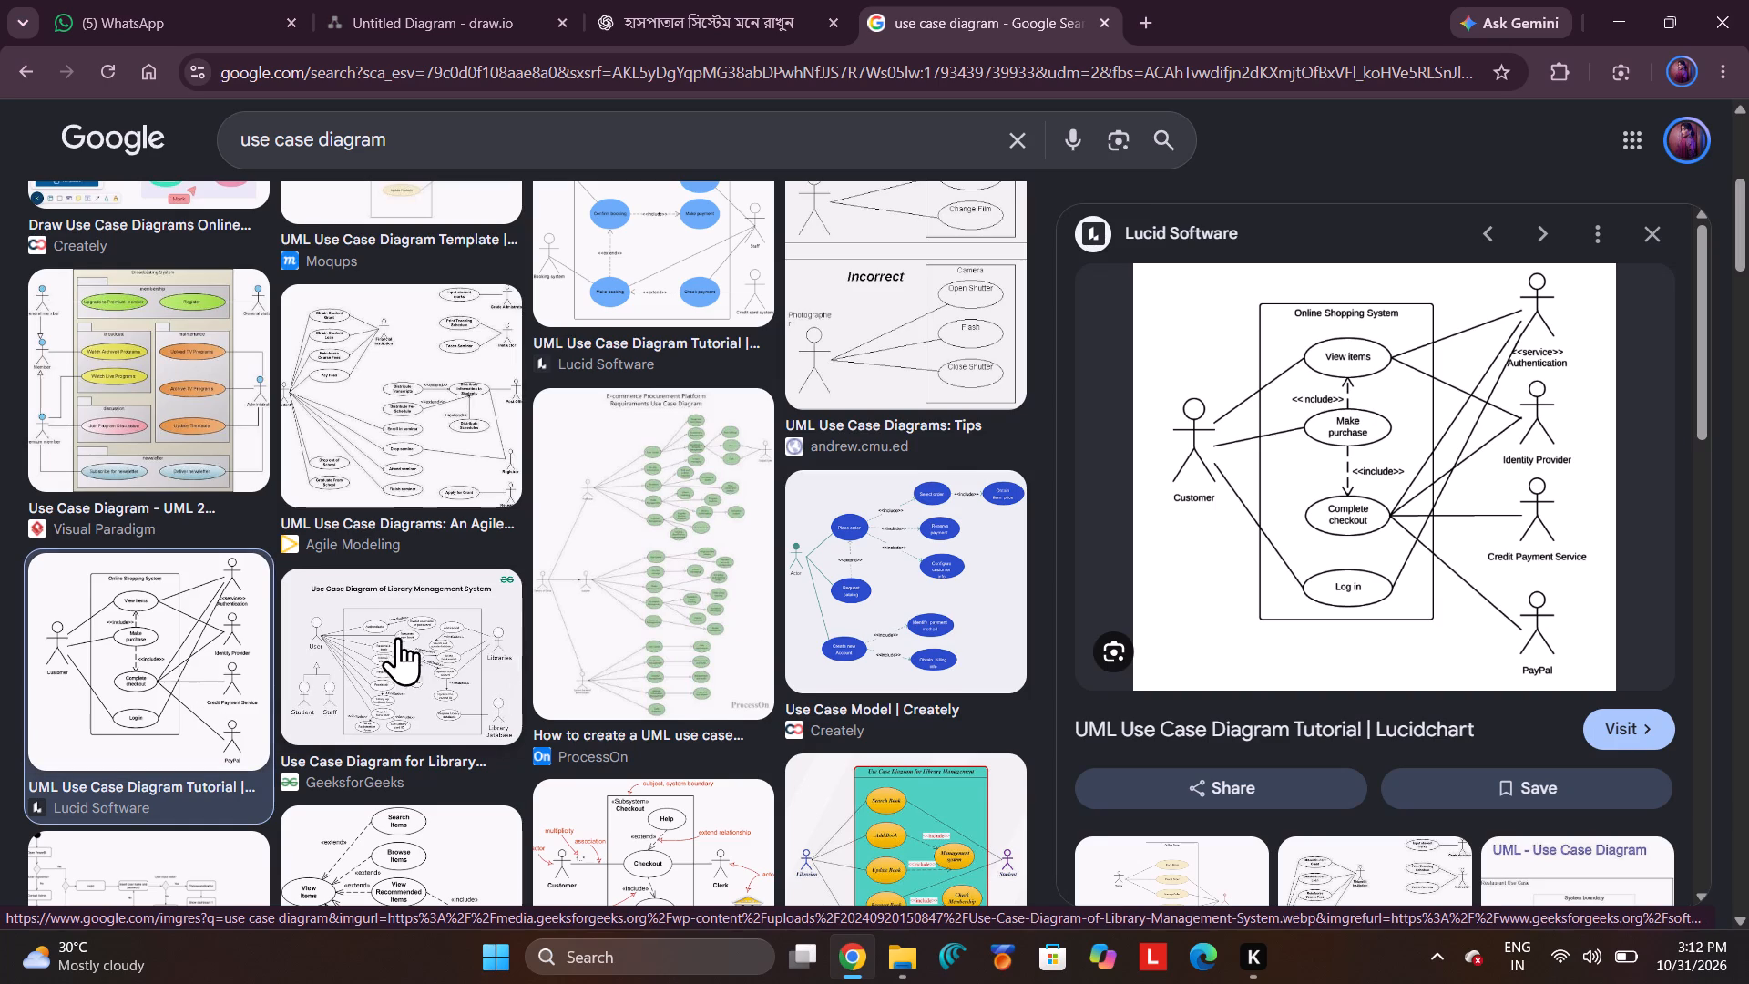
{"action": "scroll", "coordinate": [49, 694], "scroll_direction": "down", "scroll_amount": 3}
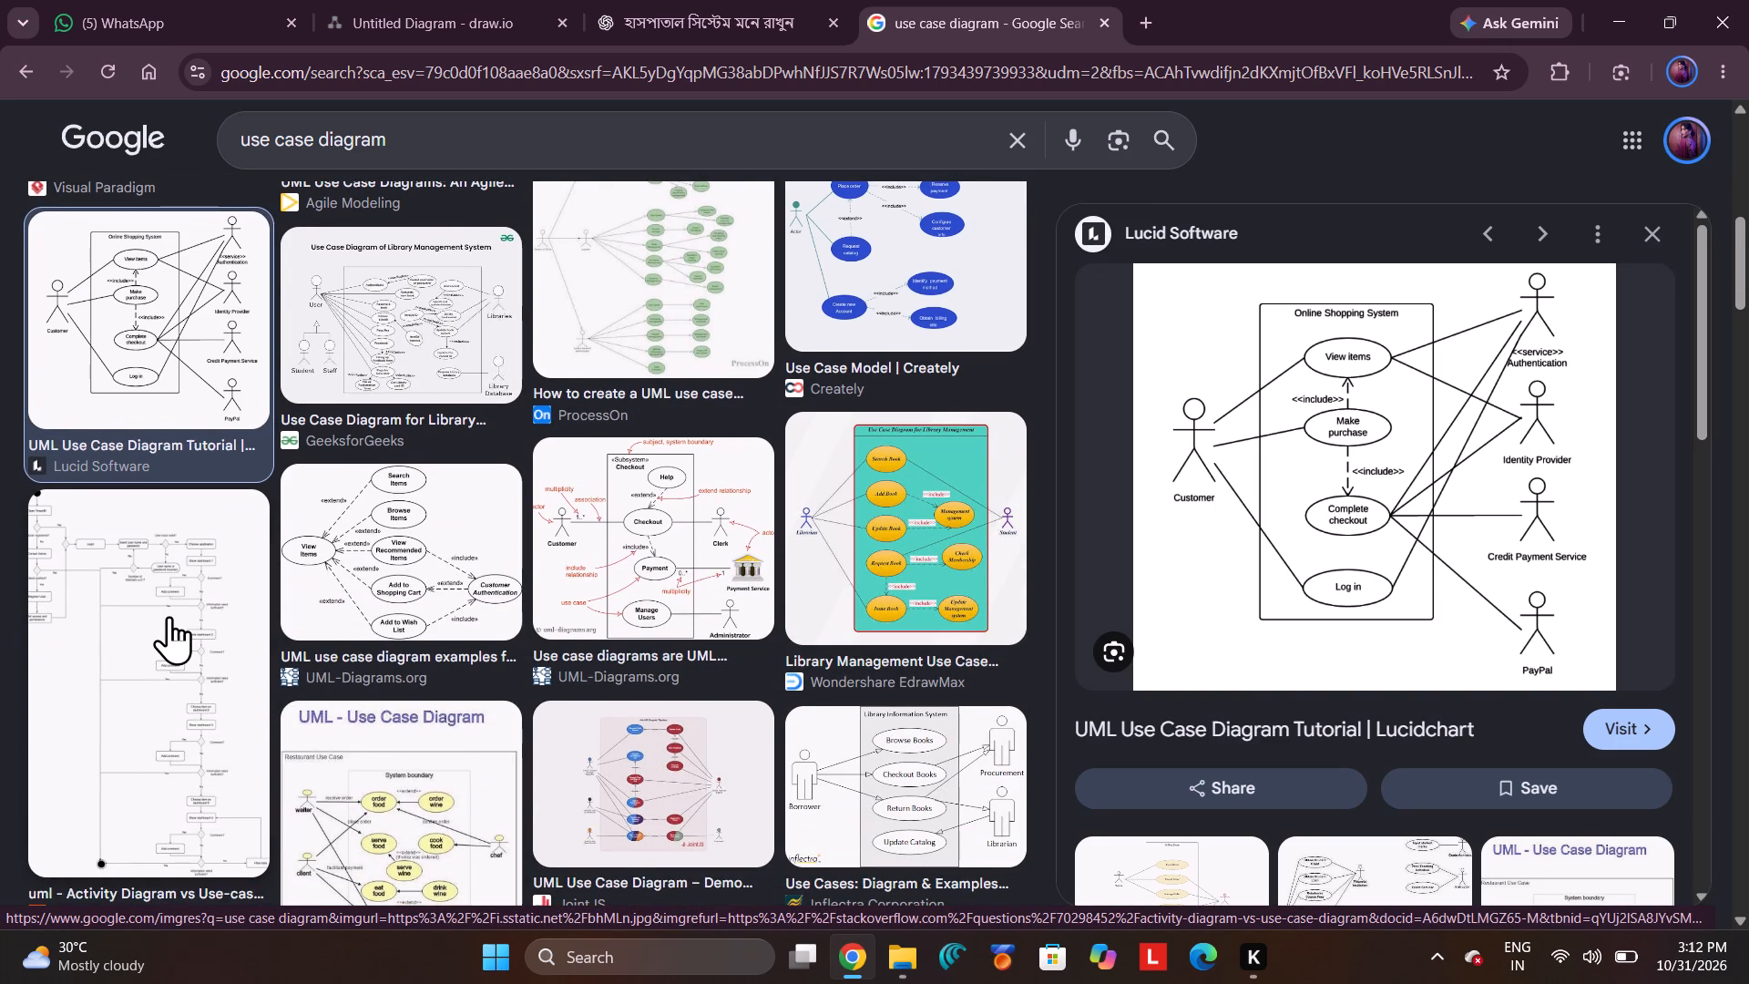
{"action": "scroll", "coordinate": [170, 616], "scroll_direction": "up", "scroll_amount": 9}
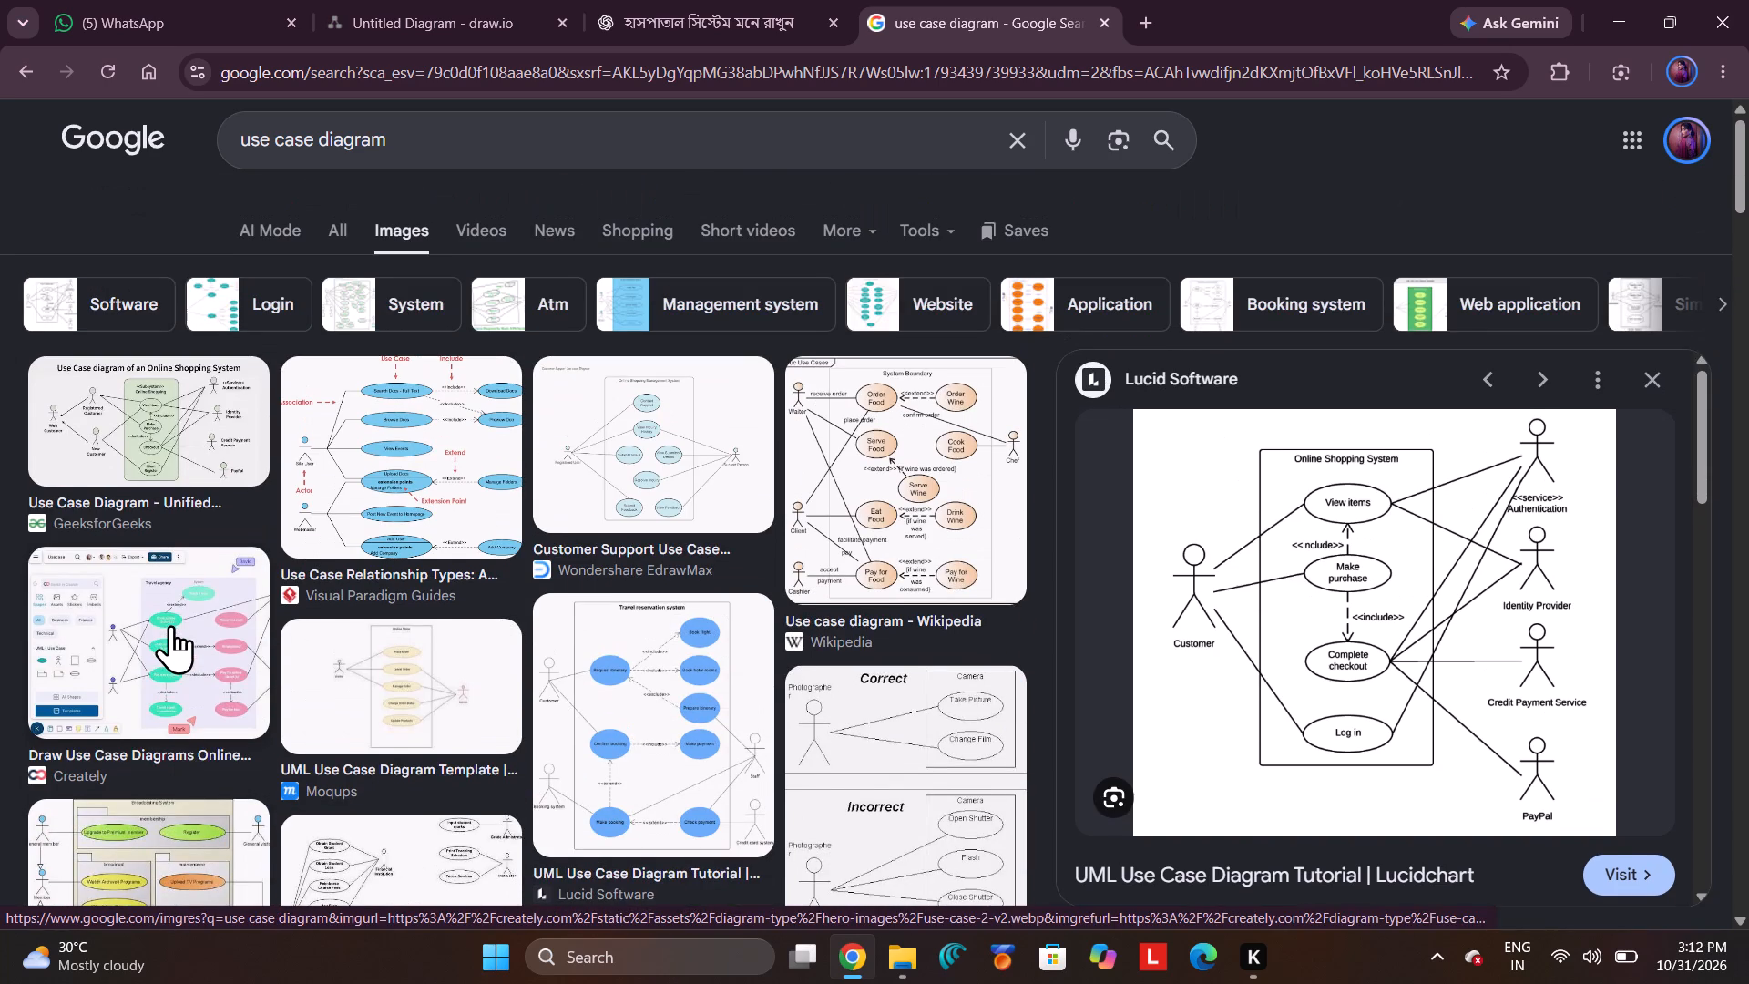
{"action": "left_click", "coordinate": [612, 435]}
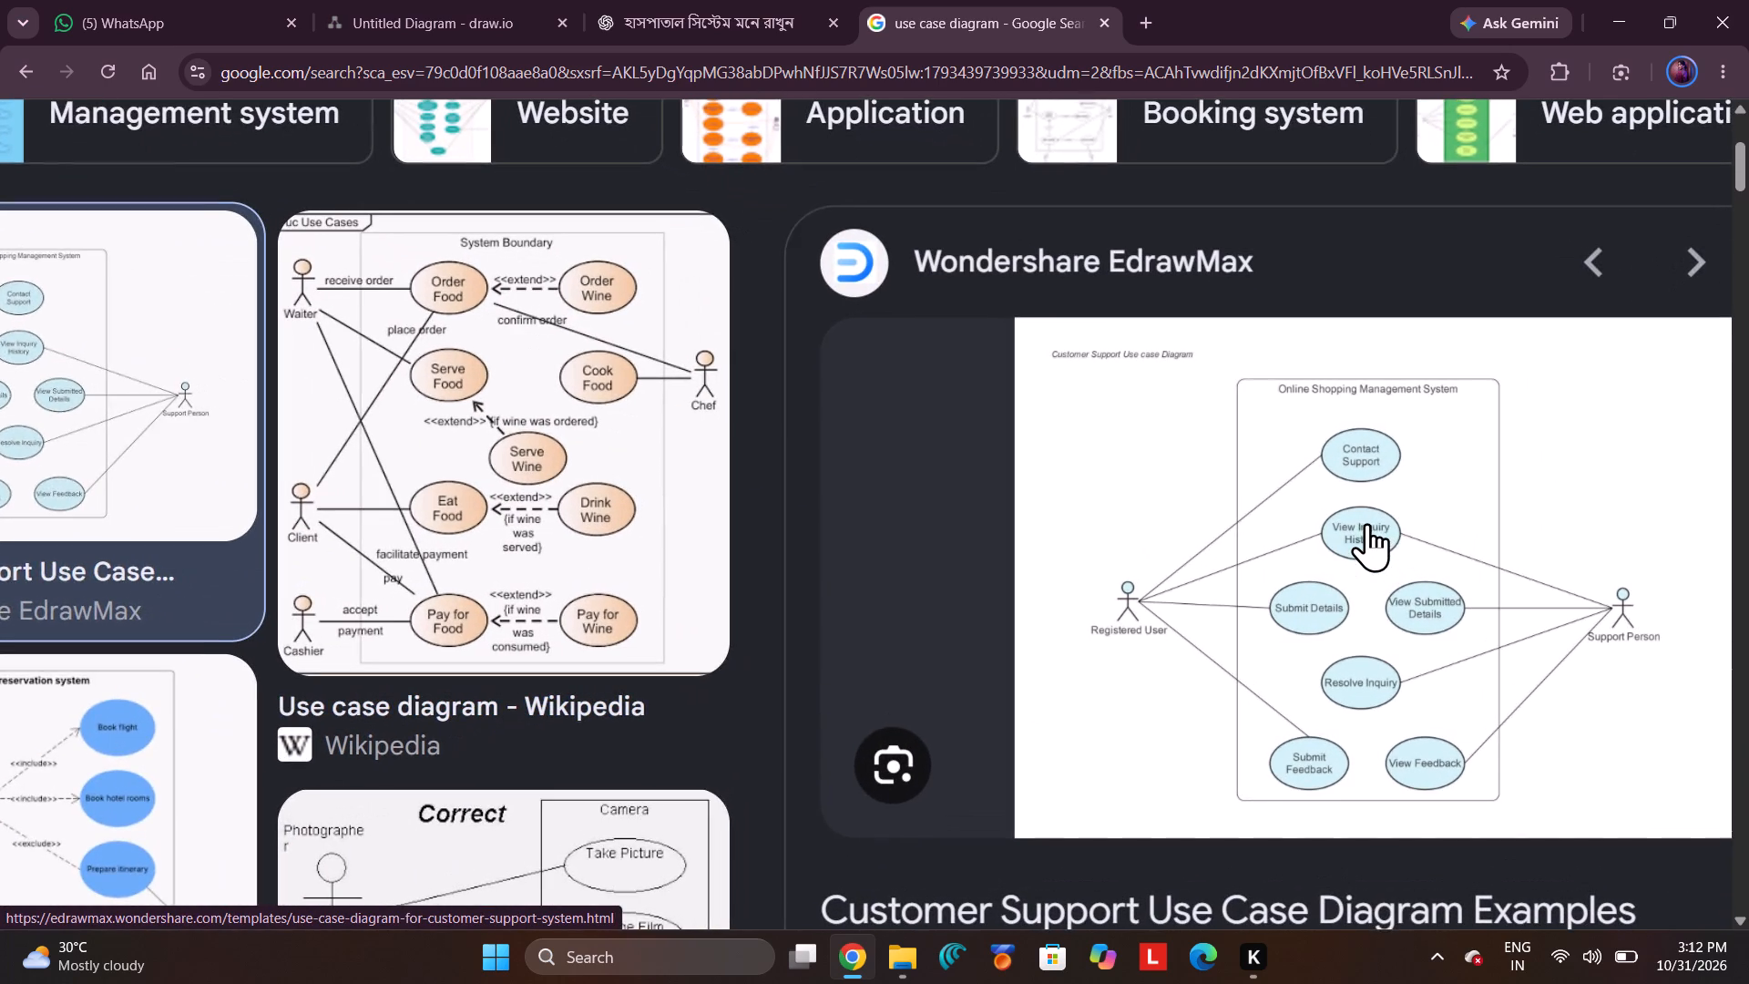
{"action": "scroll", "coordinate": [1366, 523], "scroll_direction": "left", "scroll_amount": 3}
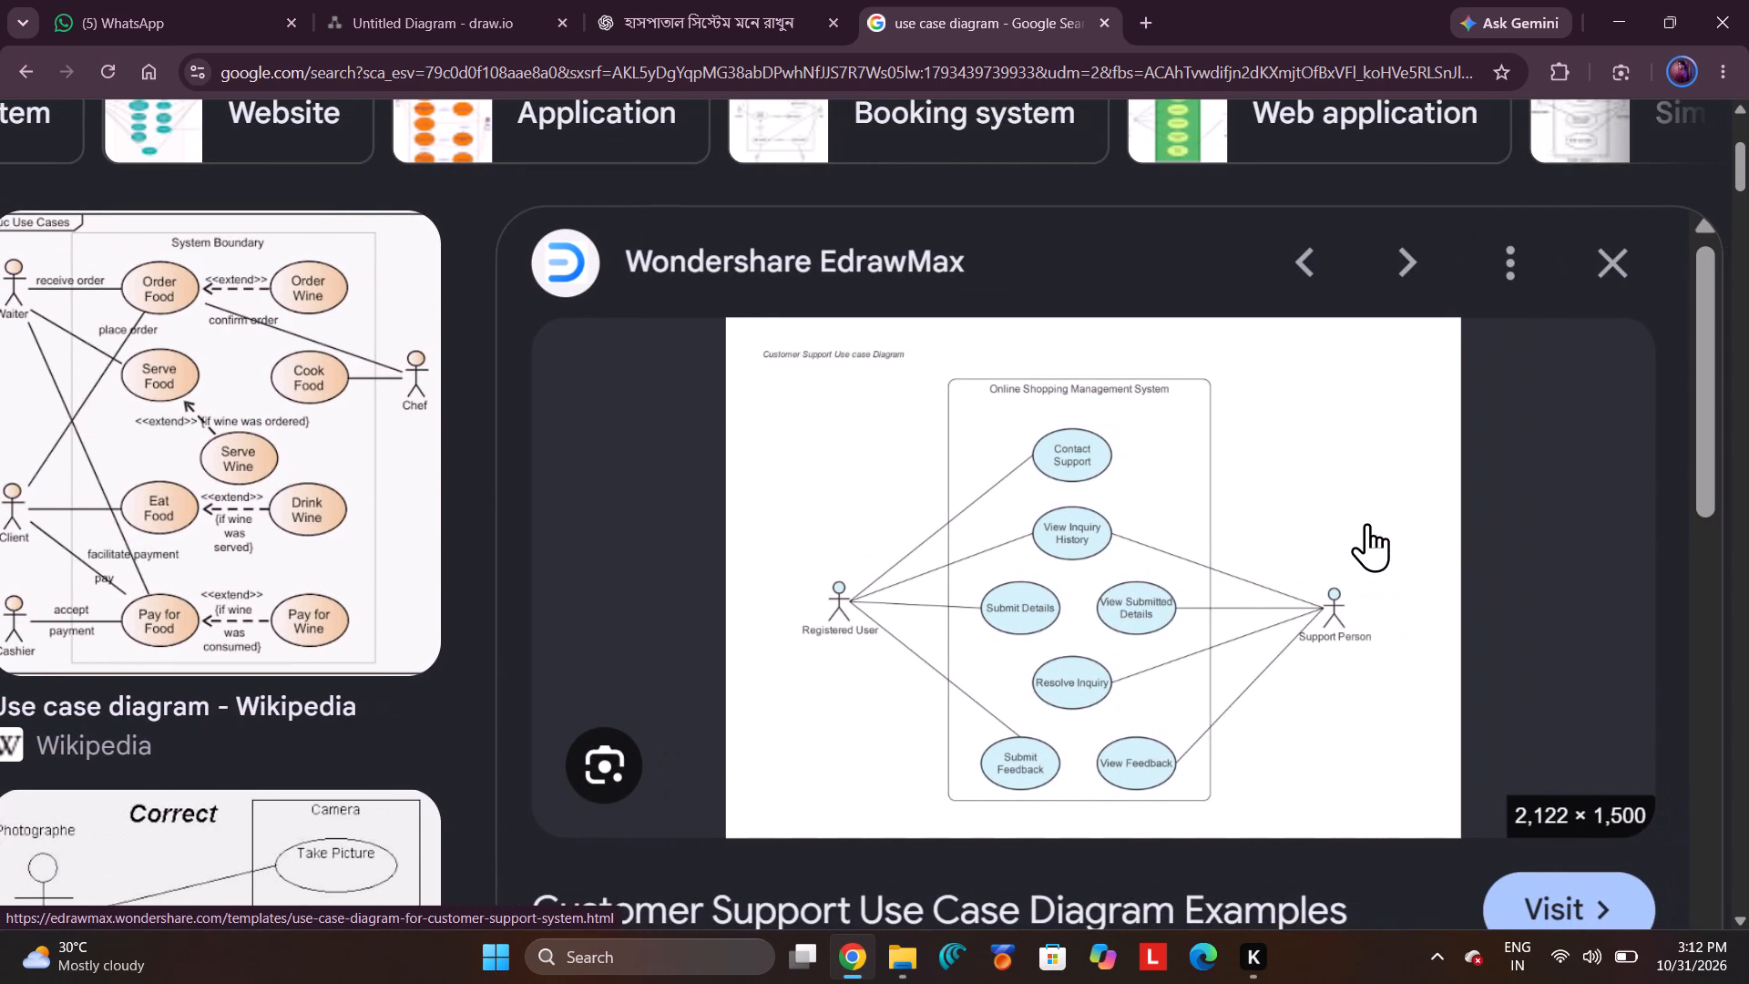
{"action": "scroll", "coordinate": [1366, 523], "scroll_direction": "left", "scroll_amount": 1}
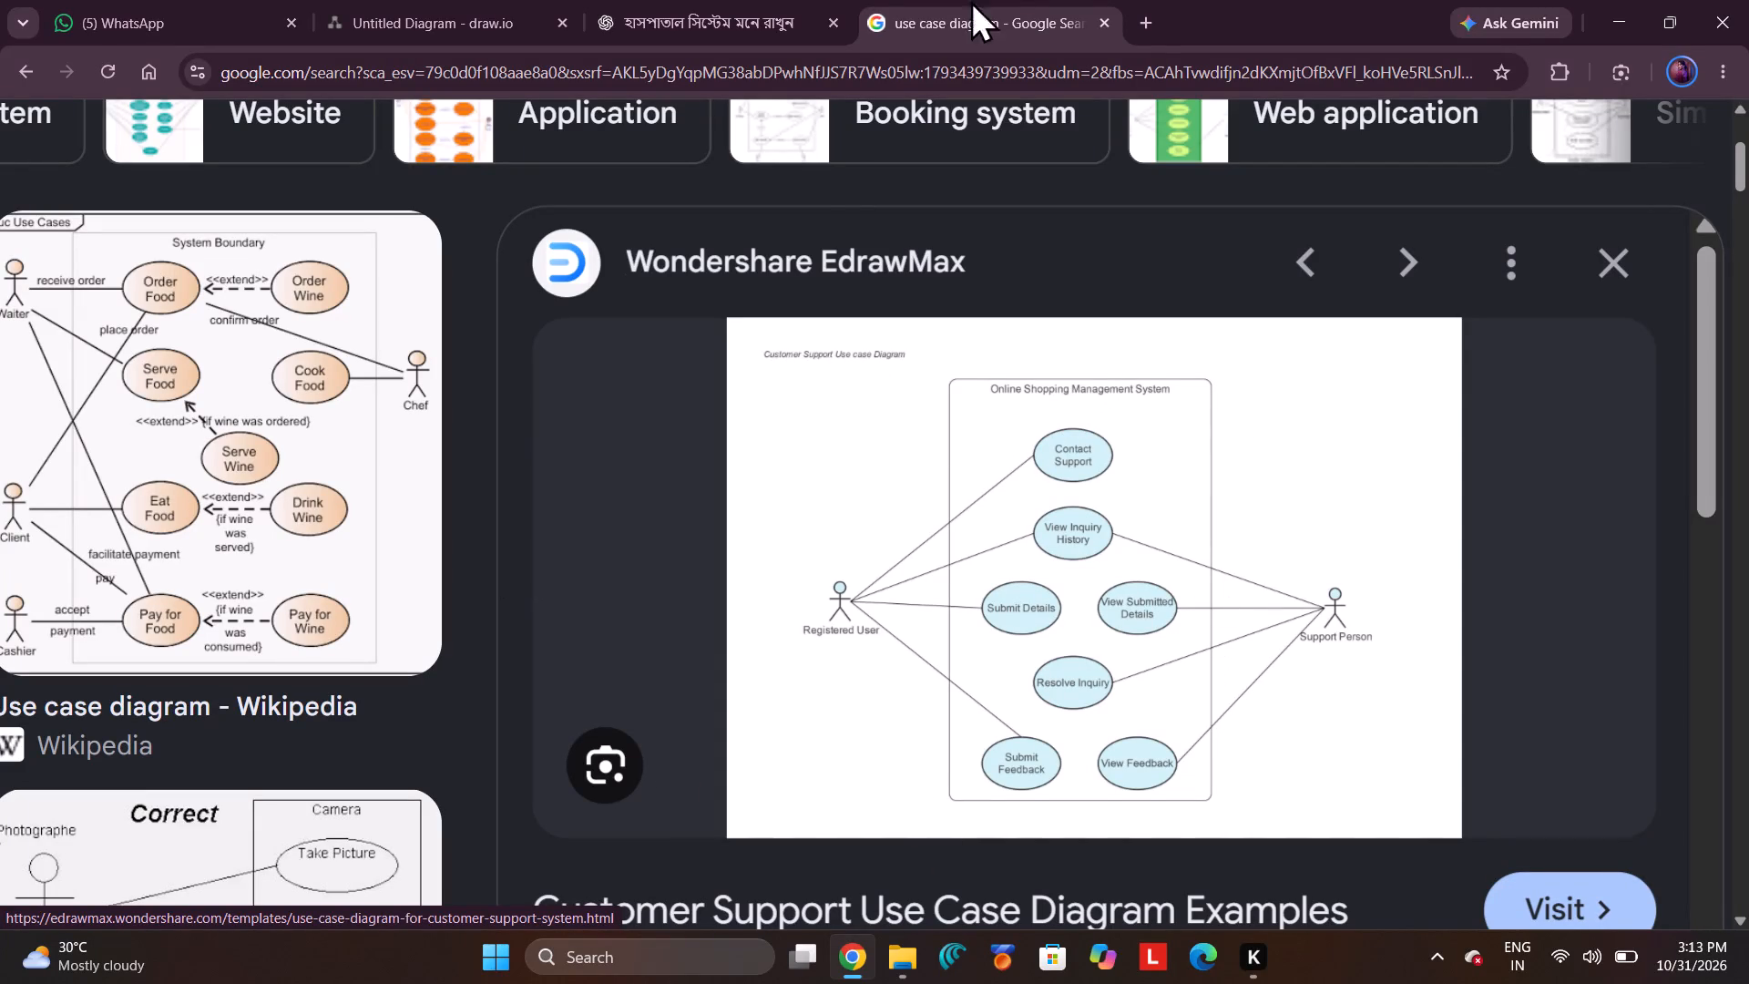
Switch back to the untitled diagram in draw.io.
{"action": "left_click", "coordinate": [413, 0]}
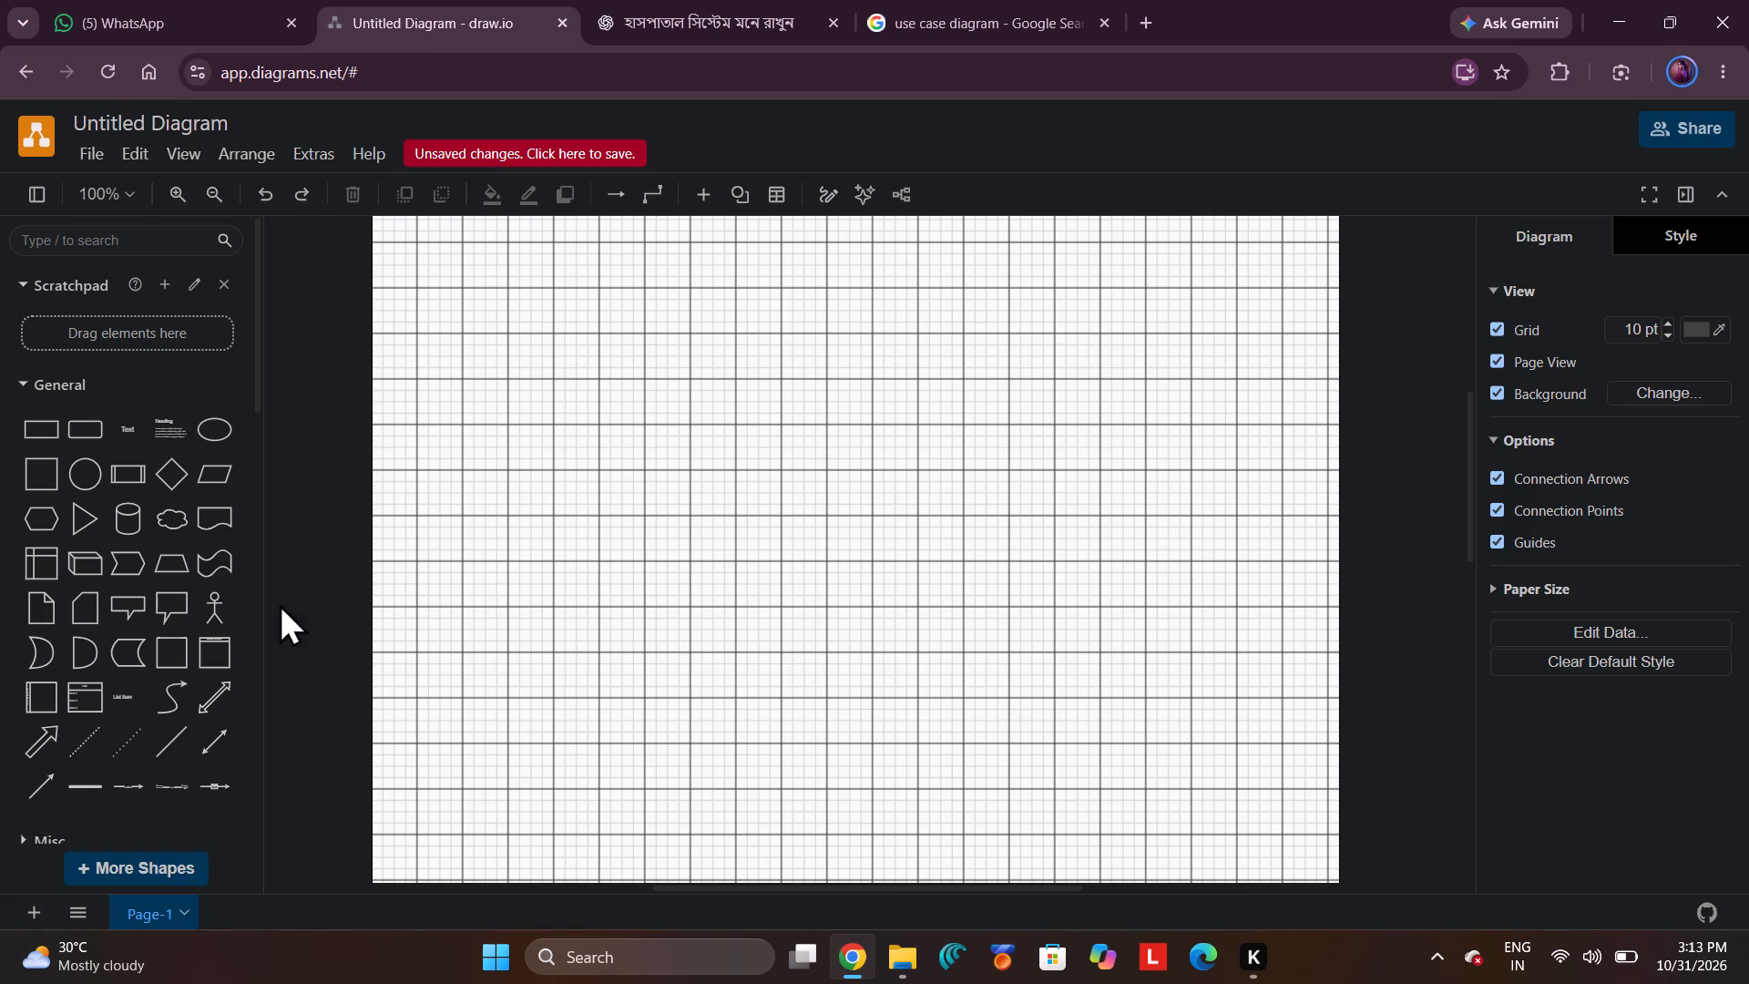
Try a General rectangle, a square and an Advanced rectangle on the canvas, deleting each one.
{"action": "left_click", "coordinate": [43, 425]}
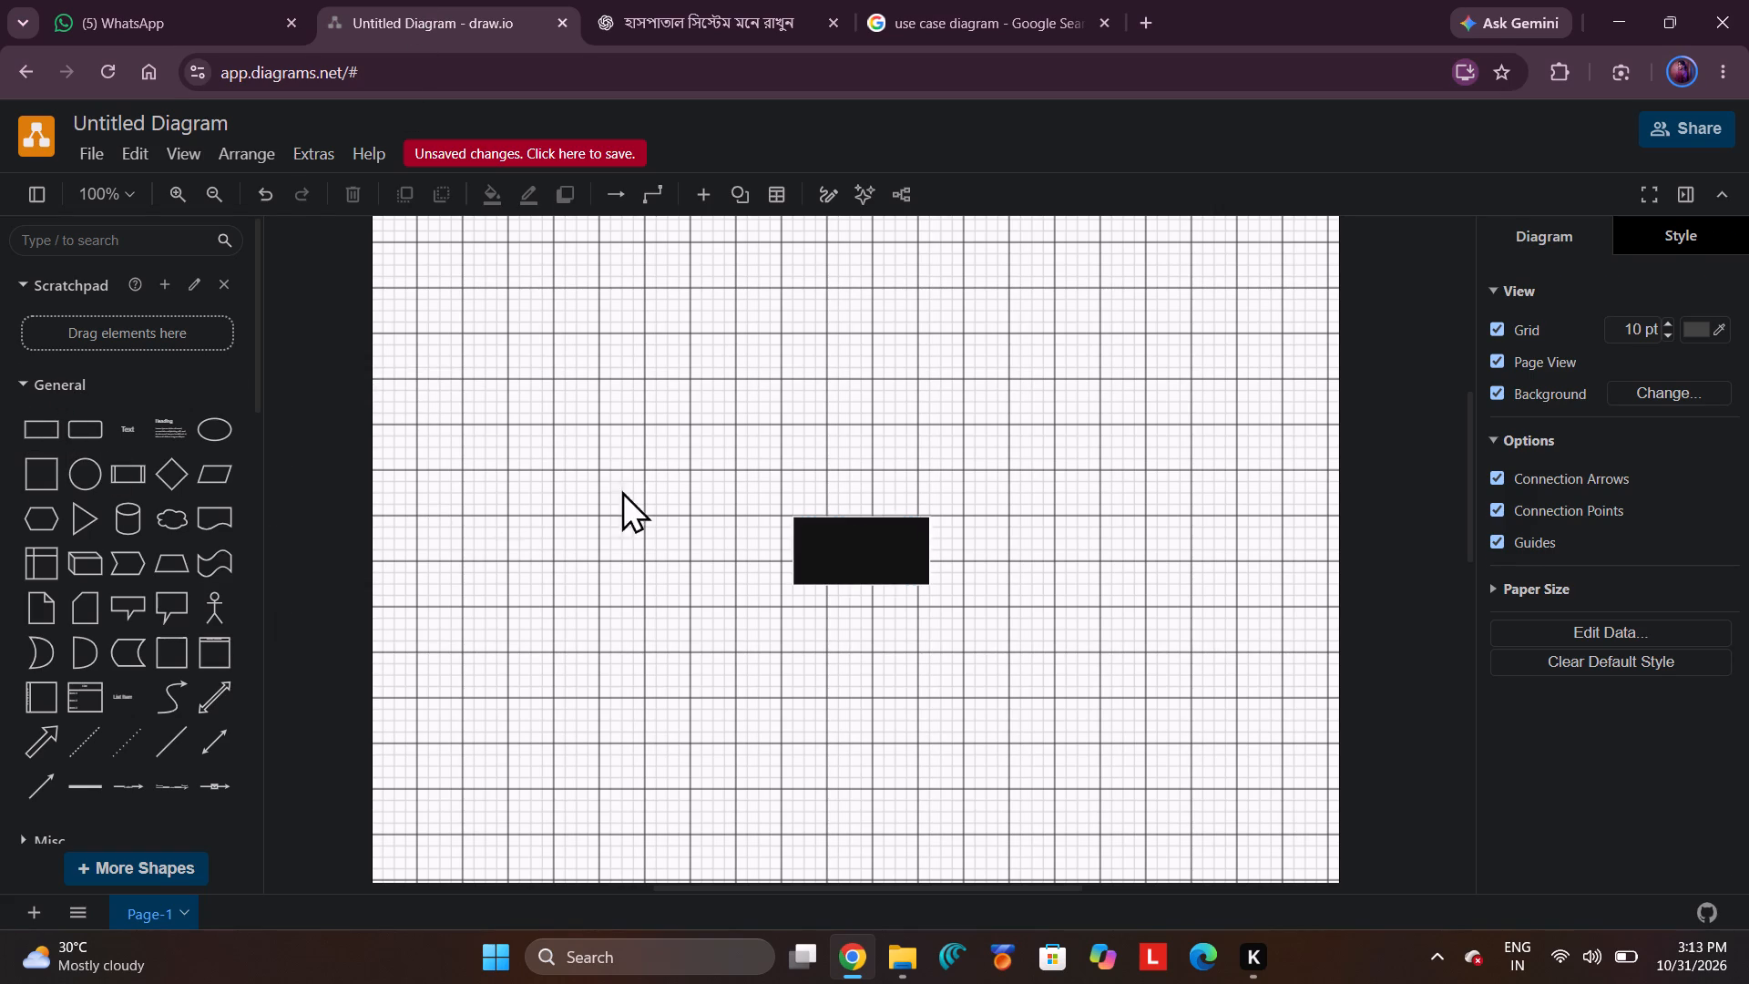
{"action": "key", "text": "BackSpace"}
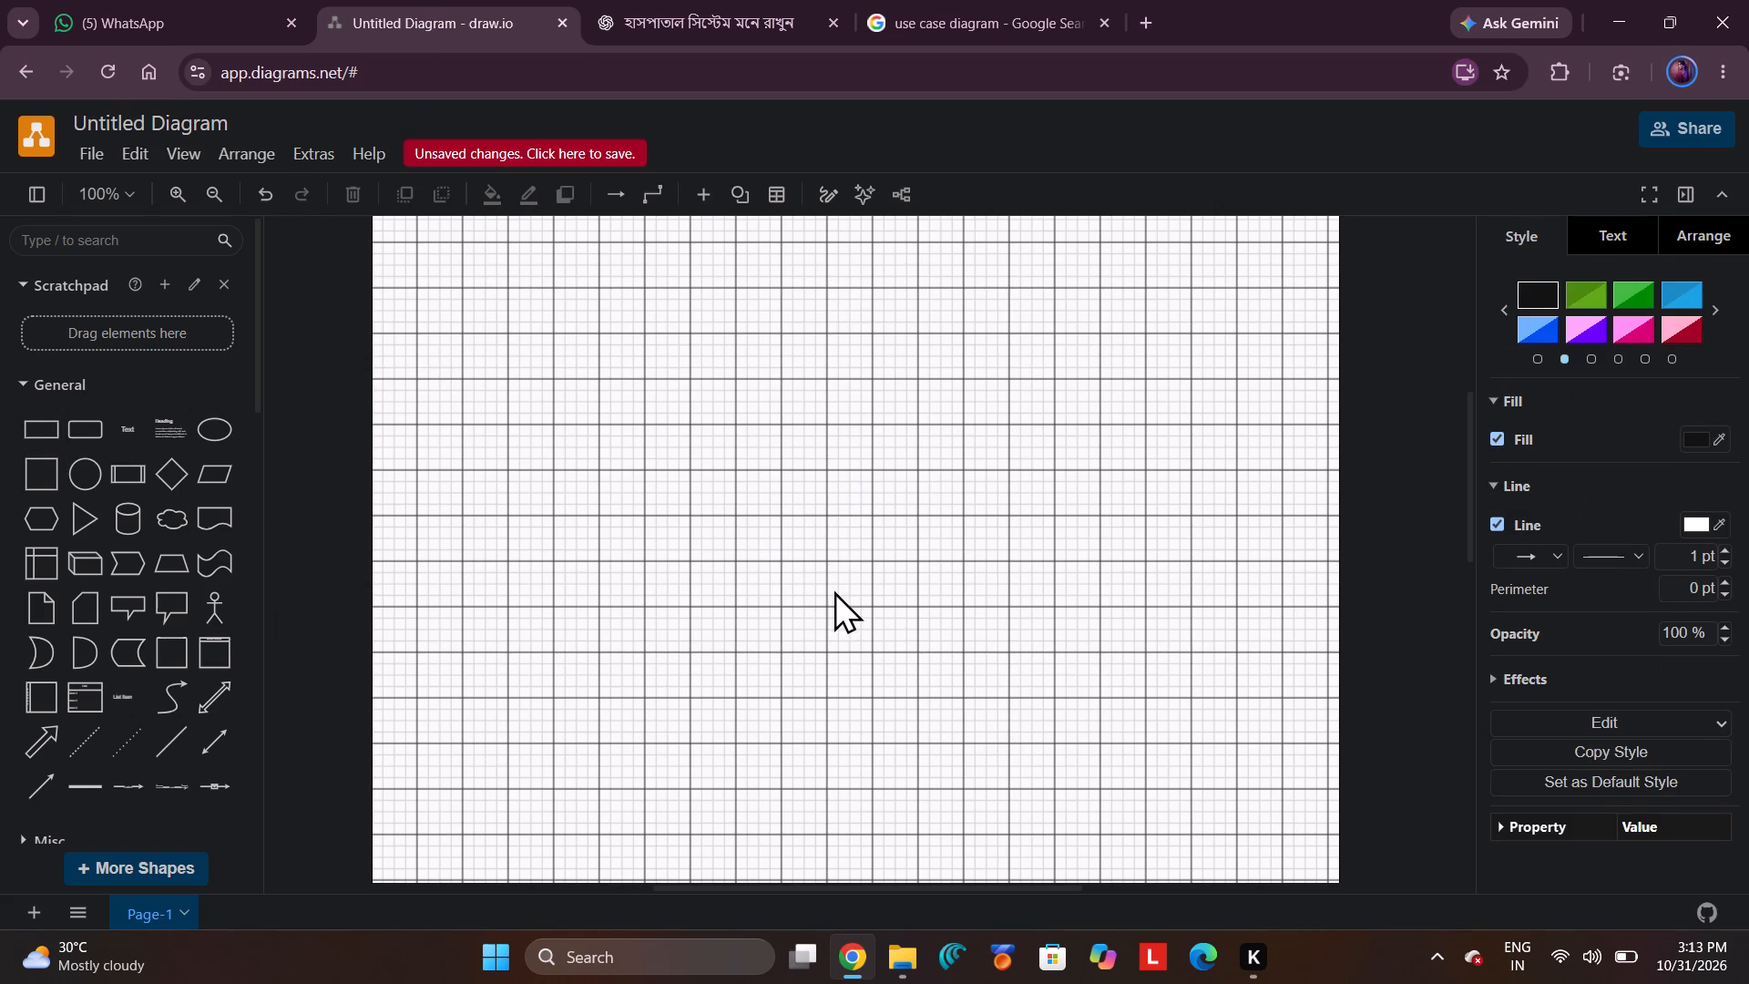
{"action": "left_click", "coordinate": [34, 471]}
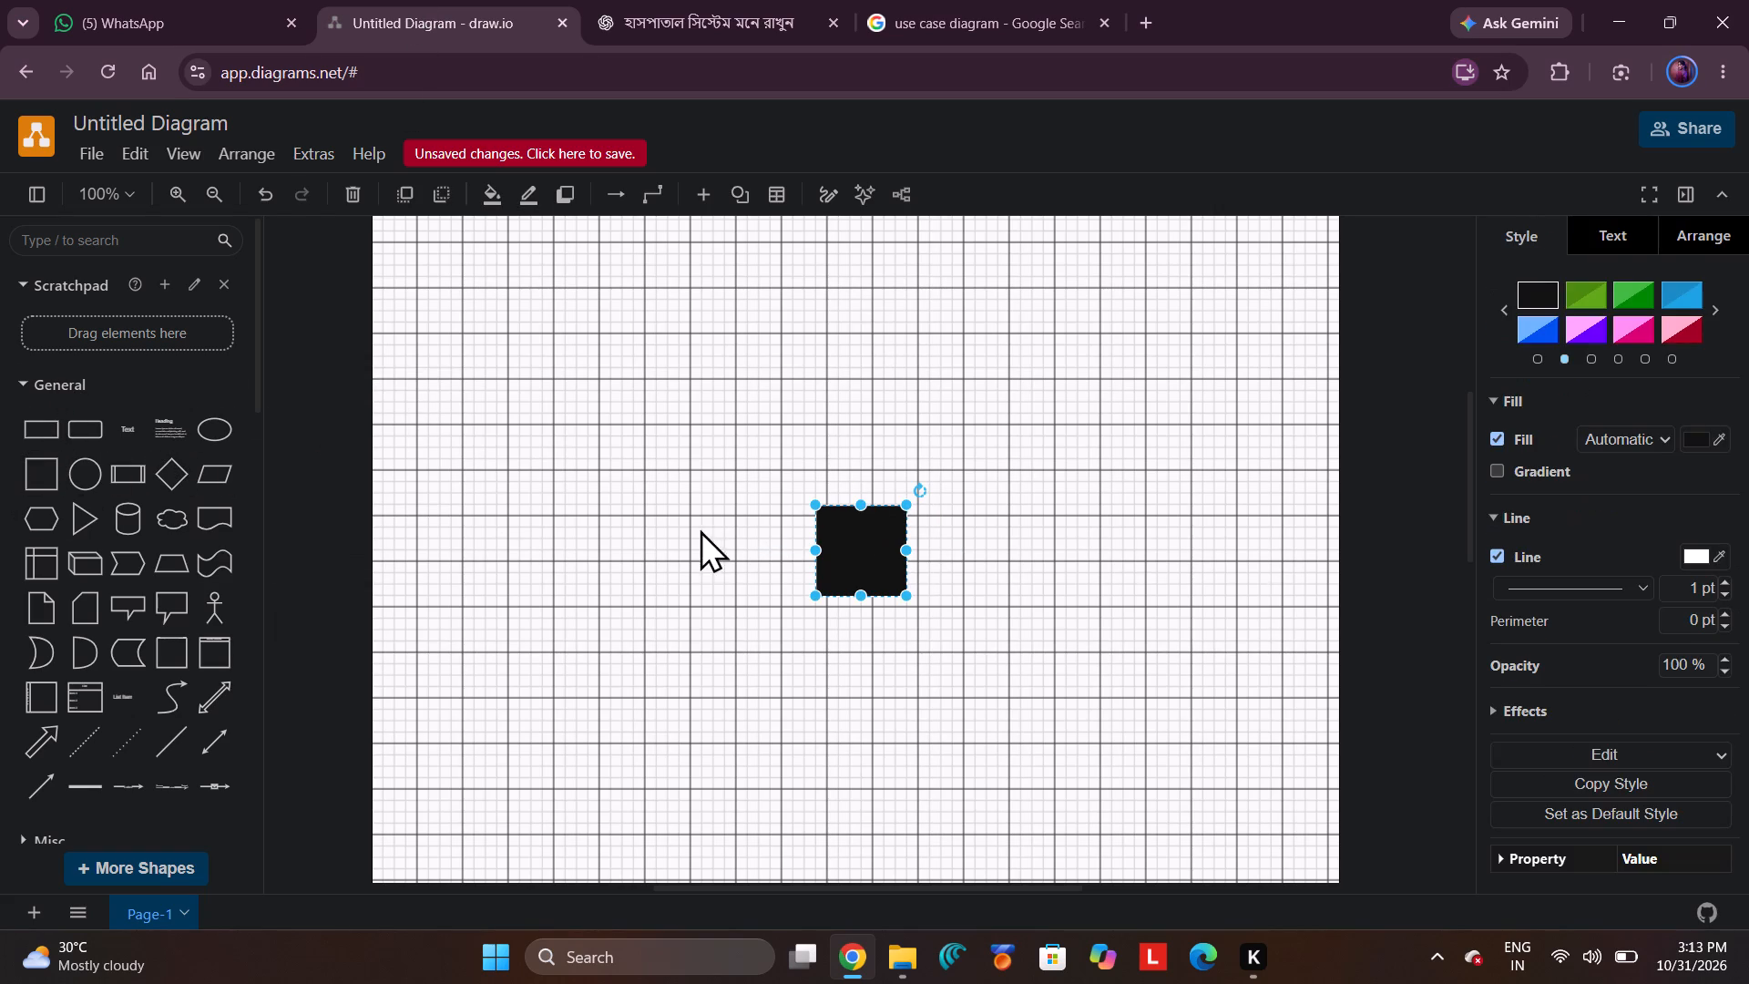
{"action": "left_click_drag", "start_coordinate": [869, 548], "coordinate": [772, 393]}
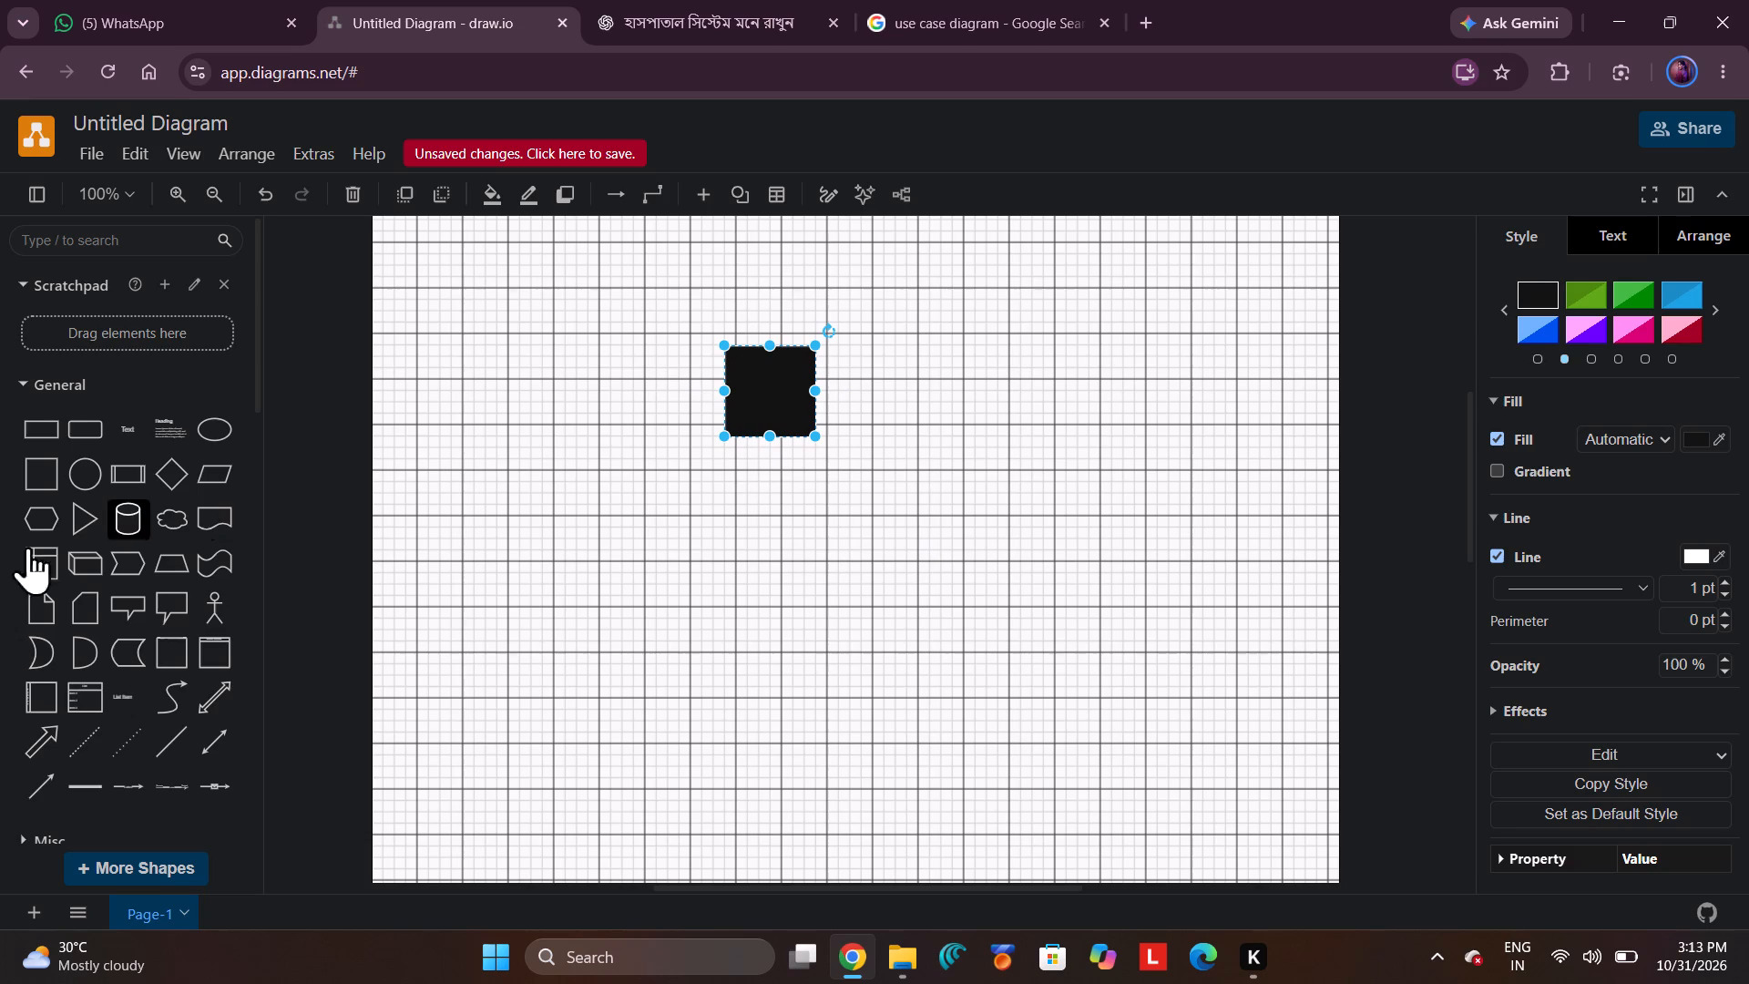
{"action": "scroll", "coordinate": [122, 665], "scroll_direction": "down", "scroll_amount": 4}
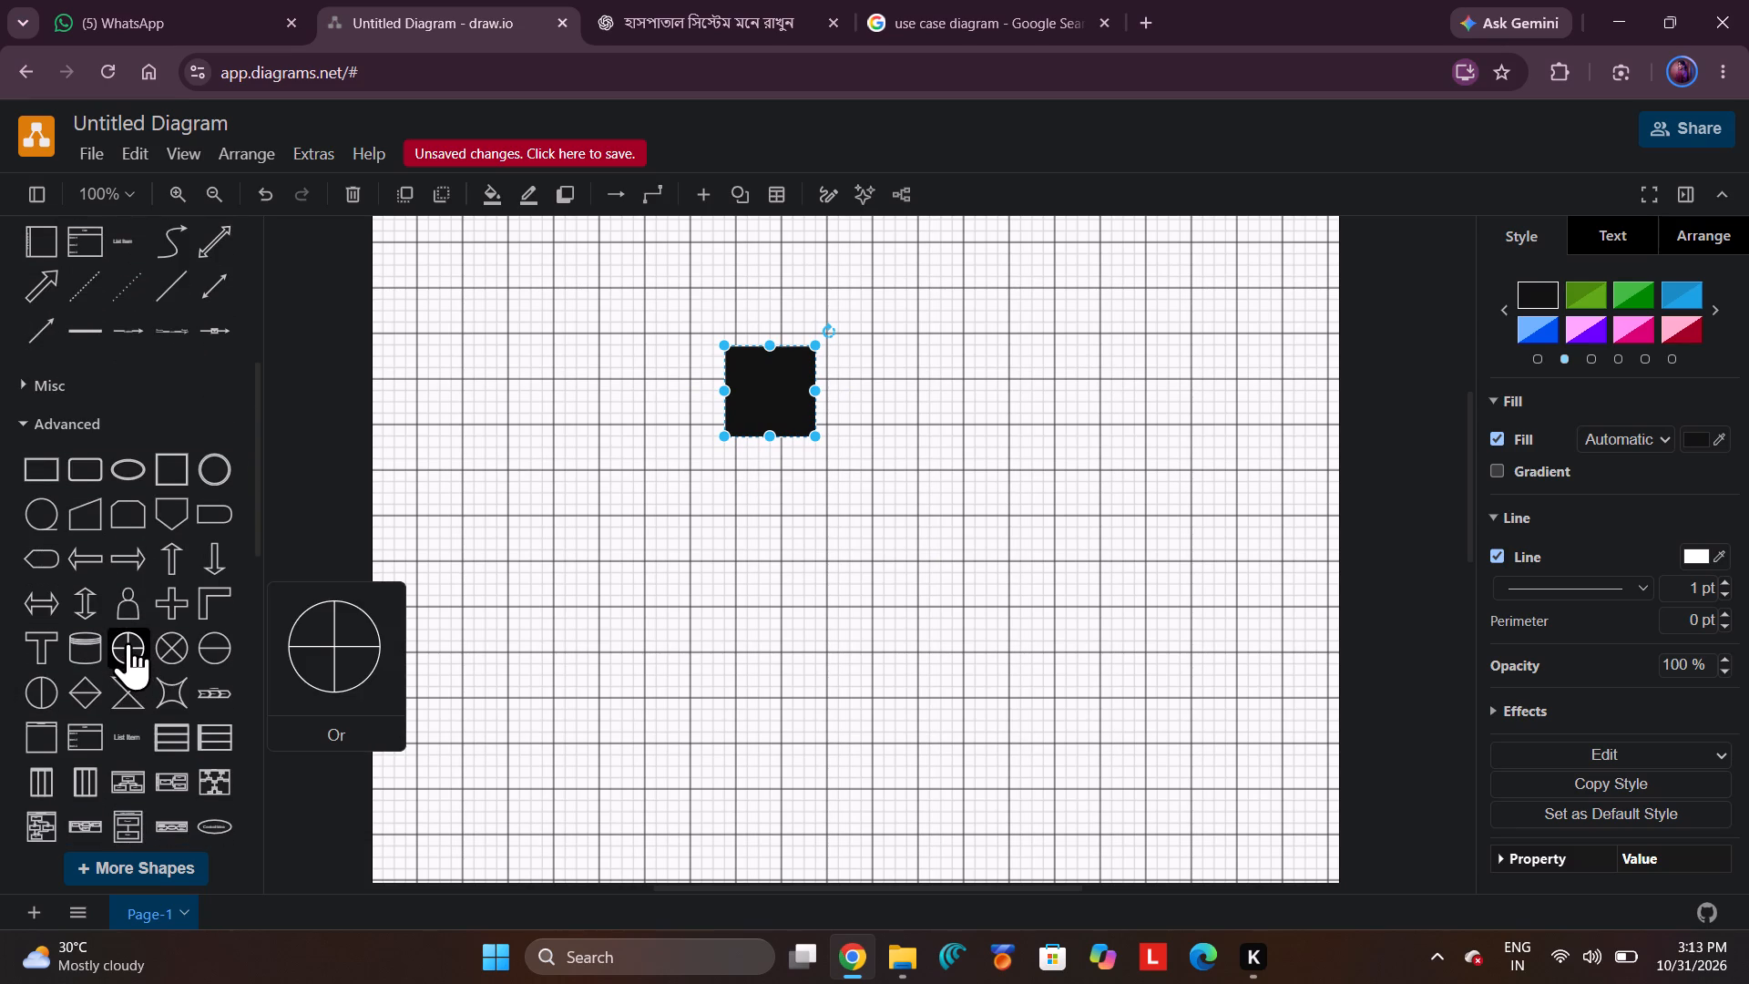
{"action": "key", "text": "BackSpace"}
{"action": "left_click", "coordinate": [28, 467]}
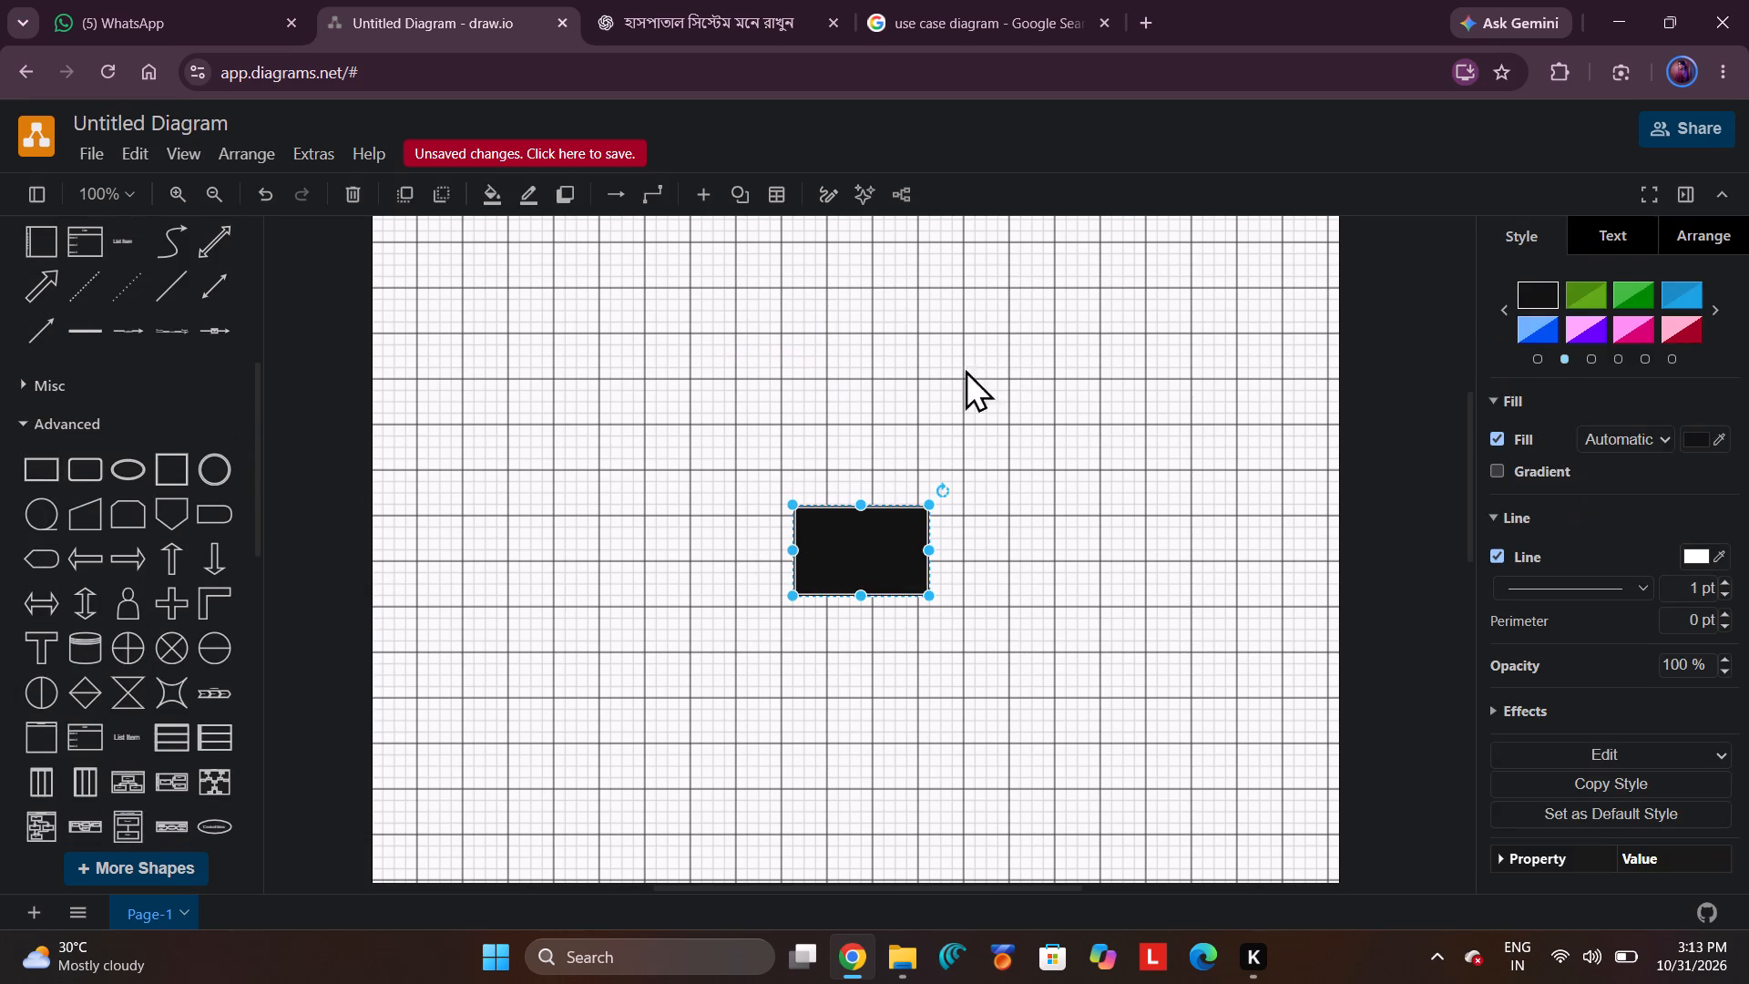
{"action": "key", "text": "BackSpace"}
Insert a UML class shape with field and method lines, move it to the page's upper area and widen it.
{"action": "scroll", "coordinate": [246, 563], "scroll_direction": "down", "scroll_amount": 10}
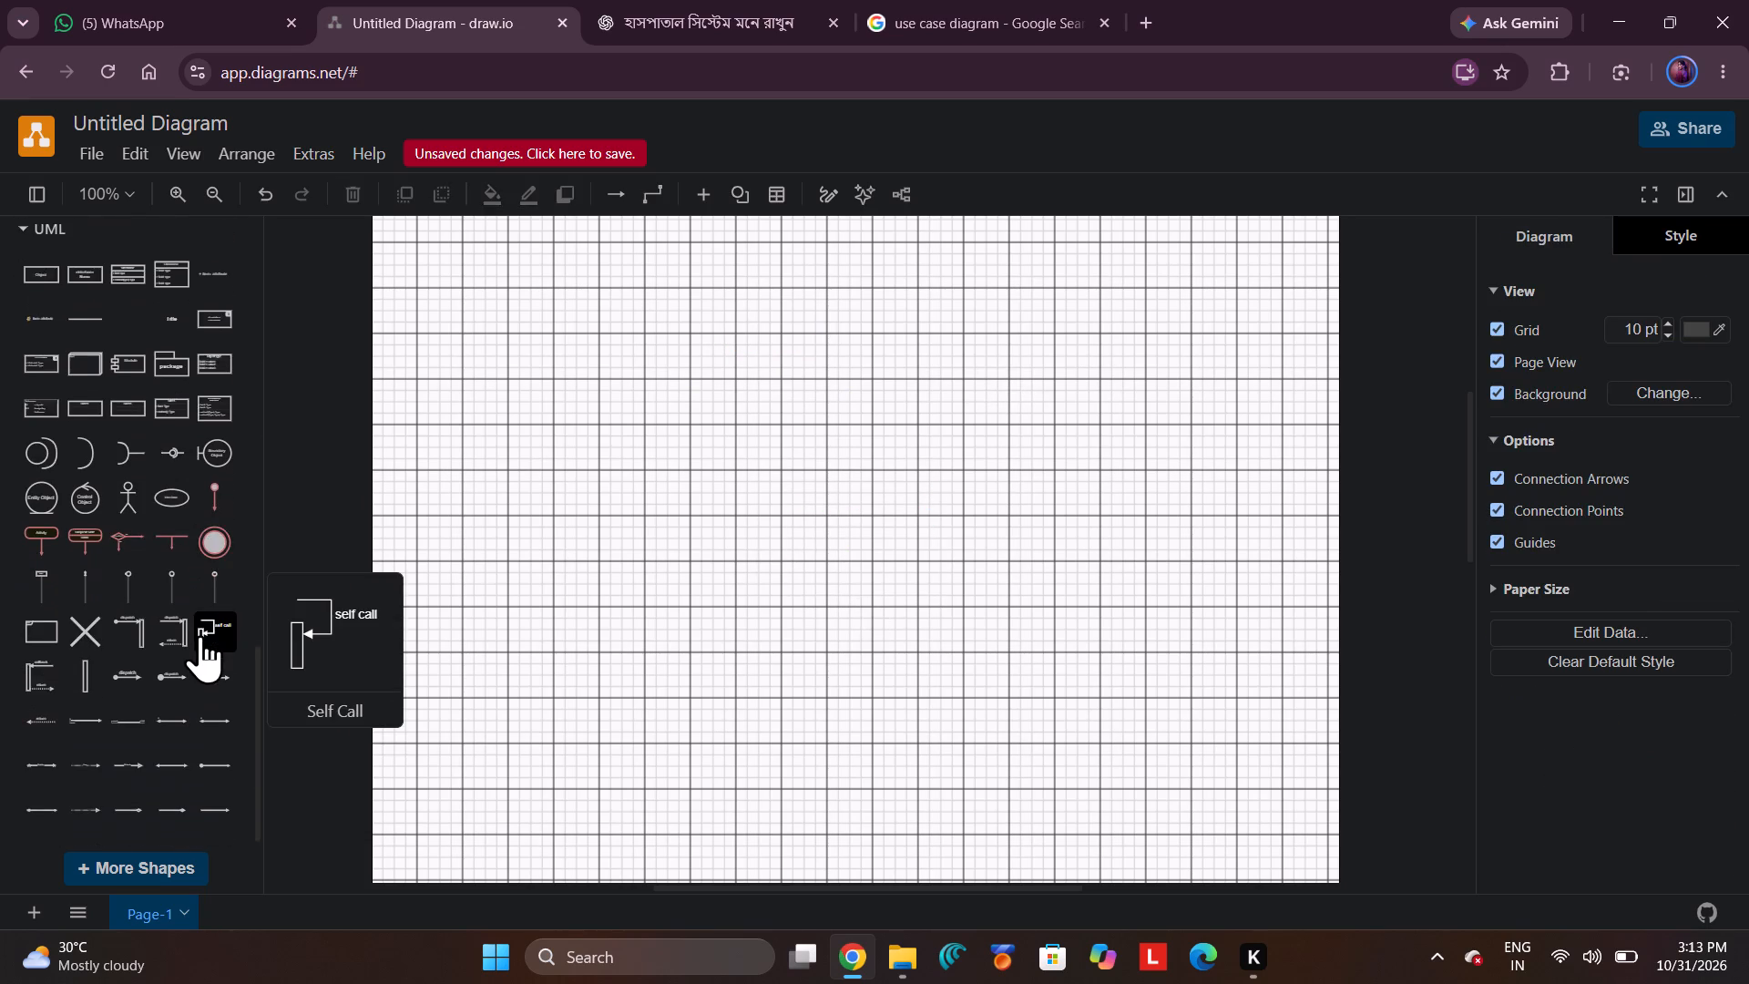
{"action": "scroll", "coordinate": [199, 635], "scroll_direction": "up", "scroll_amount": 2}
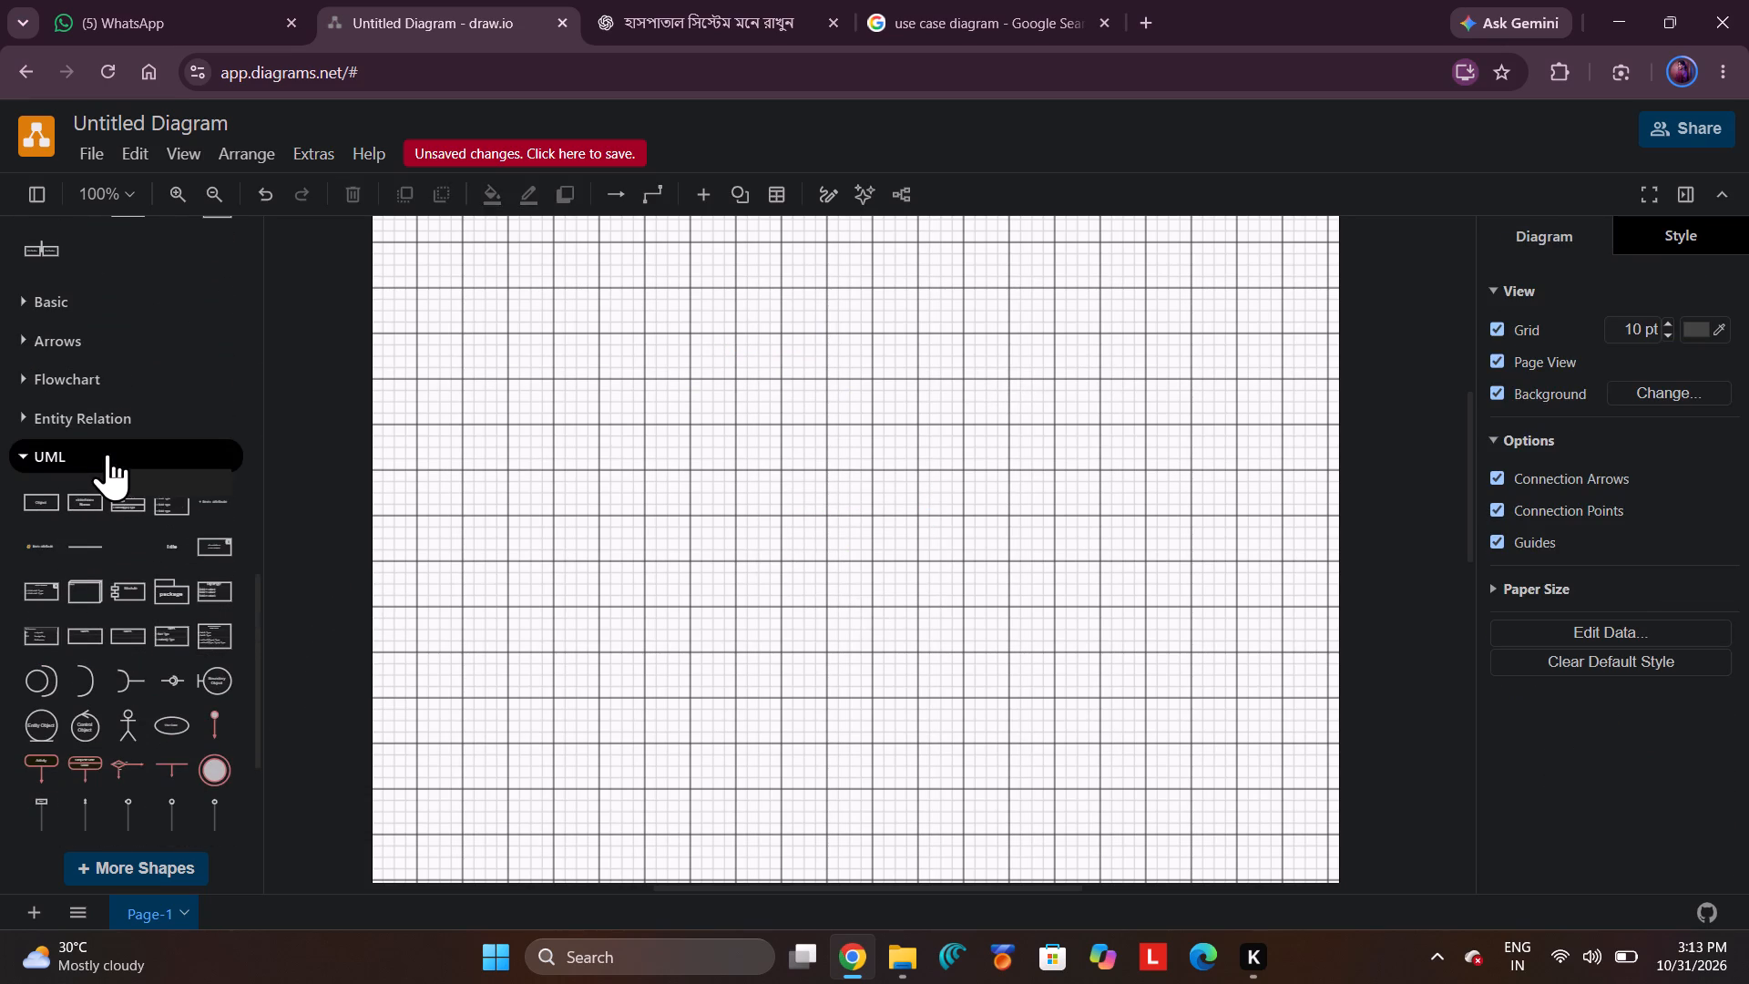
{"action": "left_click", "coordinate": [170, 507]}
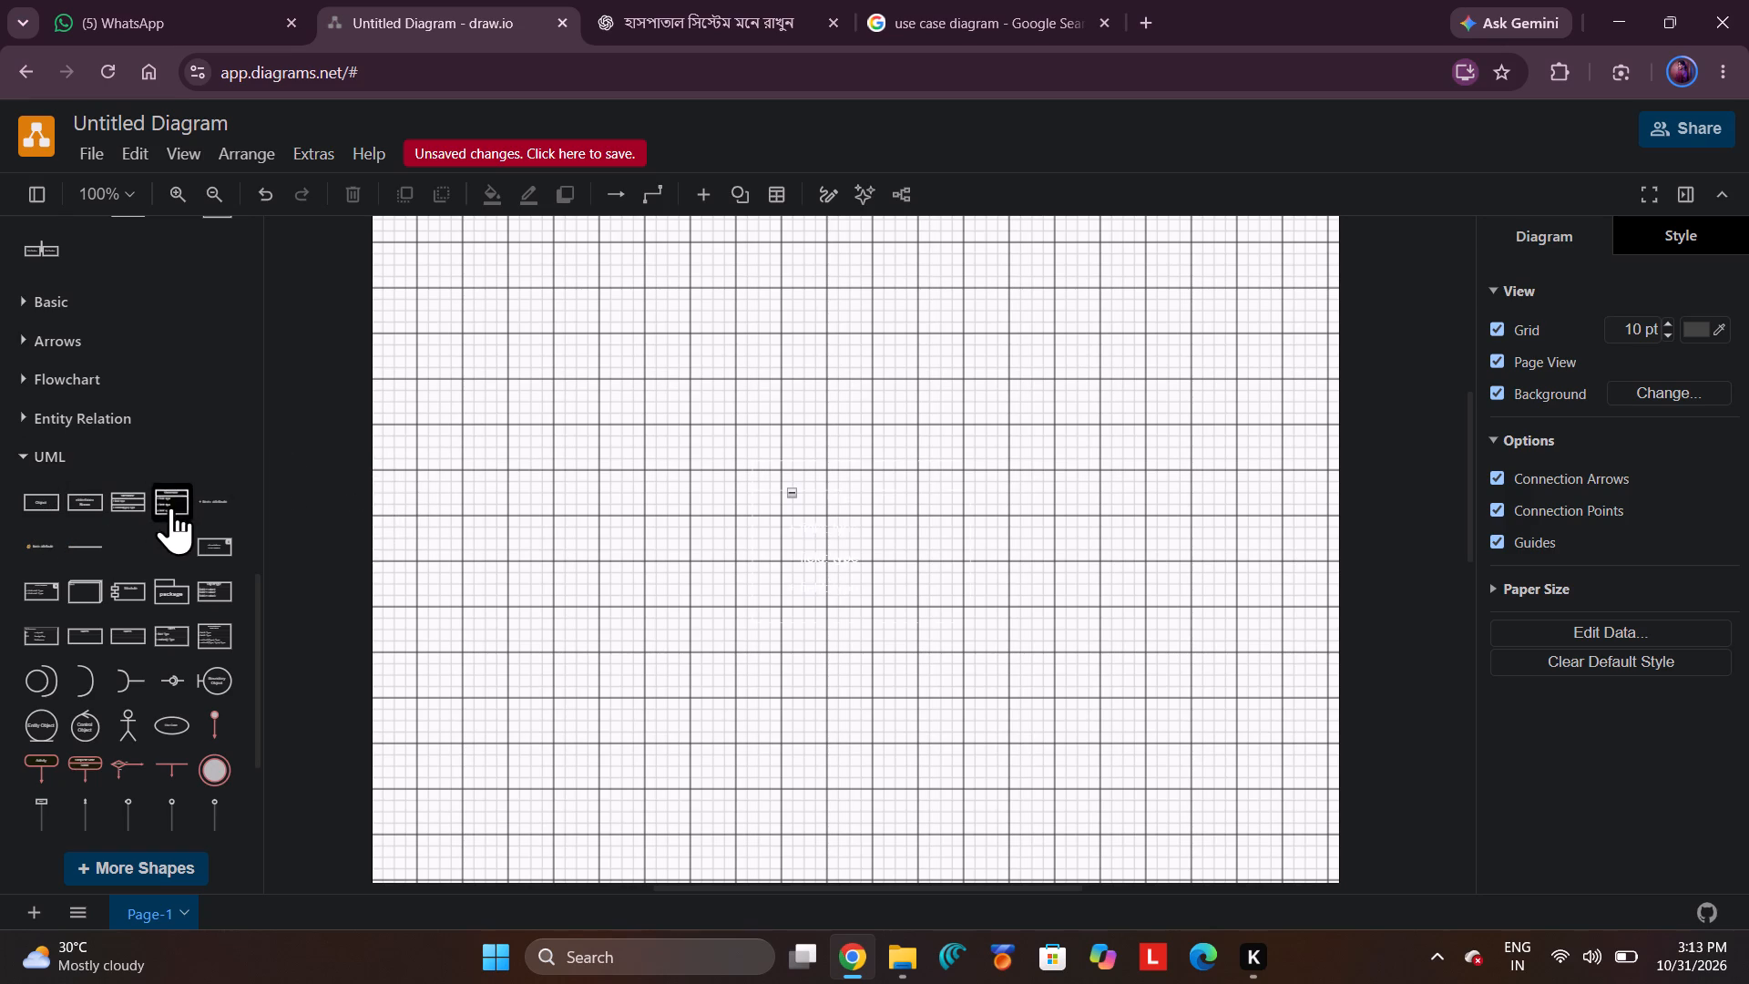
{"action": "left_click_drag", "start_coordinate": [914, 594], "coordinate": [898, 421]}
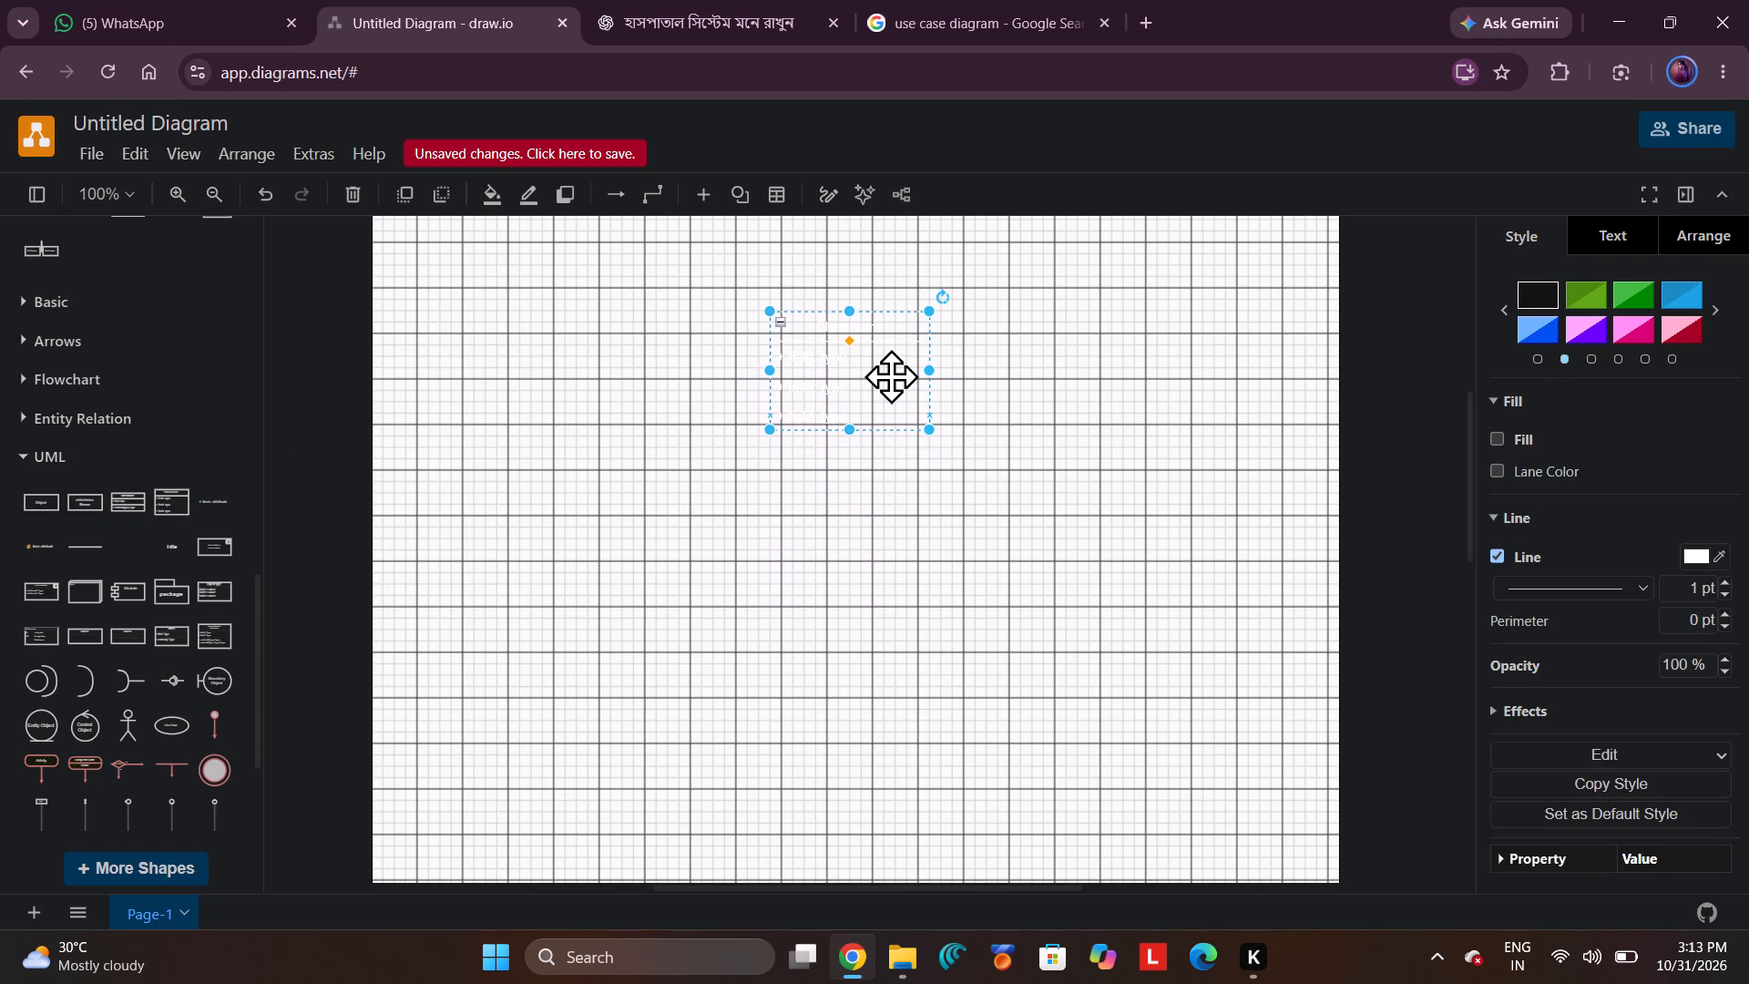
{"action": "left_click_drag", "start_coordinate": [935, 433], "coordinate": [975, 828]}
Apply the black preset style with the white outline to the class shape.
{"action": "left_click", "coordinate": [1548, 295]}
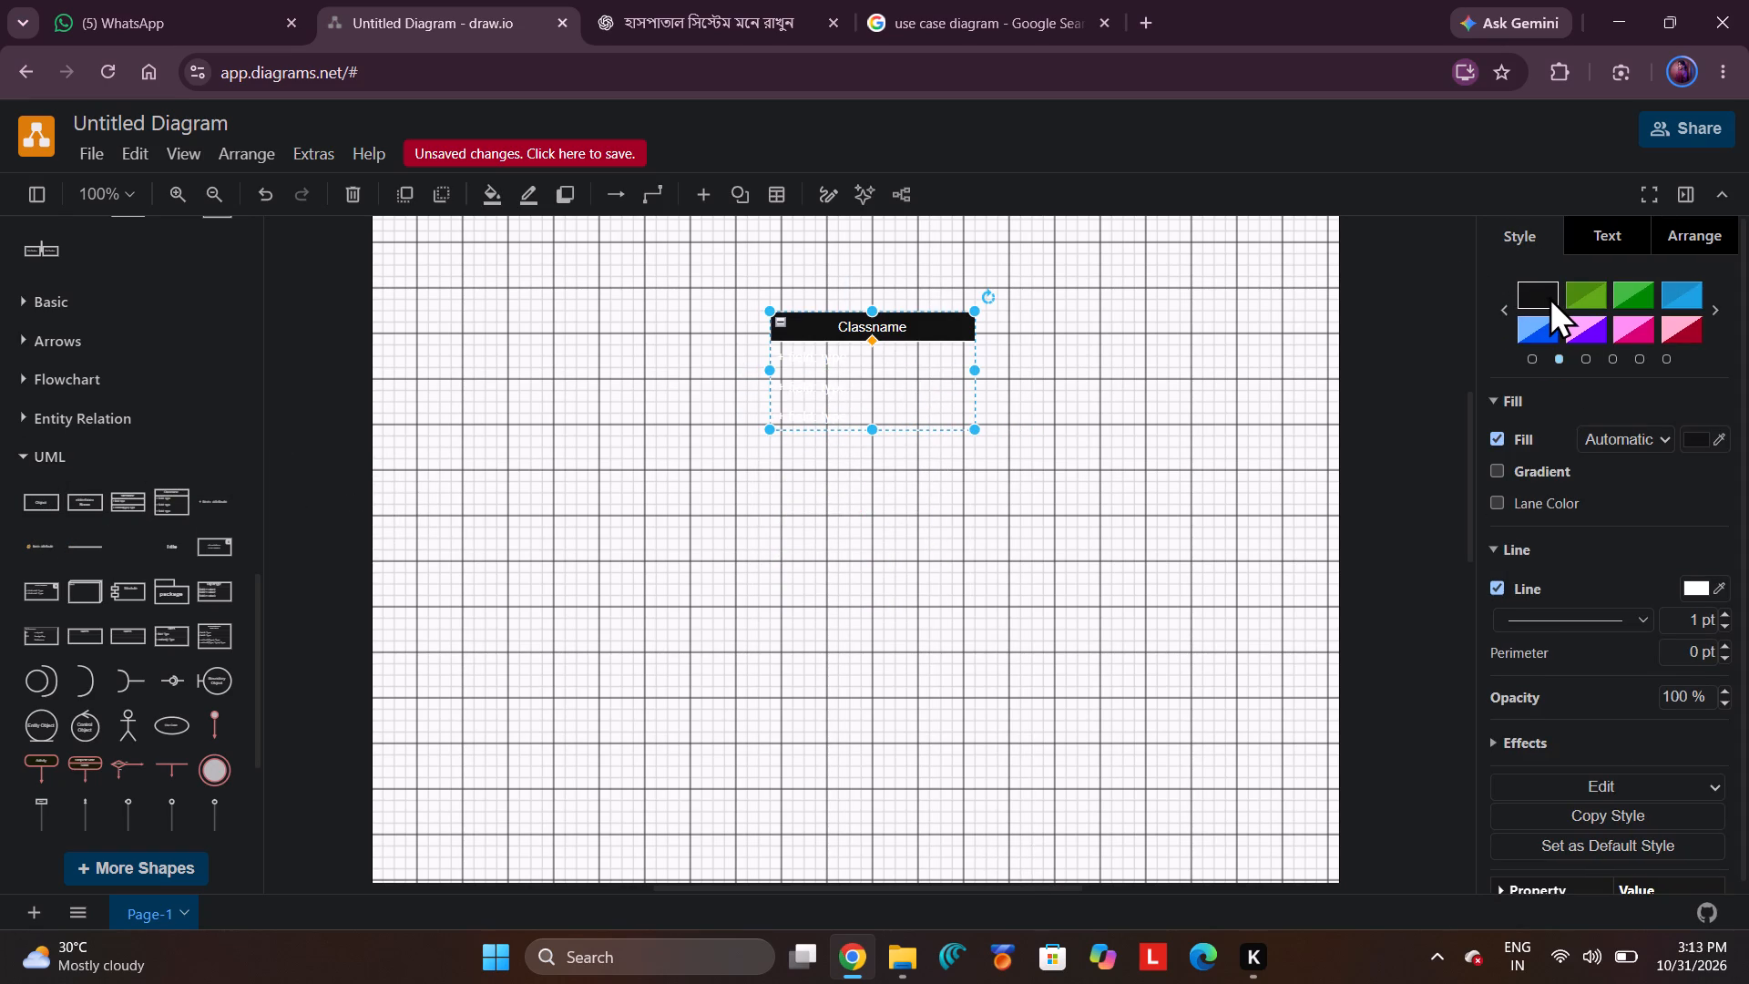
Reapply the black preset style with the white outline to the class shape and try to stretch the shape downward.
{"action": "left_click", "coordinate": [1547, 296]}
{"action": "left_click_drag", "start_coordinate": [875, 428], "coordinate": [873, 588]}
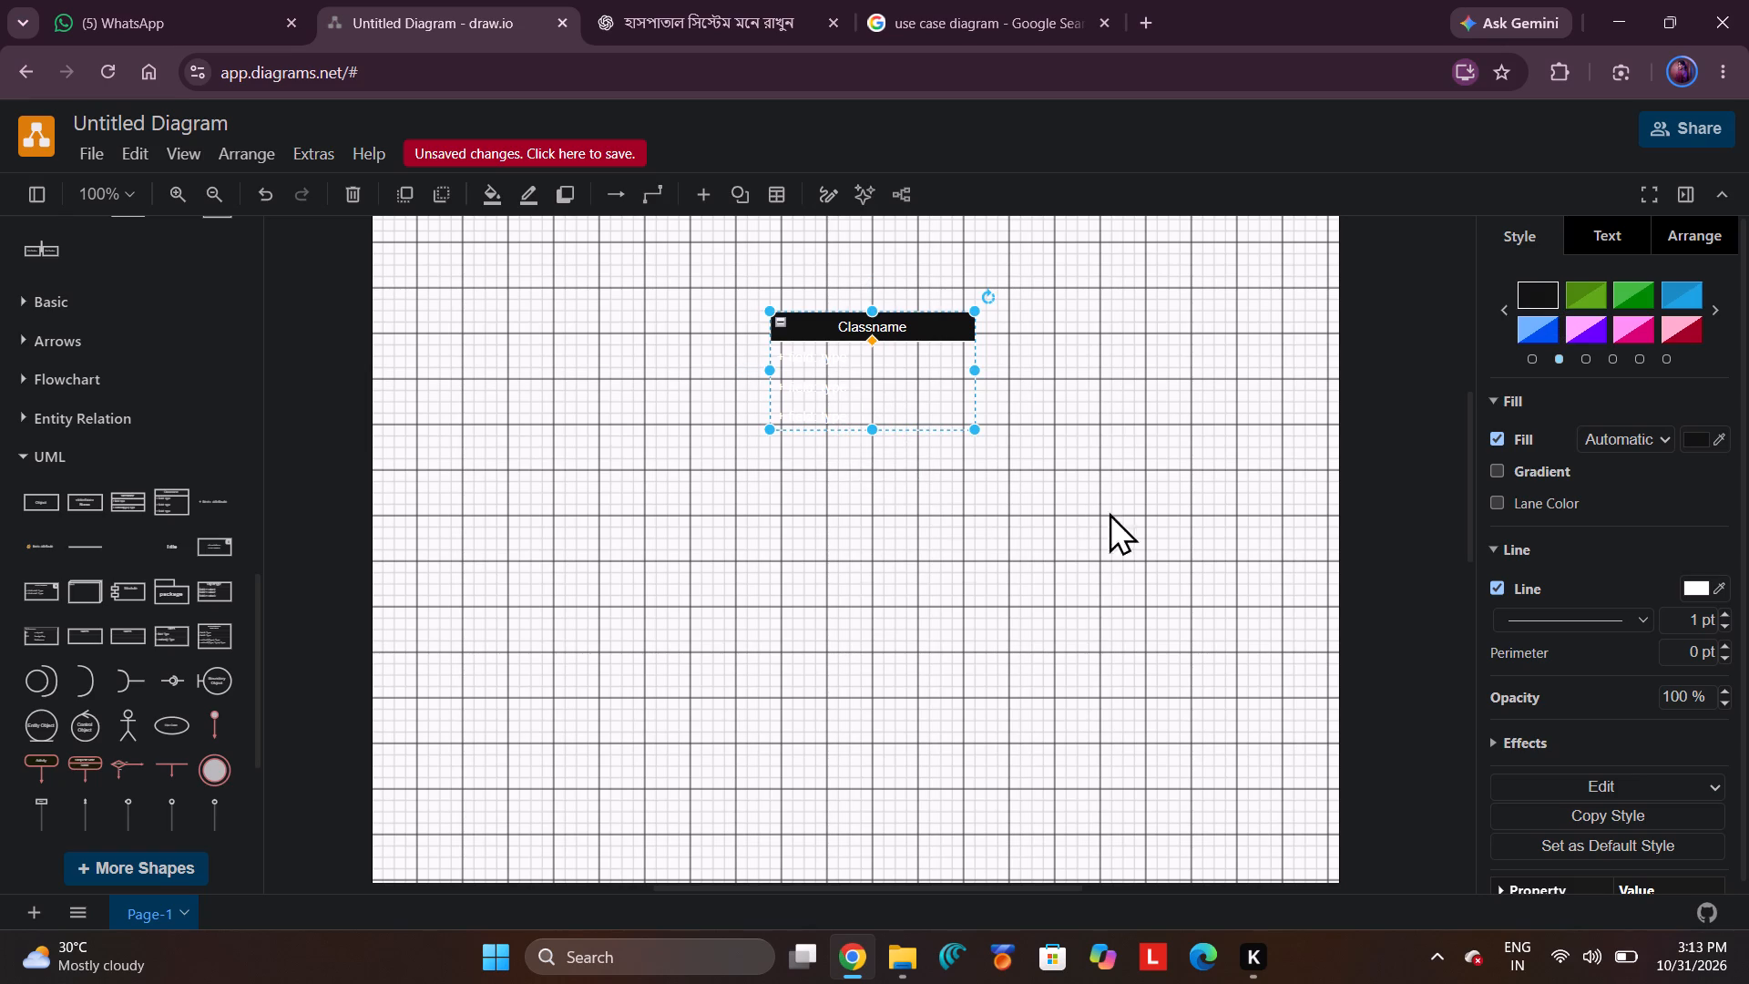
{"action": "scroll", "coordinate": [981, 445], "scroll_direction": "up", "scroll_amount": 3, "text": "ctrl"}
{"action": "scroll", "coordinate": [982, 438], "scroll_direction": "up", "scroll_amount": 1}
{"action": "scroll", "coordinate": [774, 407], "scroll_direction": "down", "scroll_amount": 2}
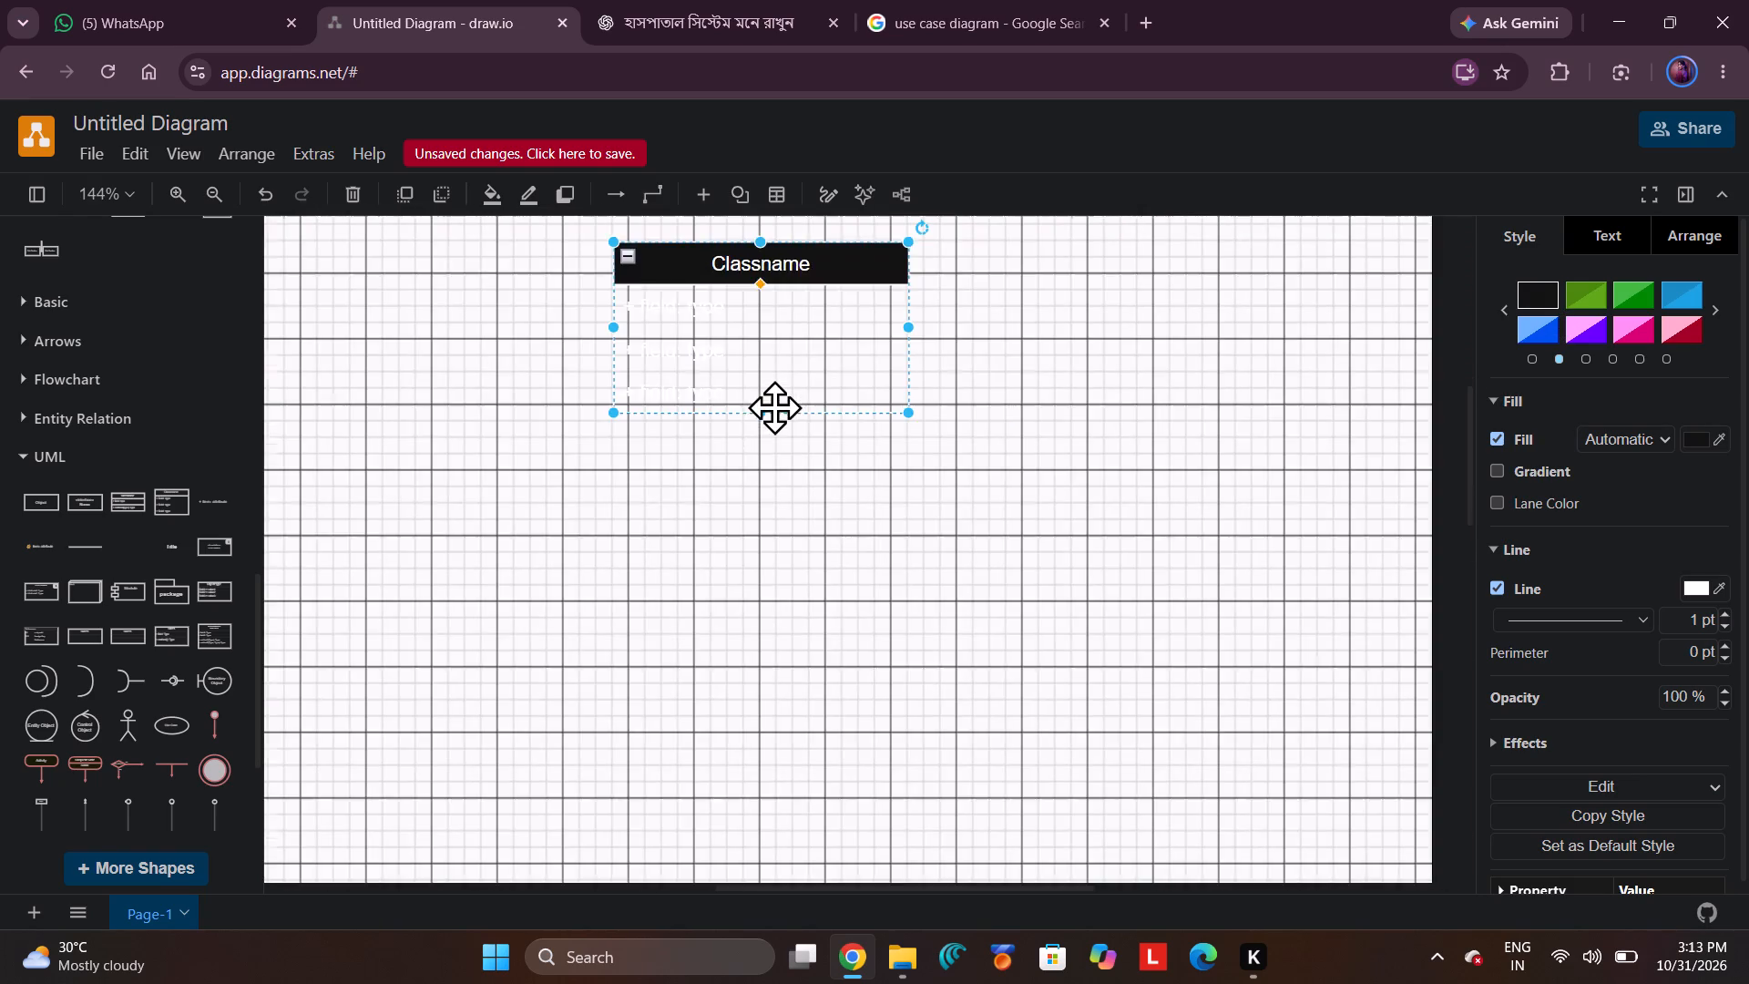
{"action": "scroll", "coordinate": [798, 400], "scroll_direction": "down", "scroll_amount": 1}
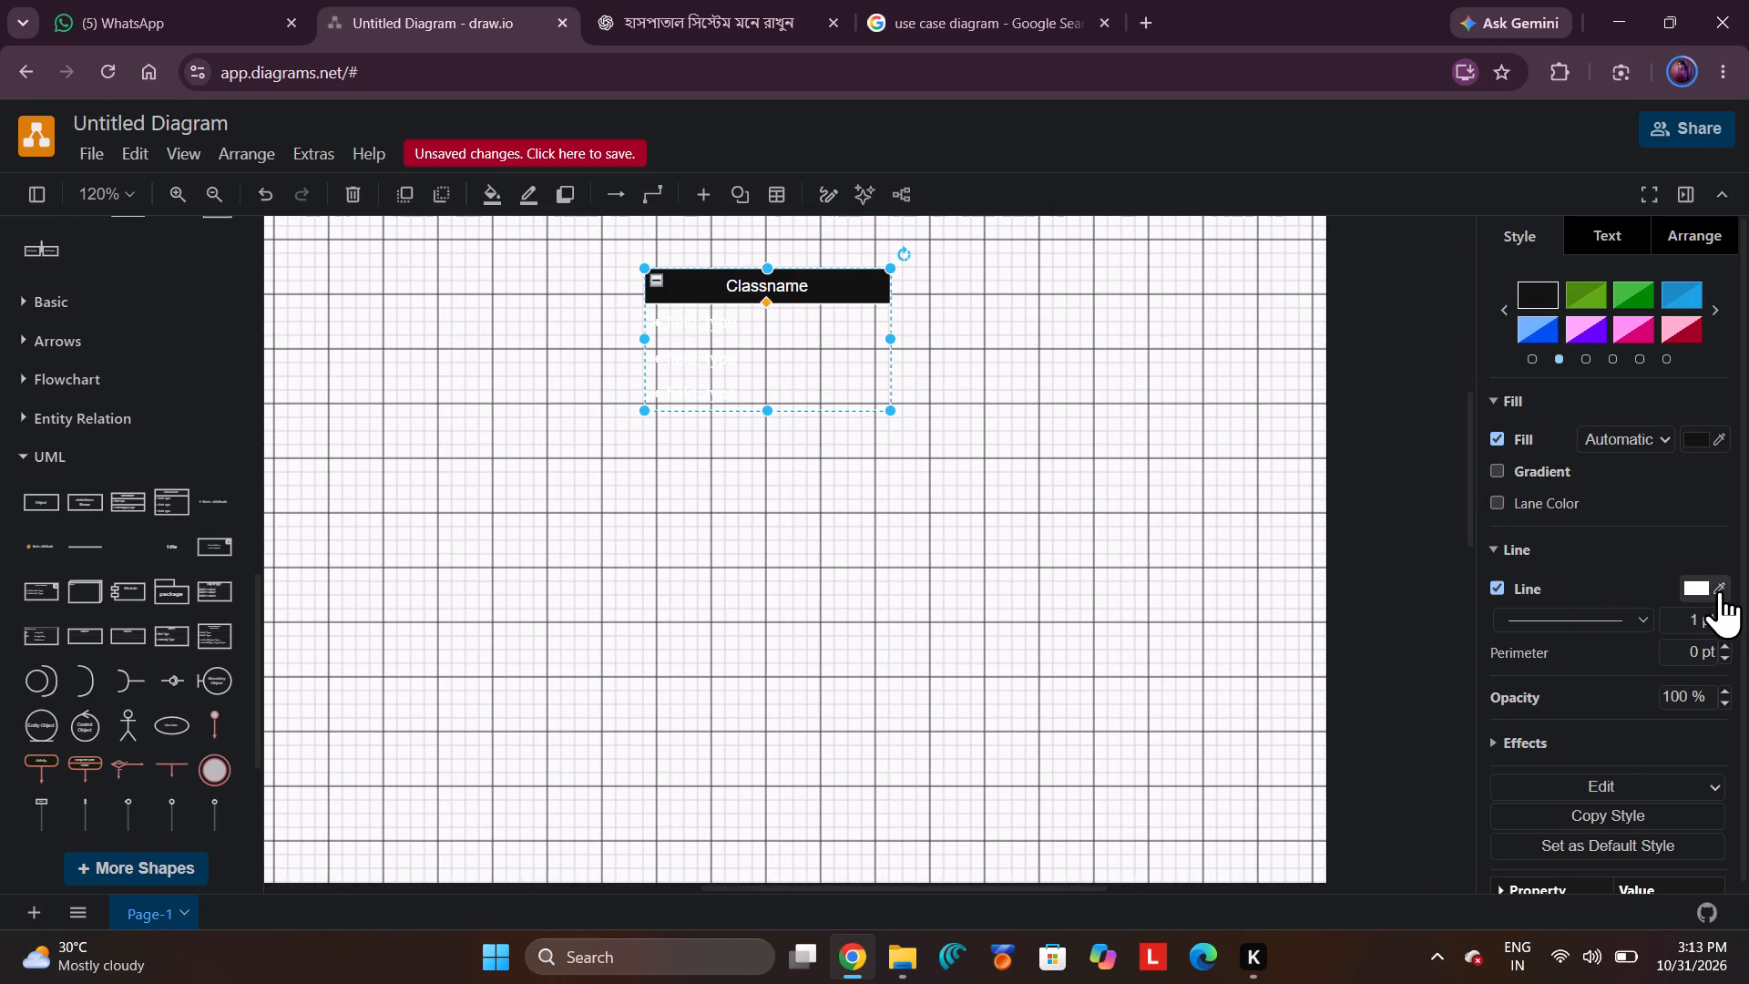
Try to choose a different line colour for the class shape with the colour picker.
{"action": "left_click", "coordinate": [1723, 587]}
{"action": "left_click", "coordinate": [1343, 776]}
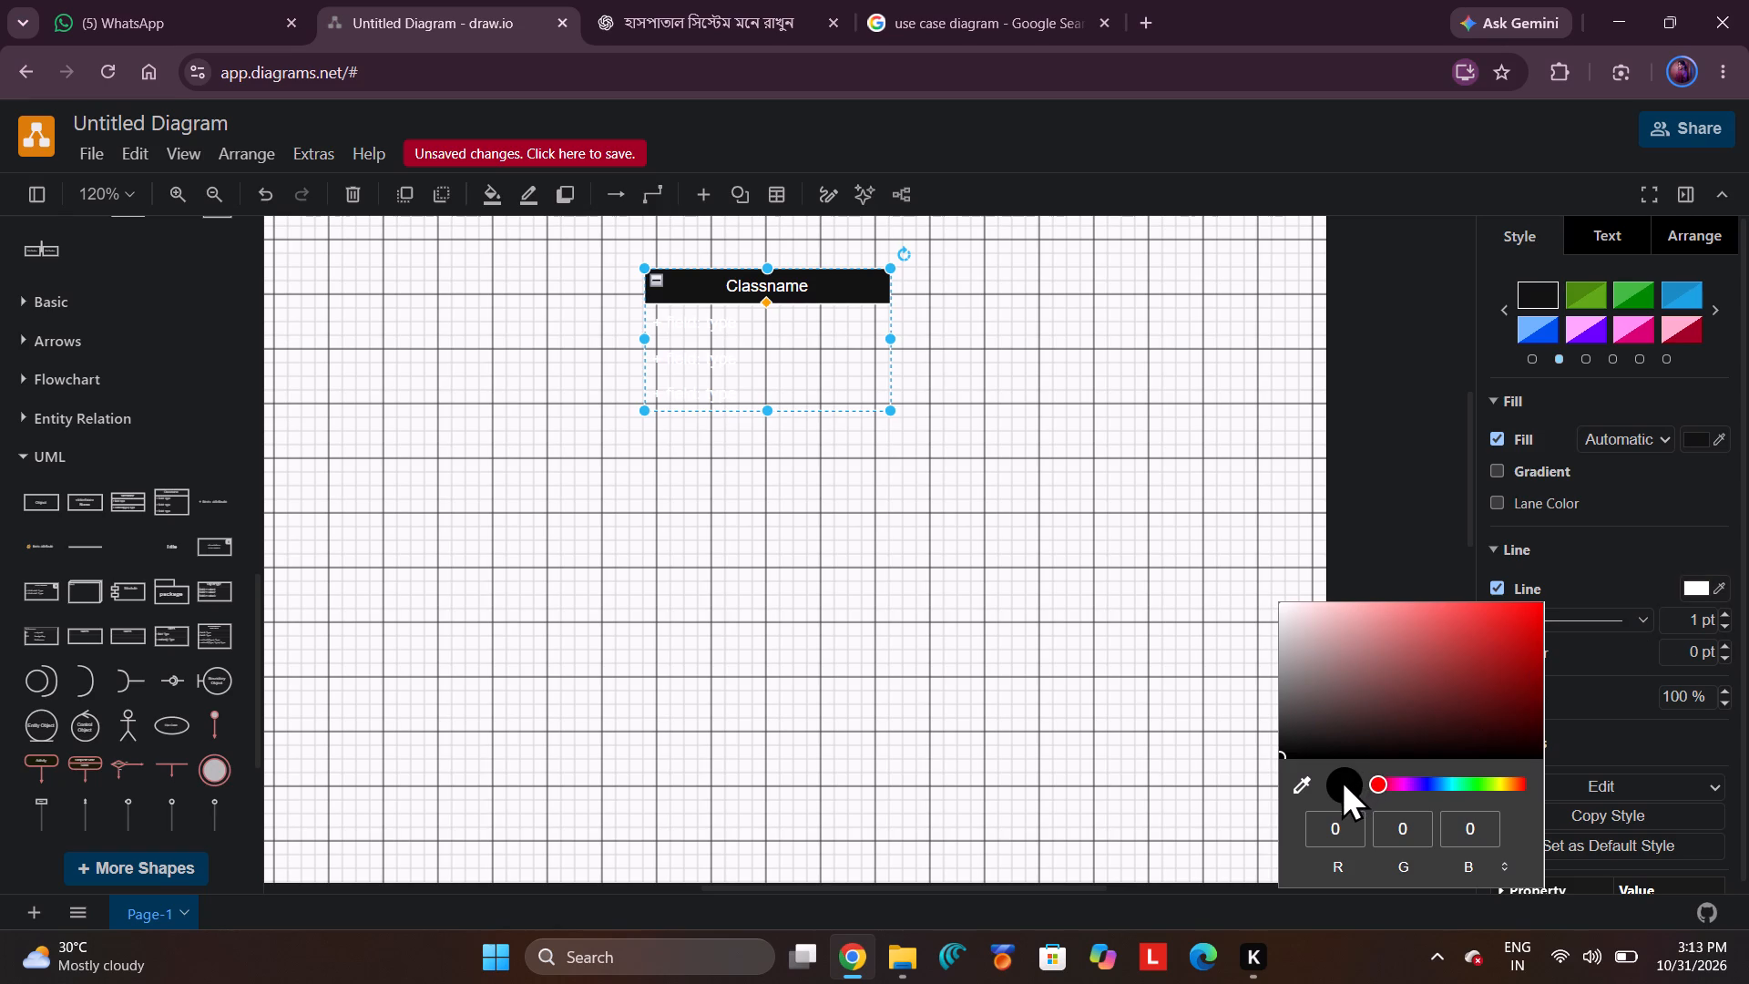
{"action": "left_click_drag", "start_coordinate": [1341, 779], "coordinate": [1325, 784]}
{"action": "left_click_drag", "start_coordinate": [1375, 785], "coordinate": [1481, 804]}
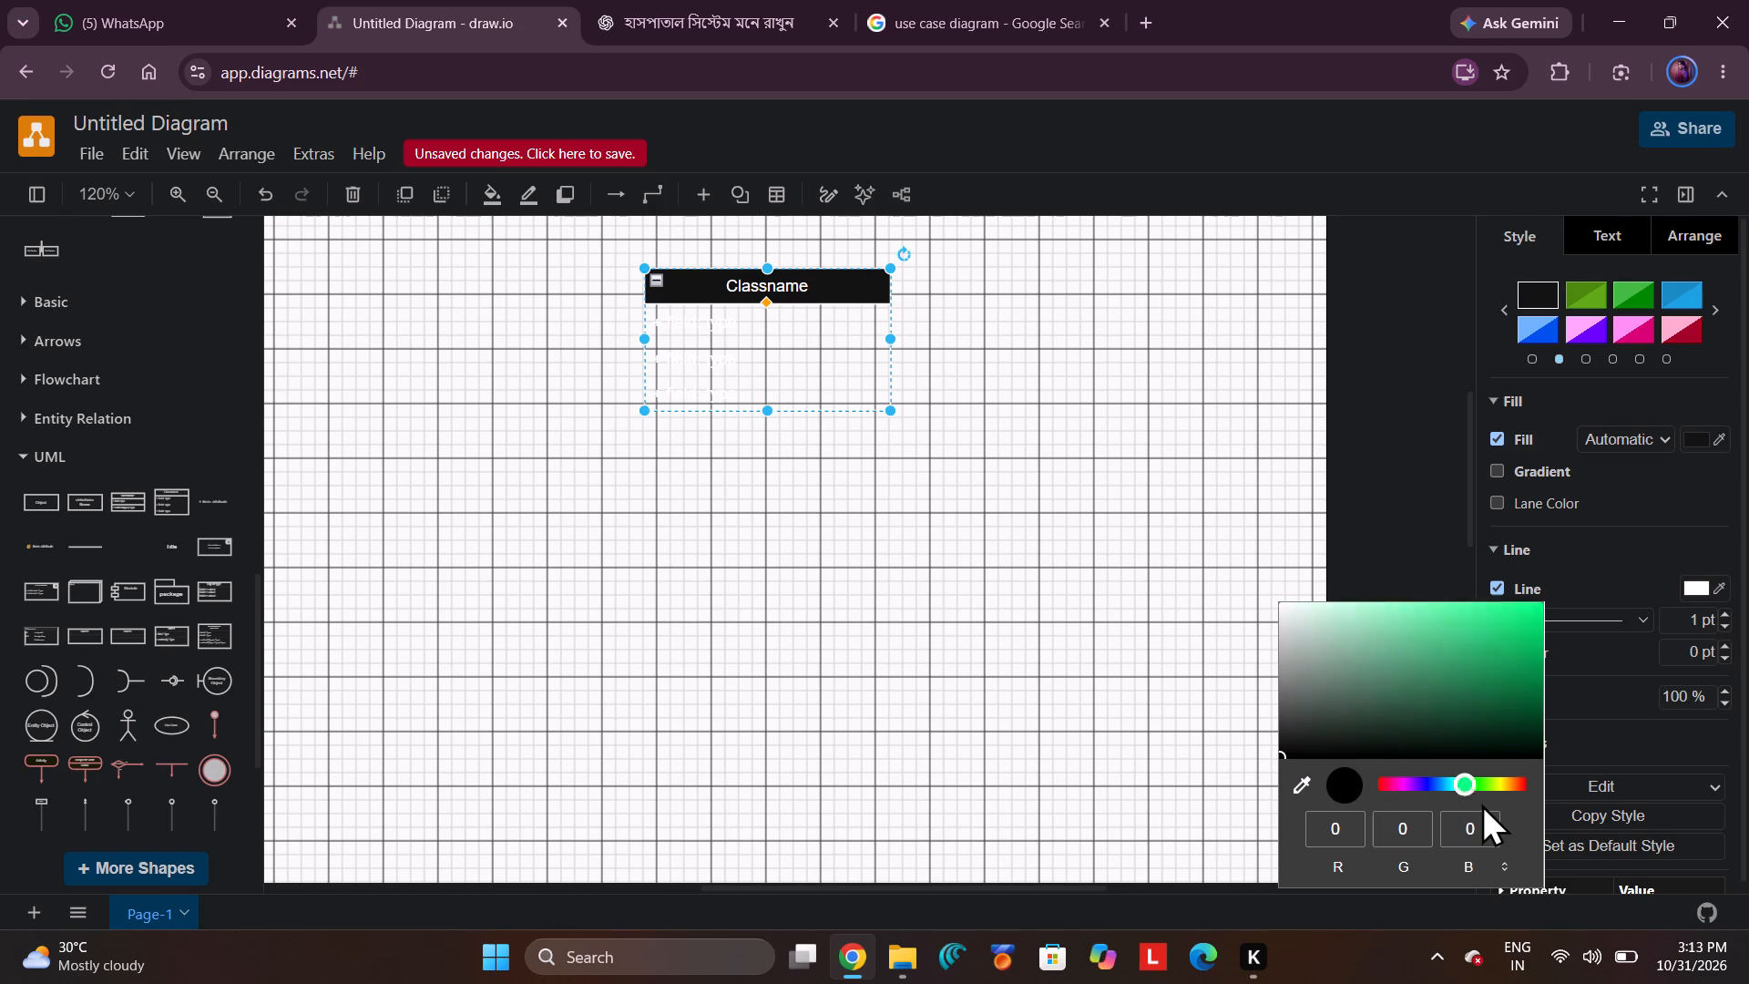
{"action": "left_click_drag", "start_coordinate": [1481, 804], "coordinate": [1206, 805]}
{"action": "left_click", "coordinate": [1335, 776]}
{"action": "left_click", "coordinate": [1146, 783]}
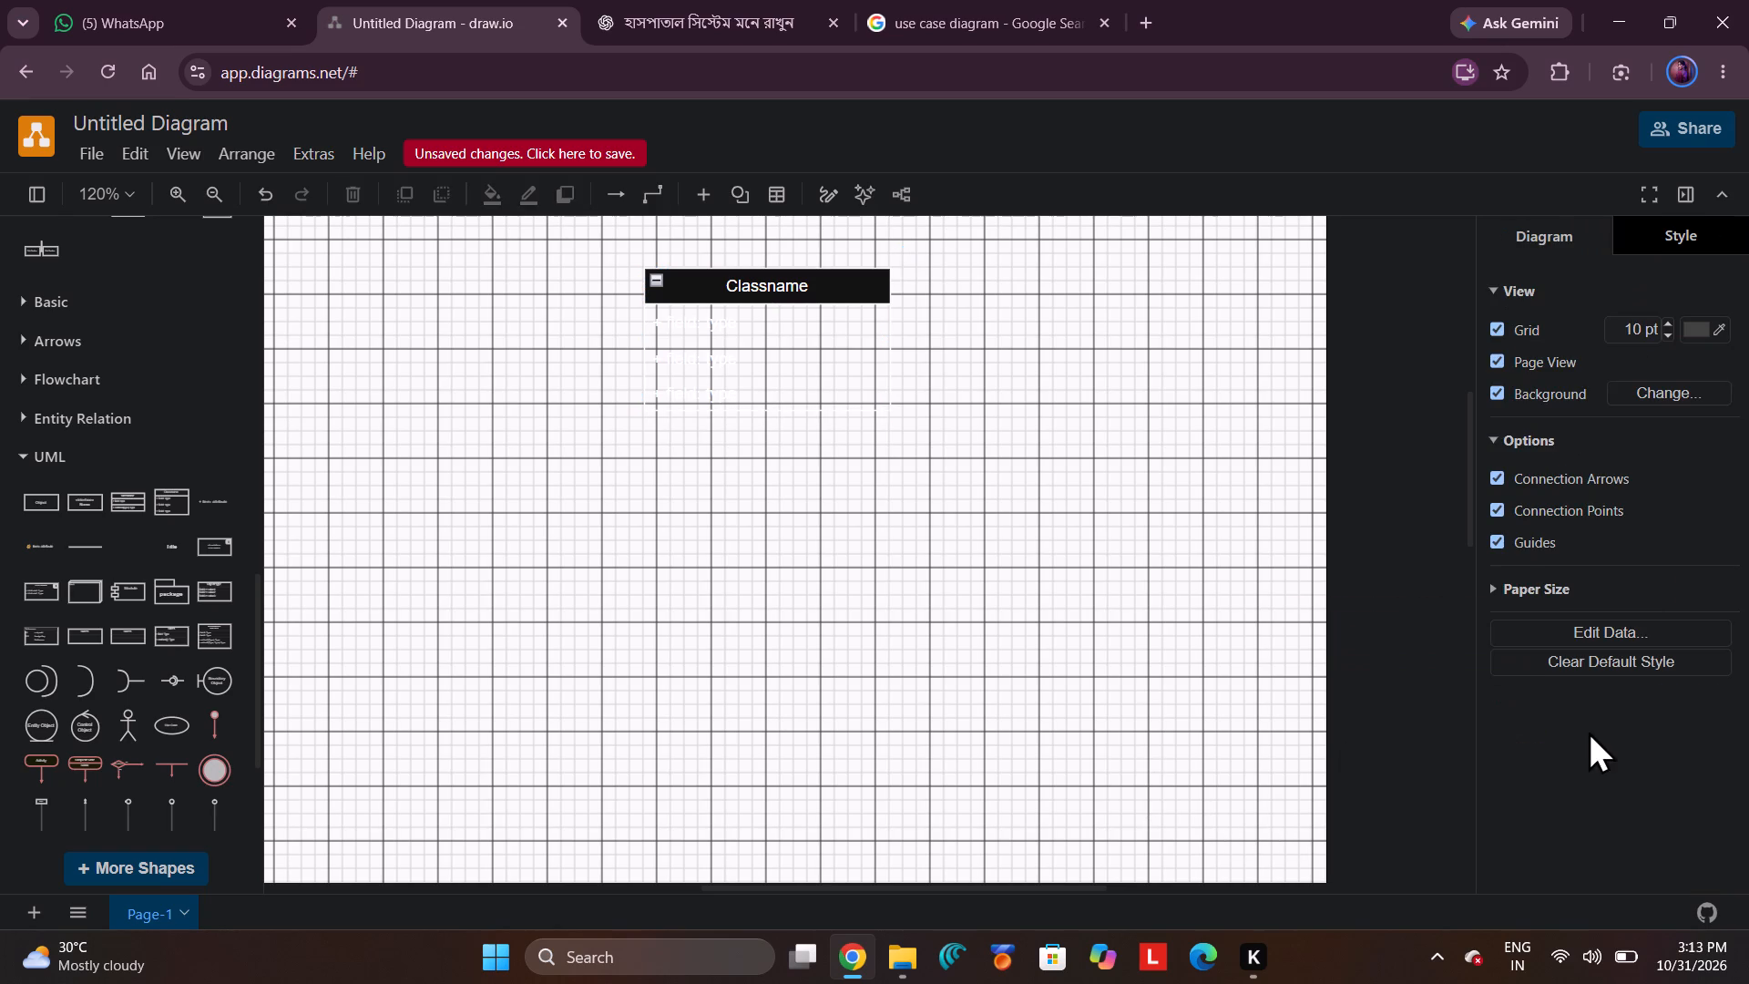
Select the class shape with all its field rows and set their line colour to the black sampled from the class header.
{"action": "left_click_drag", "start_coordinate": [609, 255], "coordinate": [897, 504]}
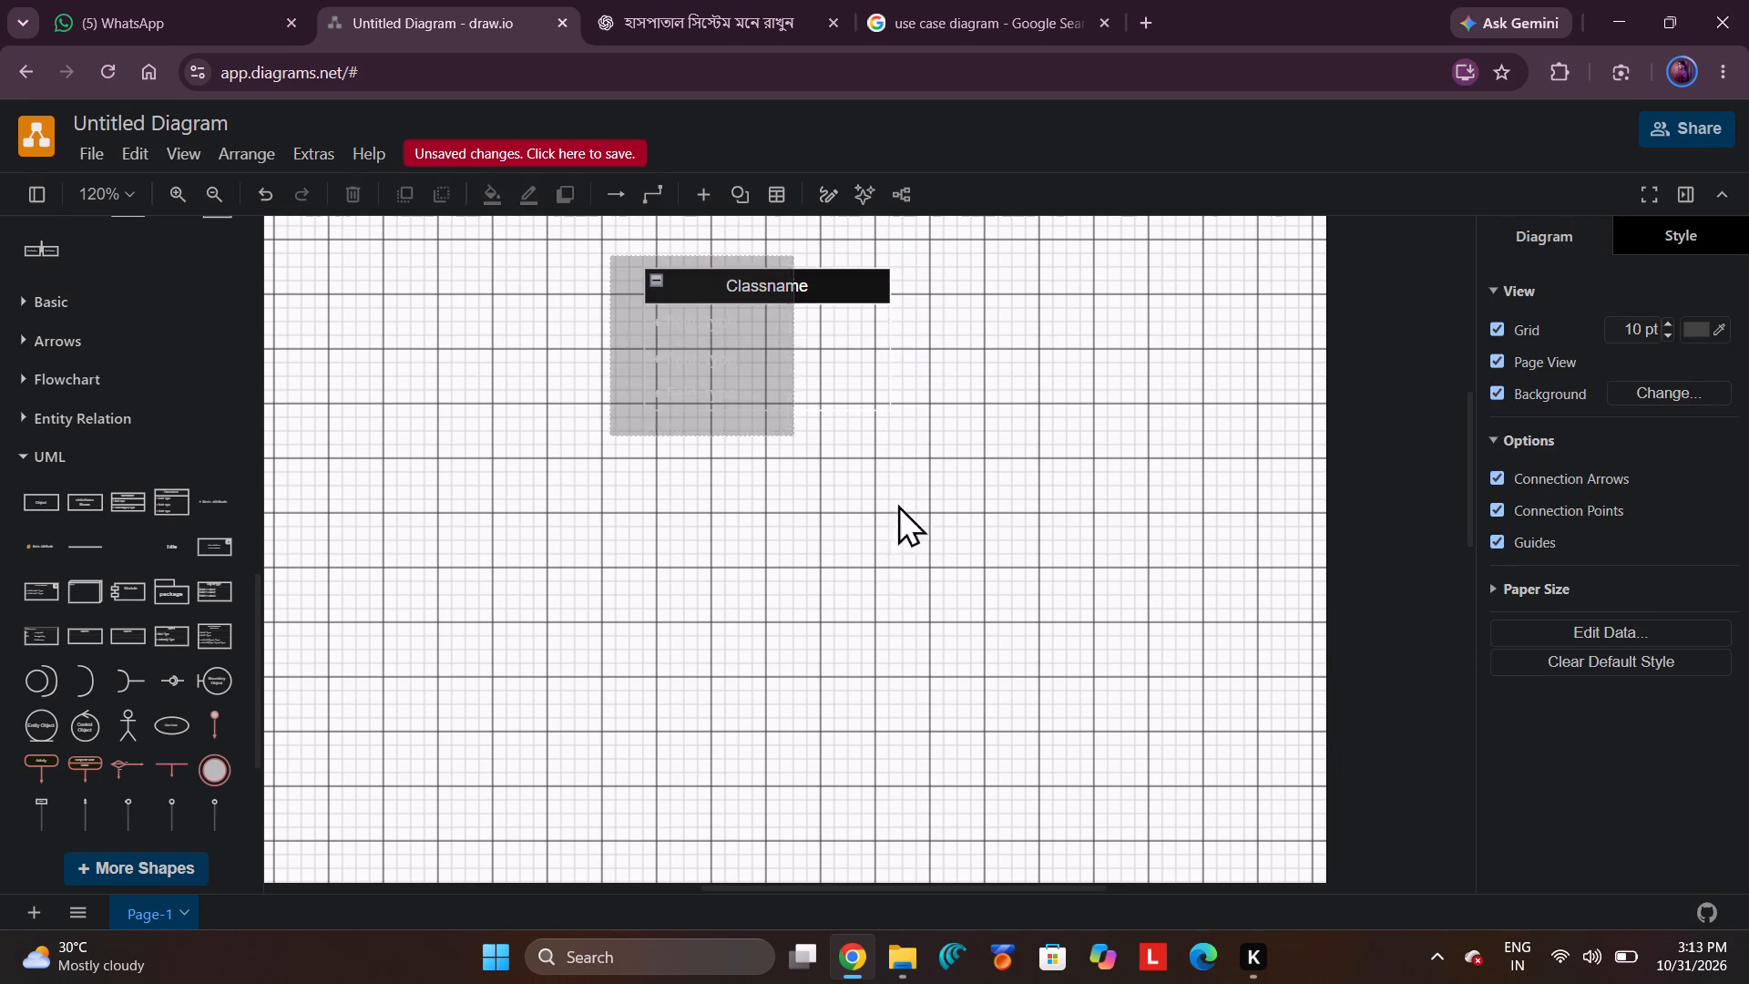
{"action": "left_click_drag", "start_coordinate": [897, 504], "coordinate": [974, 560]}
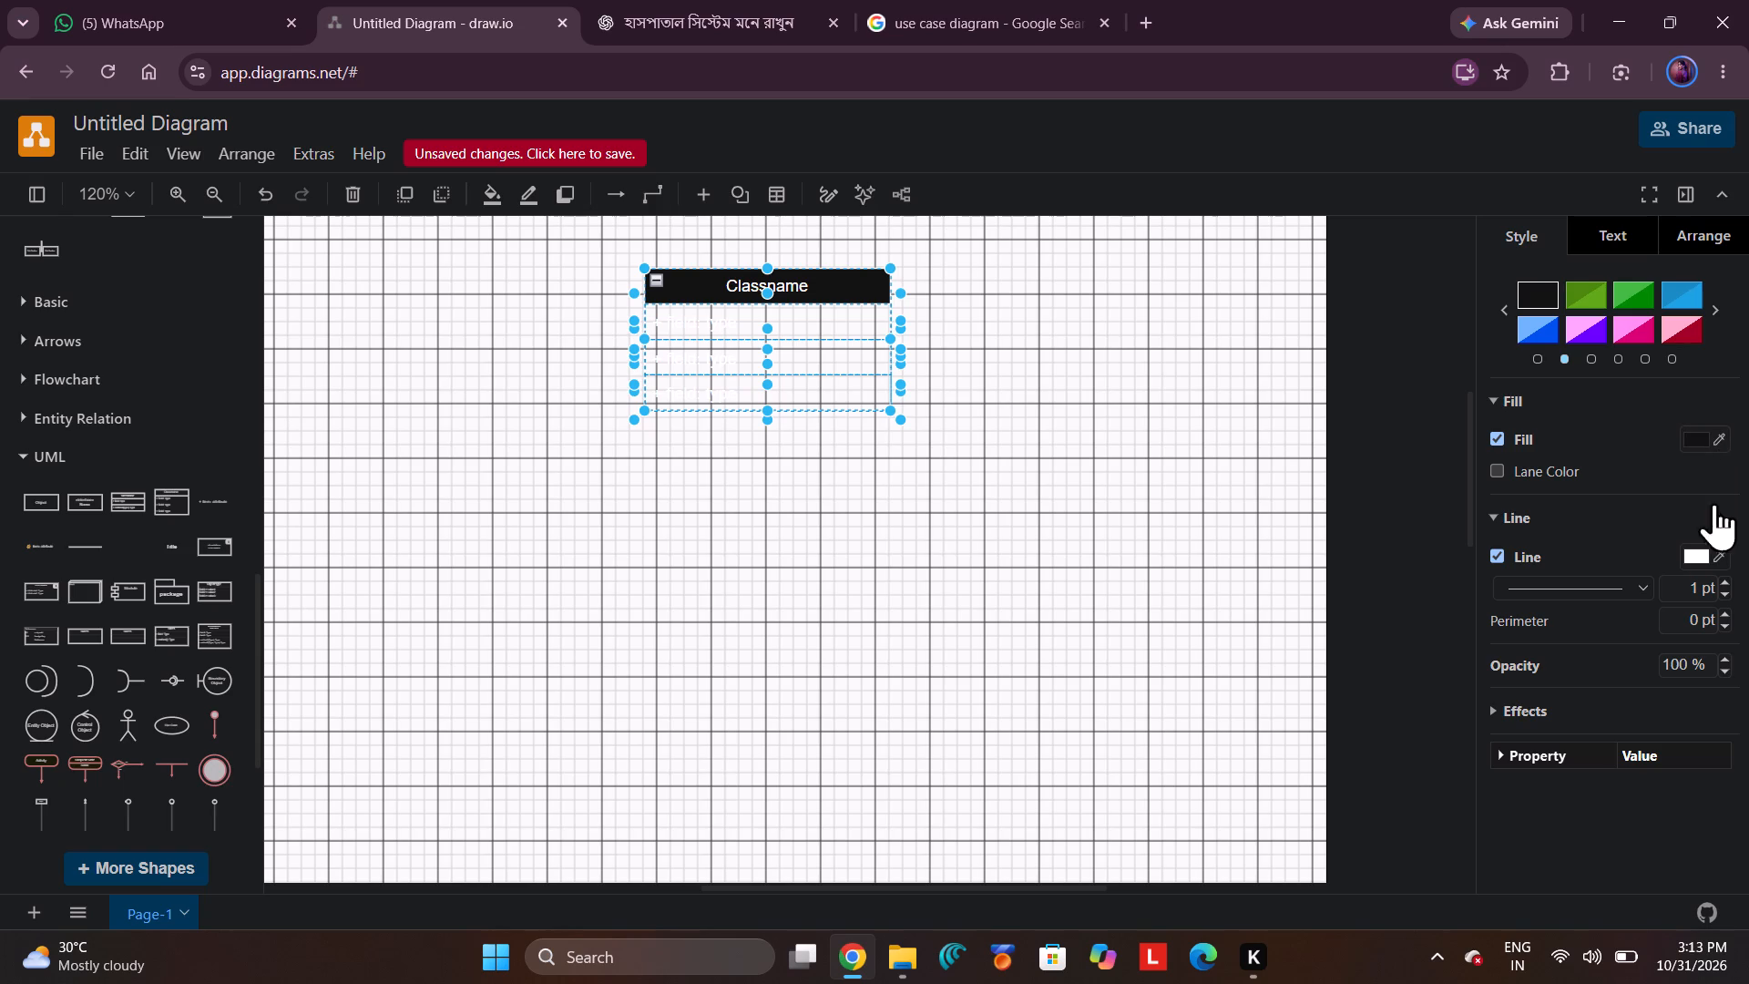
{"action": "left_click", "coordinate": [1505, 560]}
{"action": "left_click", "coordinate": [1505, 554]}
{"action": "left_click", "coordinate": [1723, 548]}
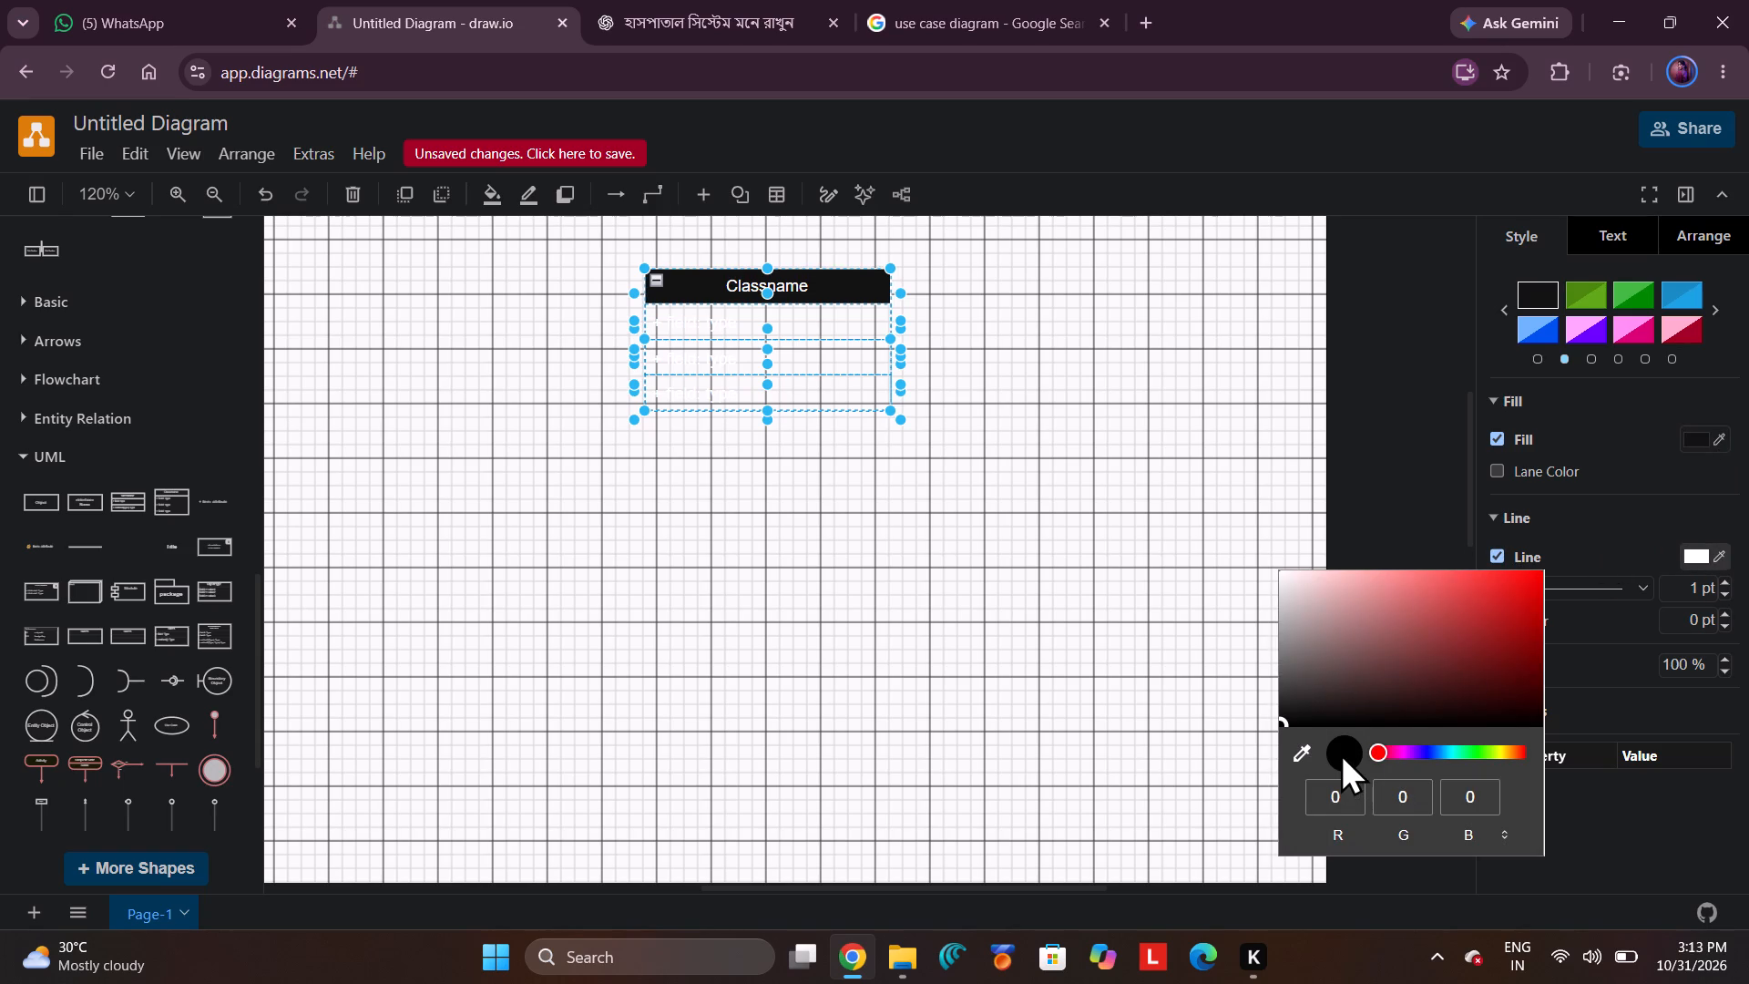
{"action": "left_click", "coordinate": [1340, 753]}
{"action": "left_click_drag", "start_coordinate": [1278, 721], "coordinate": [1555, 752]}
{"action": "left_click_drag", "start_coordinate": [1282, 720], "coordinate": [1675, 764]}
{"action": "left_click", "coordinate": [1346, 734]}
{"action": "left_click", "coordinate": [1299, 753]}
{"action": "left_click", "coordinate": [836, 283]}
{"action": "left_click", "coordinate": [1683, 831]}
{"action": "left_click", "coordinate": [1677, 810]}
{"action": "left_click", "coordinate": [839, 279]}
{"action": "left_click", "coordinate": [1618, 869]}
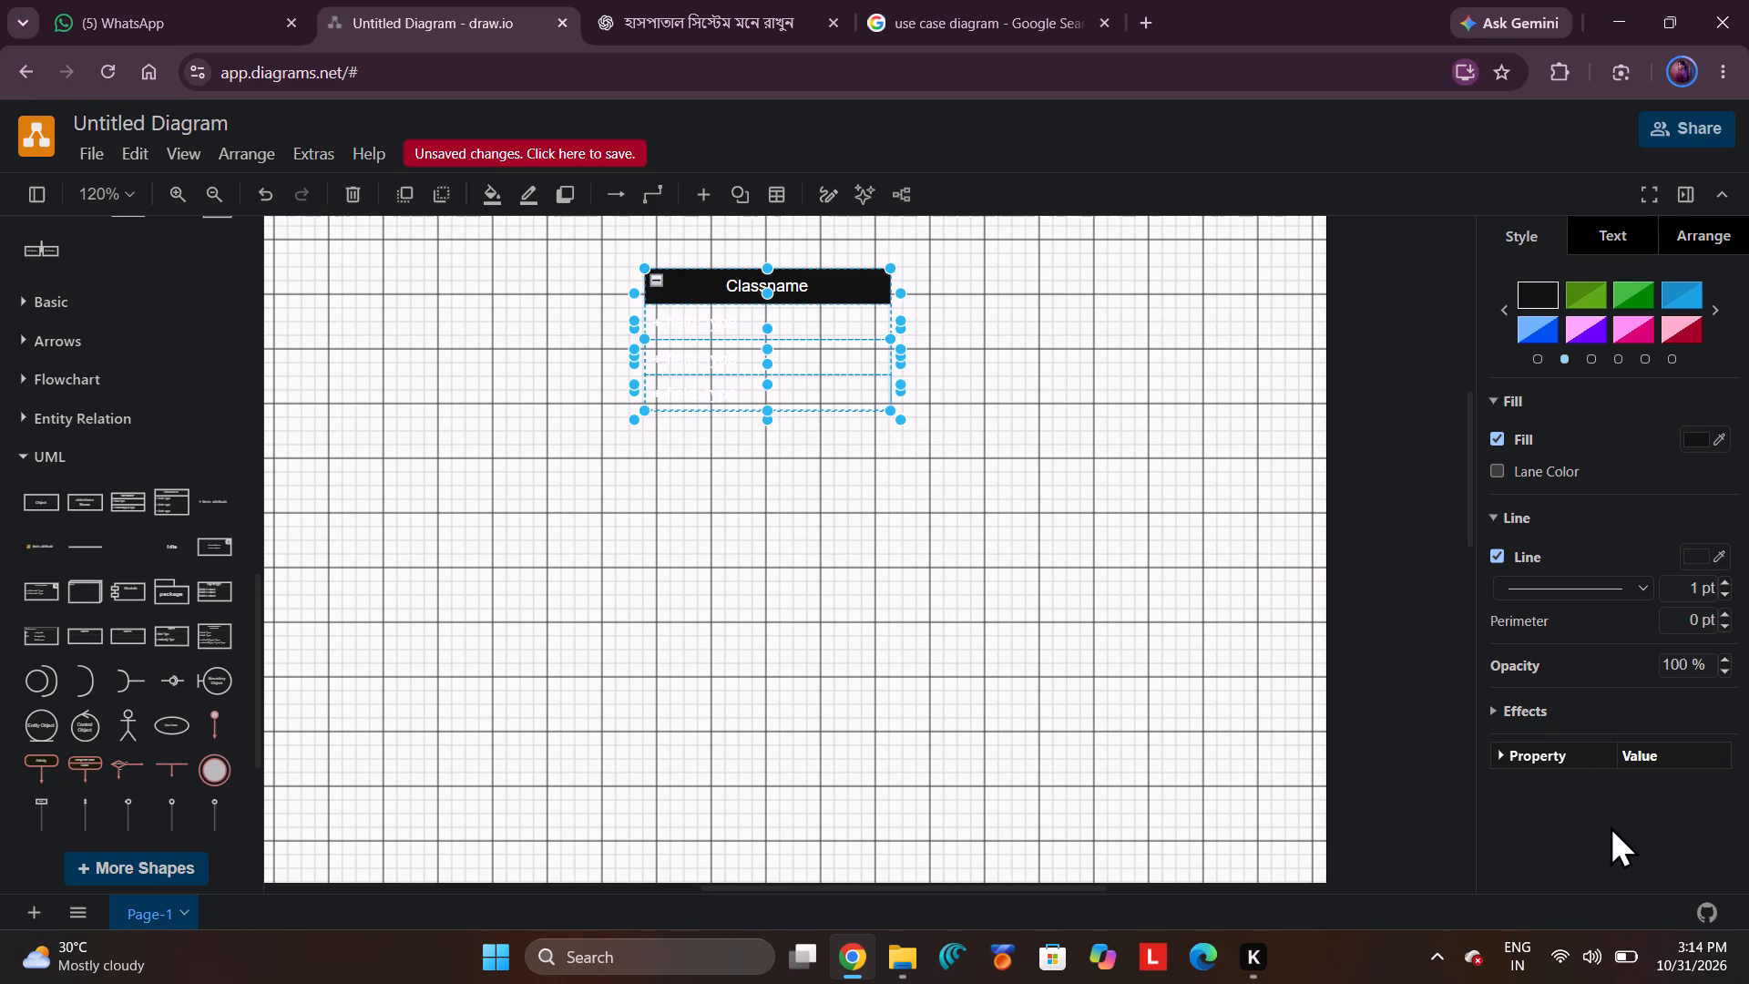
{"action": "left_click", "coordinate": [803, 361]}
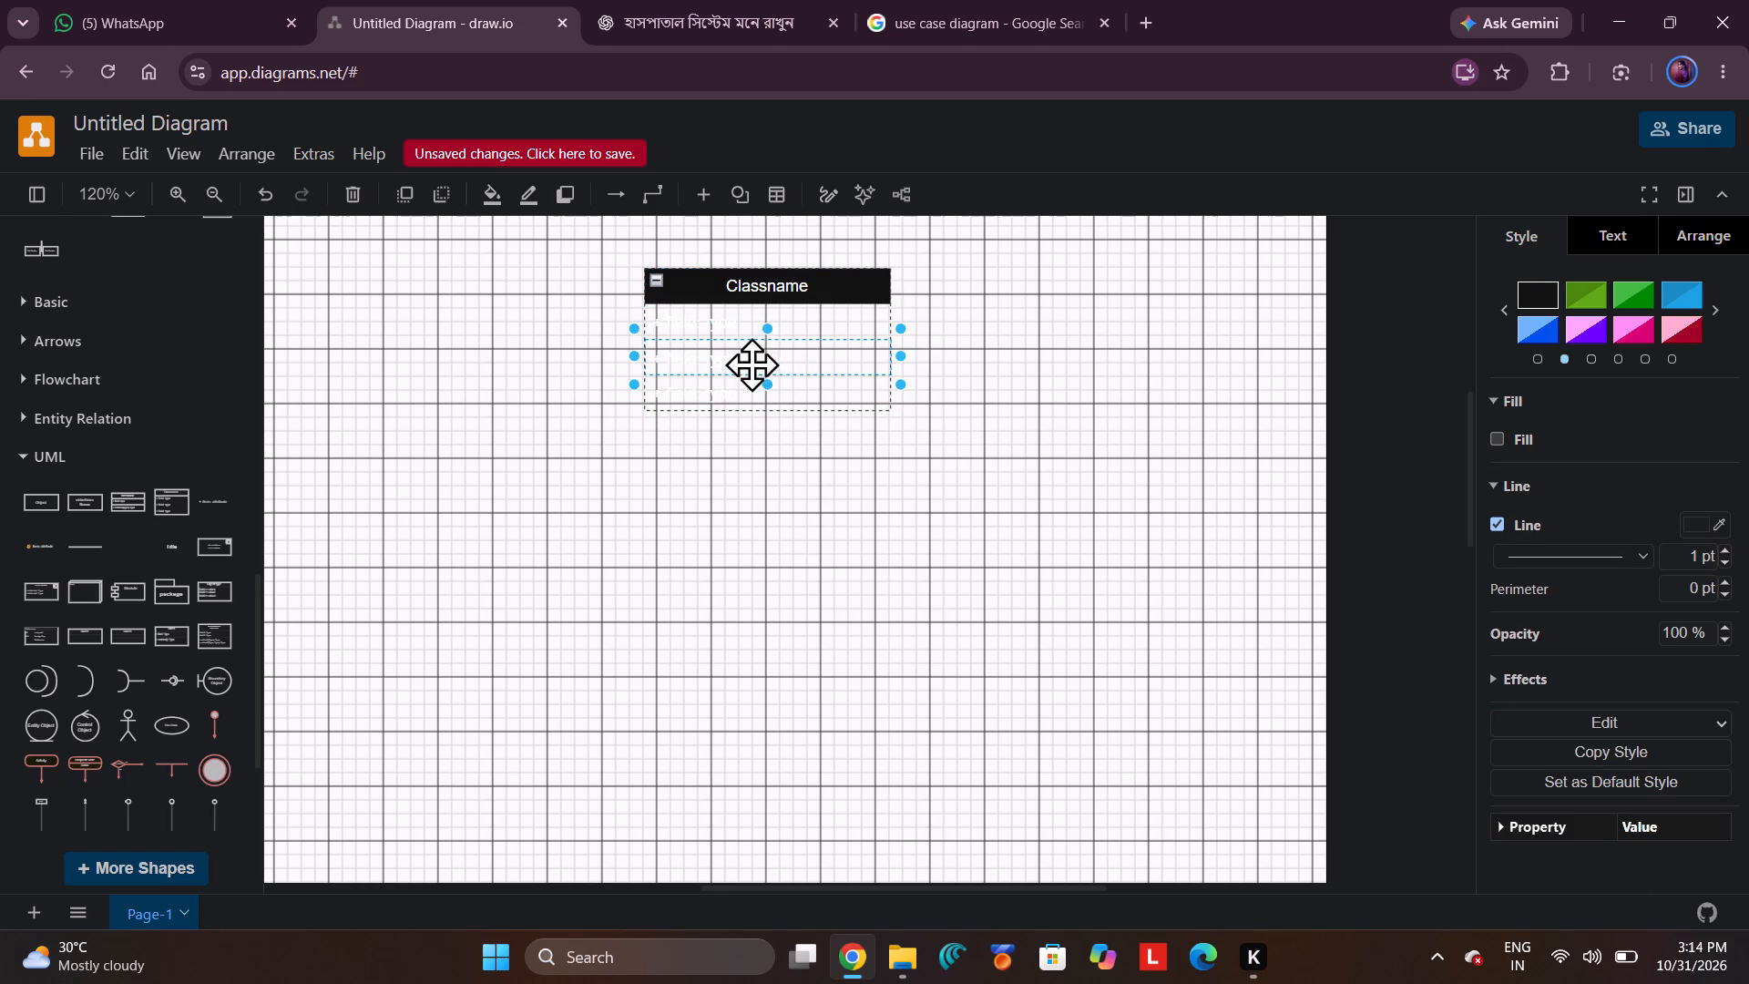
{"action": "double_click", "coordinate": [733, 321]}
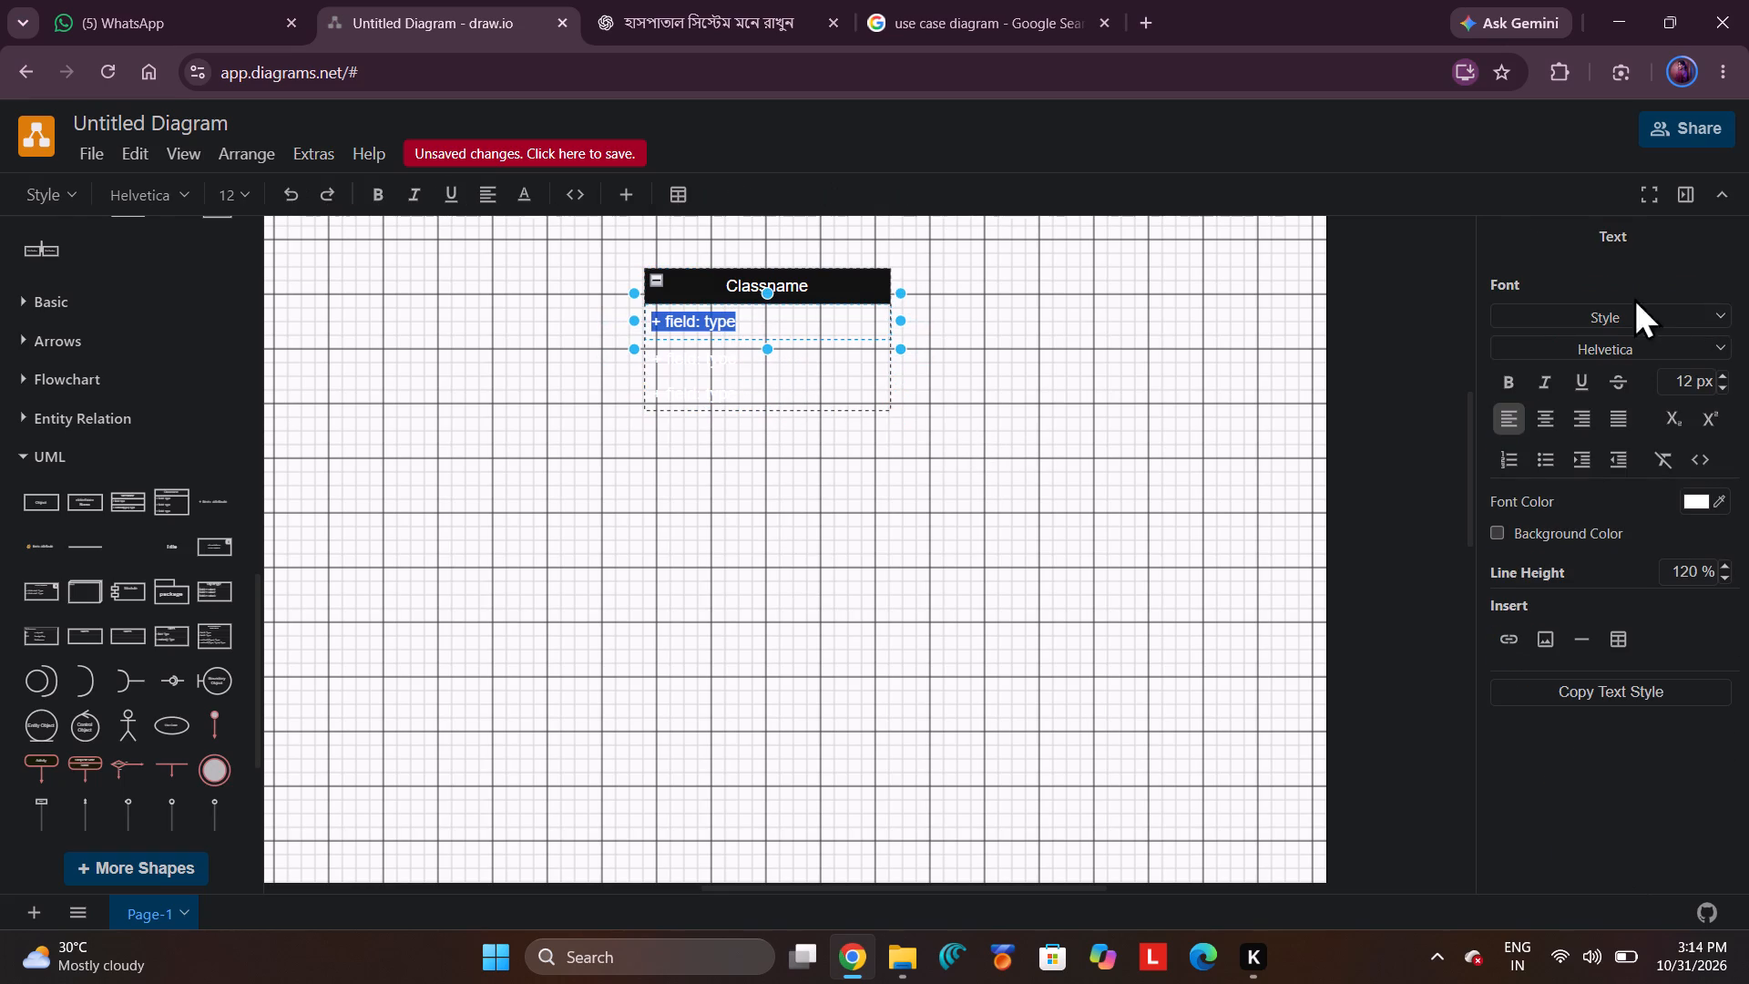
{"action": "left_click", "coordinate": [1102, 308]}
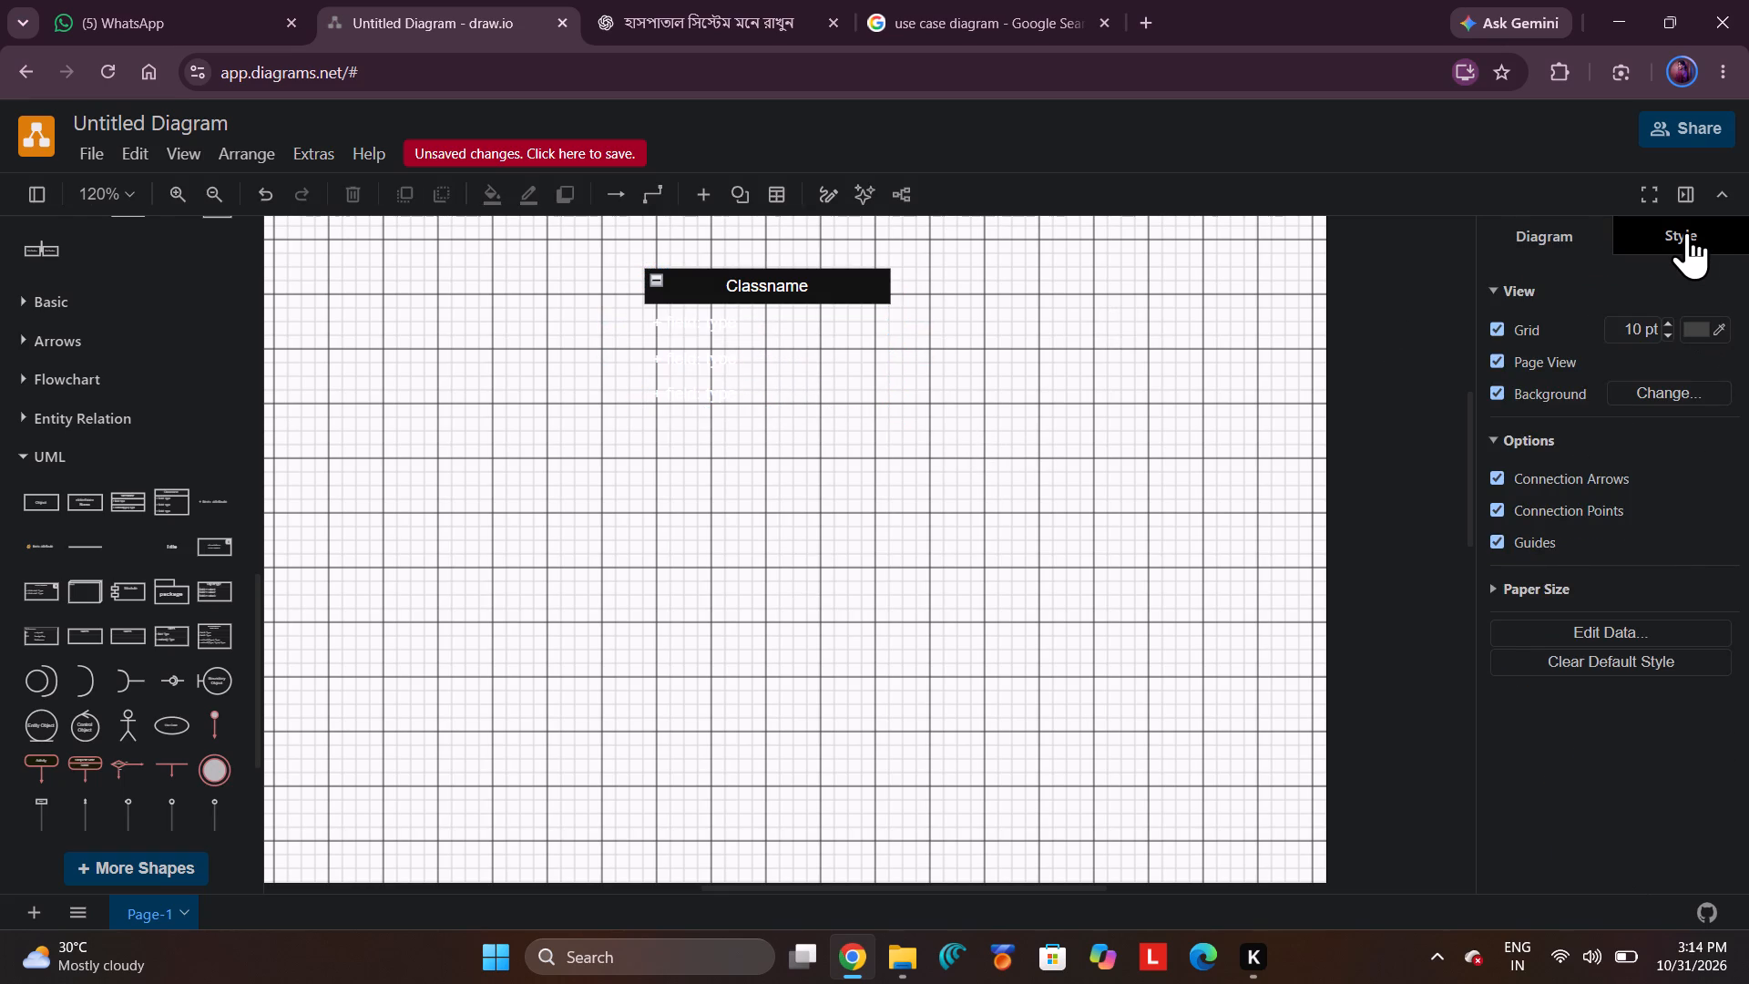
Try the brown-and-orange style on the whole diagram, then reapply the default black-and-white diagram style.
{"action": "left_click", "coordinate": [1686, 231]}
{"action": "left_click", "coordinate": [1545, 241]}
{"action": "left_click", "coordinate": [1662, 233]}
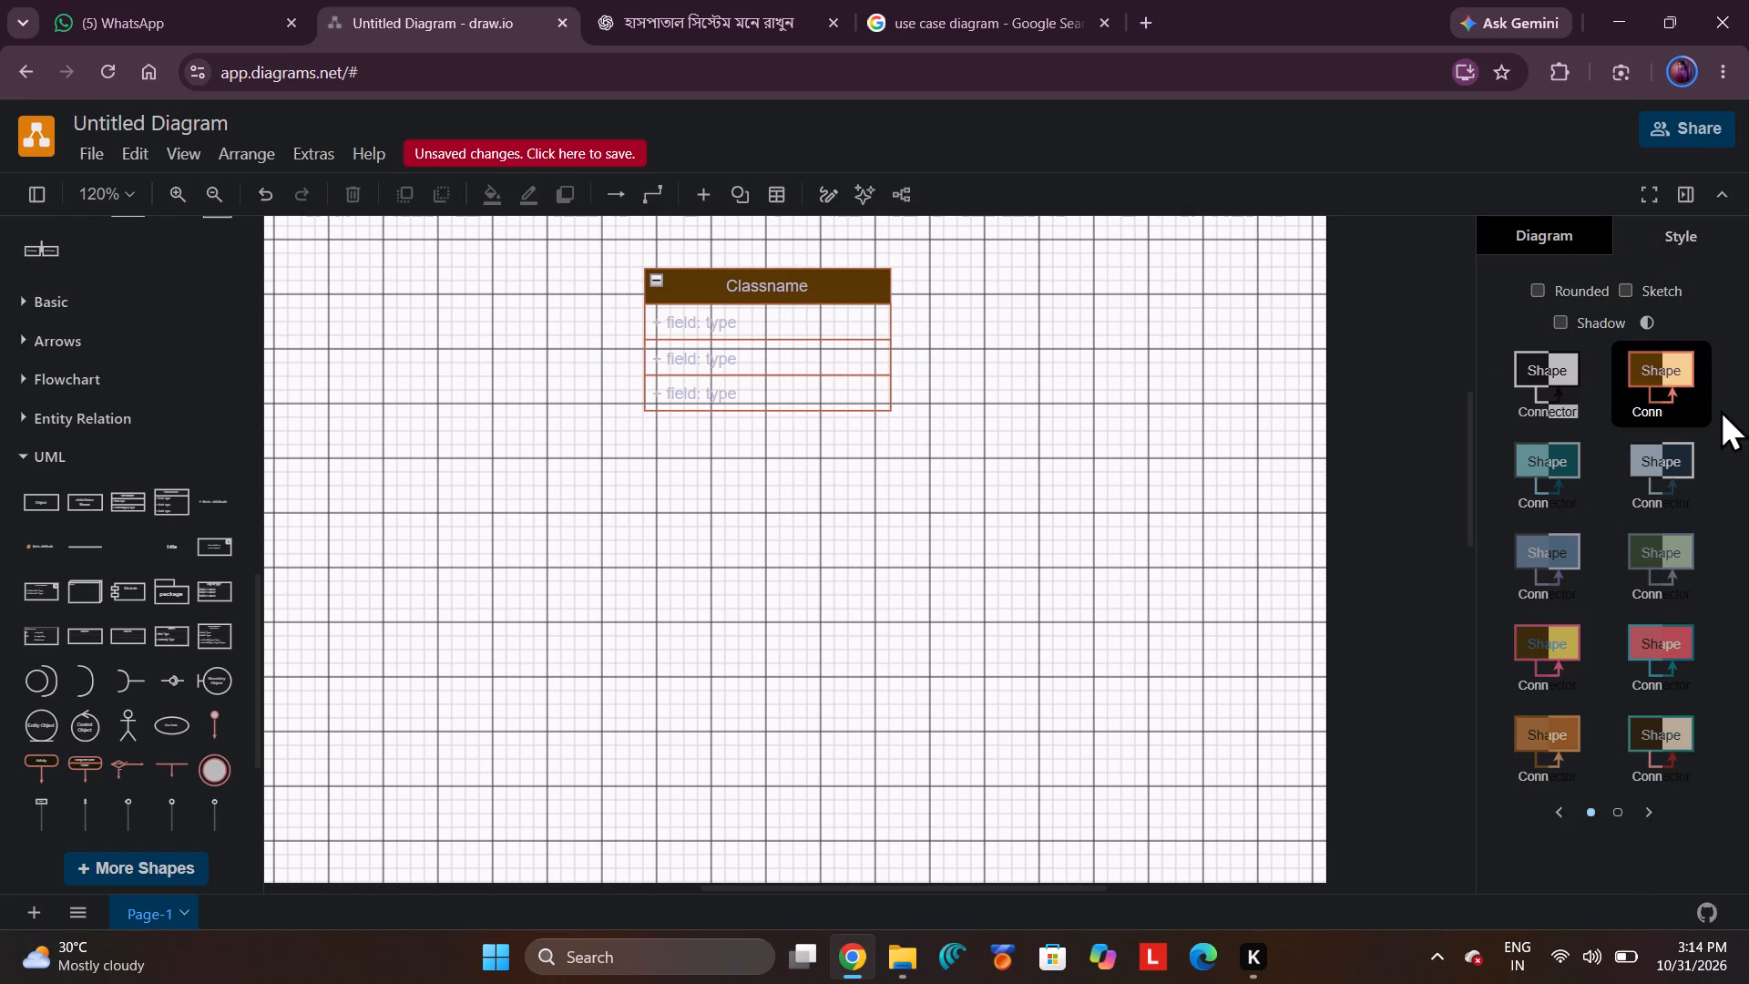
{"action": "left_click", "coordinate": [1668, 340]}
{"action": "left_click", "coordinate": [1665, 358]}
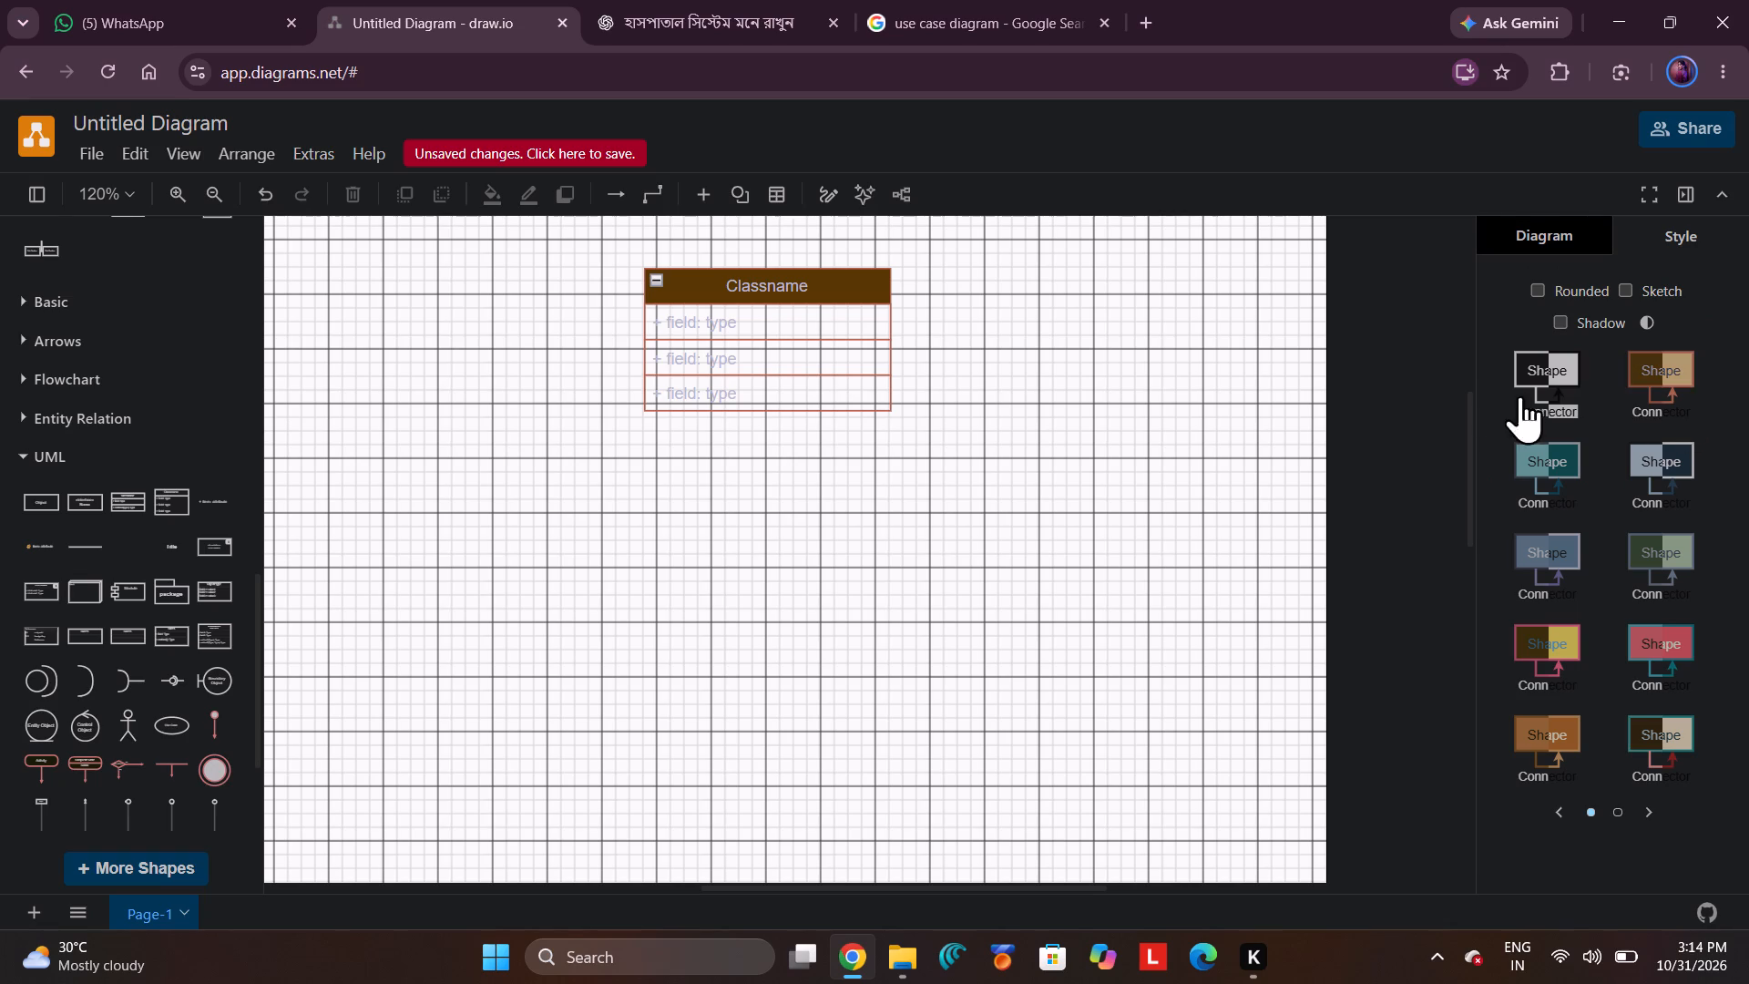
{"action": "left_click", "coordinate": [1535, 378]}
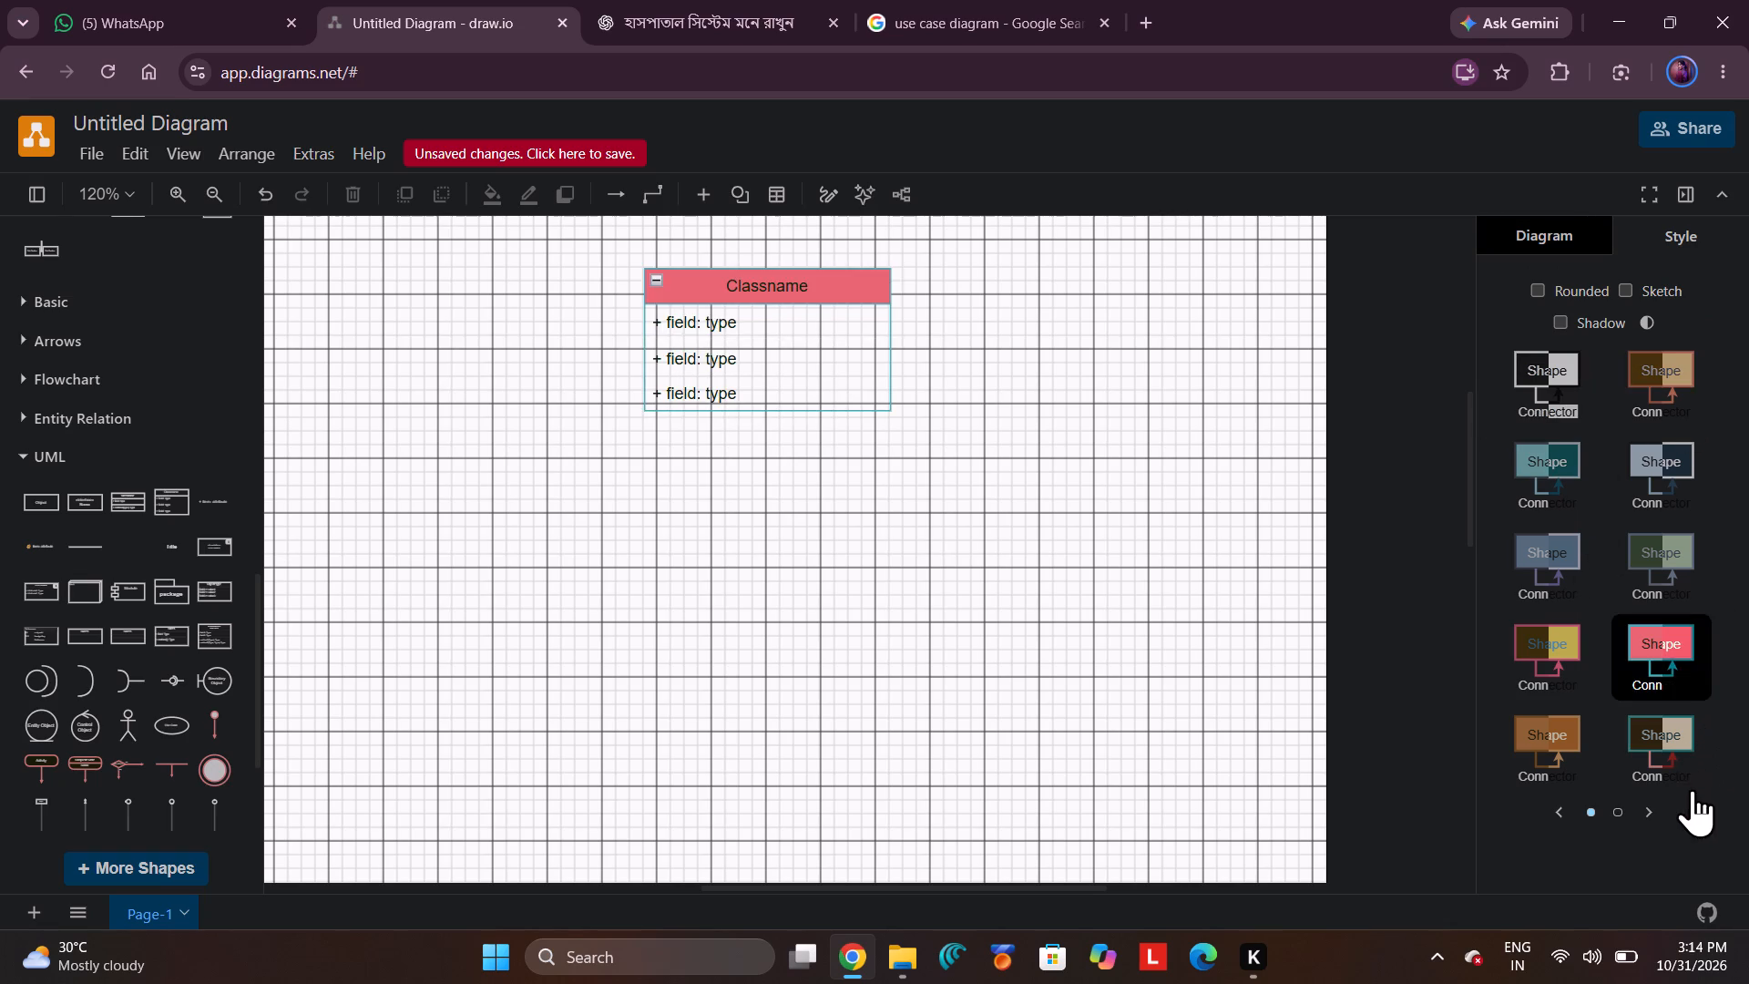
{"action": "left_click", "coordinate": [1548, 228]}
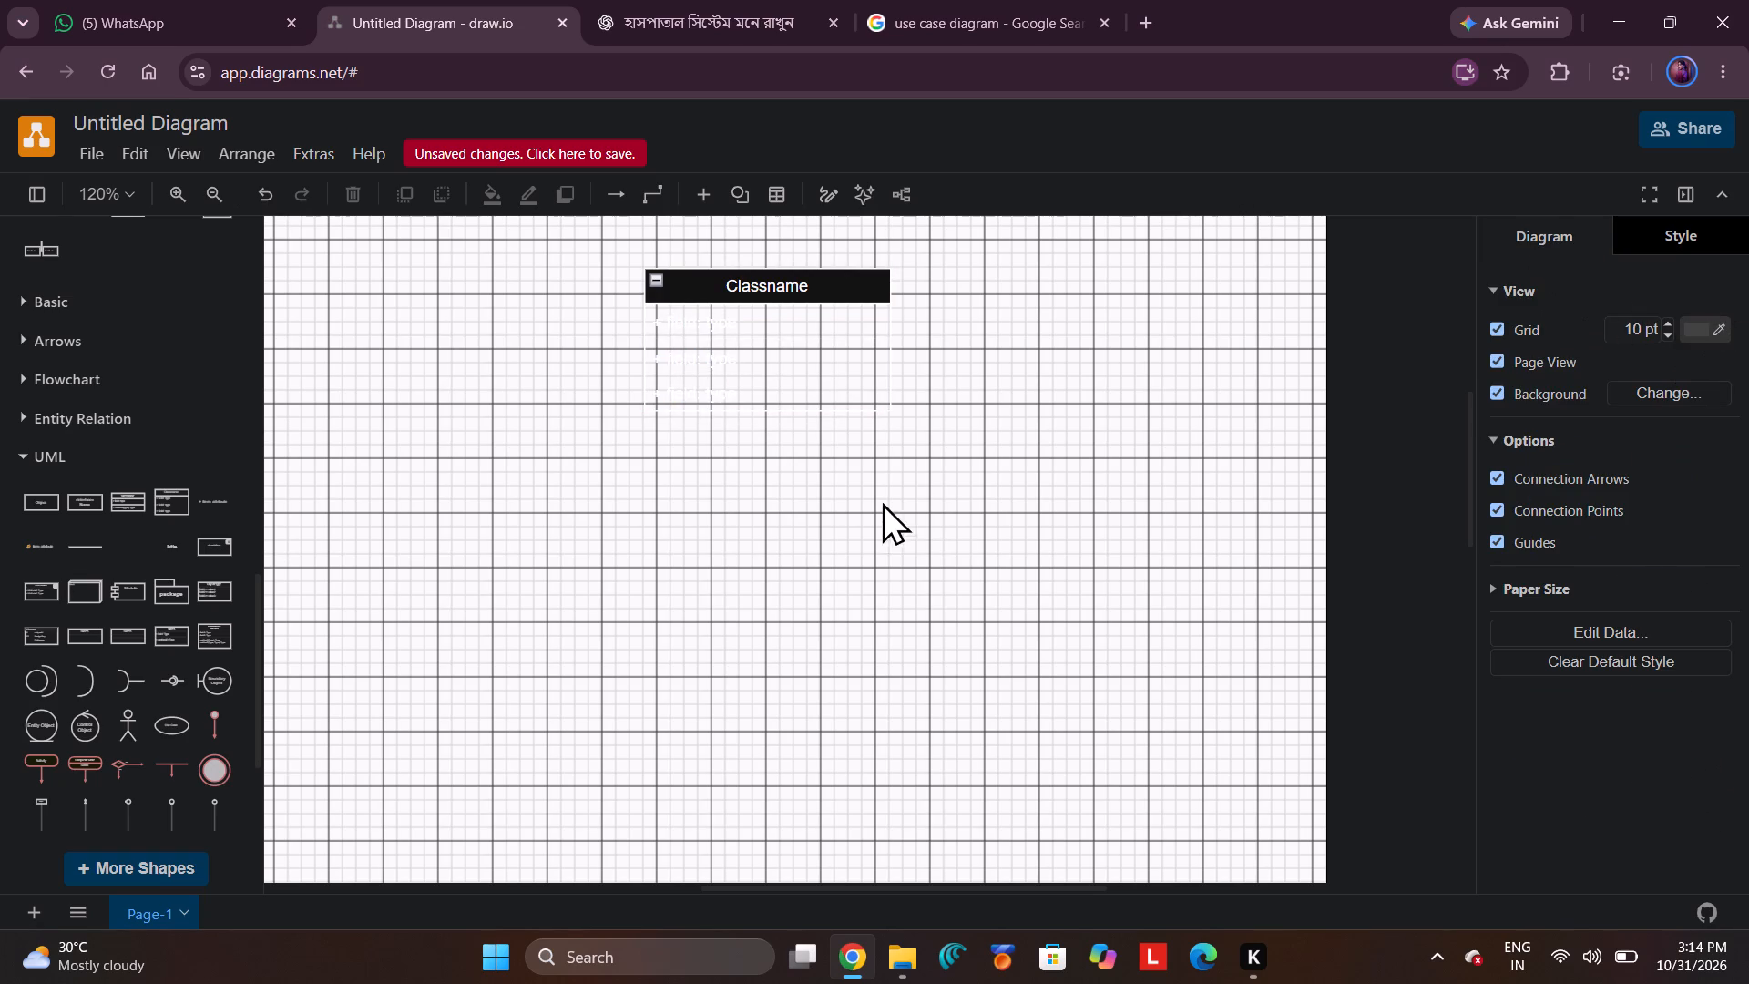
Delete the whole class shape, including its field rows, from the canvas.
{"action": "left_click_drag", "start_coordinate": [895, 506], "coordinate": [685, 212]}
{"action": "key", "text": "BackSpace"}
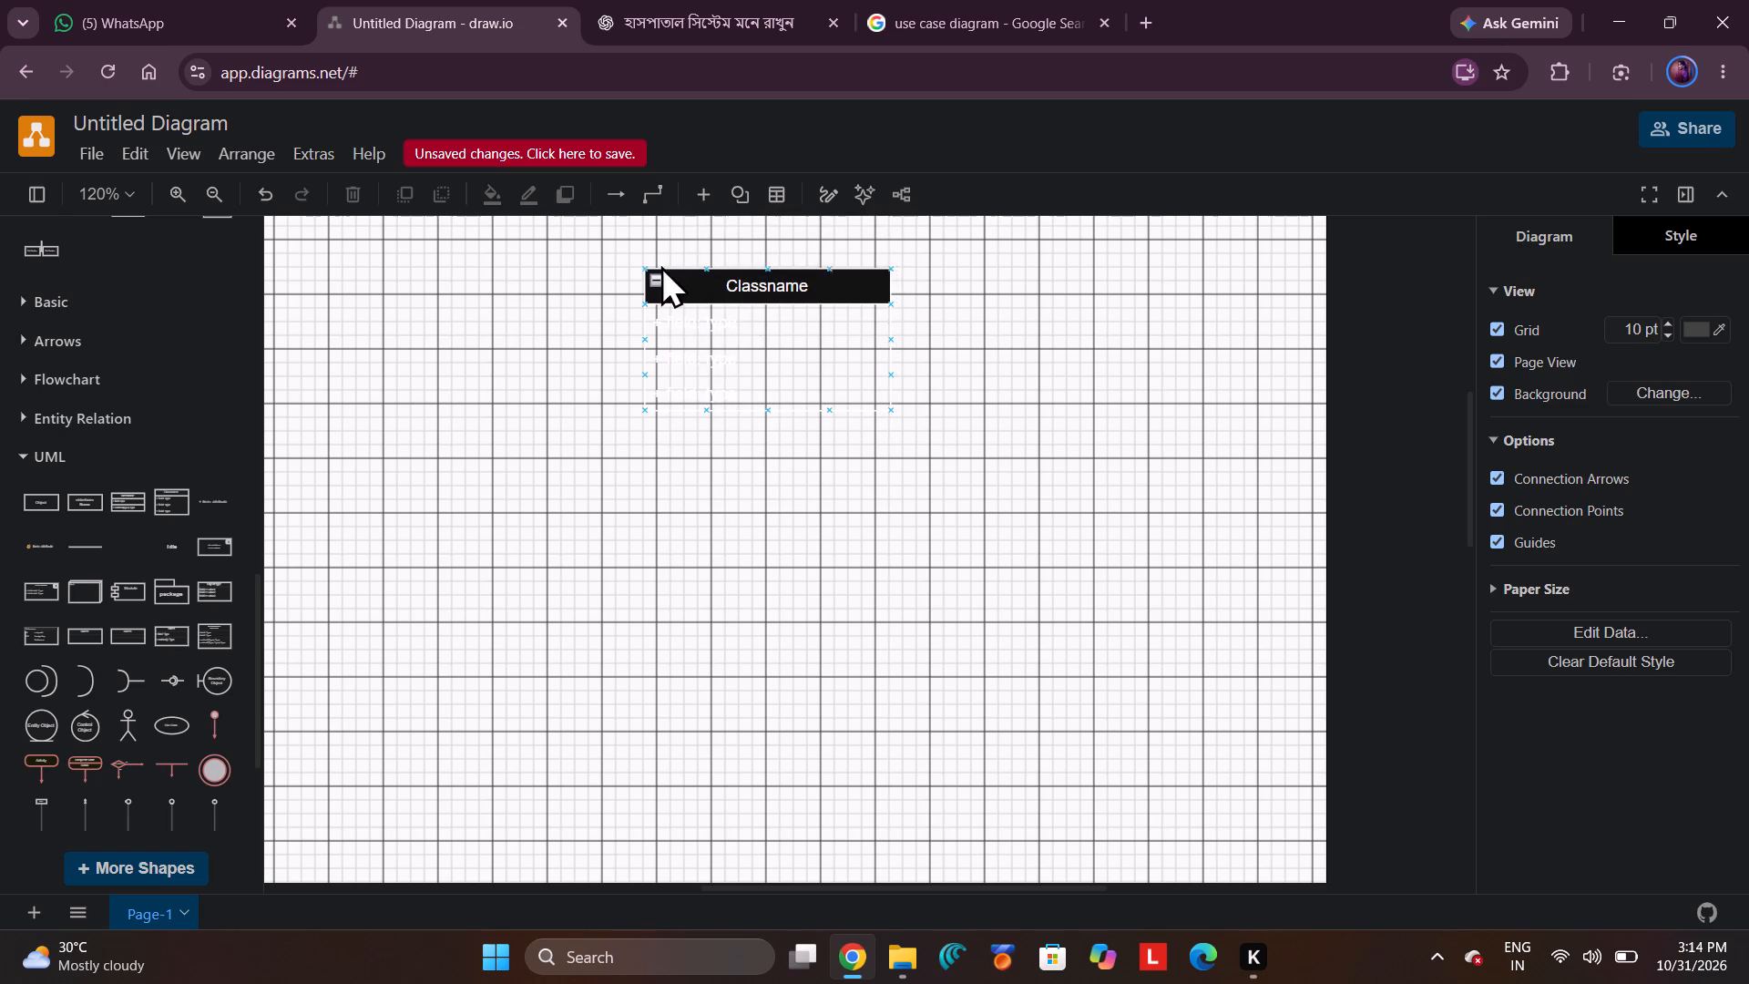
{"action": "left_click_drag", "start_coordinate": [614, 251], "coordinate": [900, 542]}
{"action": "key", "text": "BackSpace"}
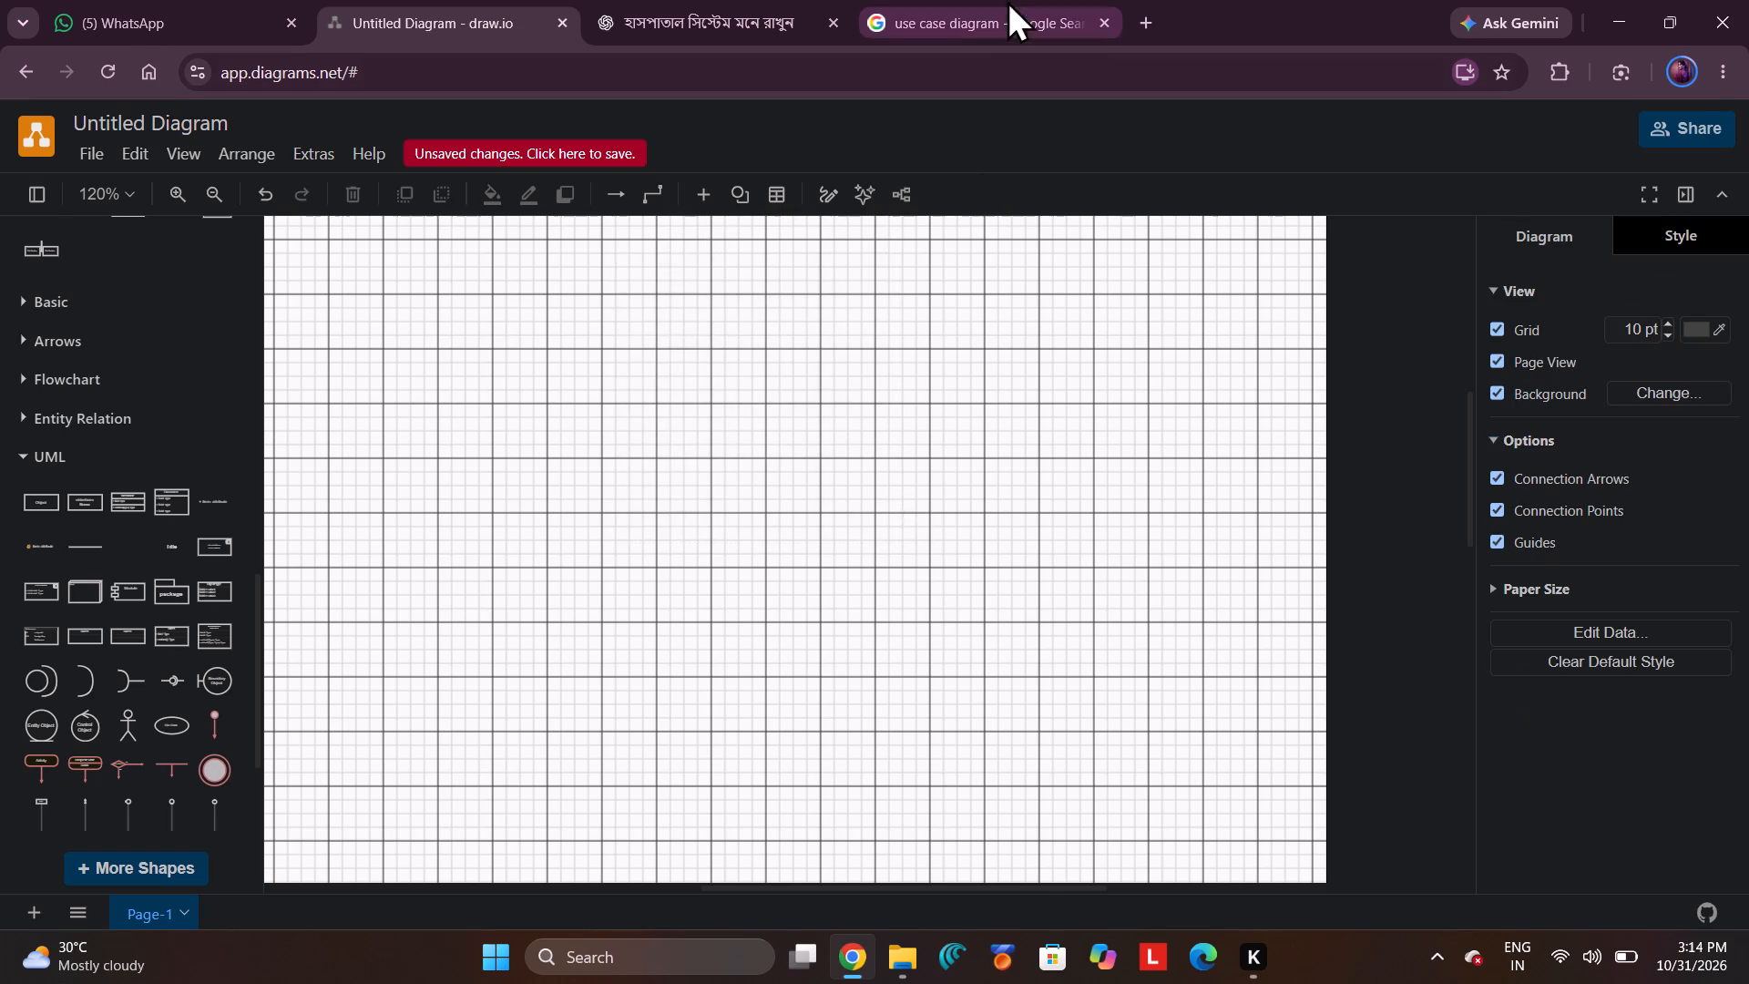
Switch to the Google image results for use case diagrams.
{"action": "left_click", "coordinate": [1007, 0]}
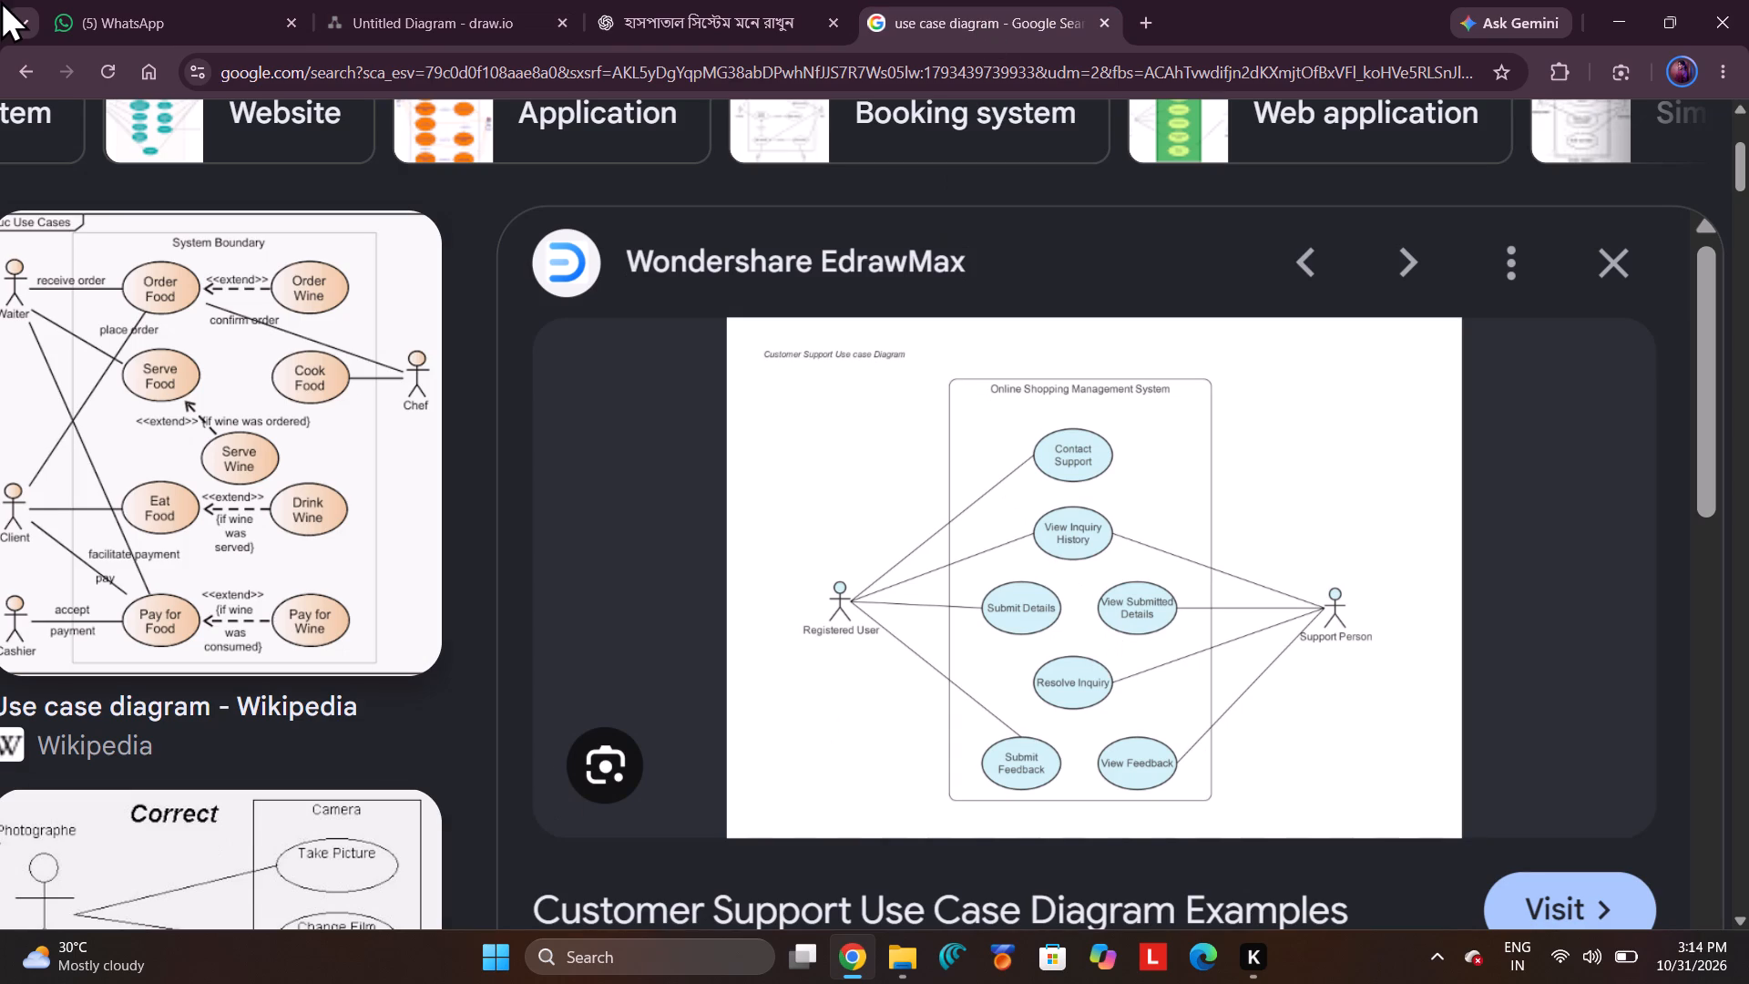
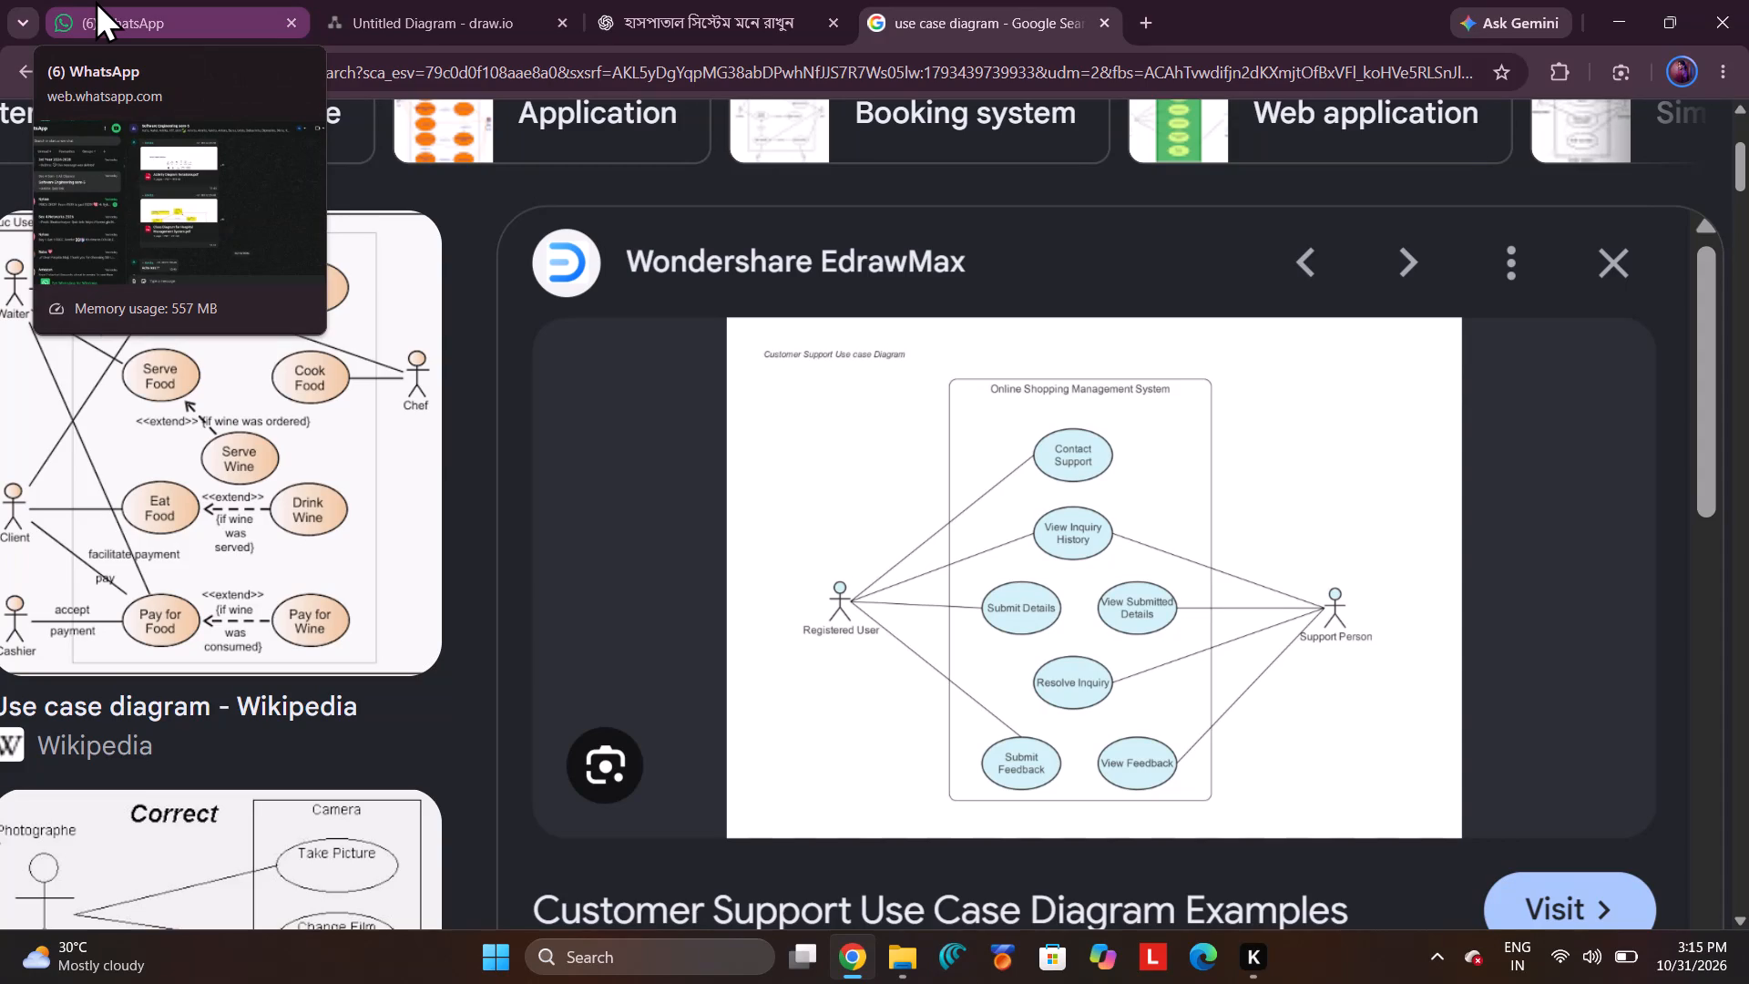
View the Wikipedia restaurant use case diagram enlarged in the image results.
{"action": "left_click", "coordinate": [255, 514]}
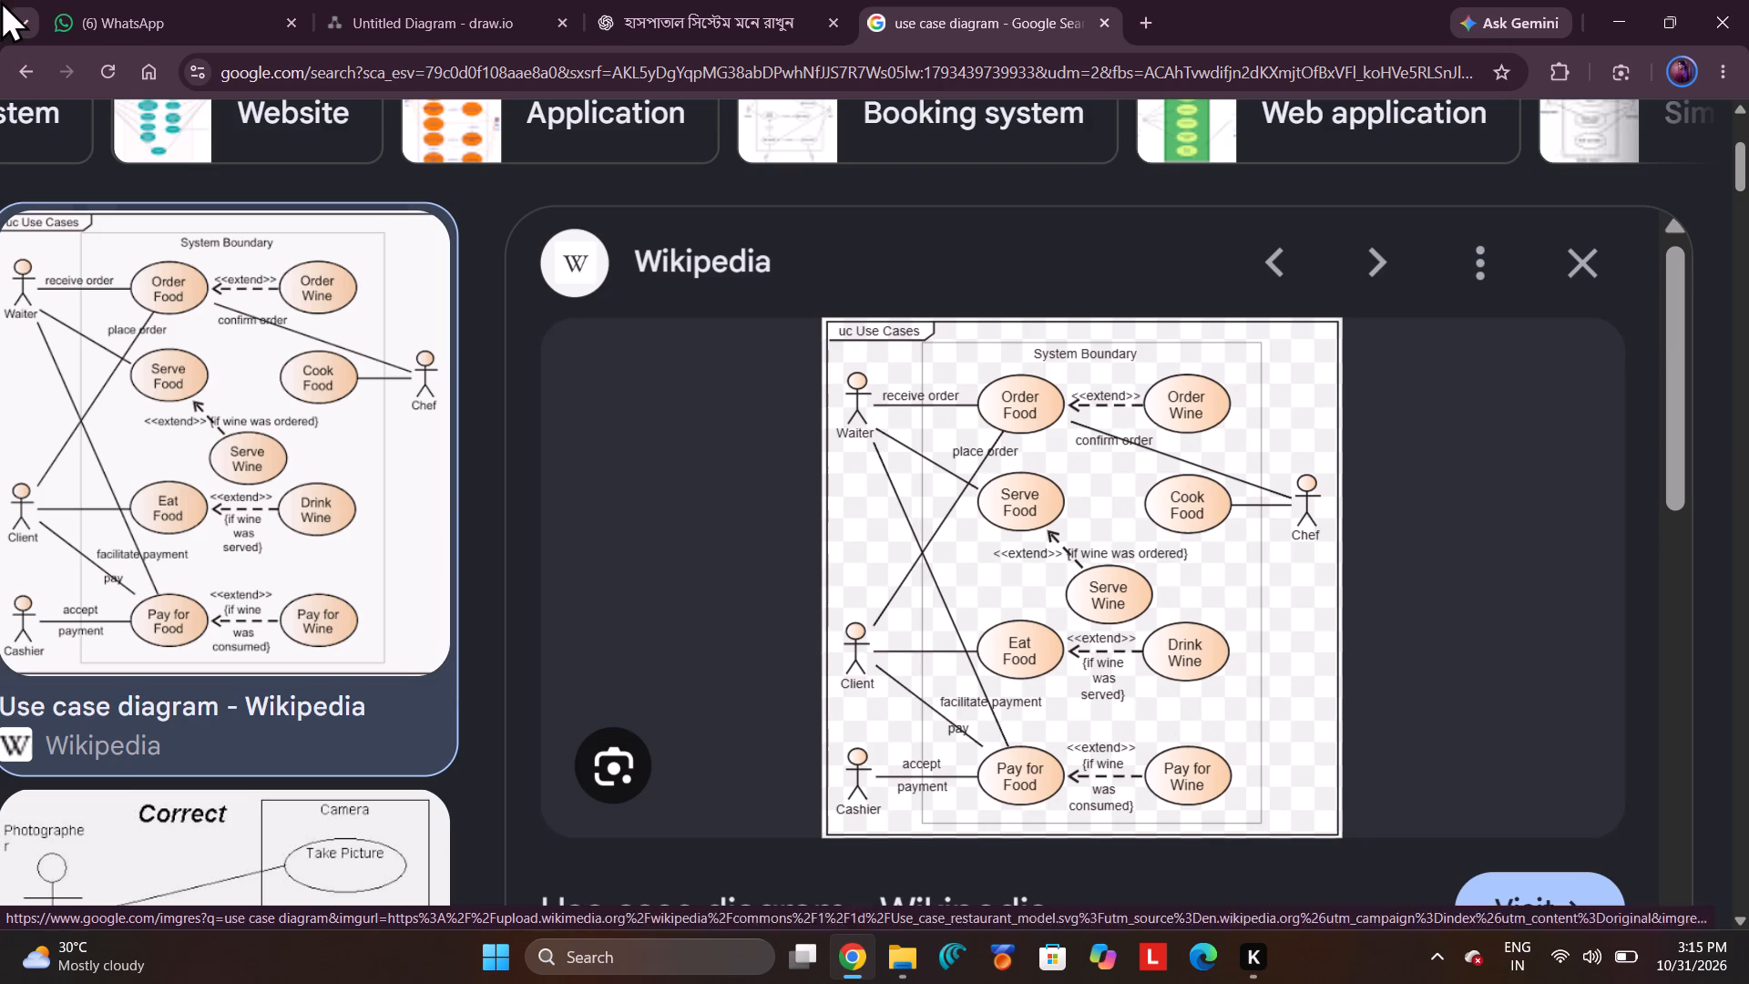
Add a square to the blank draw.io page, enlarge it greatly and shift it towards the page's upper-left area.
{"action": "left_click", "coordinate": [468, 0]}
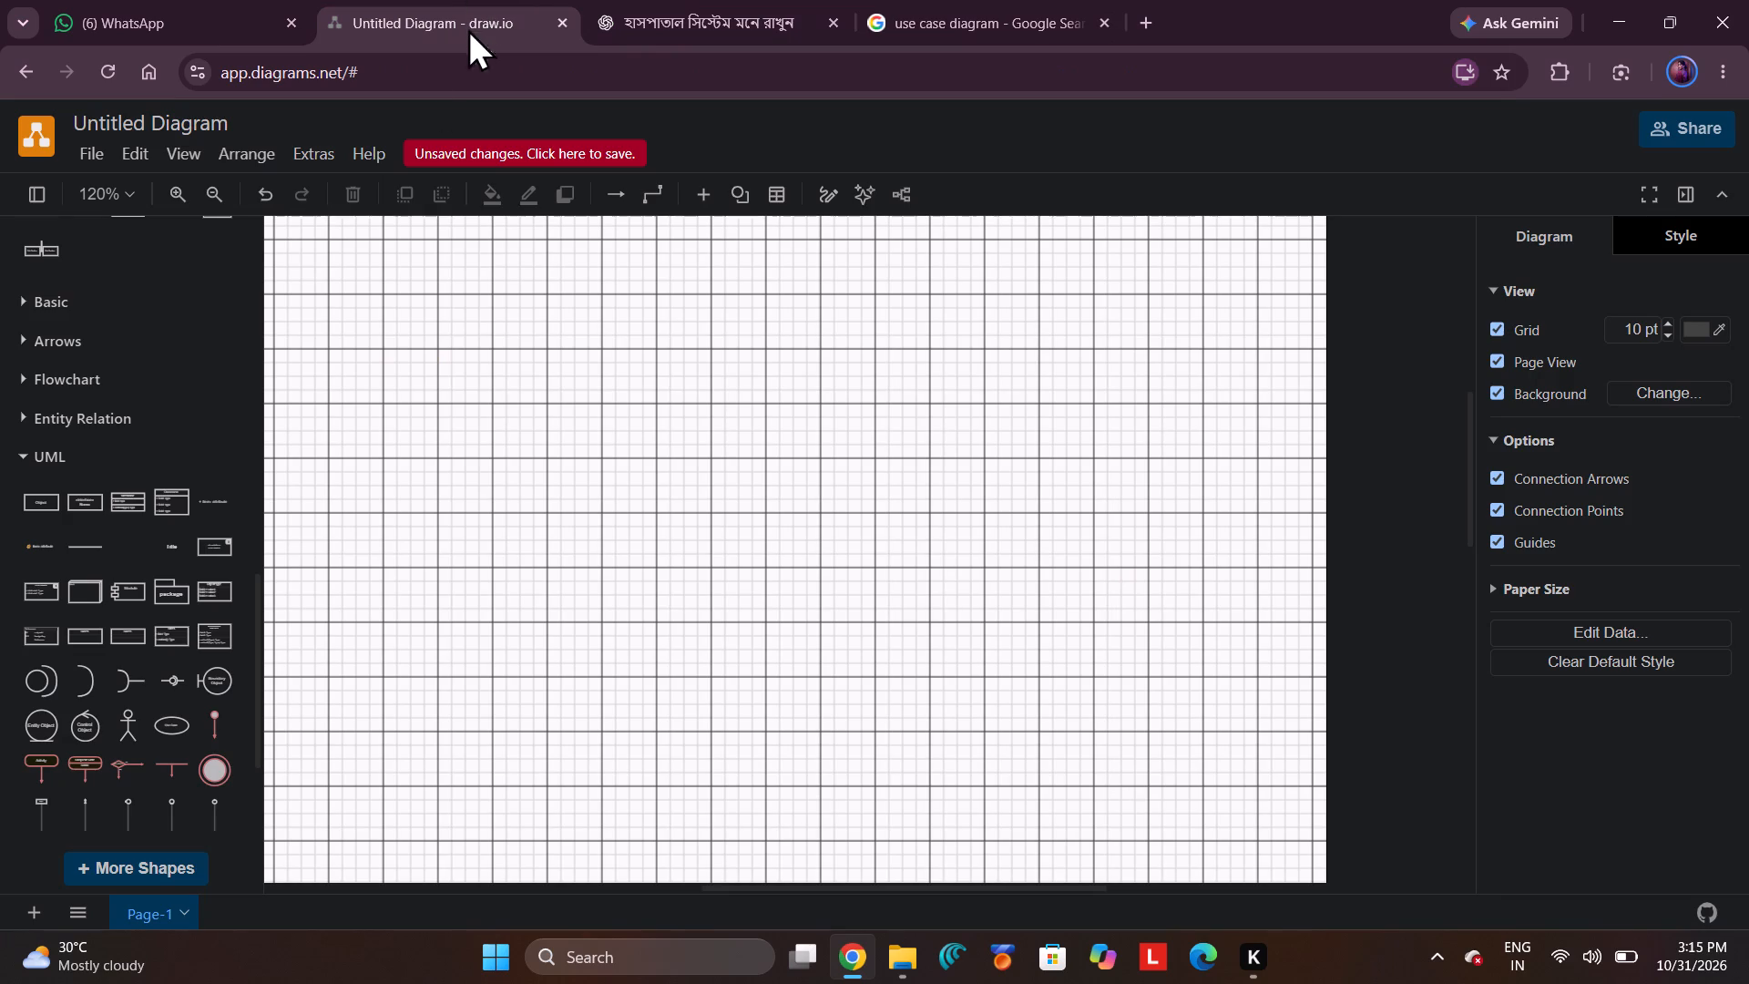
{"action": "scroll", "coordinate": [94, 371], "scroll_direction": "up", "scroll_amount": 13}
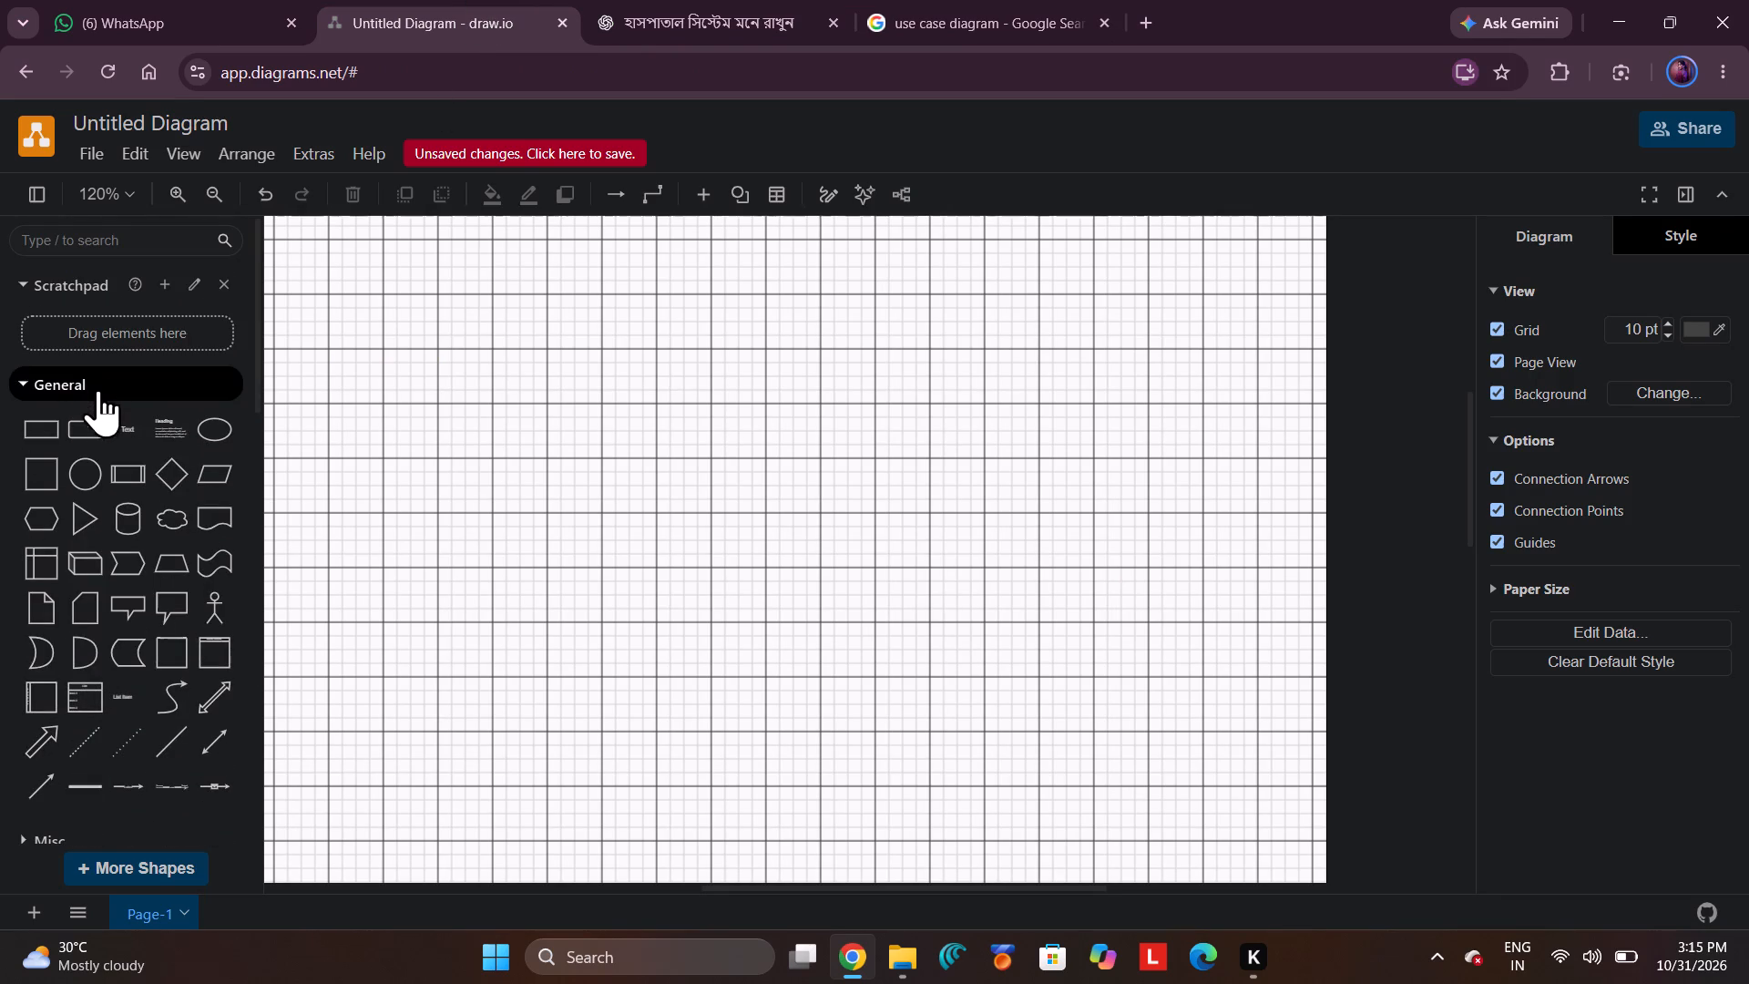
{"action": "left_click", "coordinate": [54, 464]}
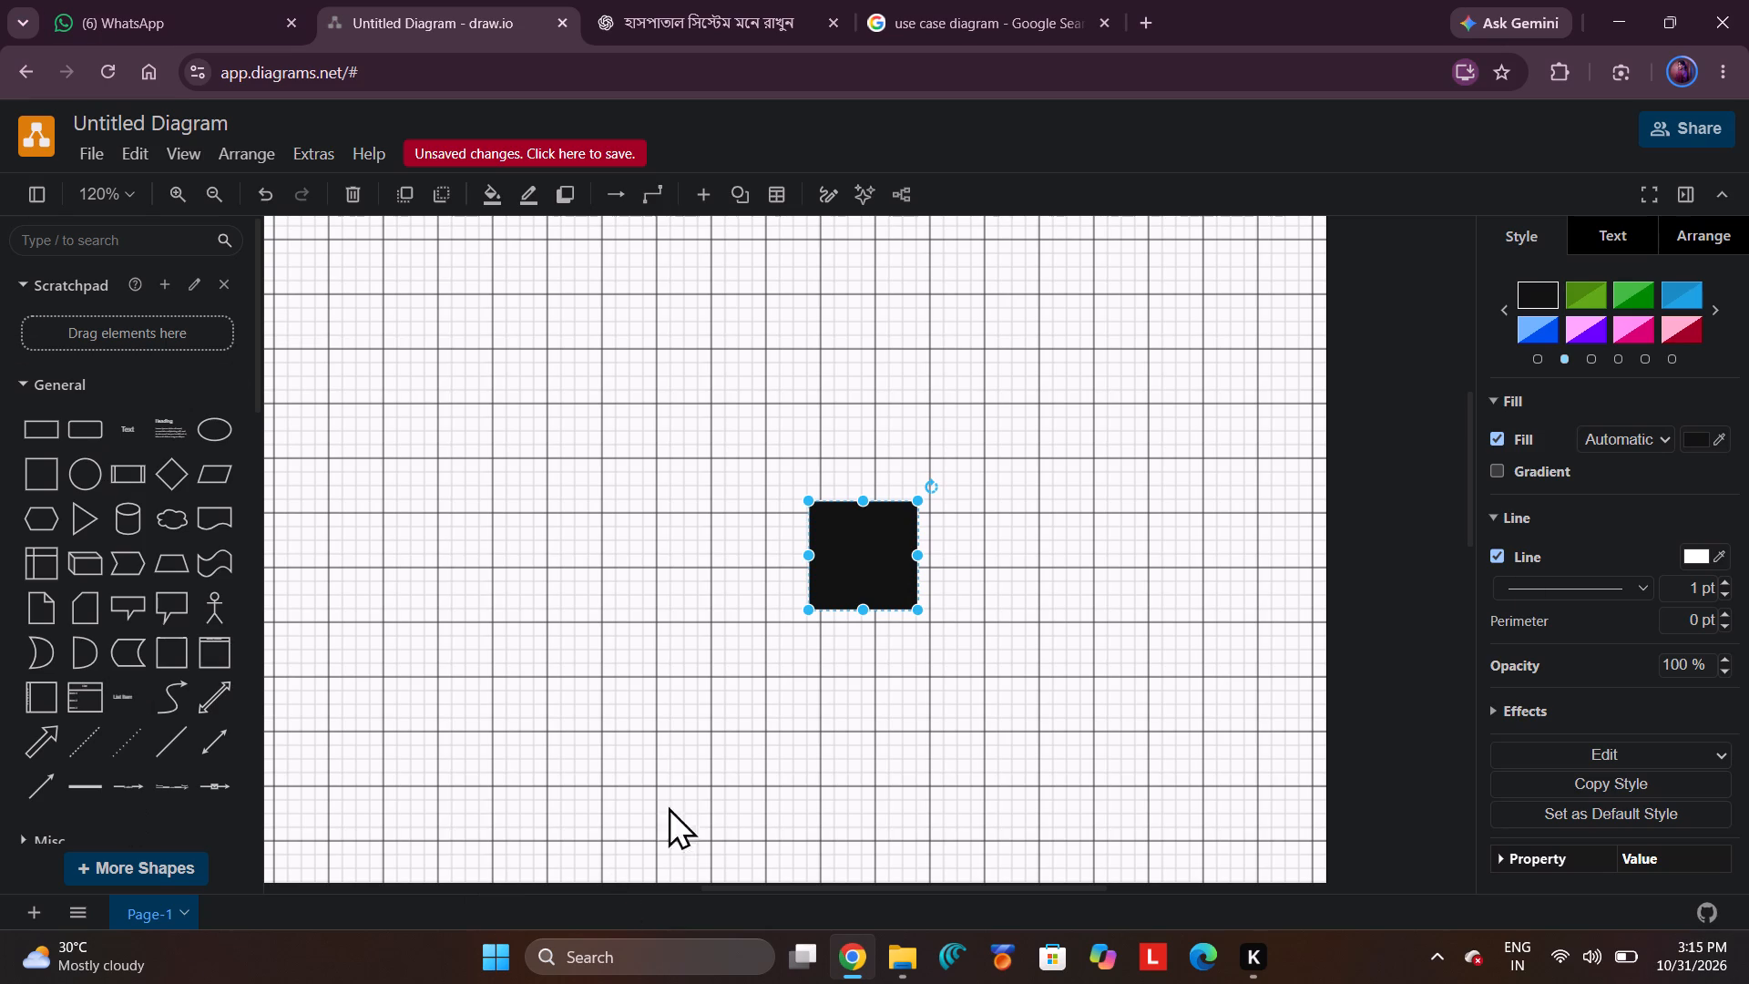
{"action": "left_click_drag", "start_coordinate": [924, 612], "coordinate": [1015, 919]}
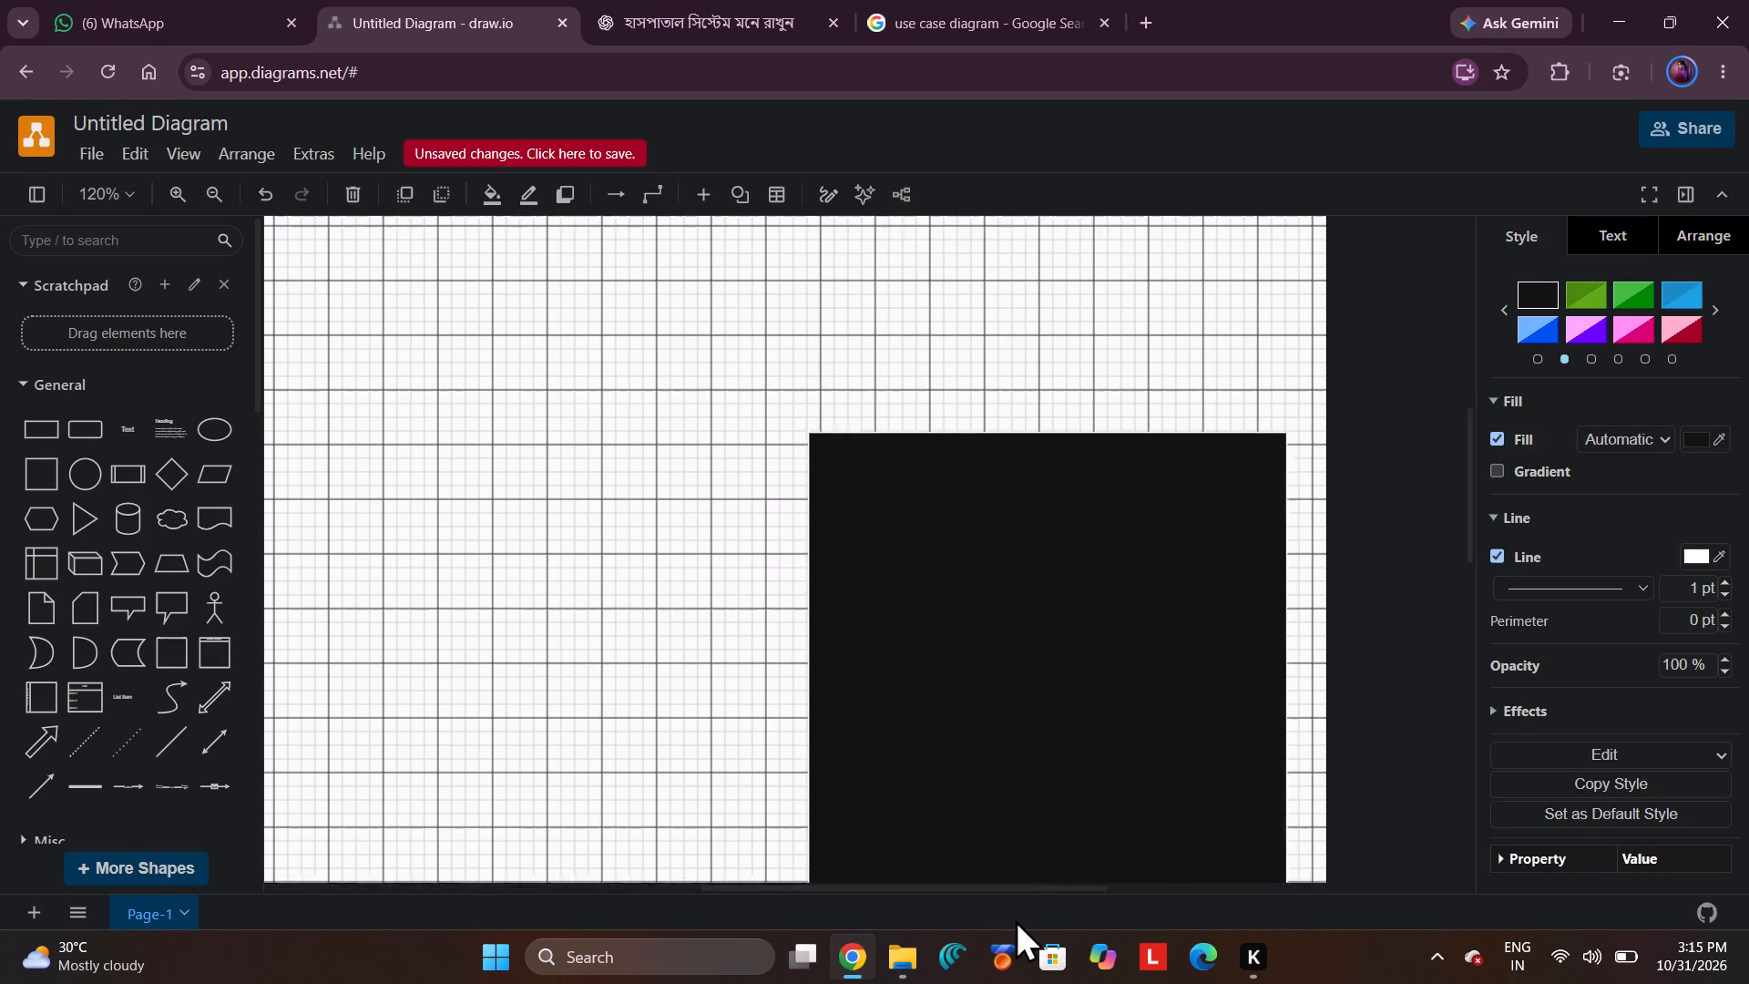
{"action": "left_click_drag", "start_coordinate": [1015, 919], "coordinate": [1017, 919]}
{"action": "left_click_drag", "start_coordinate": [1032, 554], "coordinate": [765, 564]}
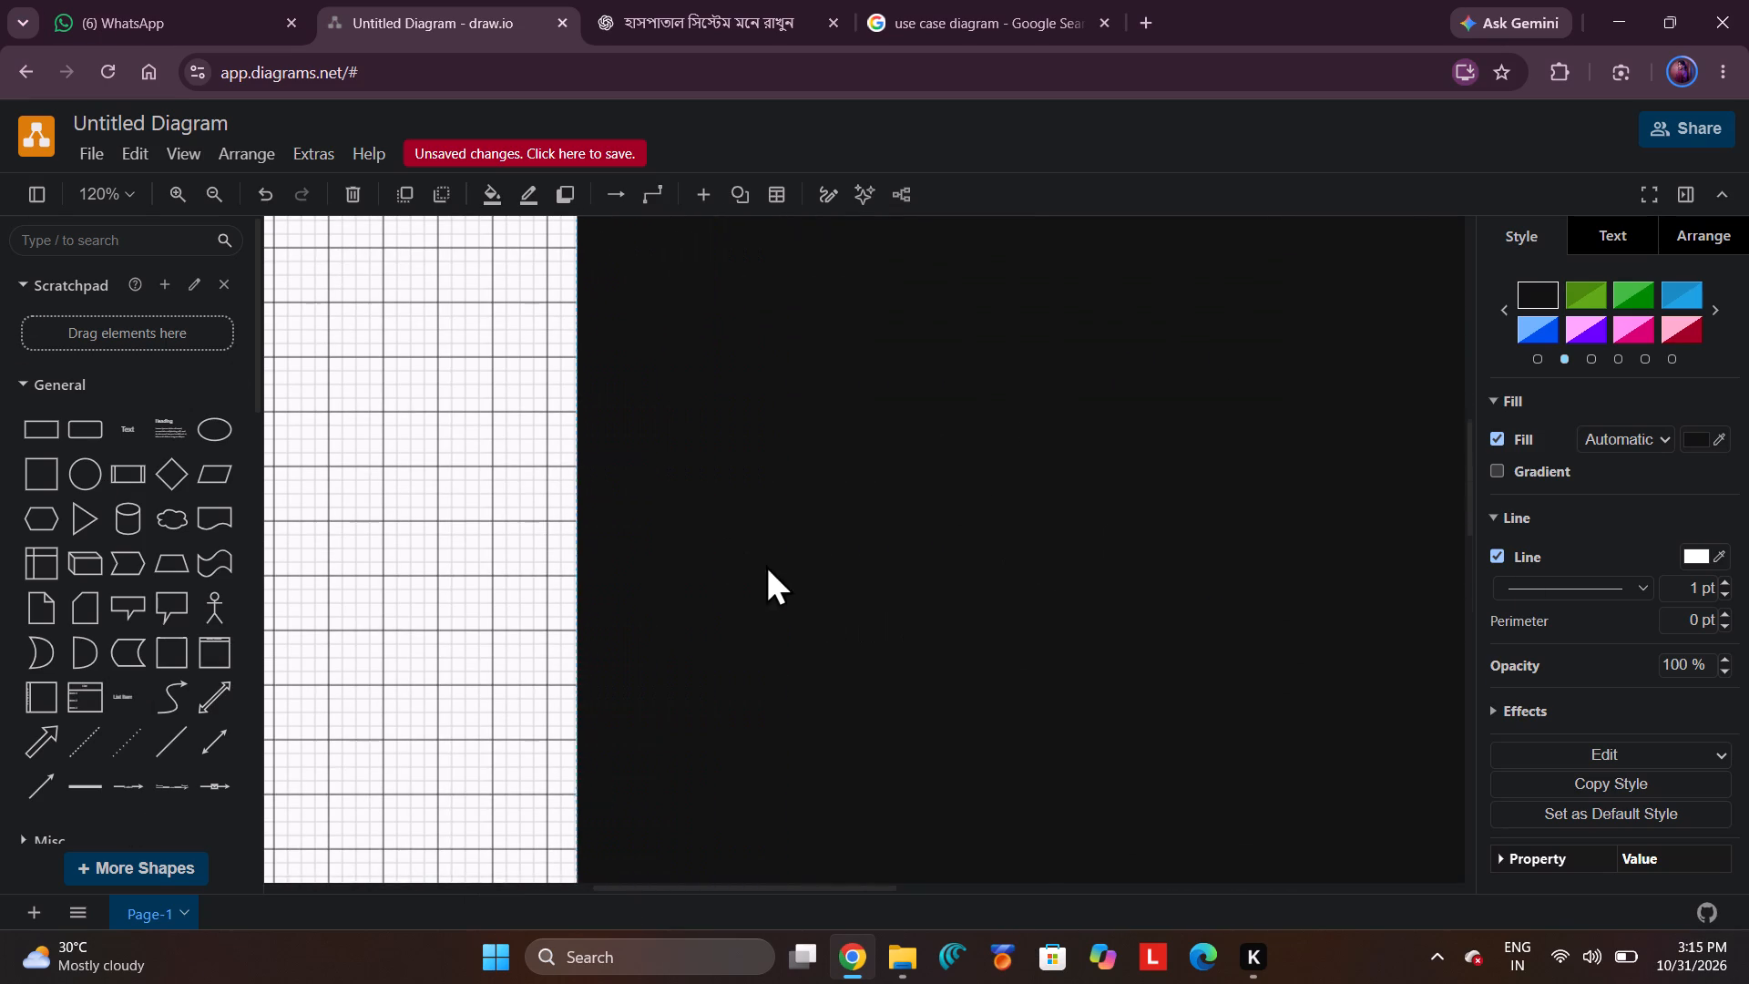
{"action": "left_click_drag", "start_coordinate": [765, 564], "coordinate": [529, 443]}
Shrink the oversized black square to fit the page and place it around the page's upper middle.
{"action": "scroll", "coordinate": [1013, 667], "scroll_direction": "up", "scroll_amount": 5}
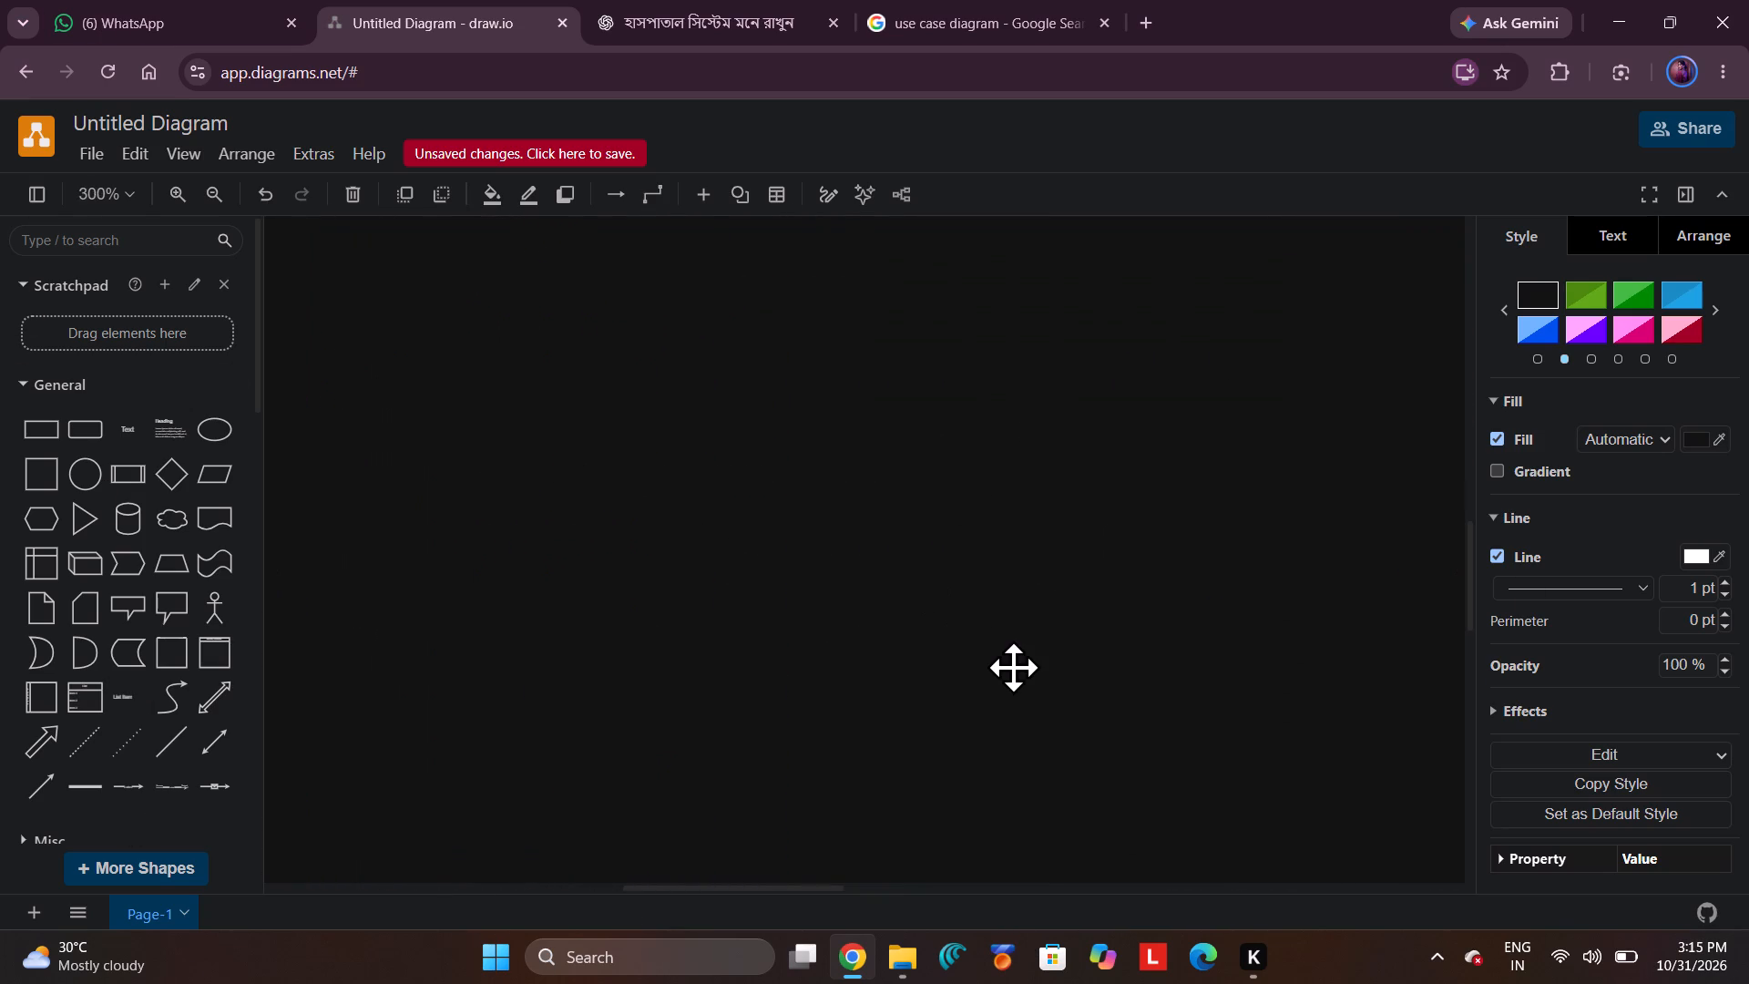
{"action": "scroll", "coordinate": [1013, 667], "scroll_direction": "up", "scroll_amount": 1}
{"action": "scroll", "coordinate": [1013, 667], "scroll_direction": "down", "scroll_amount": 10}
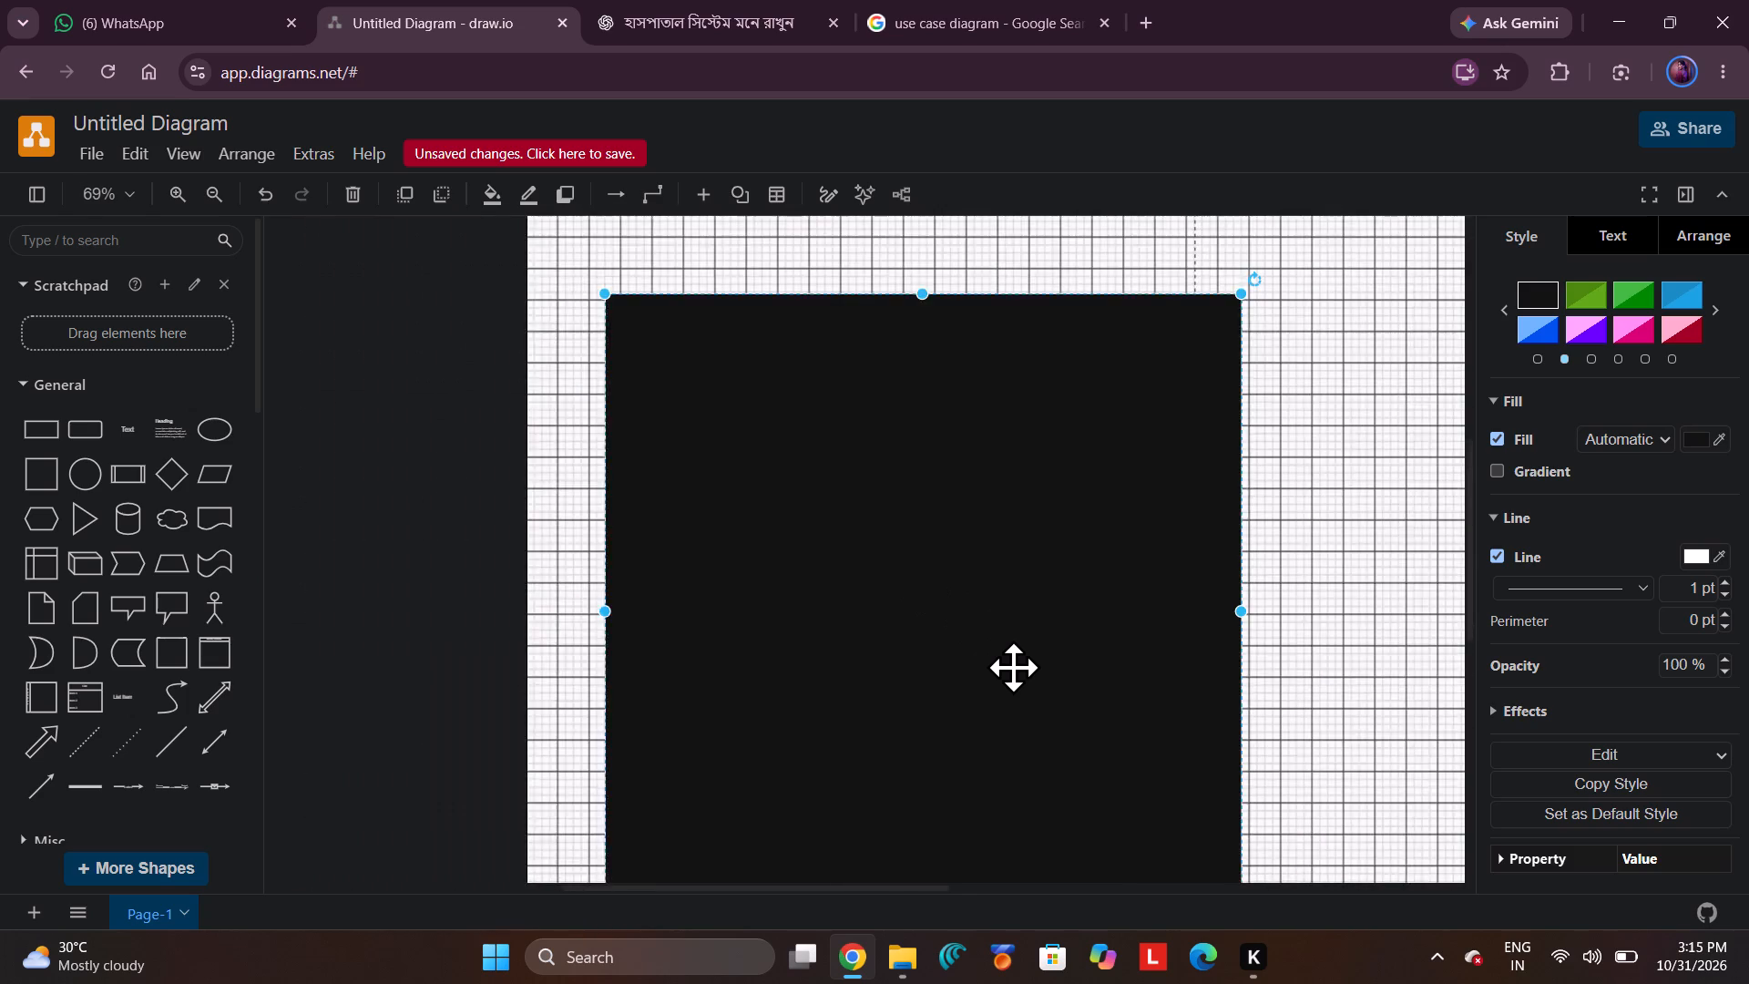
{"action": "left_click_drag", "start_coordinate": [1199, 350], "coordinate": [1176, 384]}
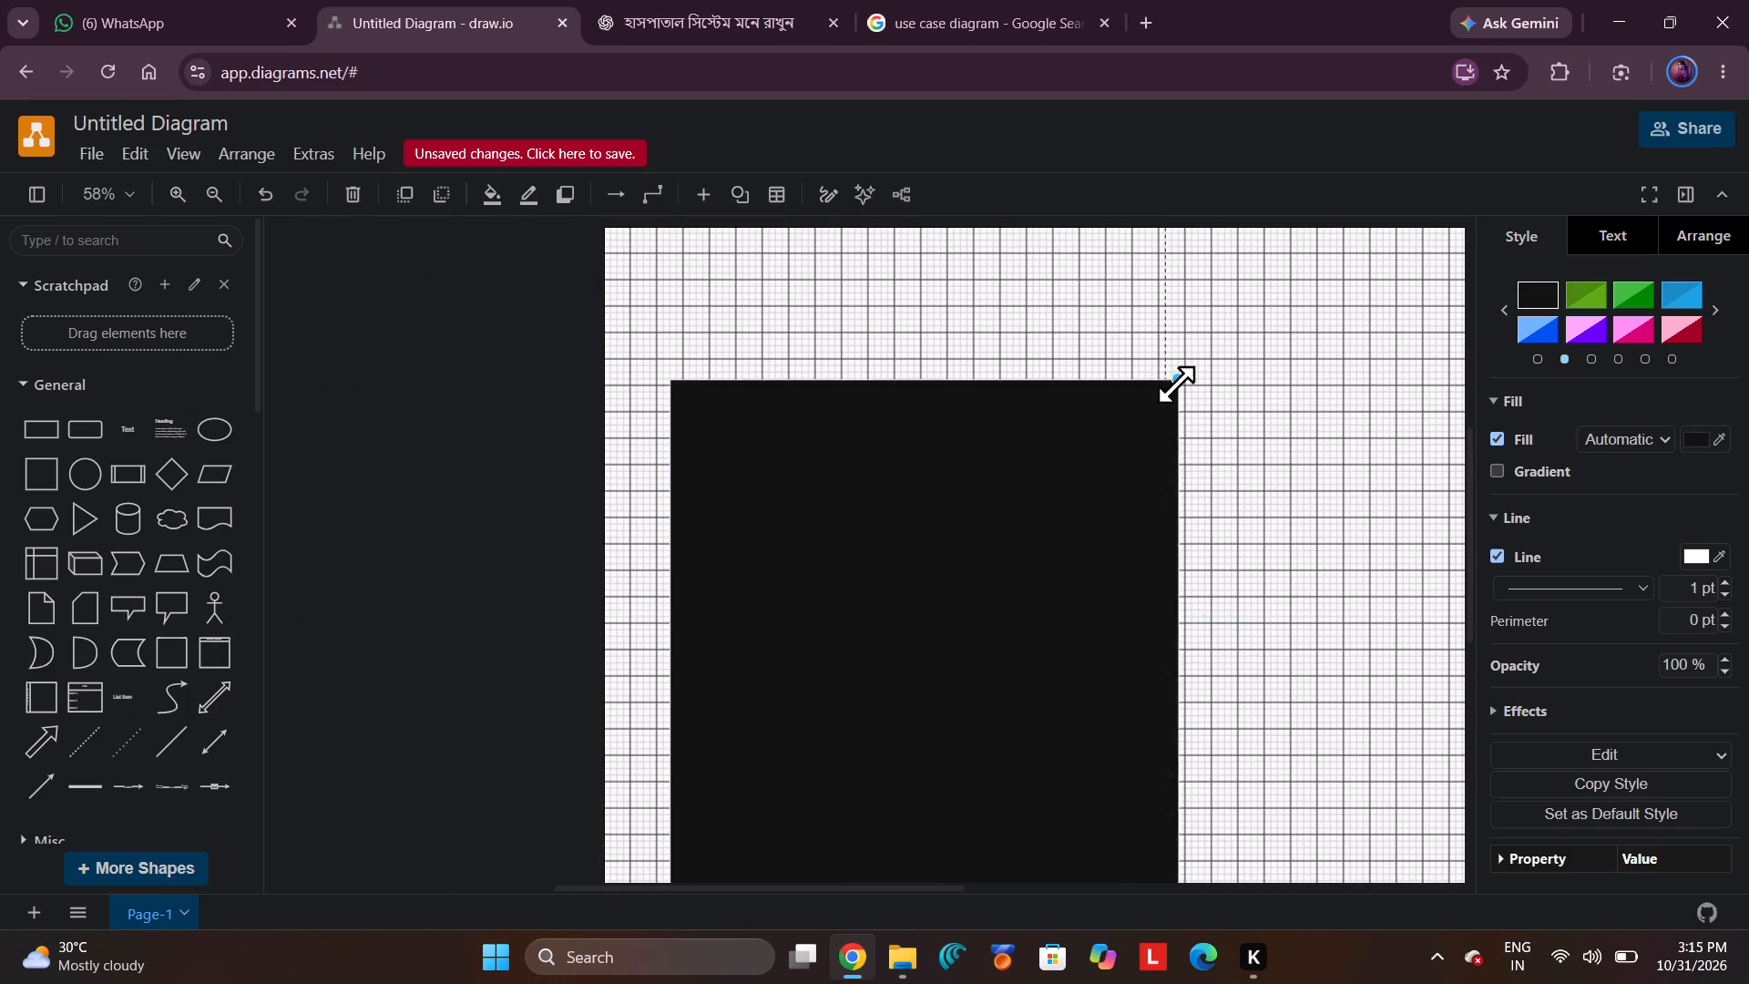
{"action": "left_click_drag", "start_coordinate": [1176, 384], "coordinate": [1028, 554]}
{"action": "left_click_drag", "start_coordinate": [870, 661], "coordinate": [956, 446]}
{"action": "left_click_drag", "start_coordinate": [1082, 510], "coordinate": [949, 548]}
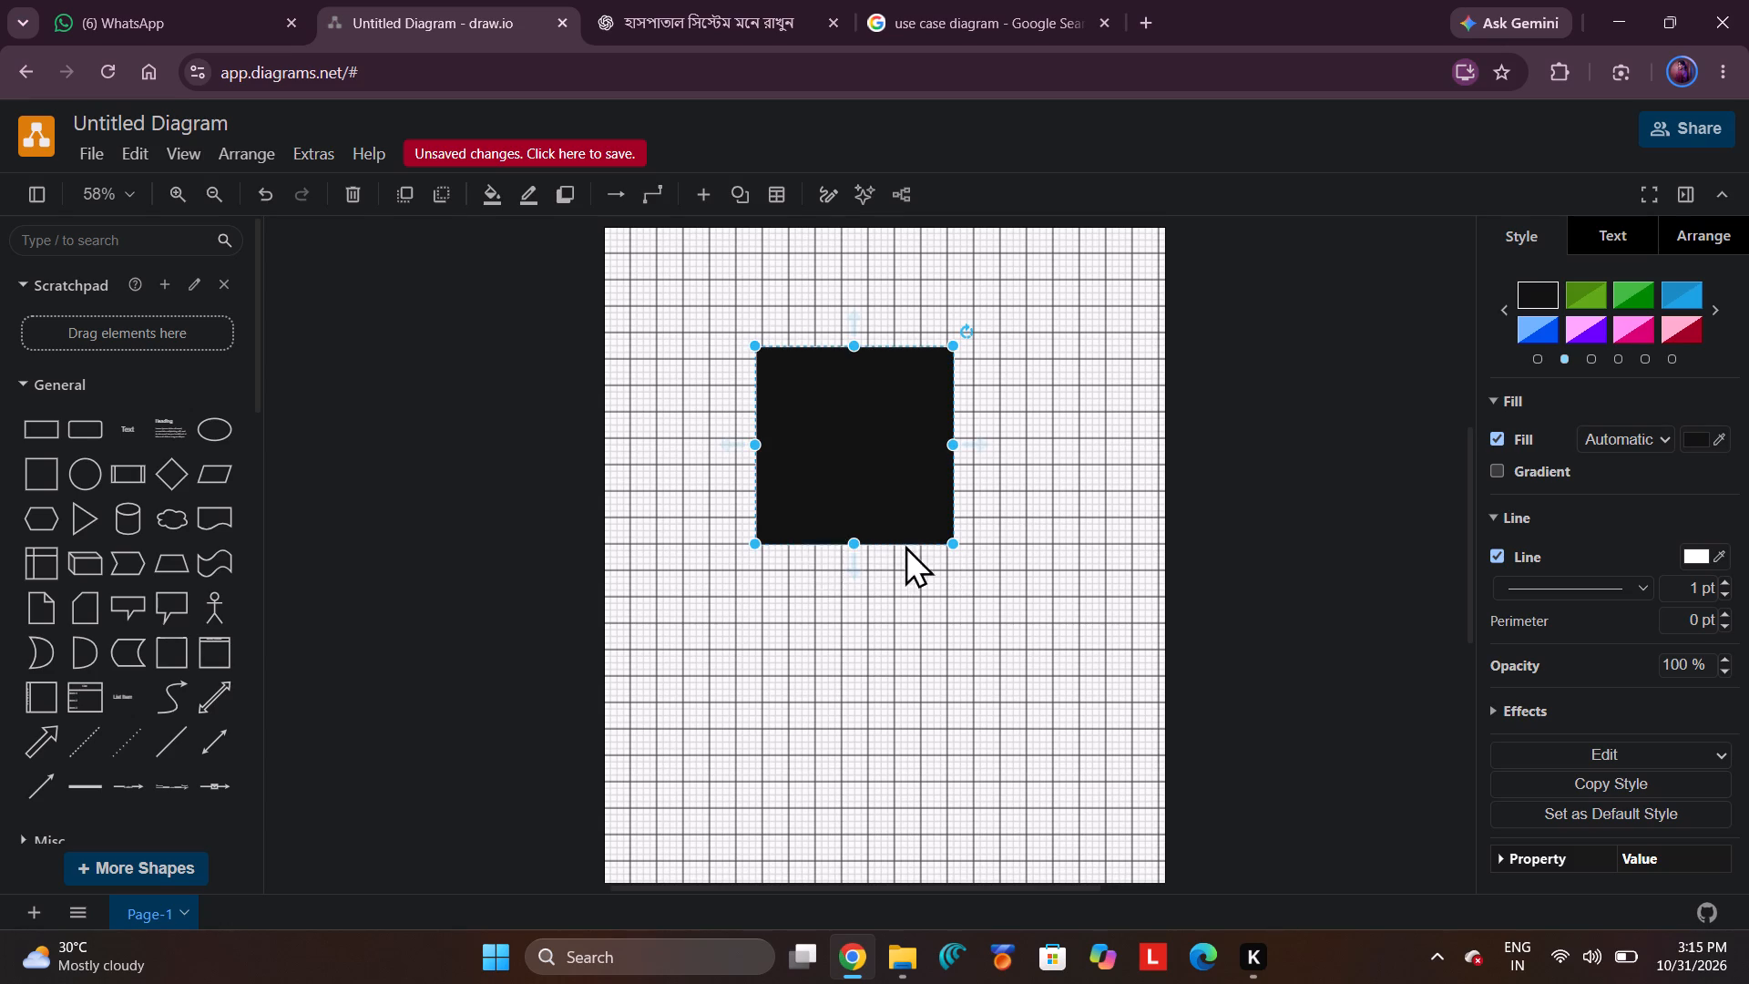
{"action": "left_click_drag", "start_coordinate": [855, 536], "coordinate": [851, 681]}
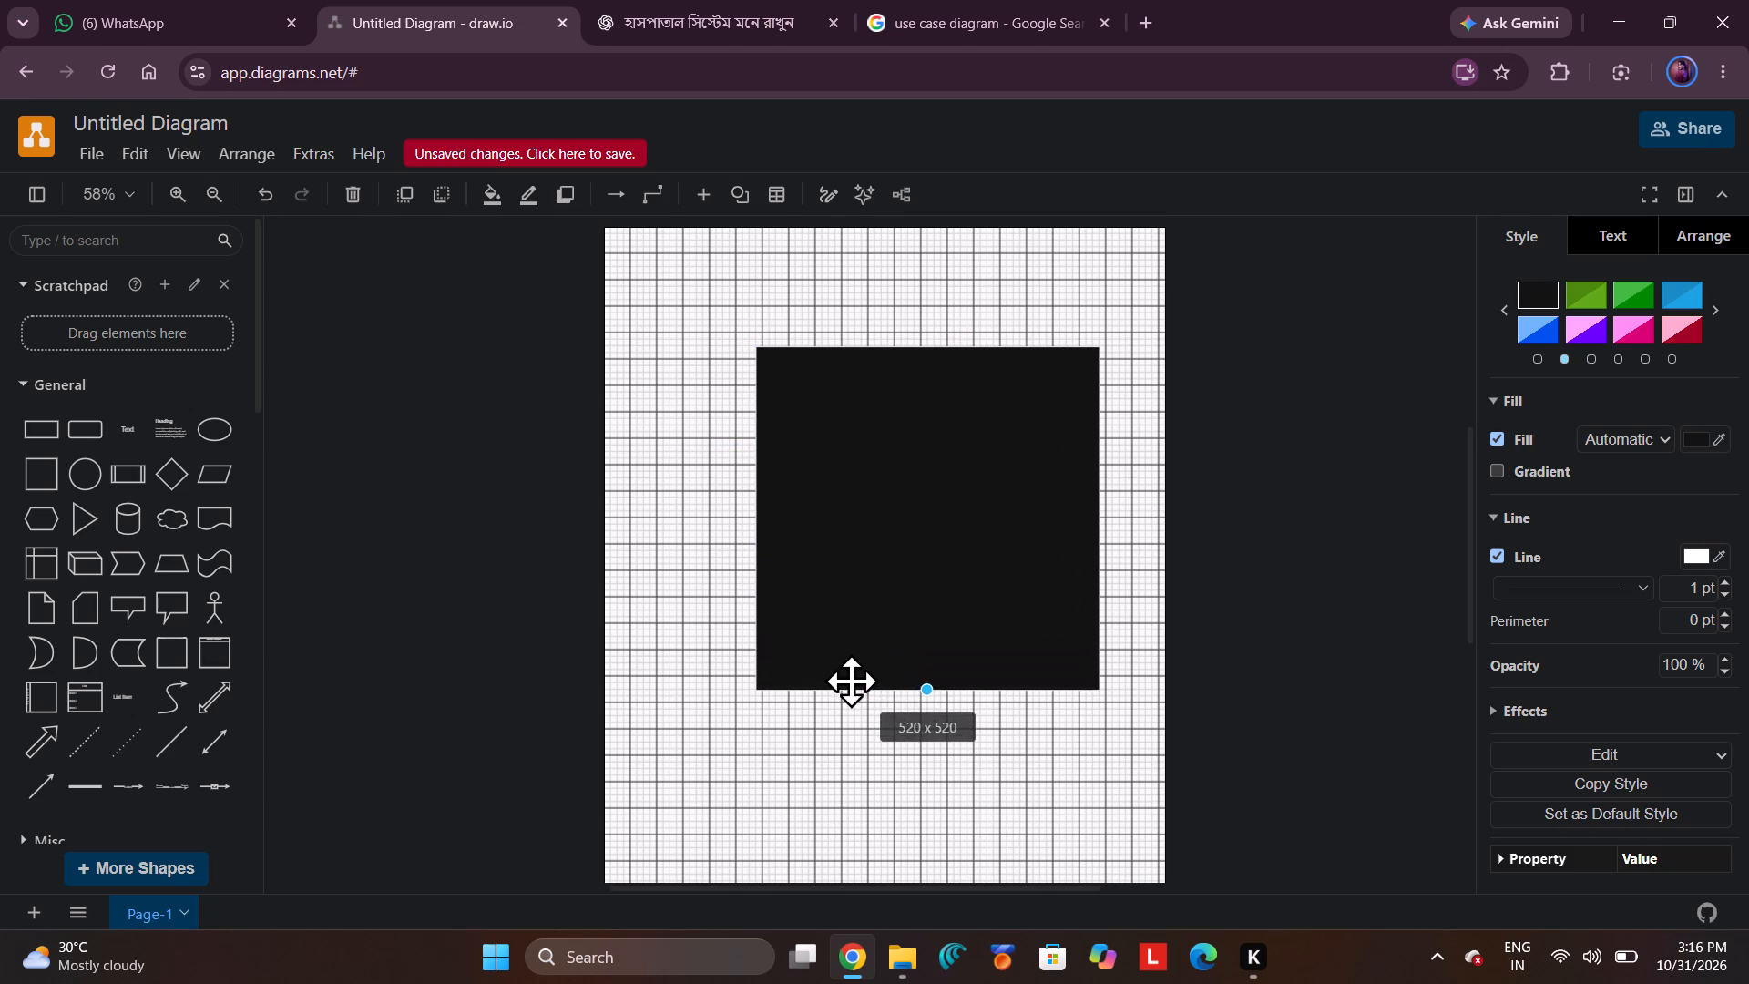
{"action": "left_click_drag", "start_coordinate": [851, 681], "coordinate": [822, 613]}
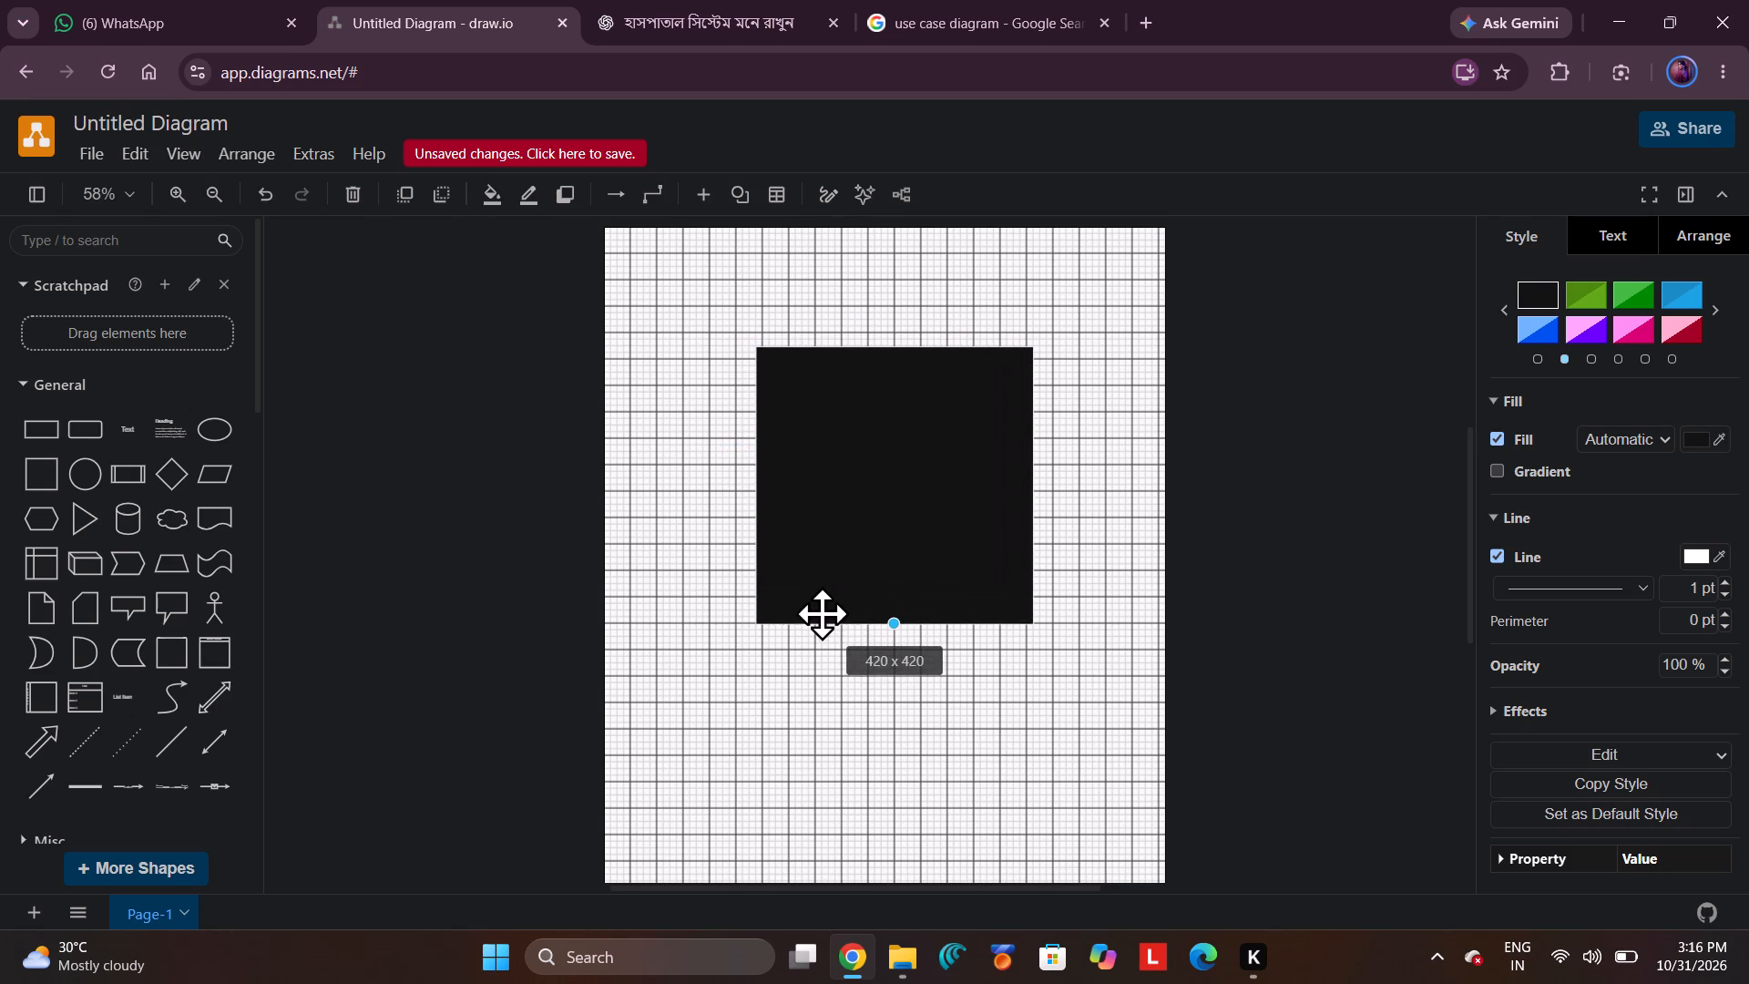
{"action": "left_click_drag", "start_coordinate": [822, 613], "coordinate": [824, 589]}
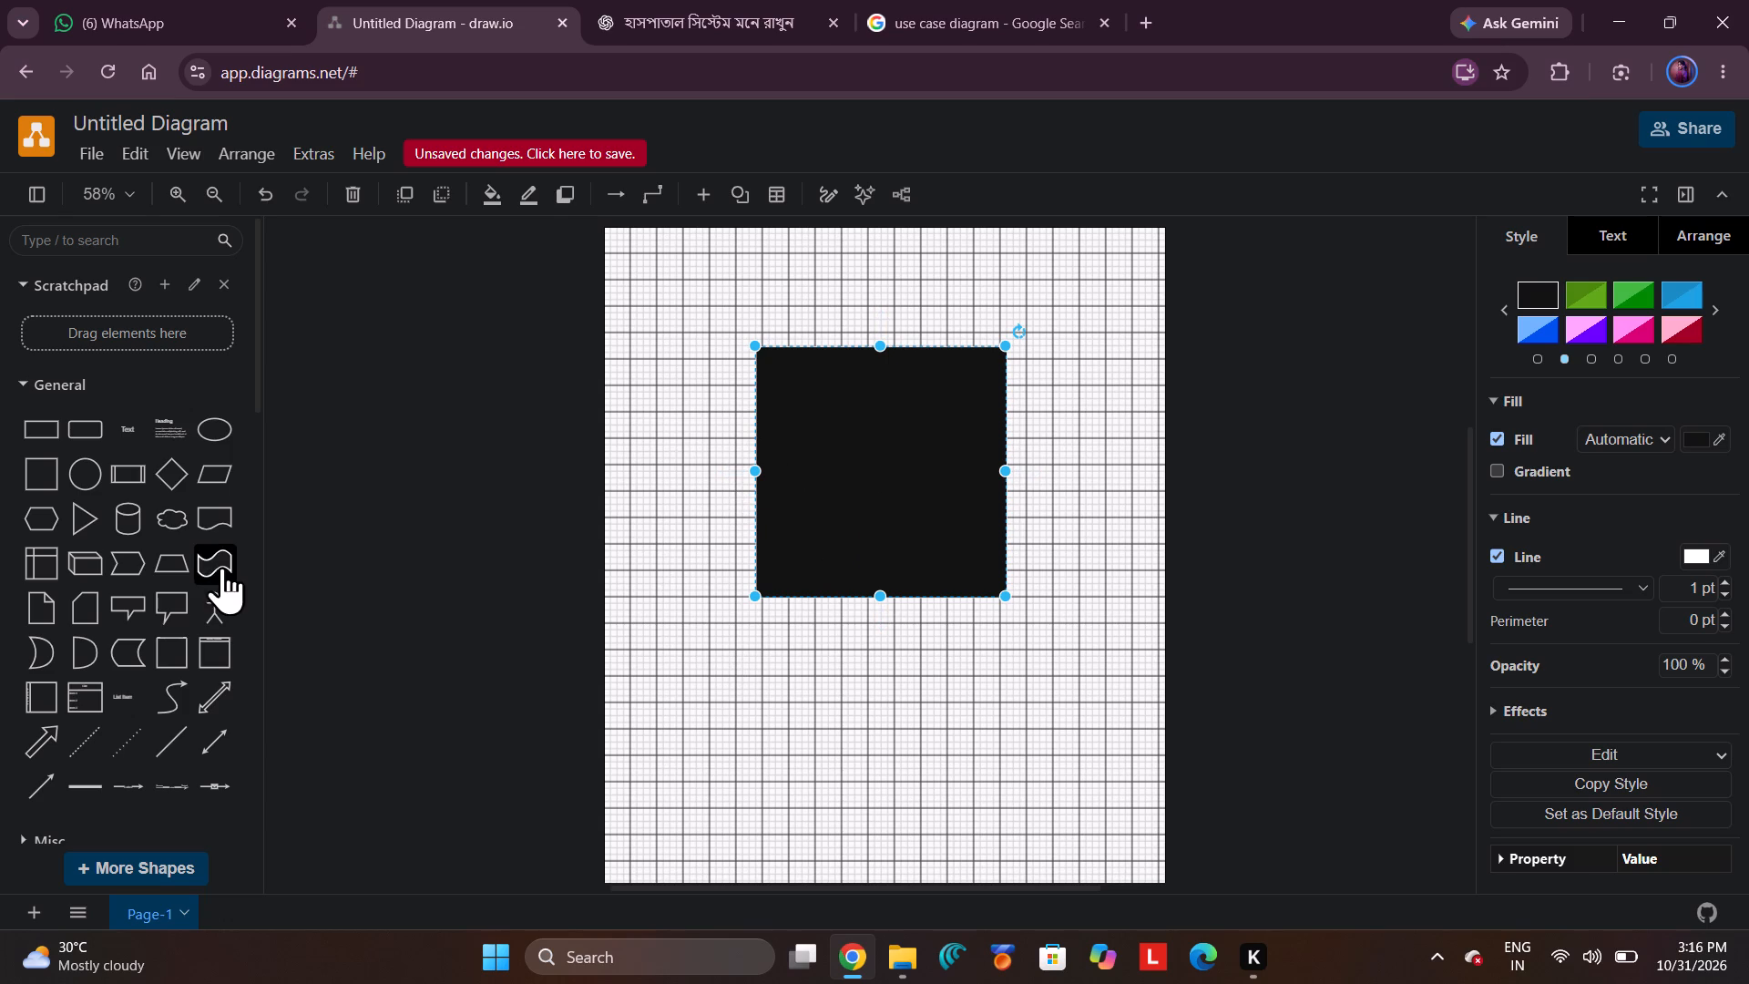
Add a stick-figure actor and place it beside the square's right edge at about 700, 230.
{"action": "left_click", "coordinate": [220, 604]}
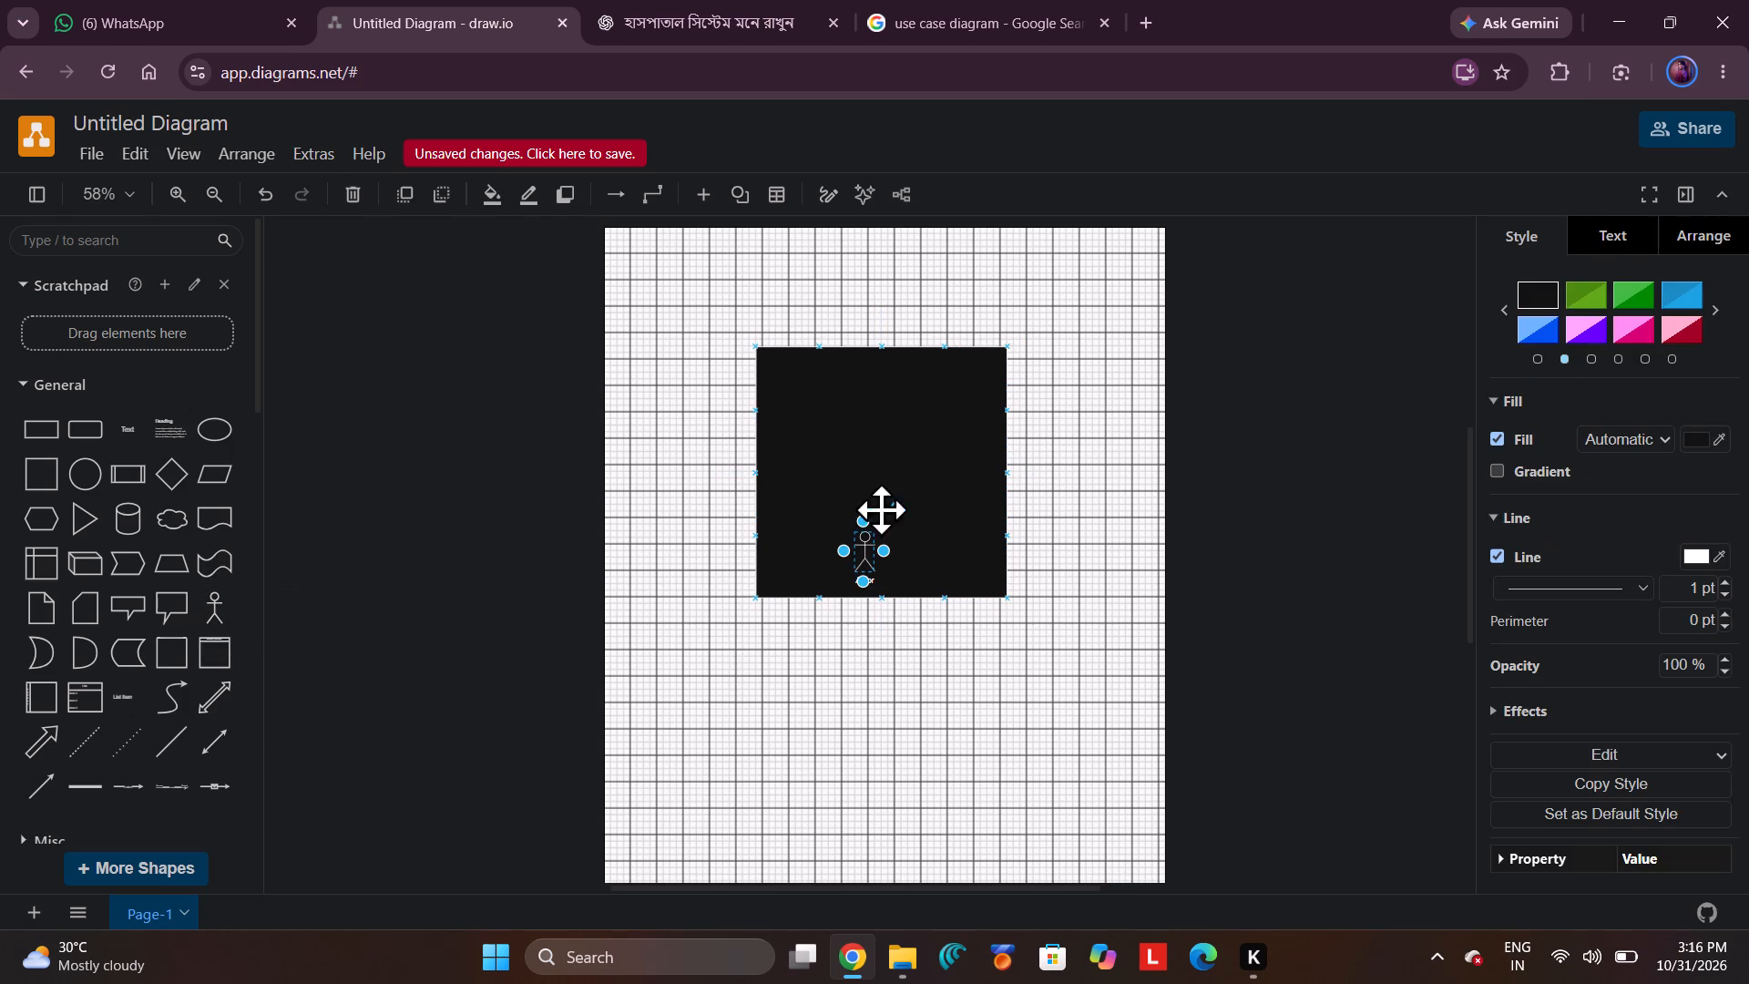
{"action": "left_click_drag", "start_coordinate": [874, 559], "coordinate": [1088, 389]}
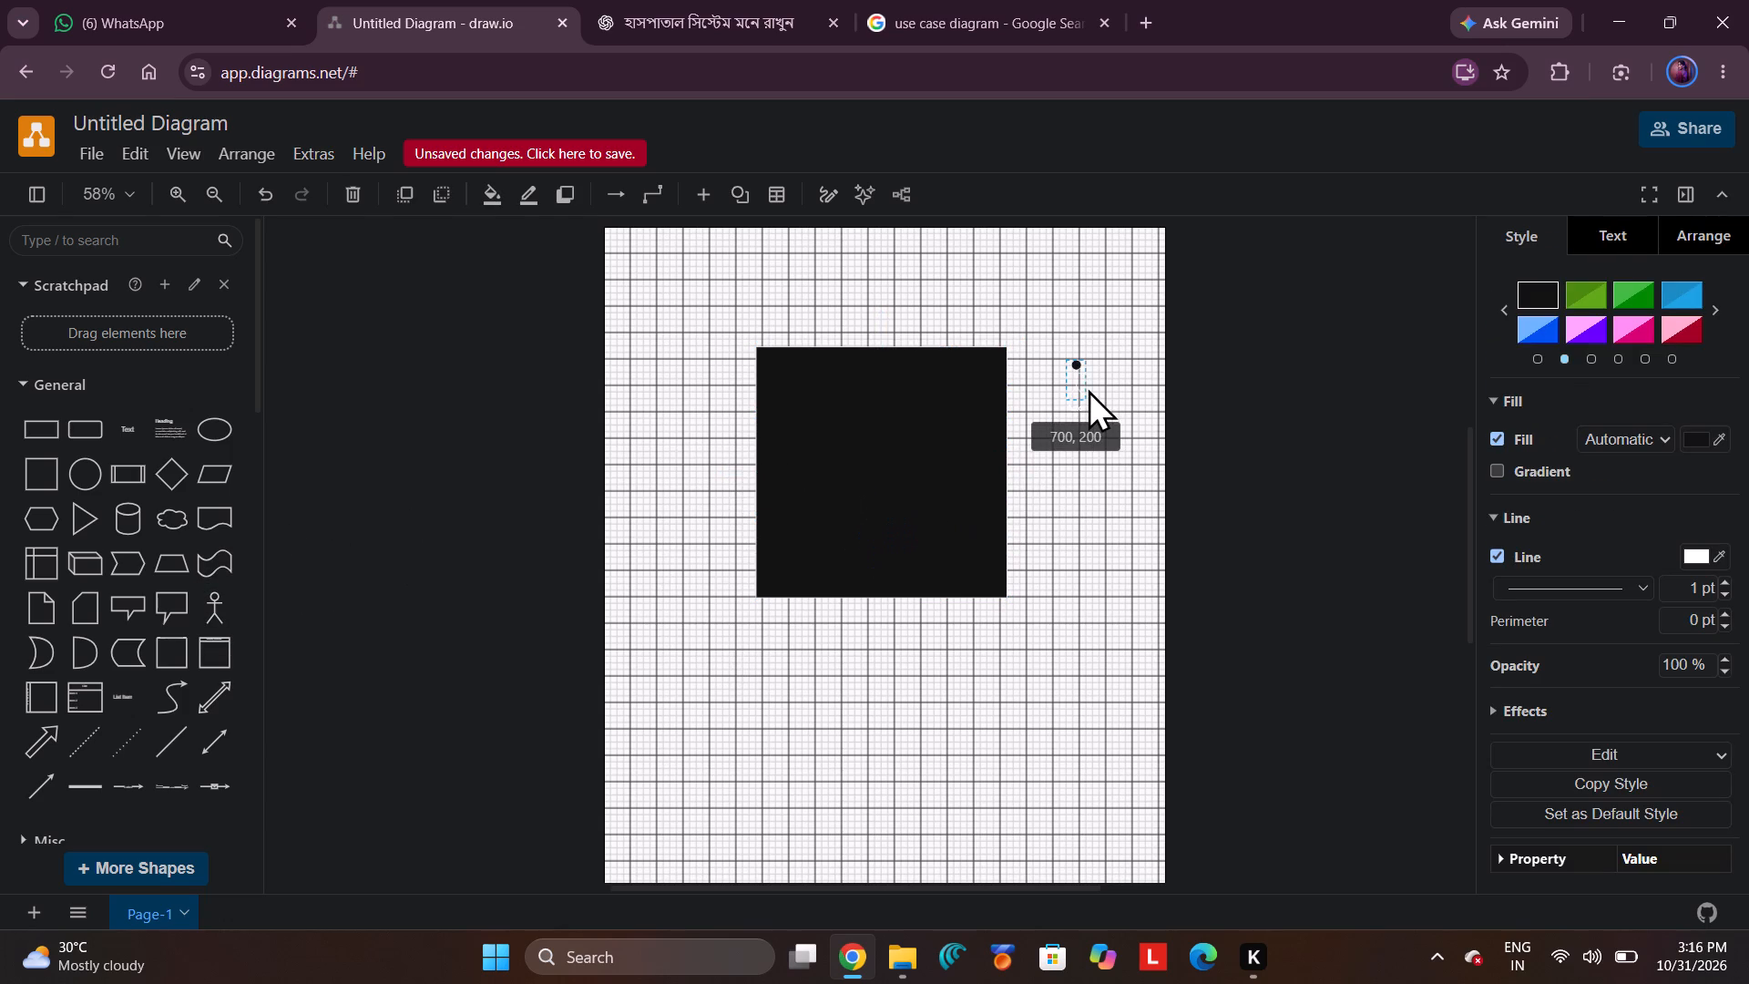
{"action": "left_click_drag", "start_coordinate": [1088, 389], "coordinate": [1088, 406]}
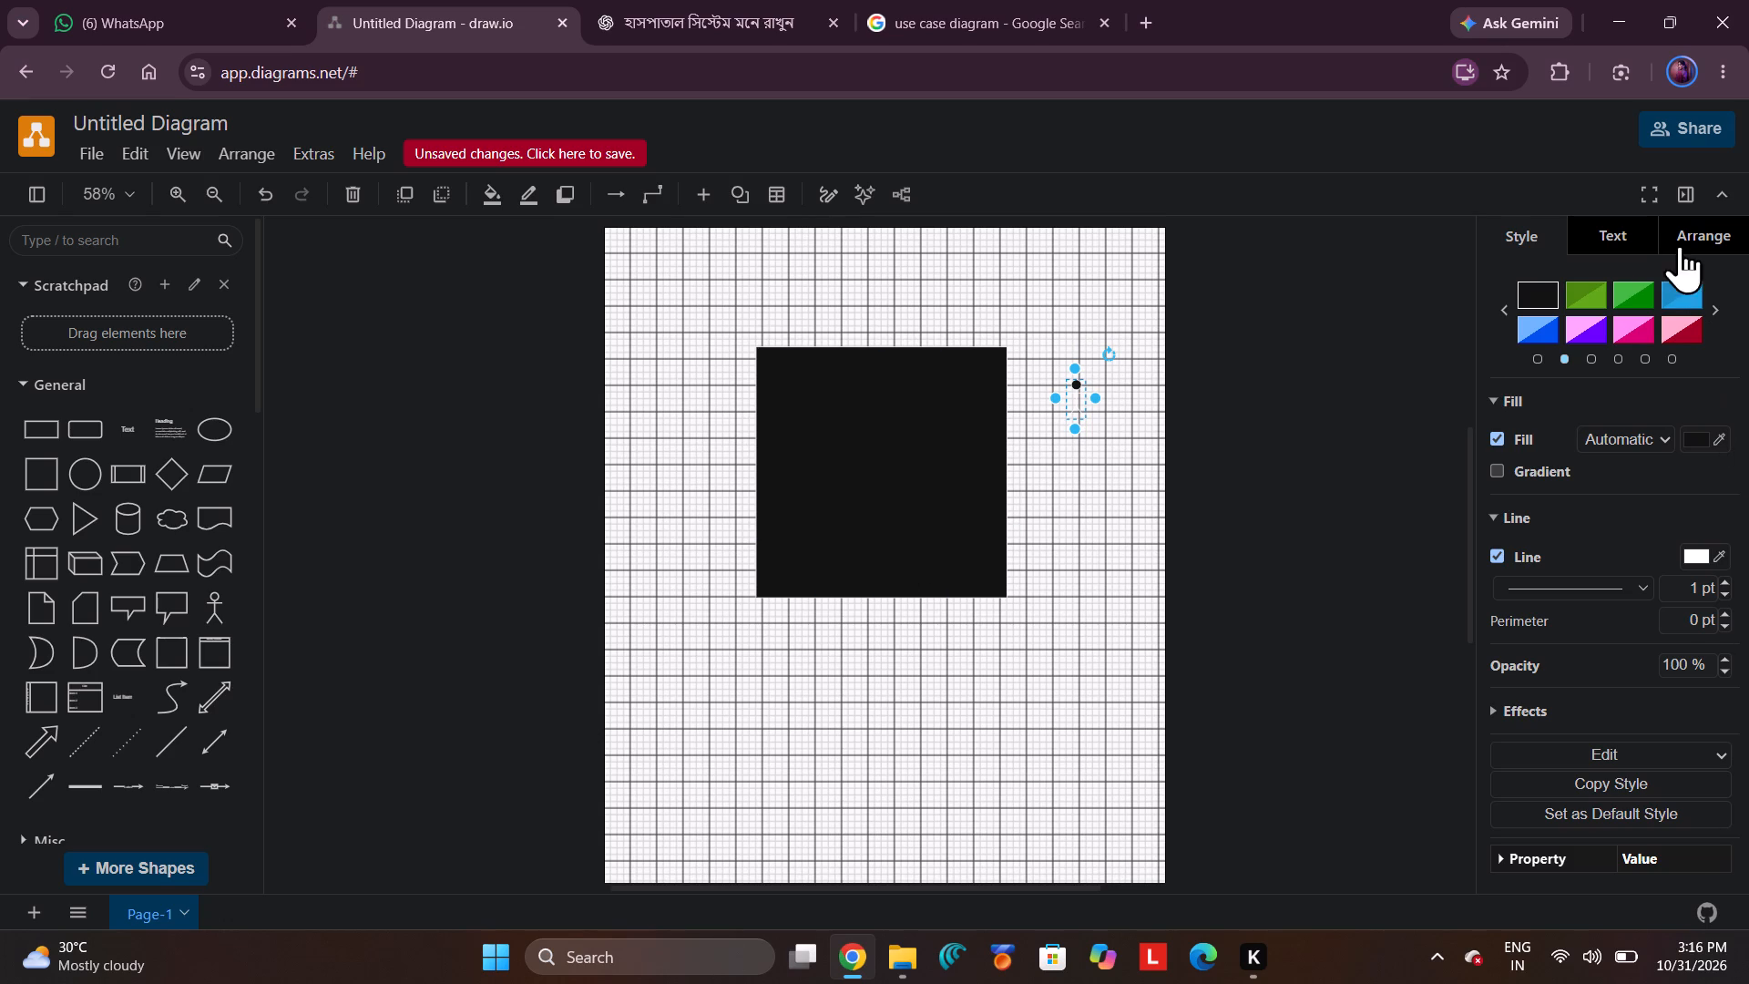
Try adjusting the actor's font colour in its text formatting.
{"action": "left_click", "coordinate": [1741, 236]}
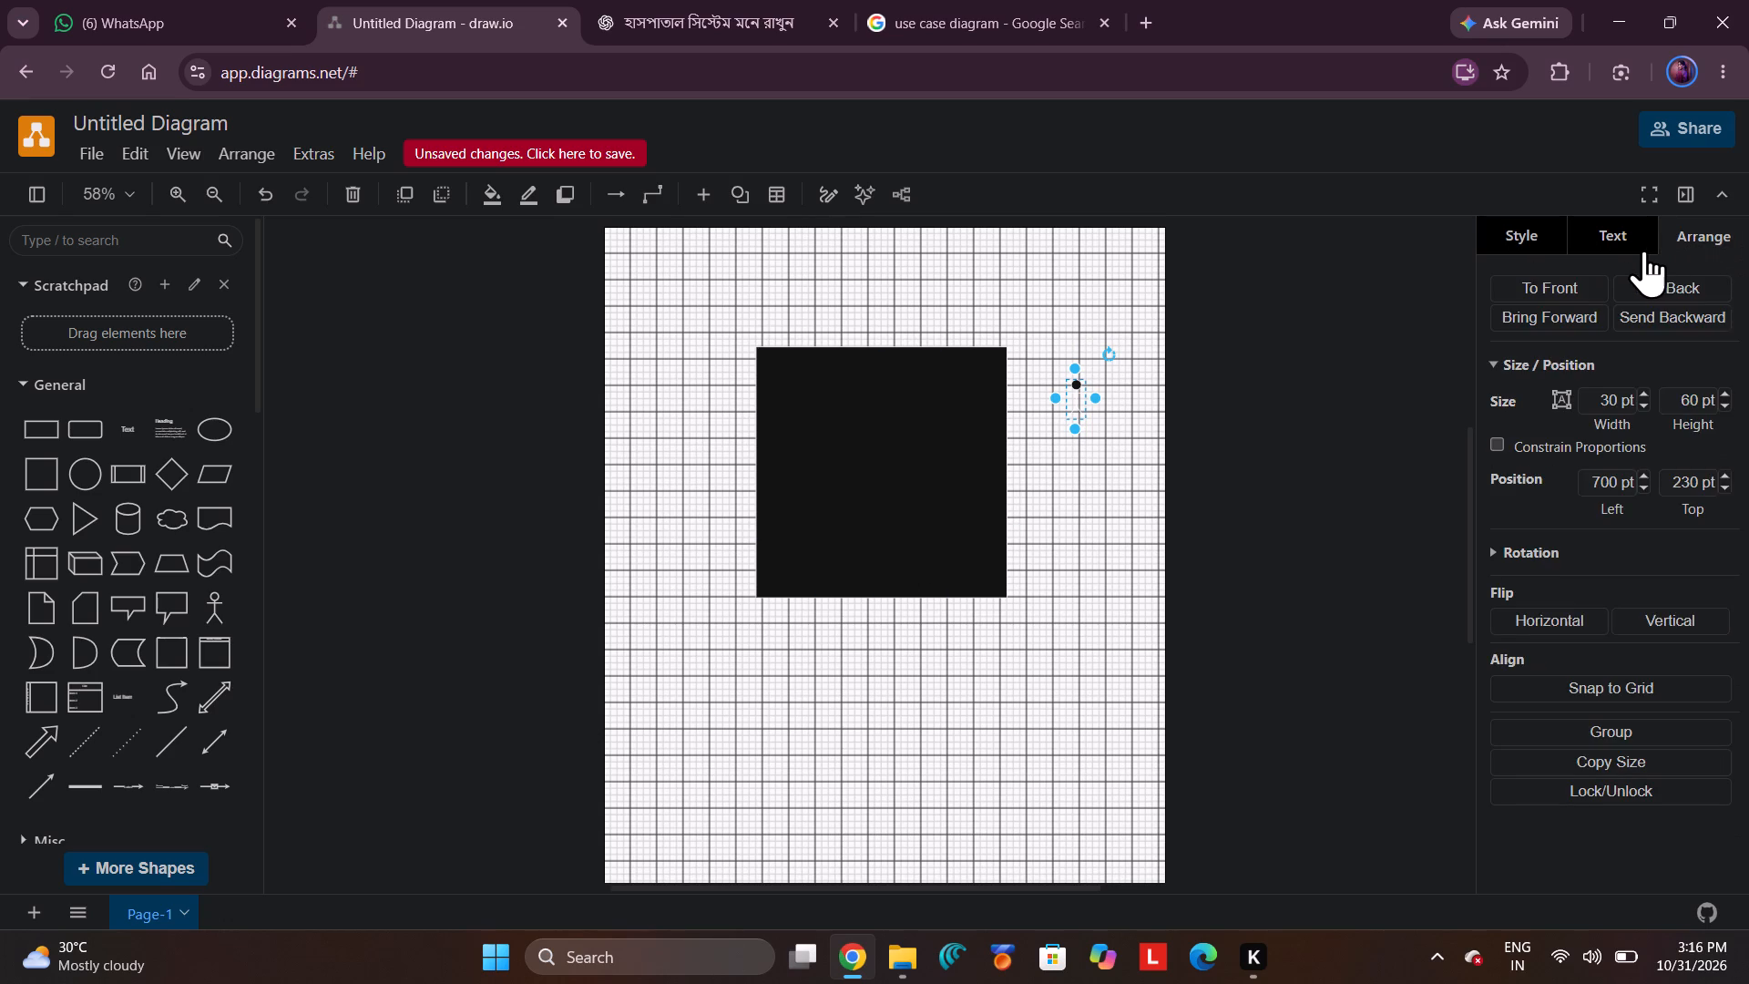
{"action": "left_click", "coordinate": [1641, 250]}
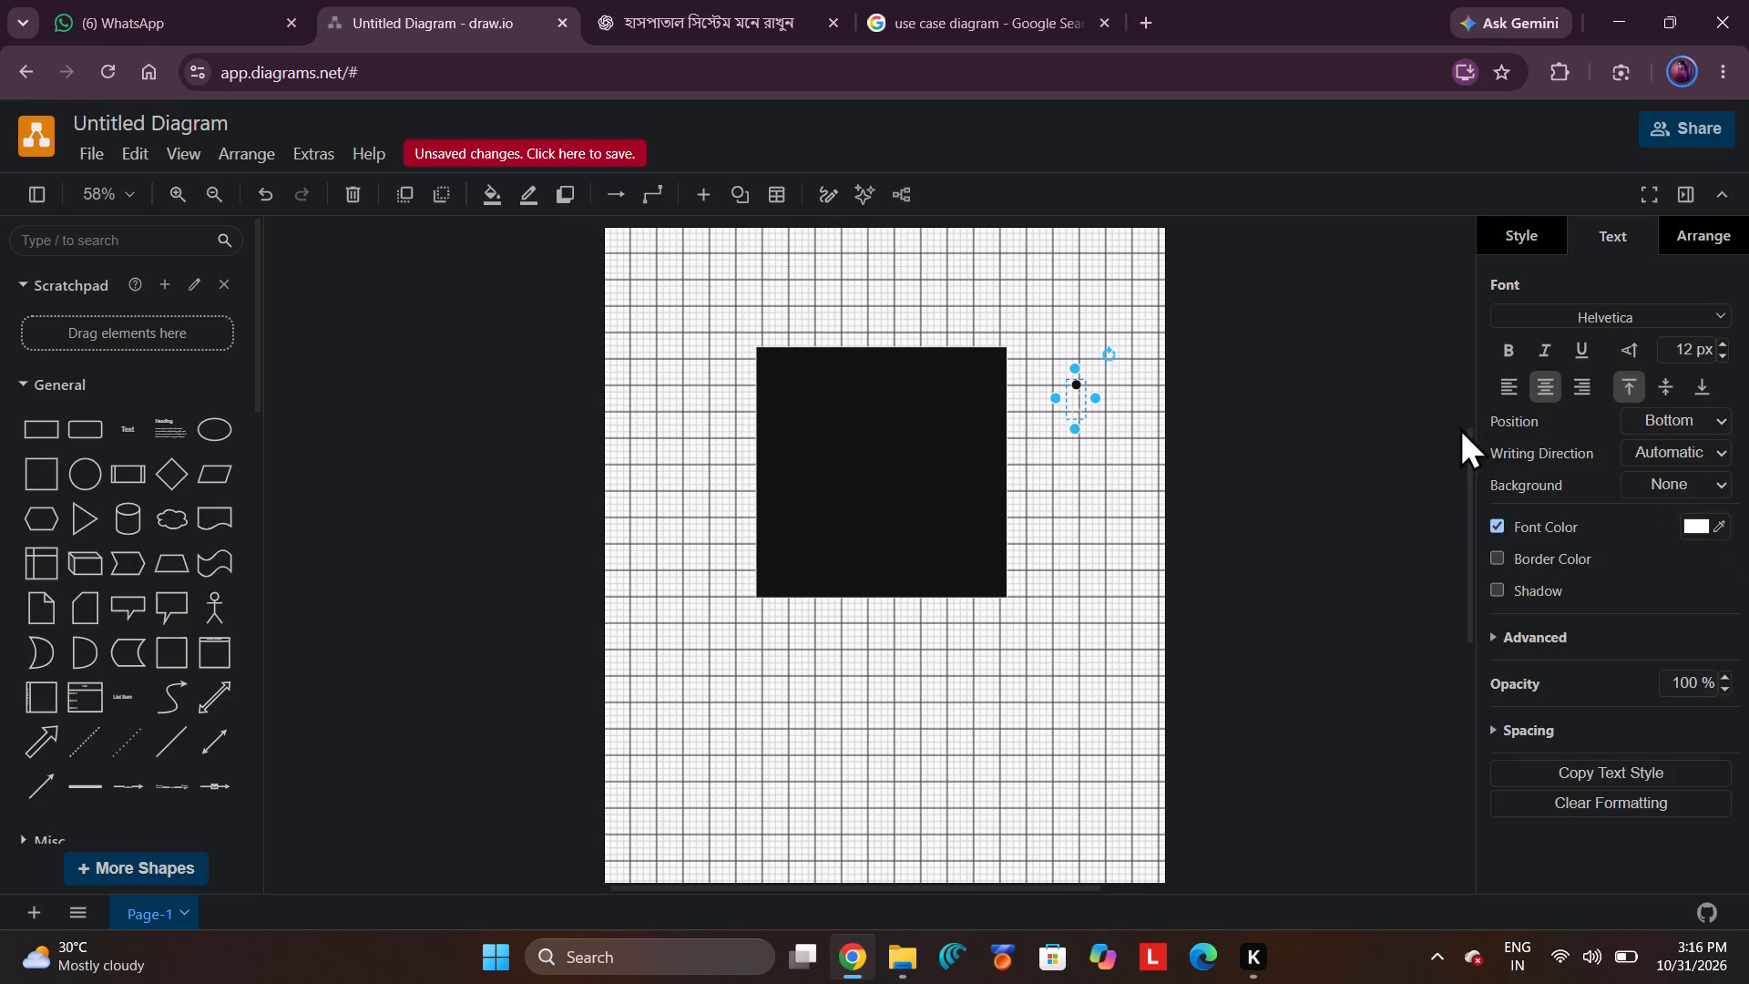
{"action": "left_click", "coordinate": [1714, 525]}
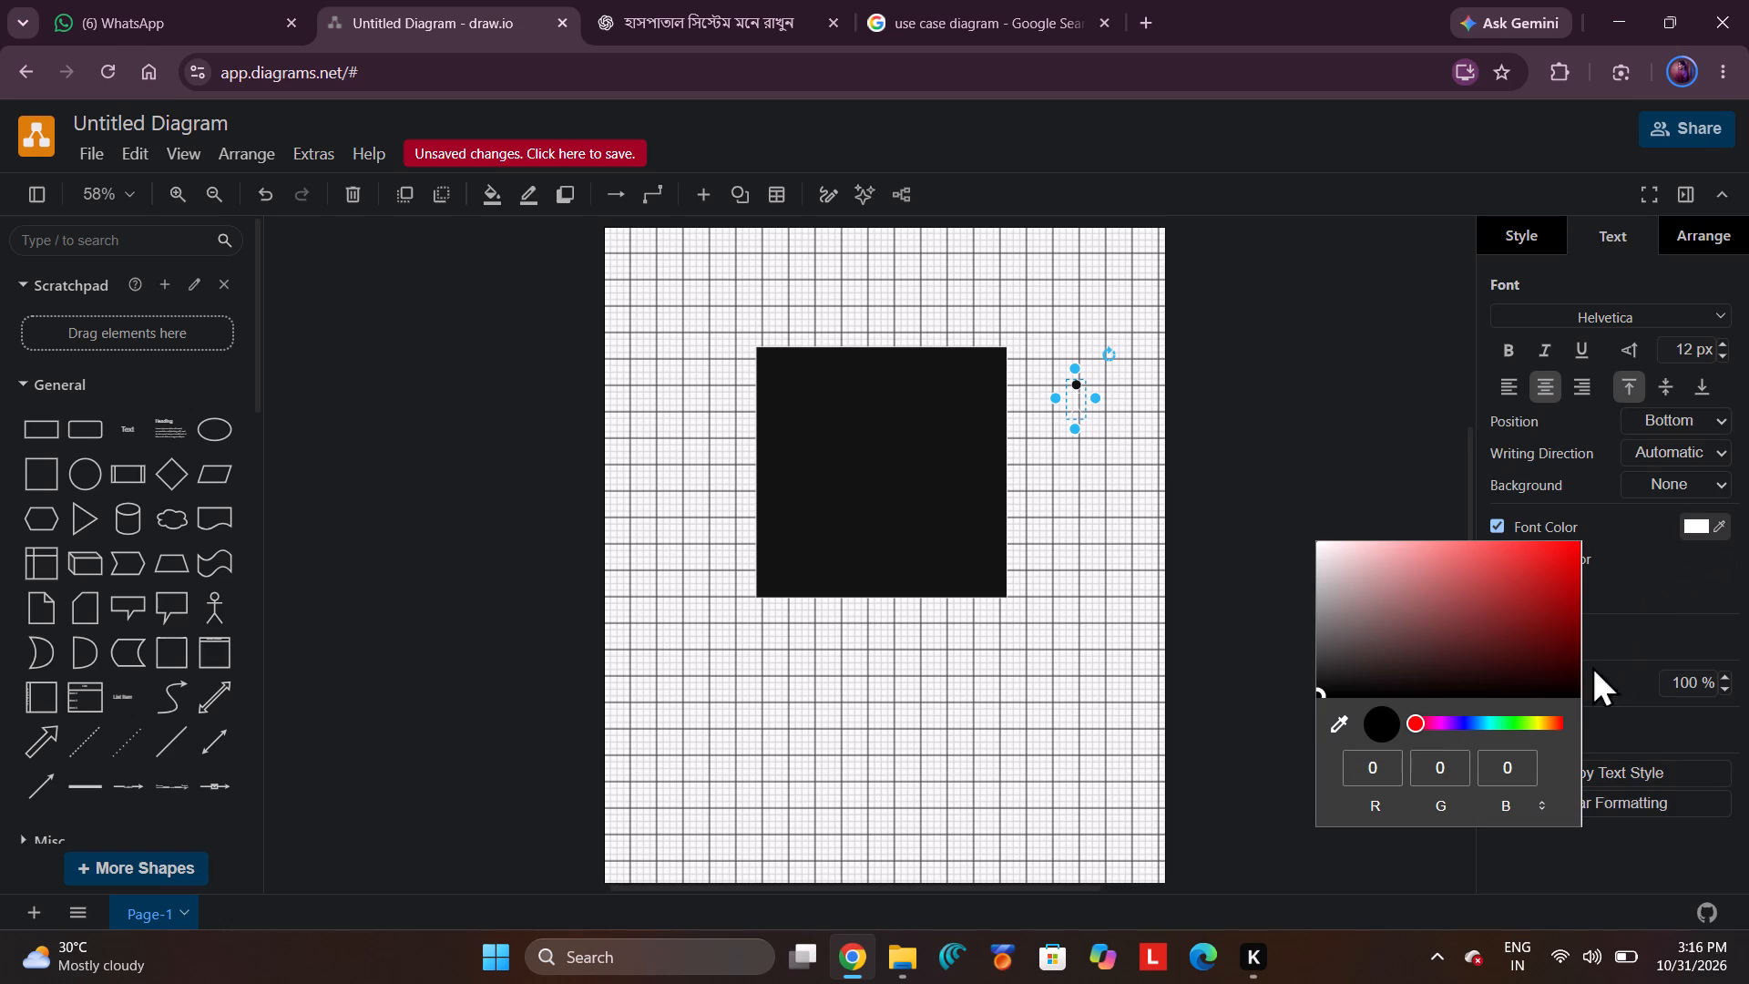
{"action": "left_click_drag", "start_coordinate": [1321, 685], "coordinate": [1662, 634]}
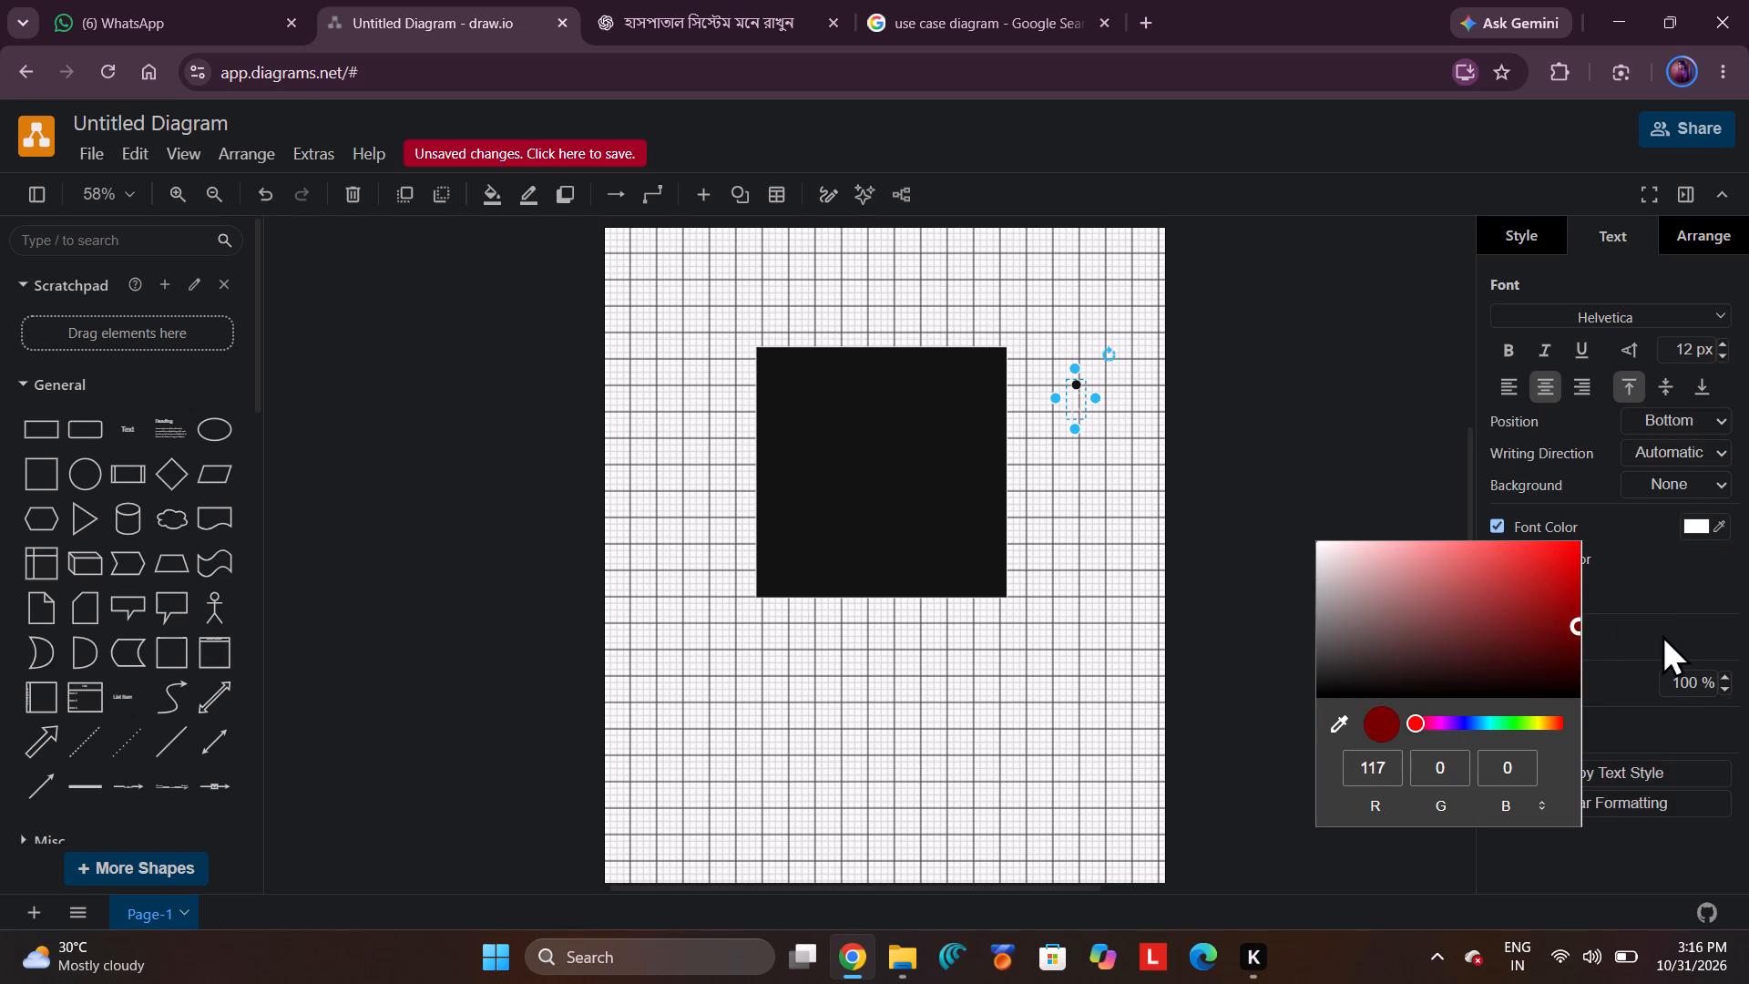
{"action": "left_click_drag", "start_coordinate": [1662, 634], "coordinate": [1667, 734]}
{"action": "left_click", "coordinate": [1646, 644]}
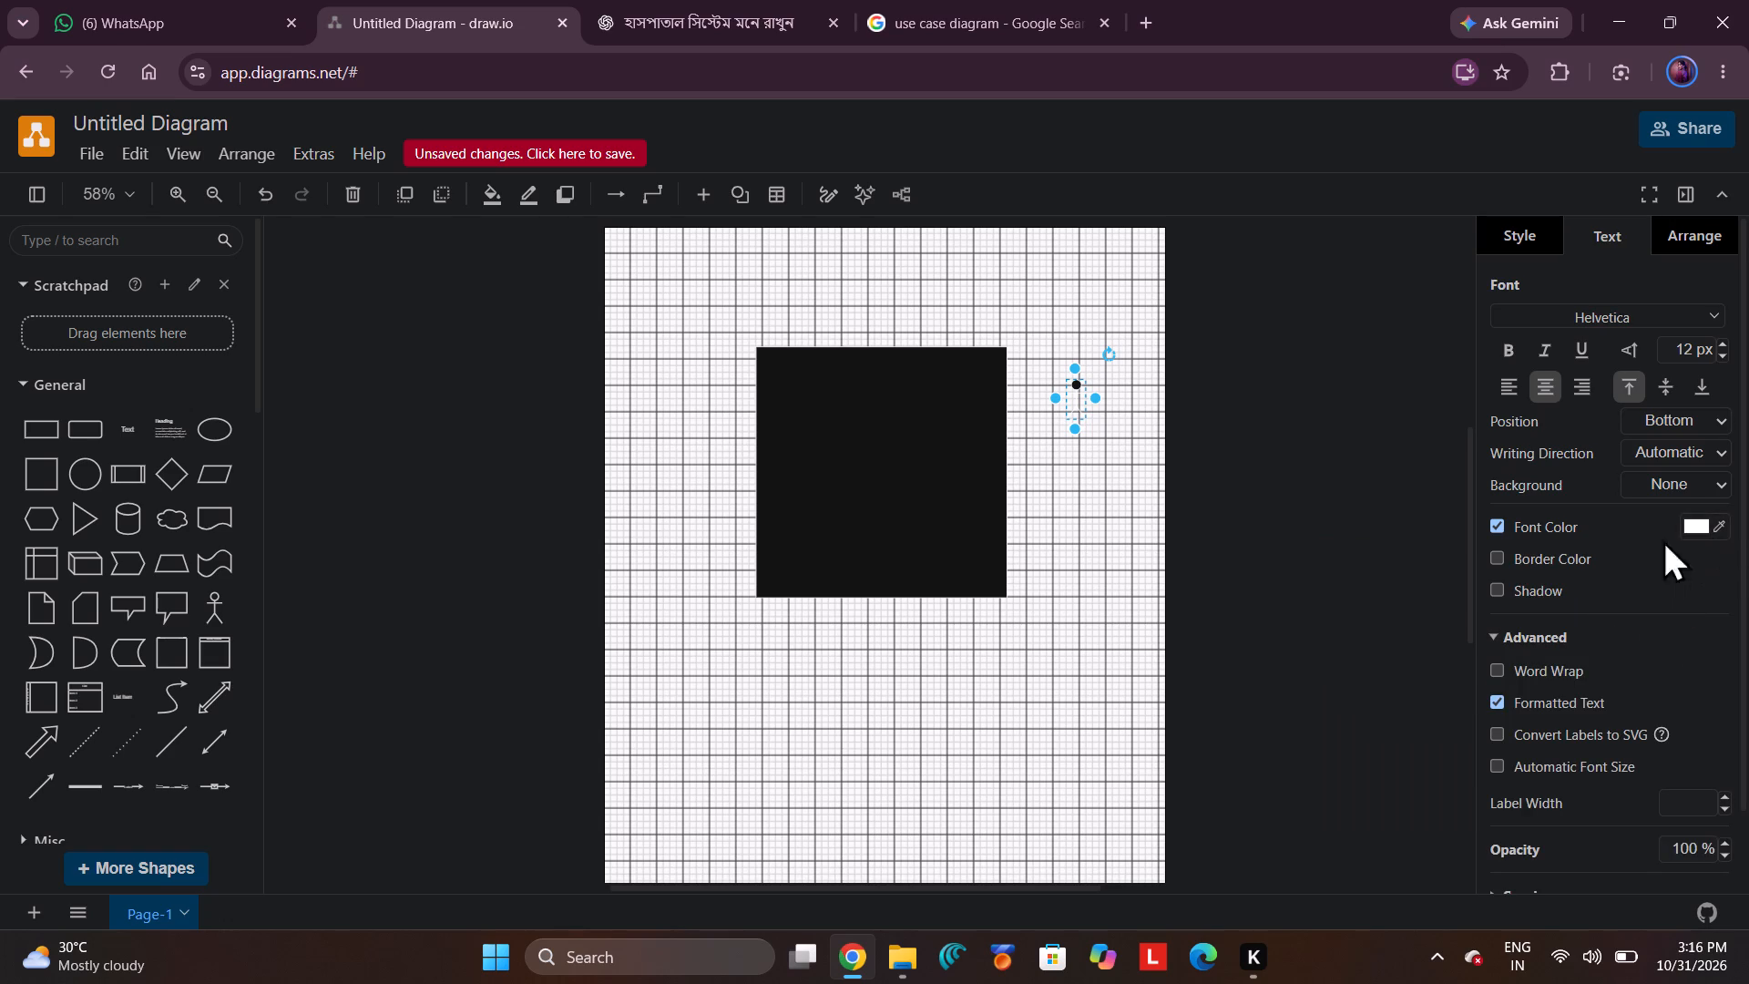
Enable the border colour and shadow for the actor's text.
{"action": "left_click", "coordinate": [1581, 555]}
{"action": "left_click", "coordinate": [1509, 586]}
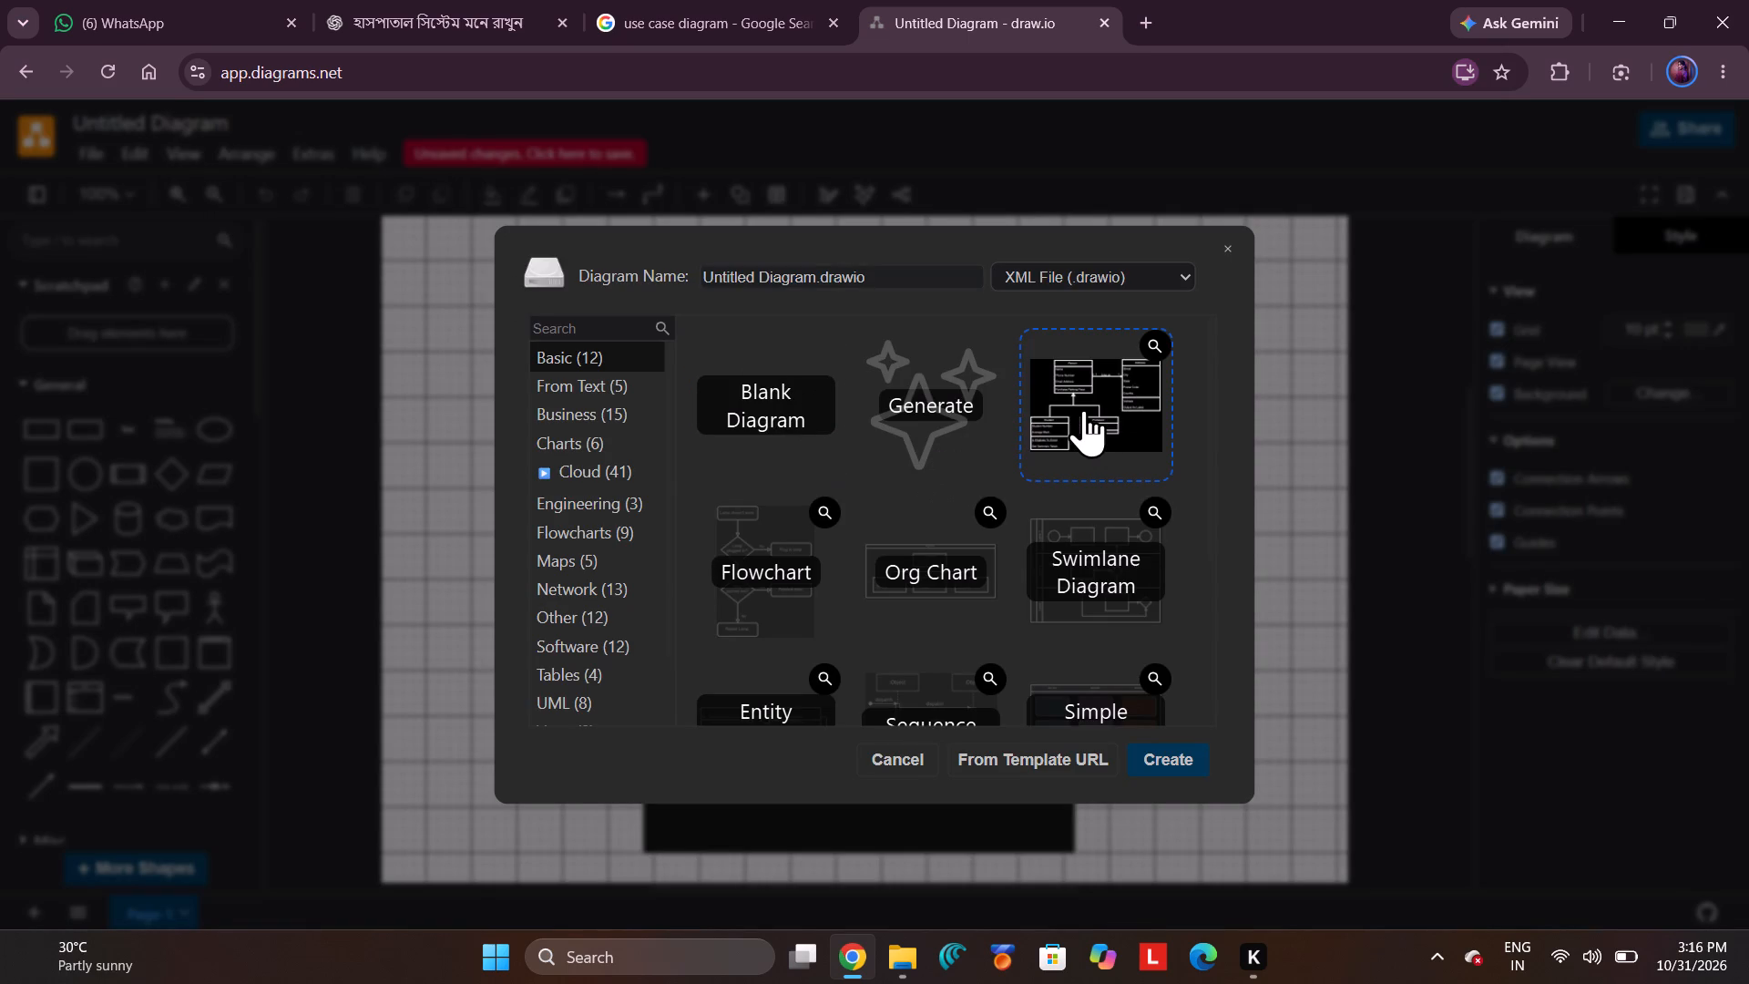
{"action": "left_click", "coordinate": [1158, 761]}
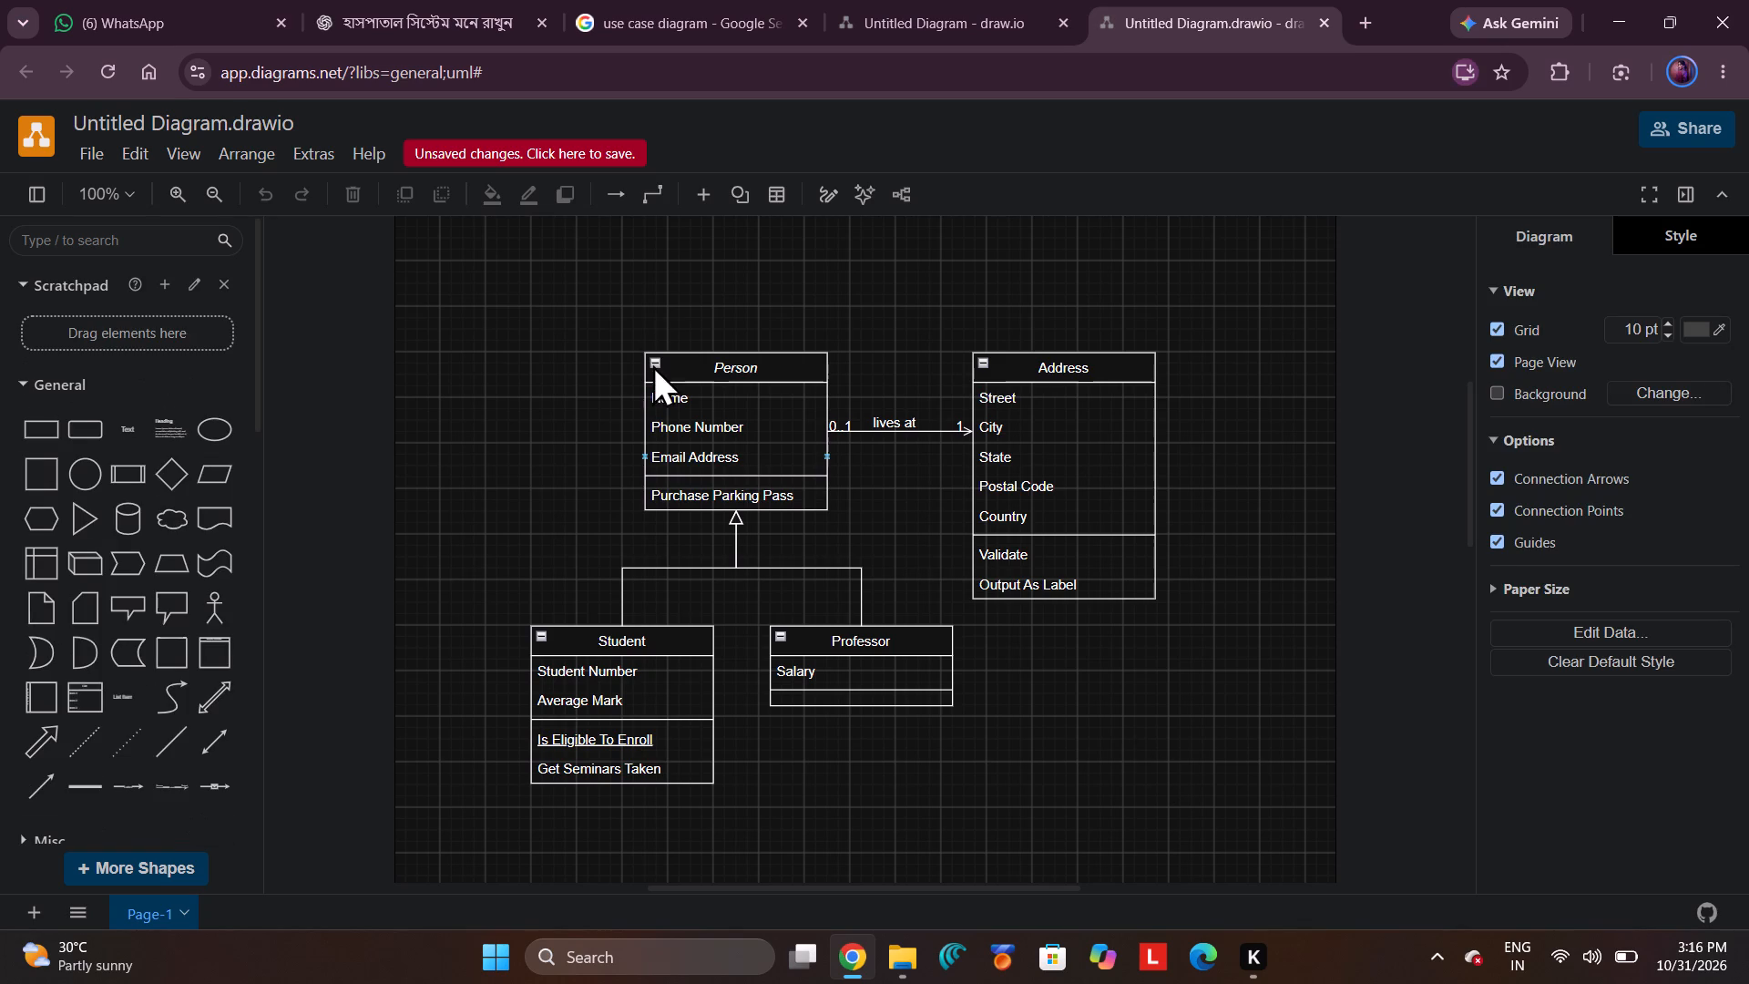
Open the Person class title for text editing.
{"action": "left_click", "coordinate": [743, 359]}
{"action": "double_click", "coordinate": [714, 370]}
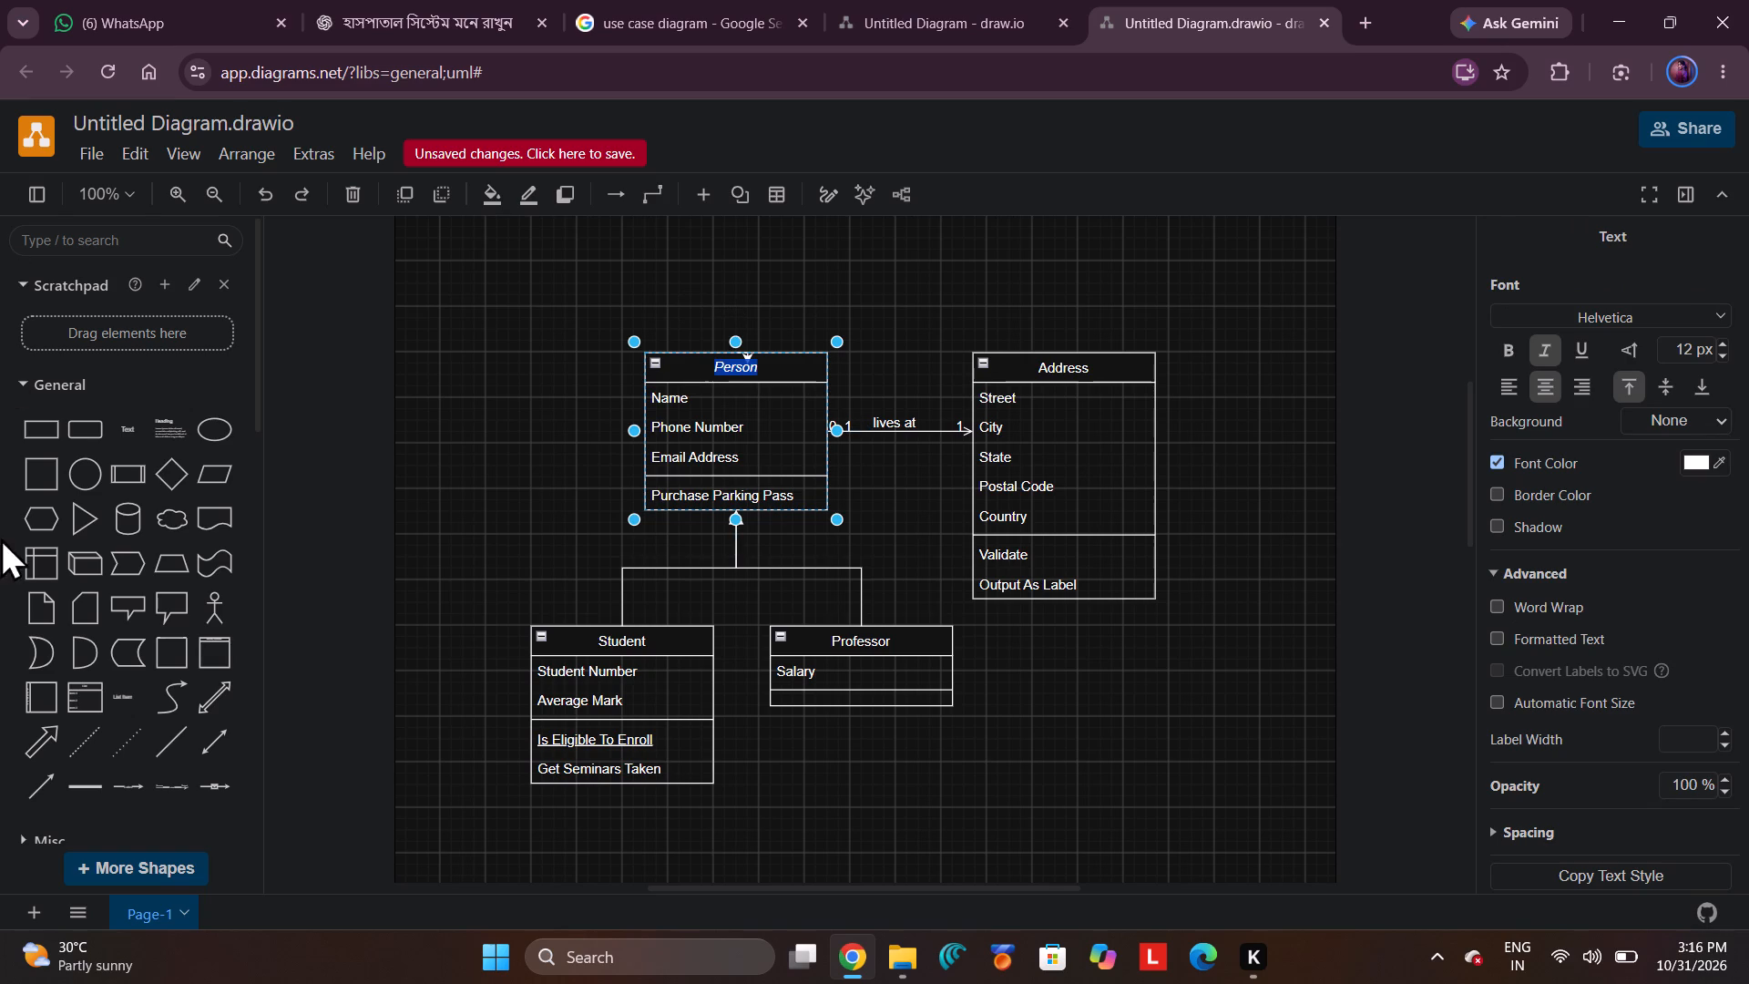
Look through the General, Advanced and UML shape libraries for usable diagram shapes.
{"action": "scroll", "coordinate": [0, 538], "scroll_direction": "down", "scroll_amount": 5}
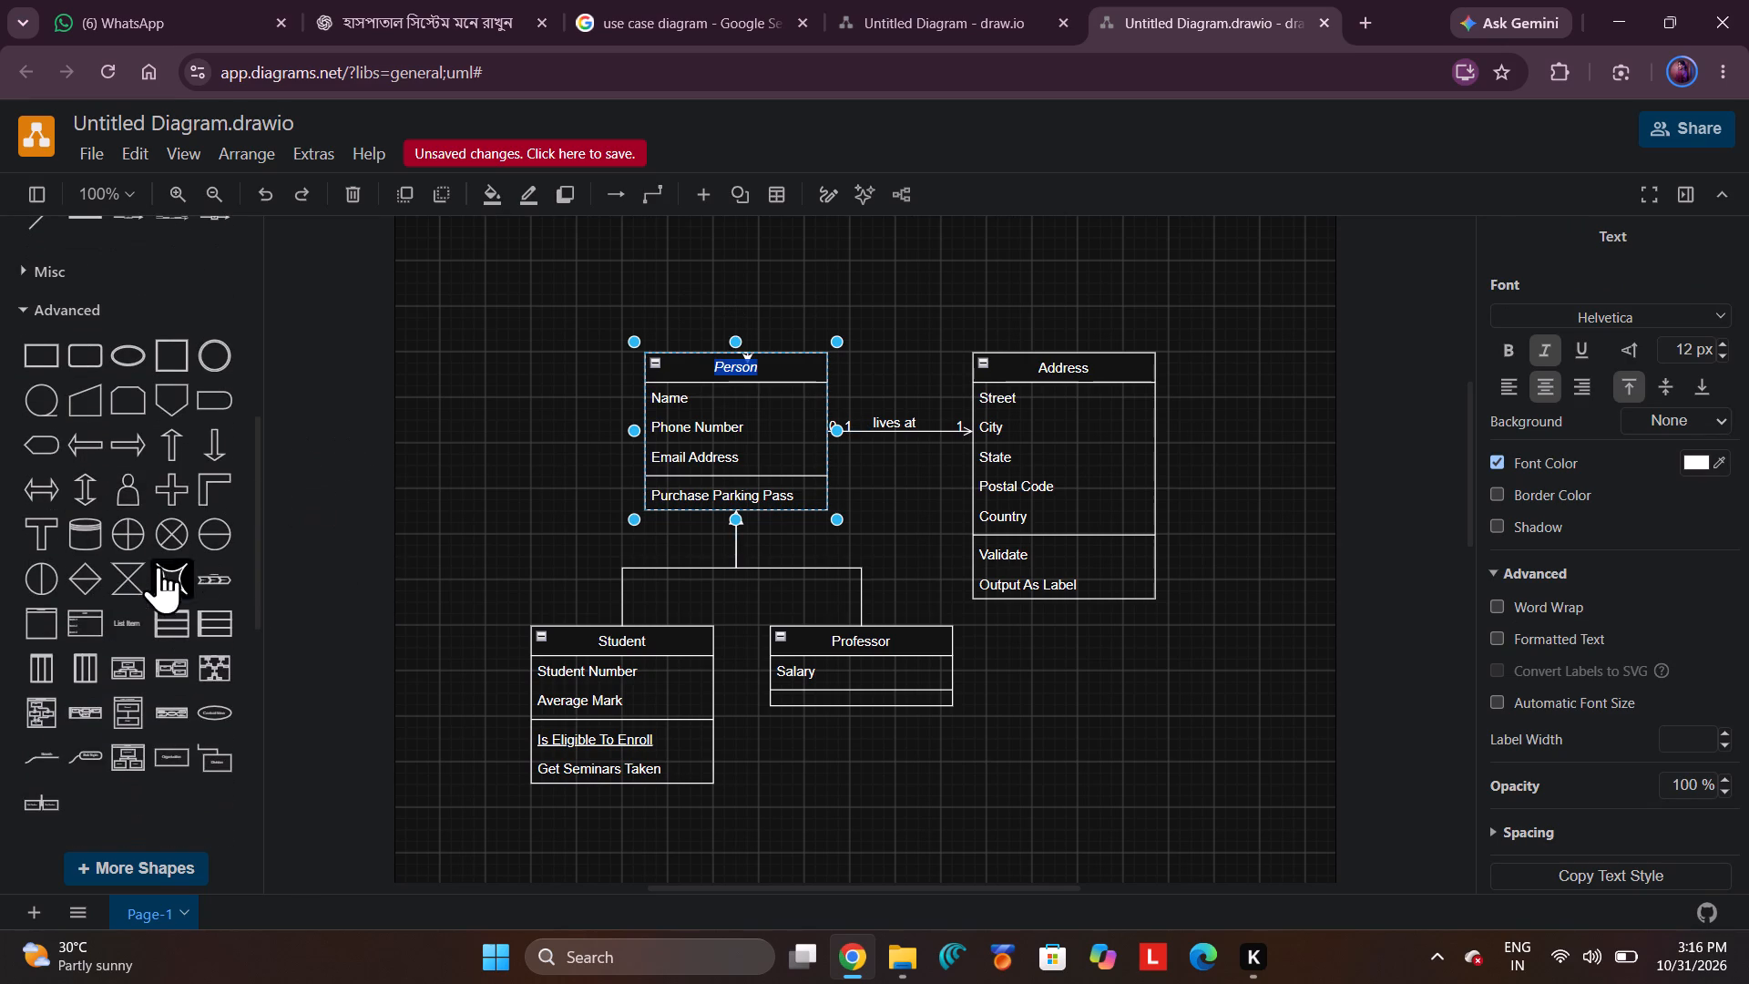
{"action": "scroll", "coordinate": [153, 612], "scroll_direction": "down", "scroll_amount": 11}
{"action": "scroll", "coordinate": [169, 616], "scroll_direction": "up", "scroll_amount": 1}
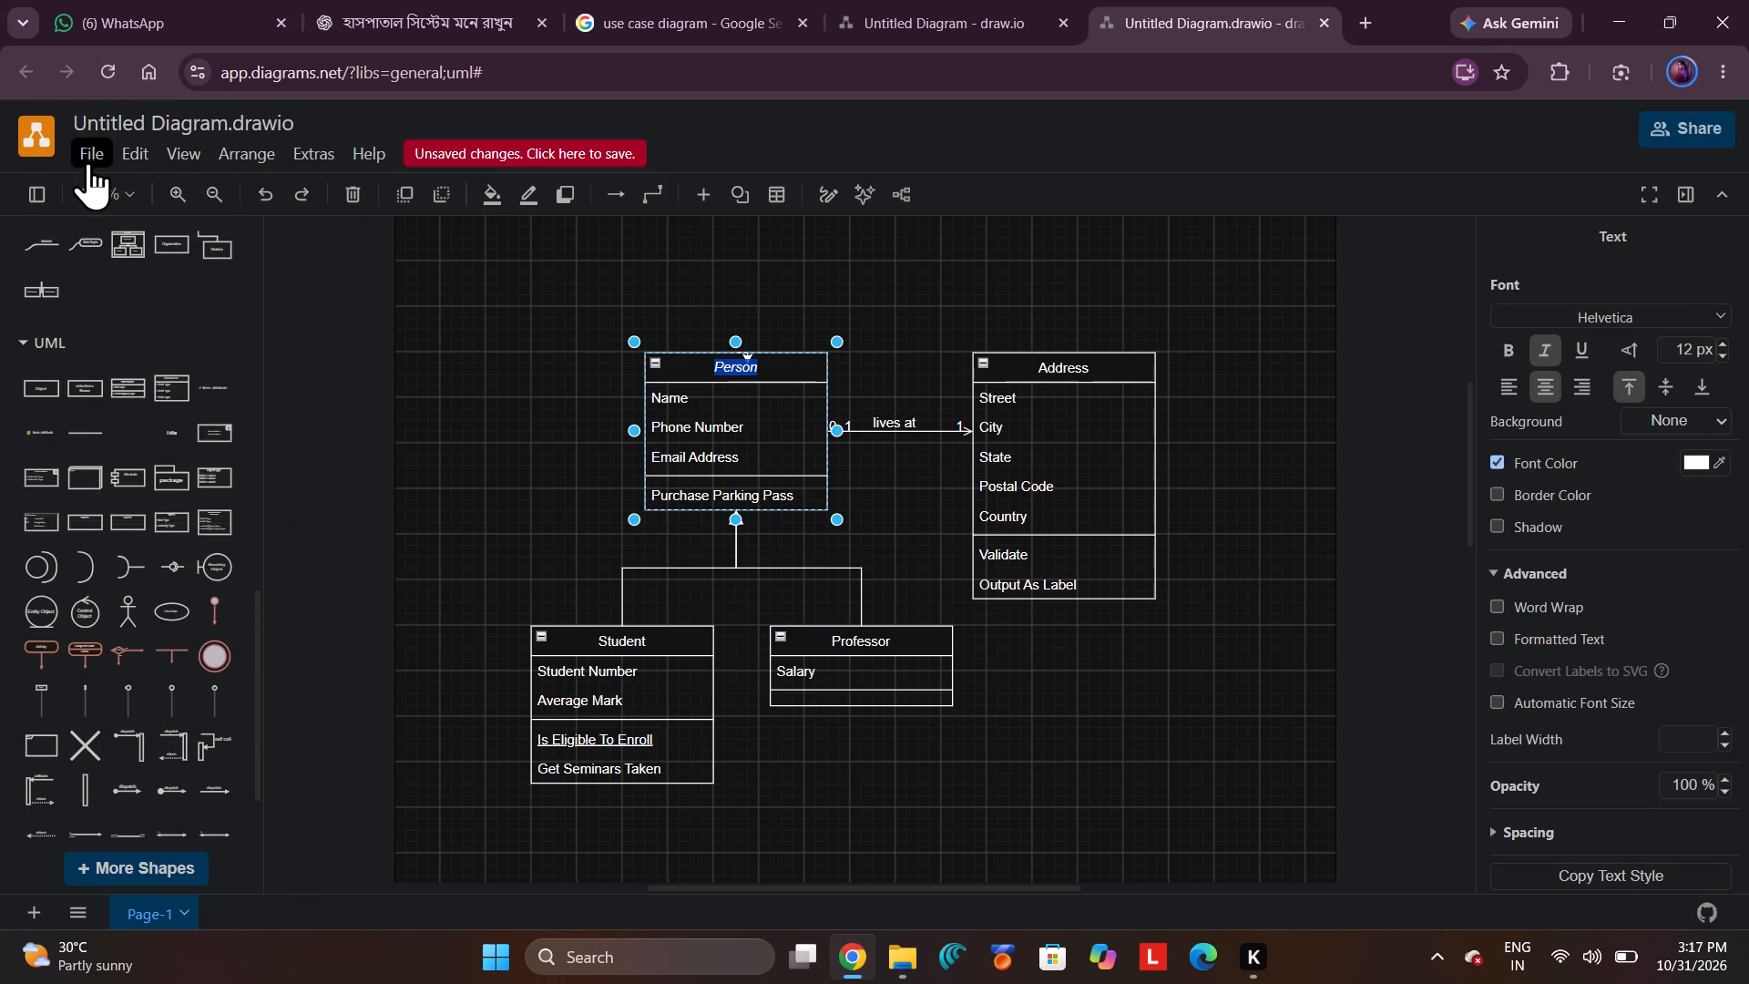
{"action": "scroll", "coordinate": [46, 334], "scroll_direction": "up", "scroll_amount": 8}
{"action": "scroll", "coordinate": [95, 353], "scroll_direction": "down", "scroll_amount": 3}
{"action": "scroll", "coordinate": [99, 358], "scroll_direction": "up", "scroll_amount": 19}
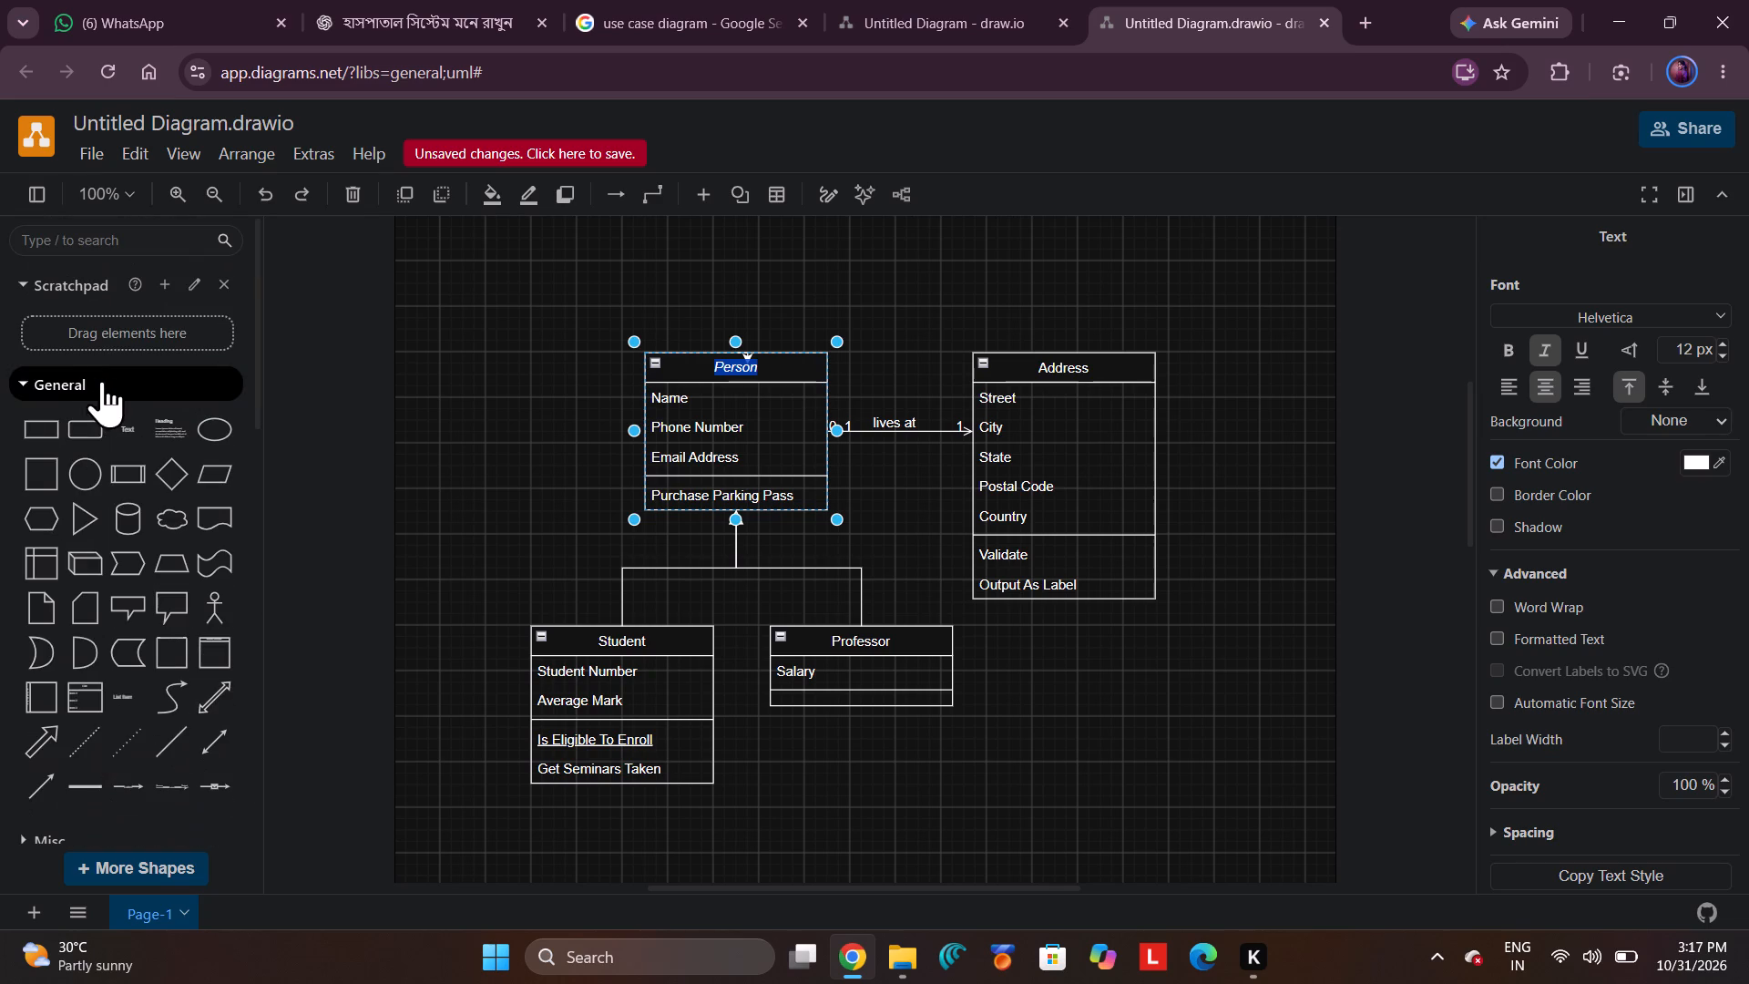
Open the template search and look through the UML category for a template suited to the hospital diagram.
{"action": "left_click", "coordinate": [135, 228]}
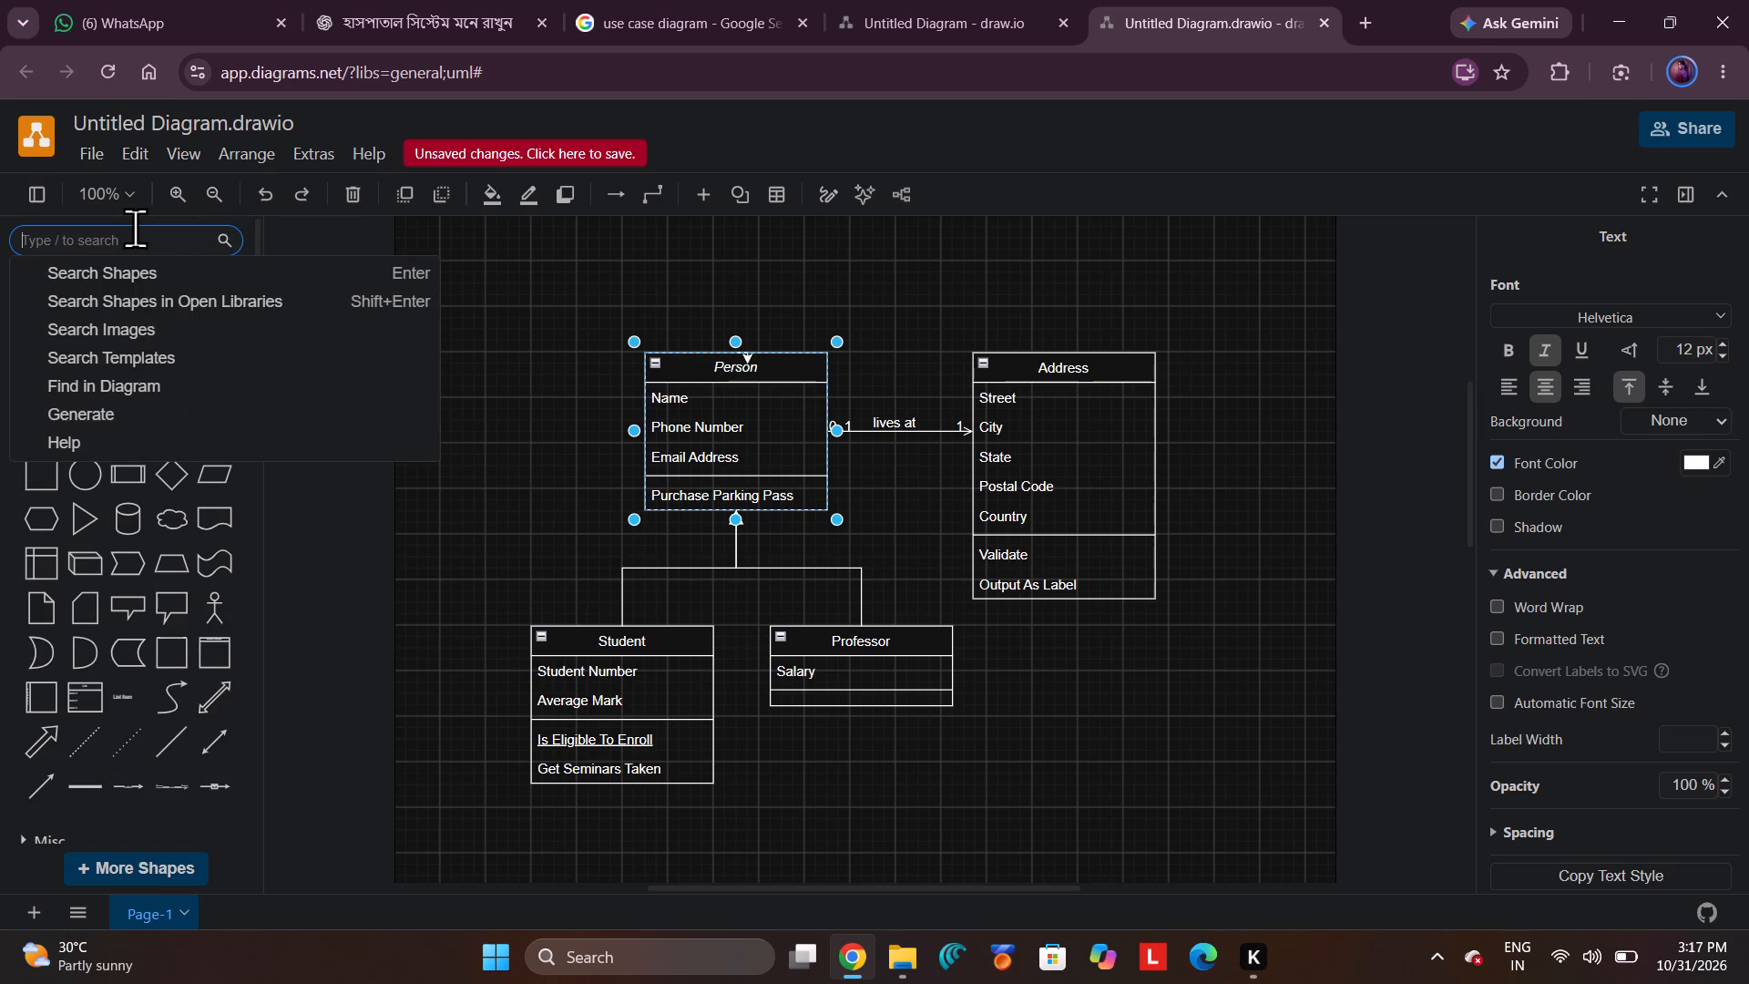
{"action": "left_click", "coordinate": [210, 381]}
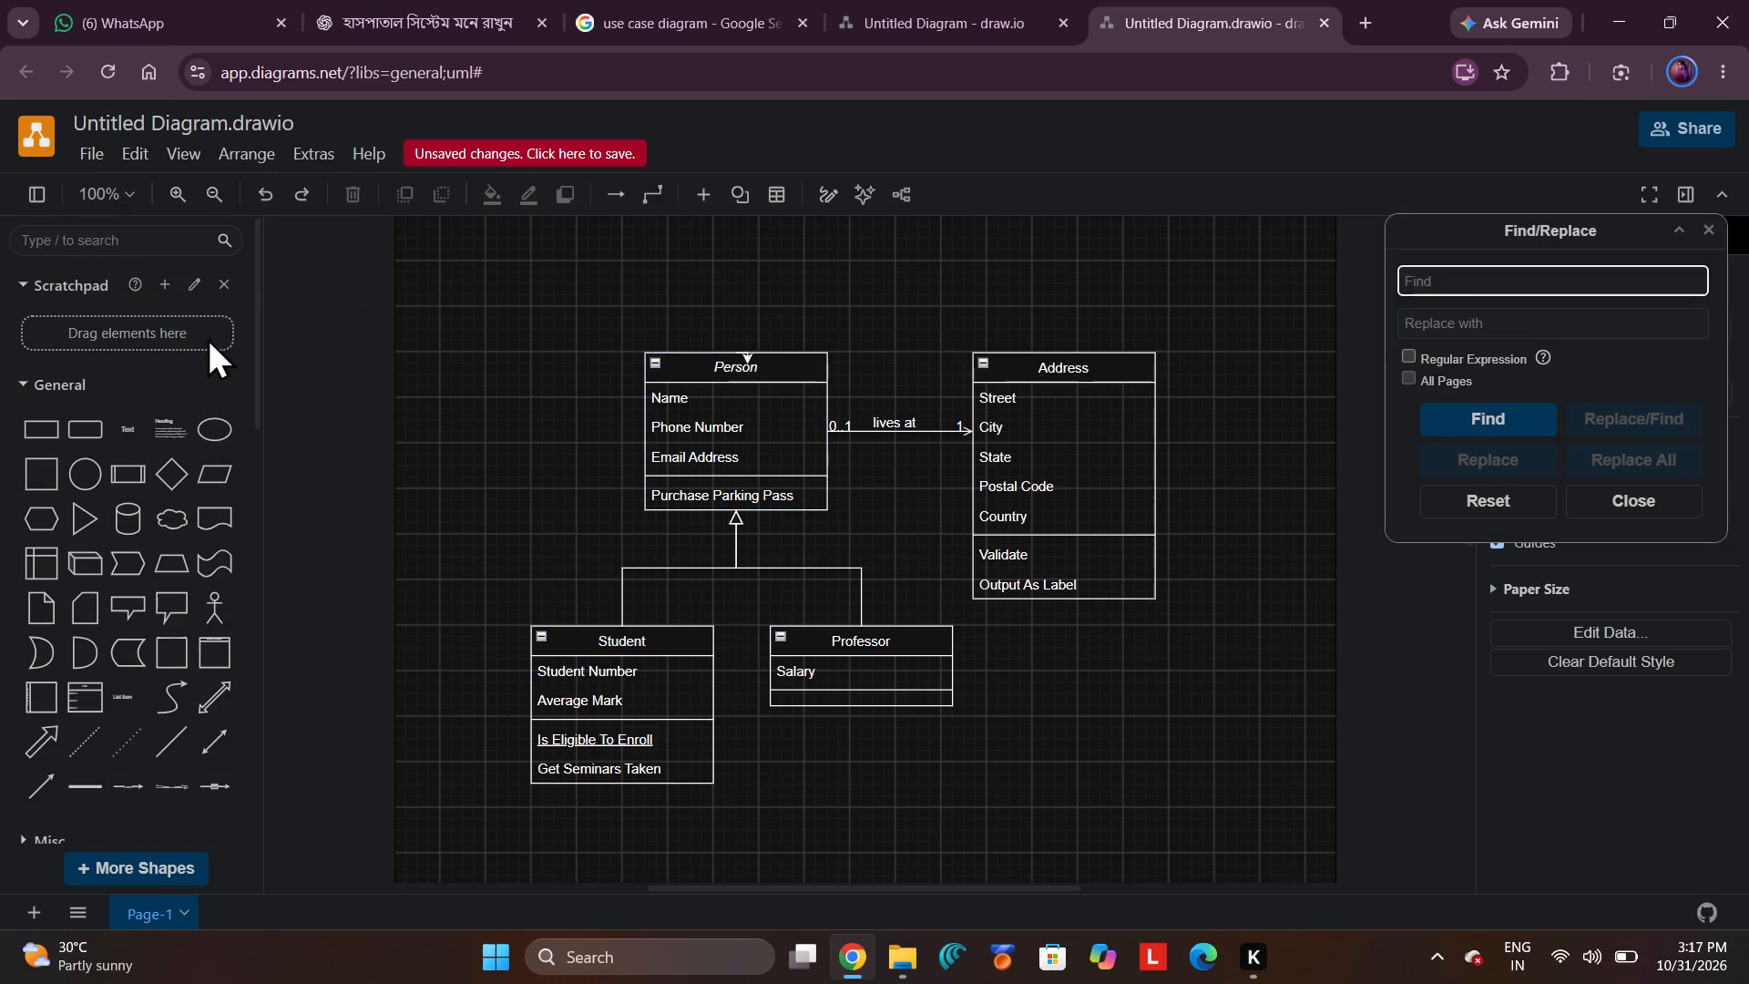
{"action": "left_click", "coordinate": [52, 234]}
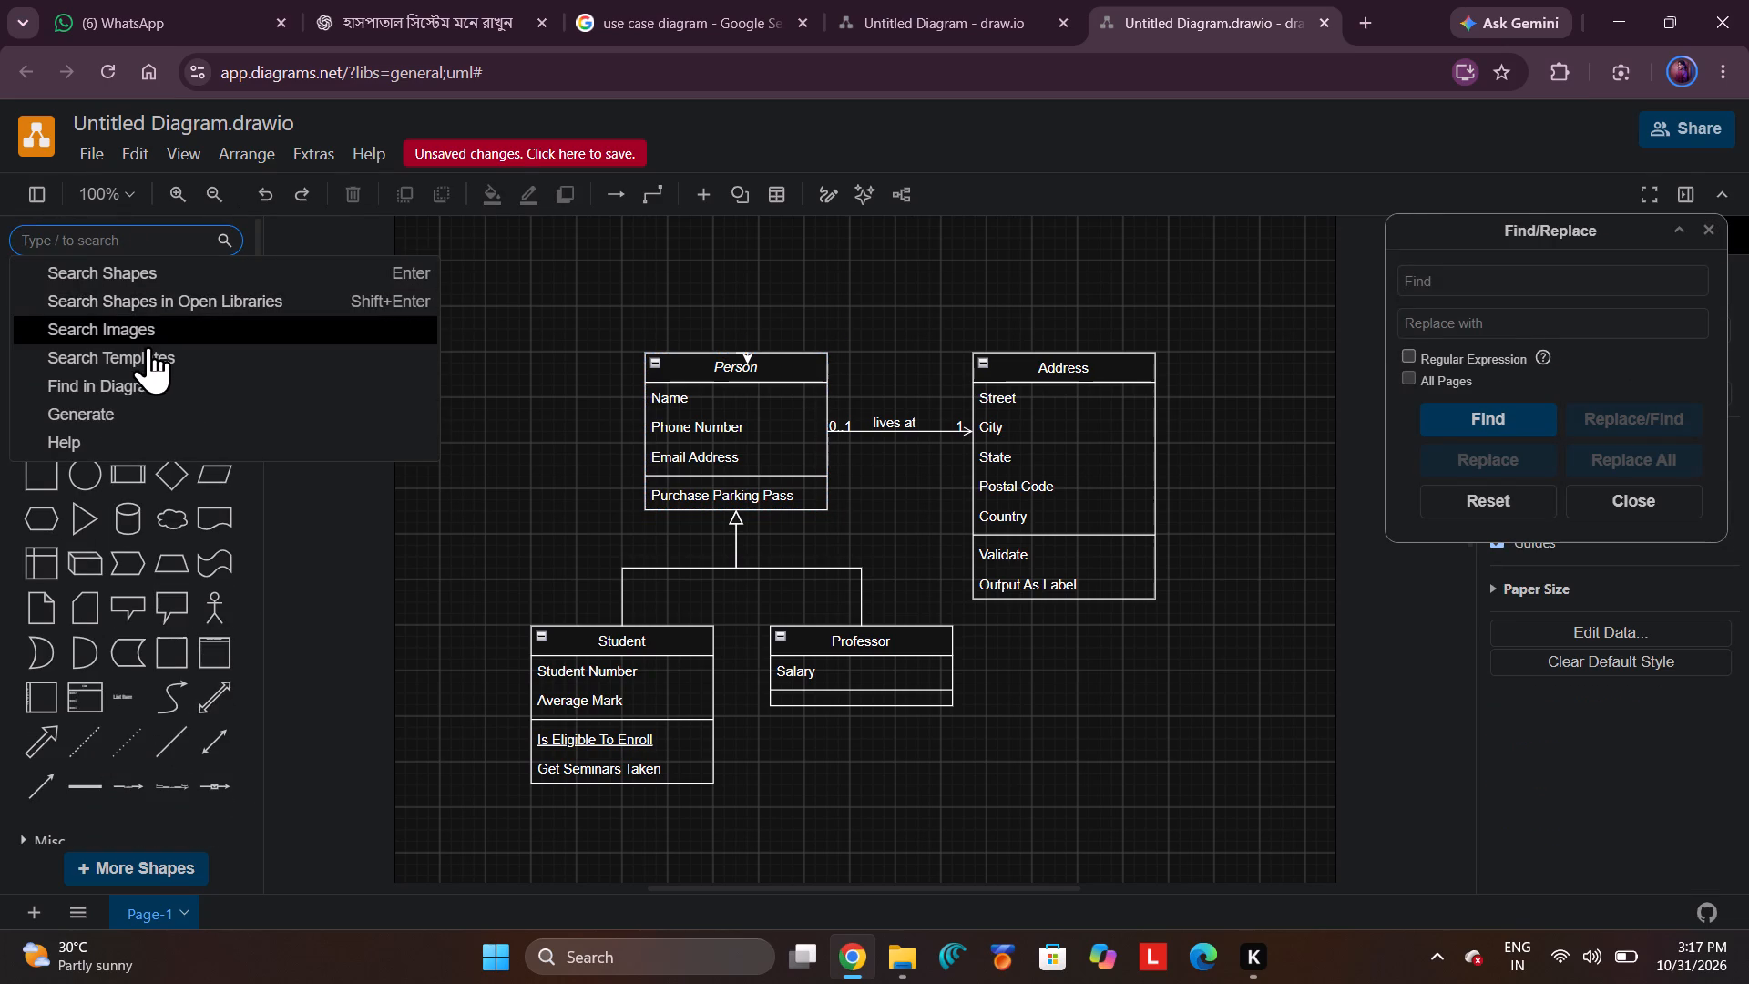
{"action": "left_click", "coordinate": [148, 347]}
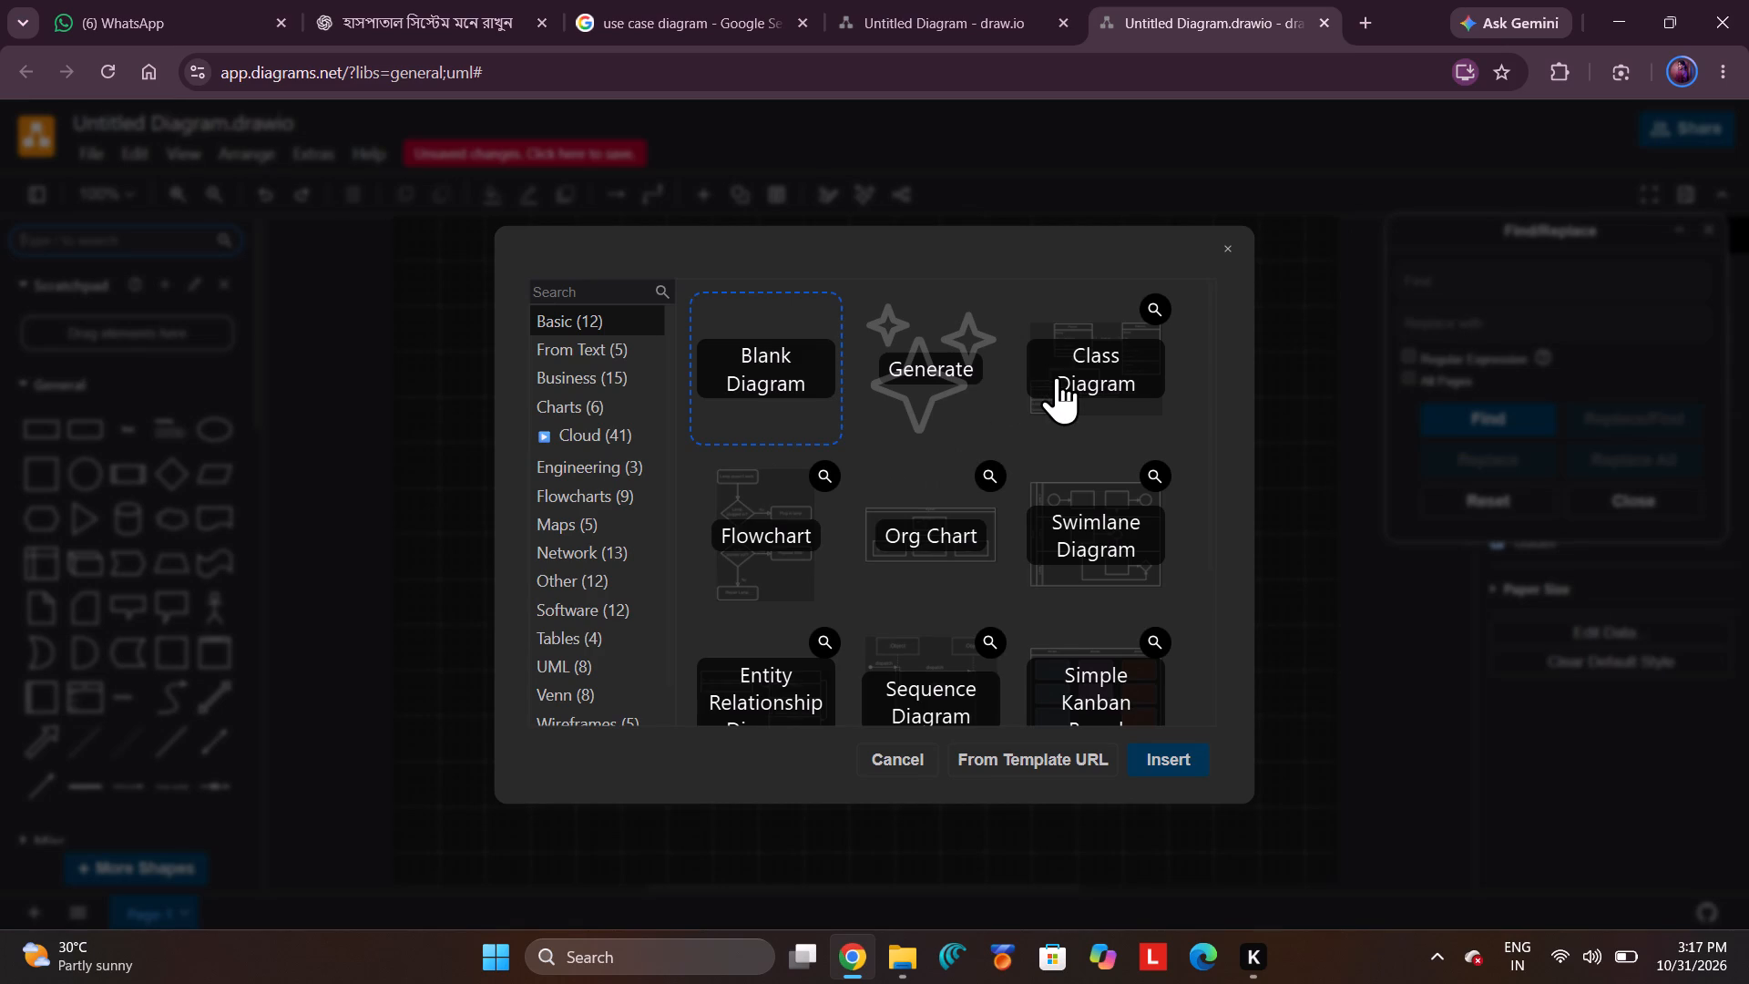
{"action": "scroll", "coordinate": [614, 446], "scroll_direction": "down", "scroll_amount": 4}
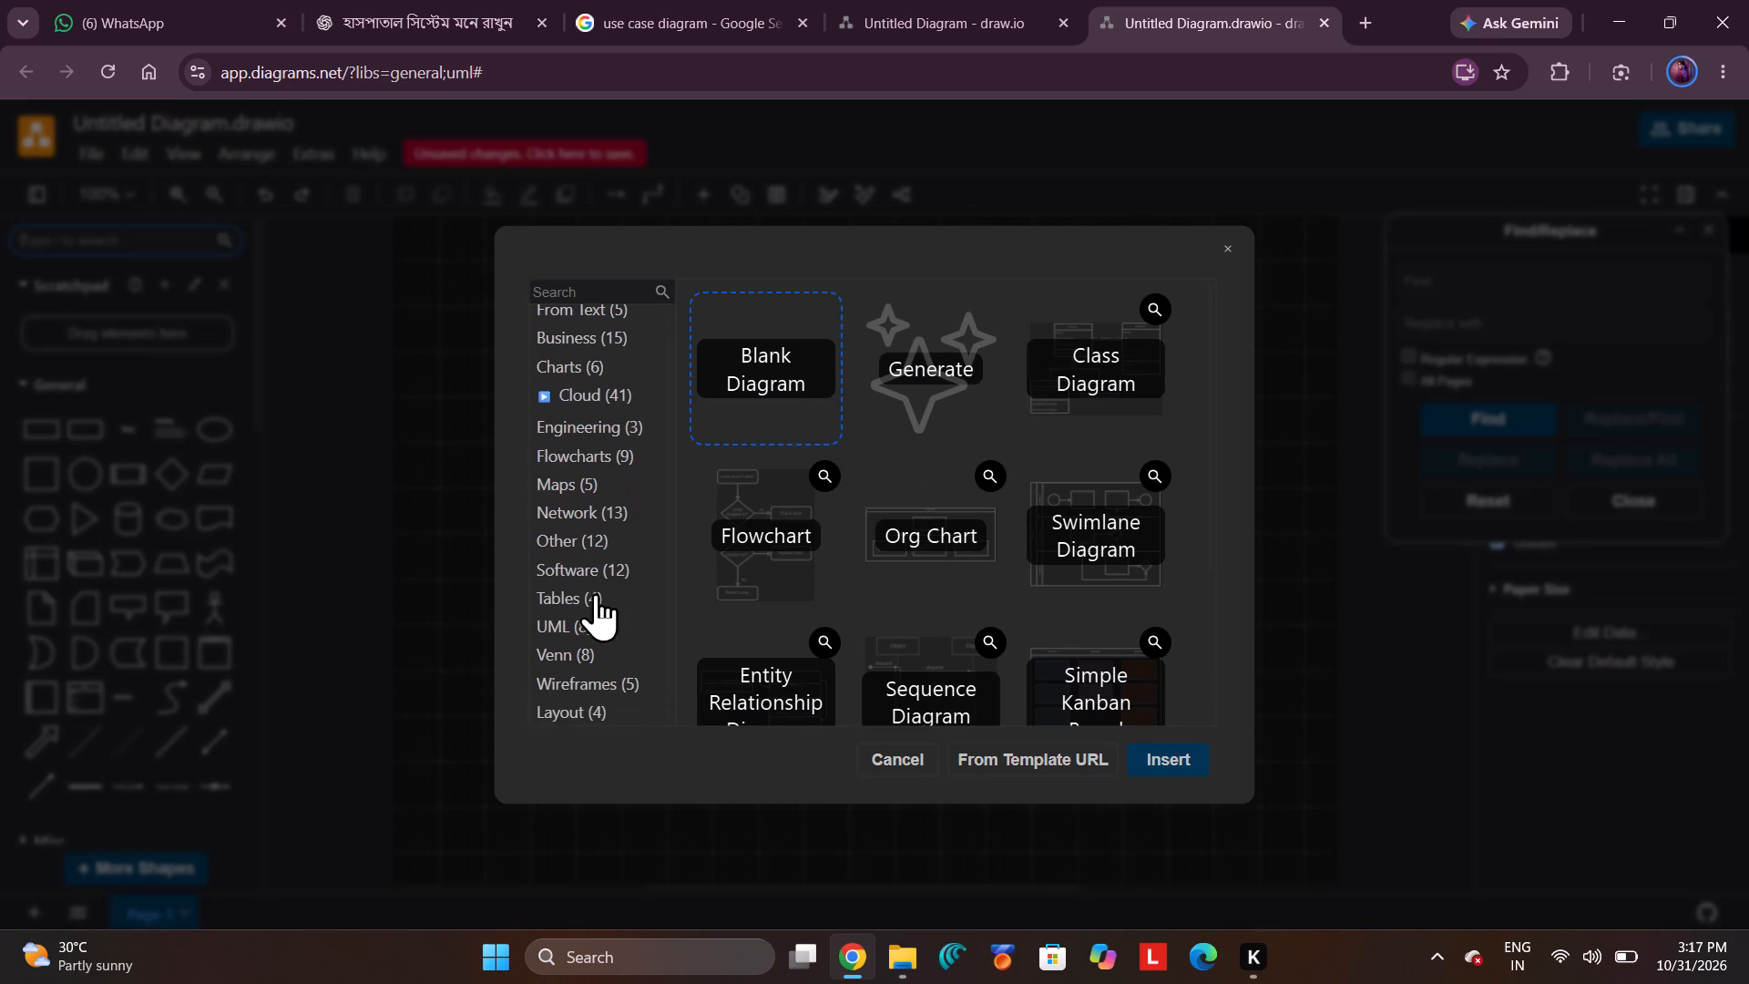
{"action": "left_click", "coordinate": [571, 633]}
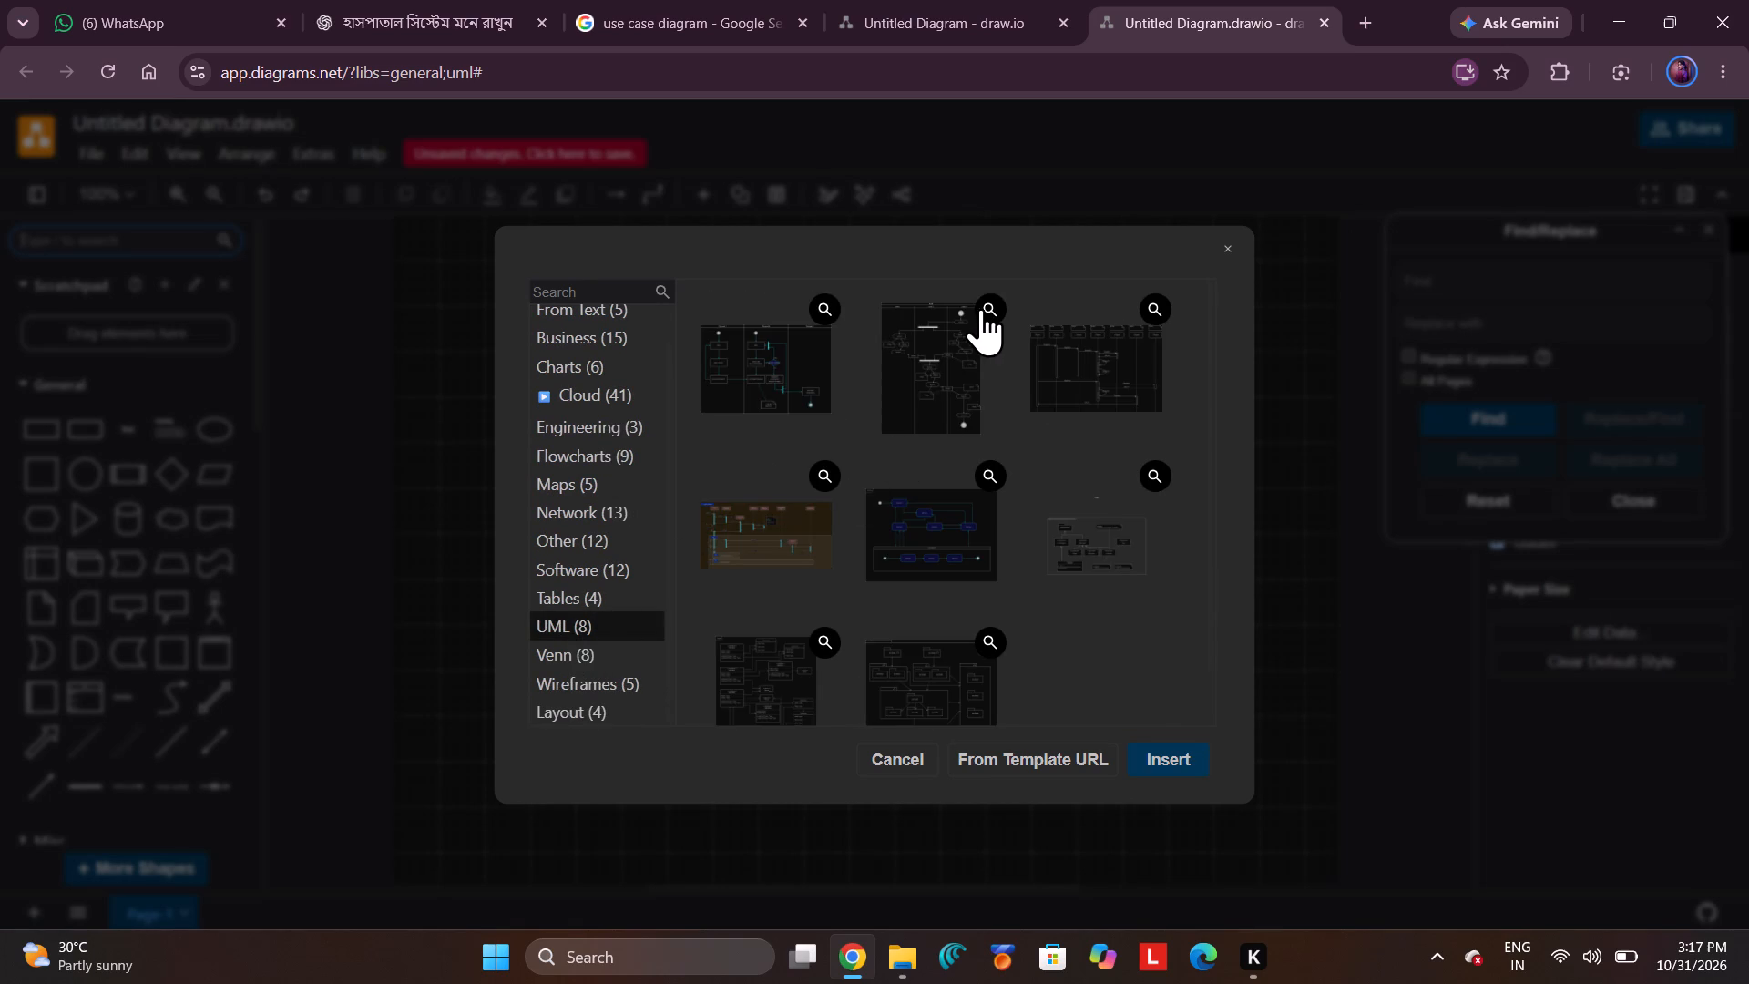
{"action": "left_click", "coordinate": [991, 309]}
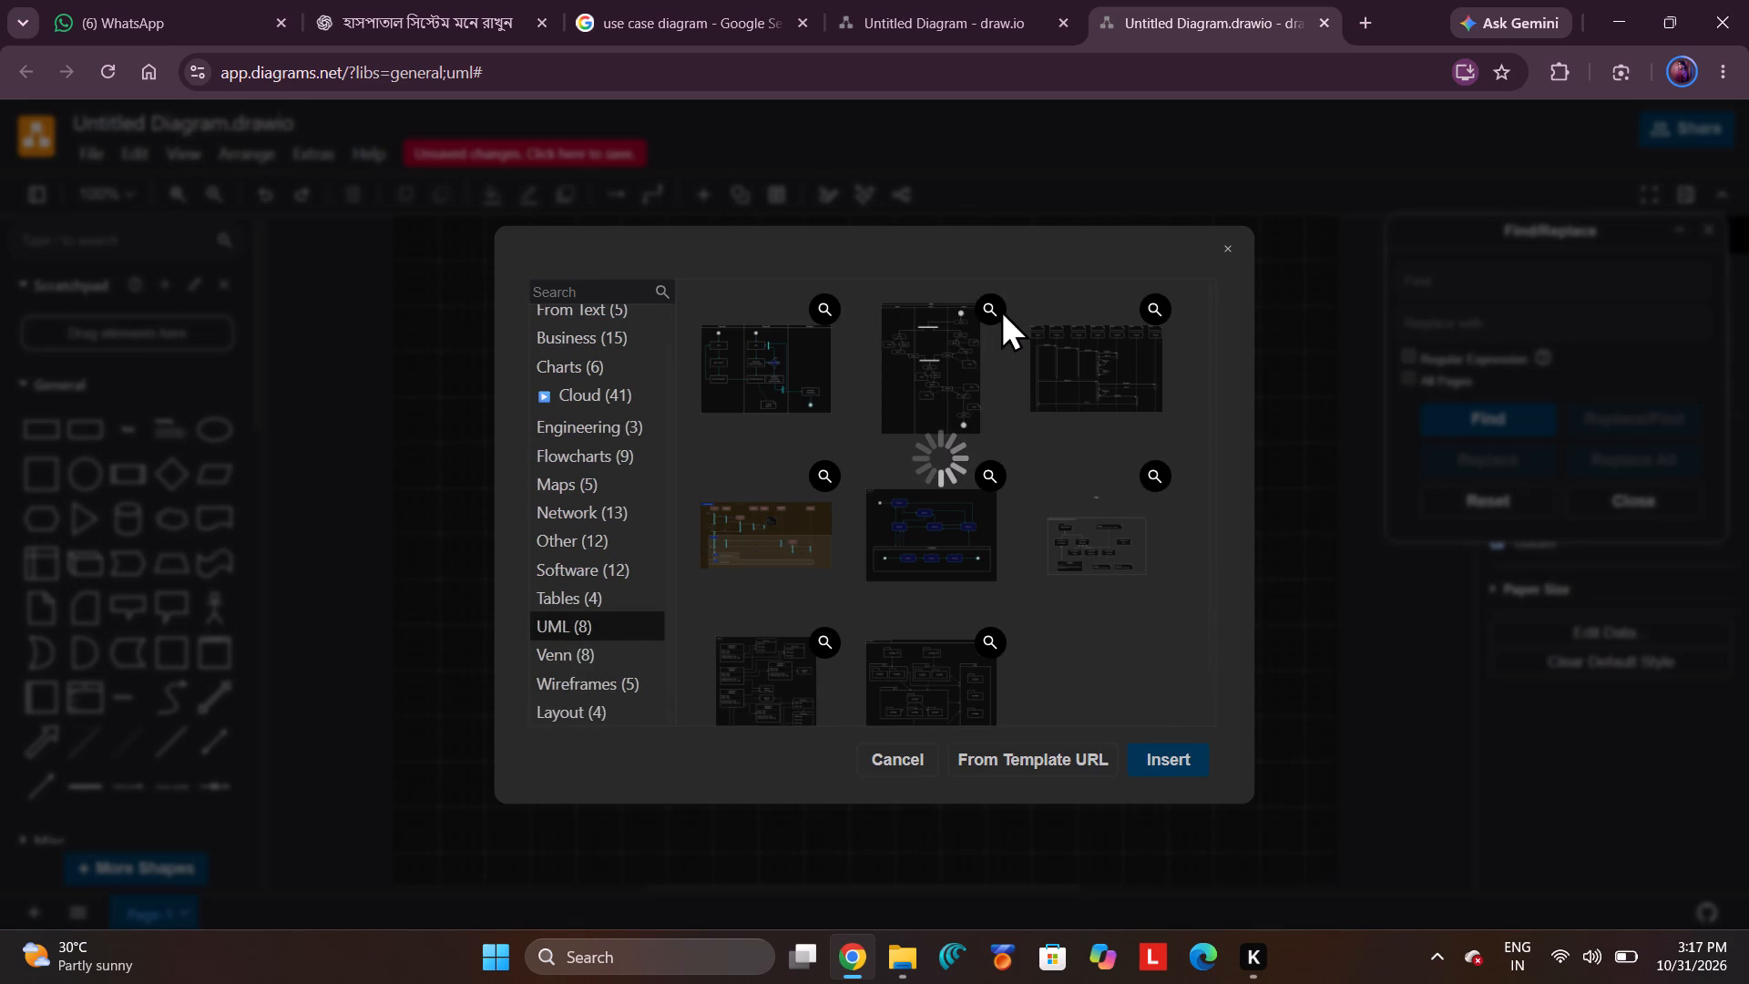
{"action": "left_click", "coordinate": [853, 249]}
{"action": "left_click", "coordinate": [1155, 307]}
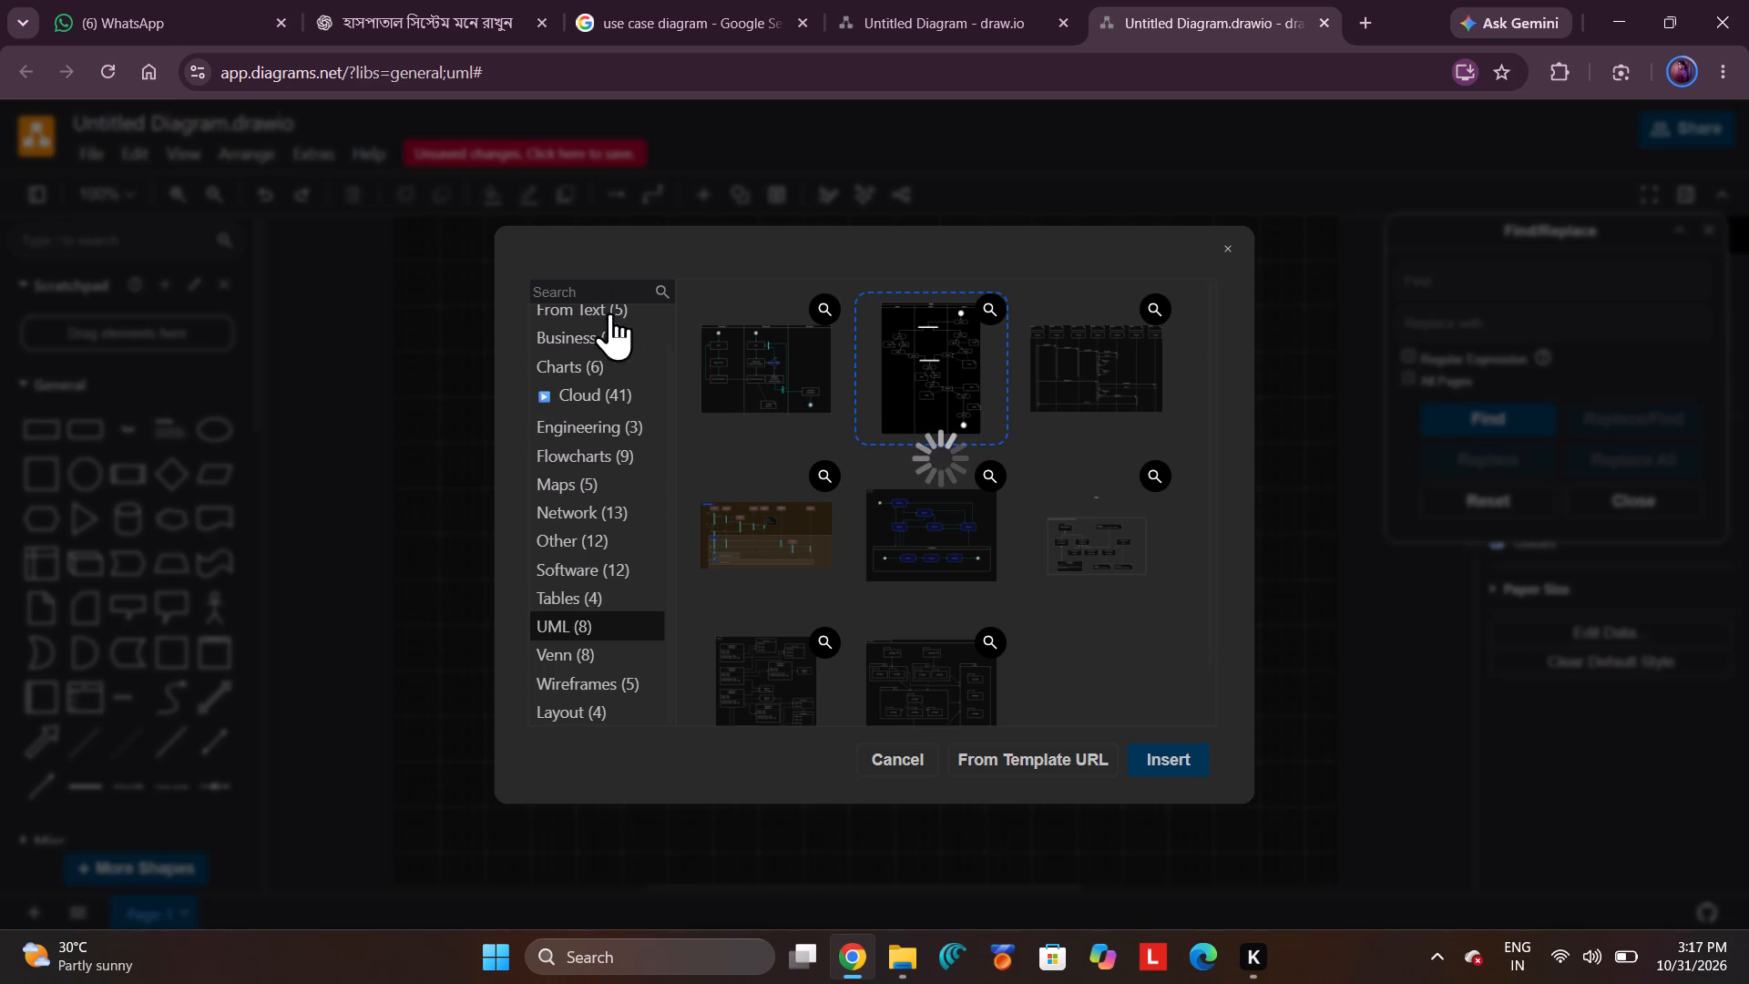
{"action": "left_click", "coordinate": [610, 265]}
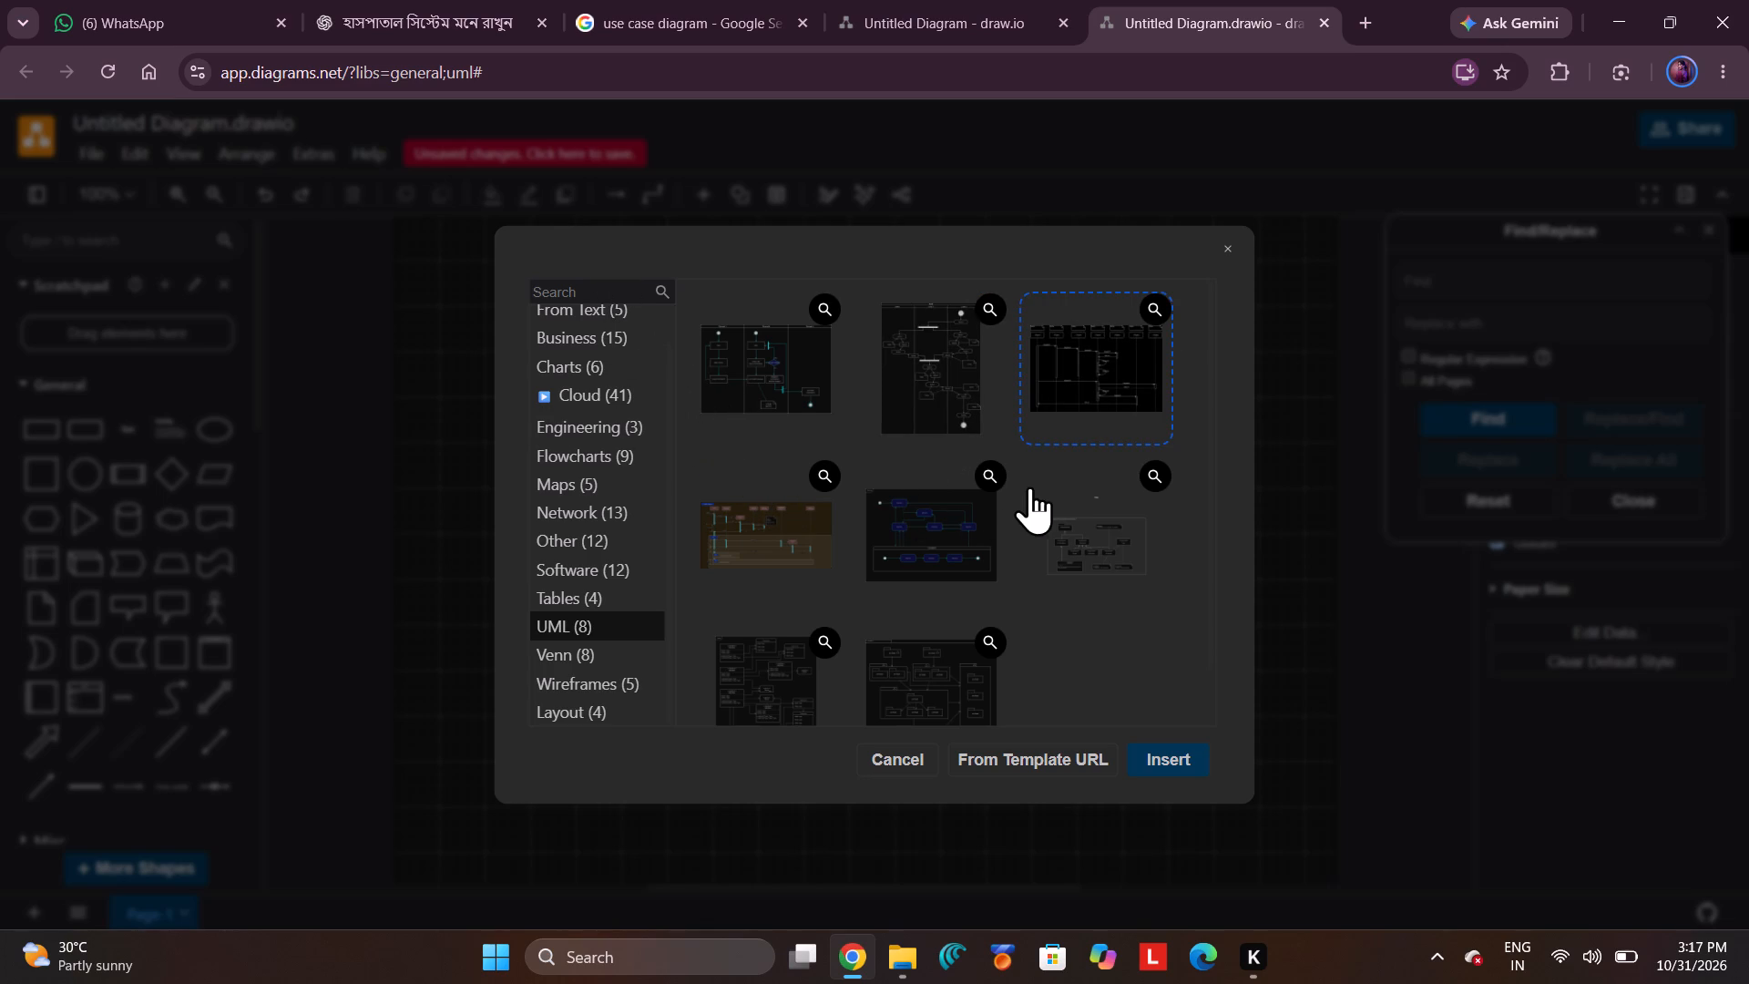
{"action": "scroll", "coordinate": [1029, 487], "scroll_direction": "down", "scroll_amount": 4}
{"action": "scroll", "coordinate": [609, 466], "scroll_direction": "down", "scroll_amount": 4}
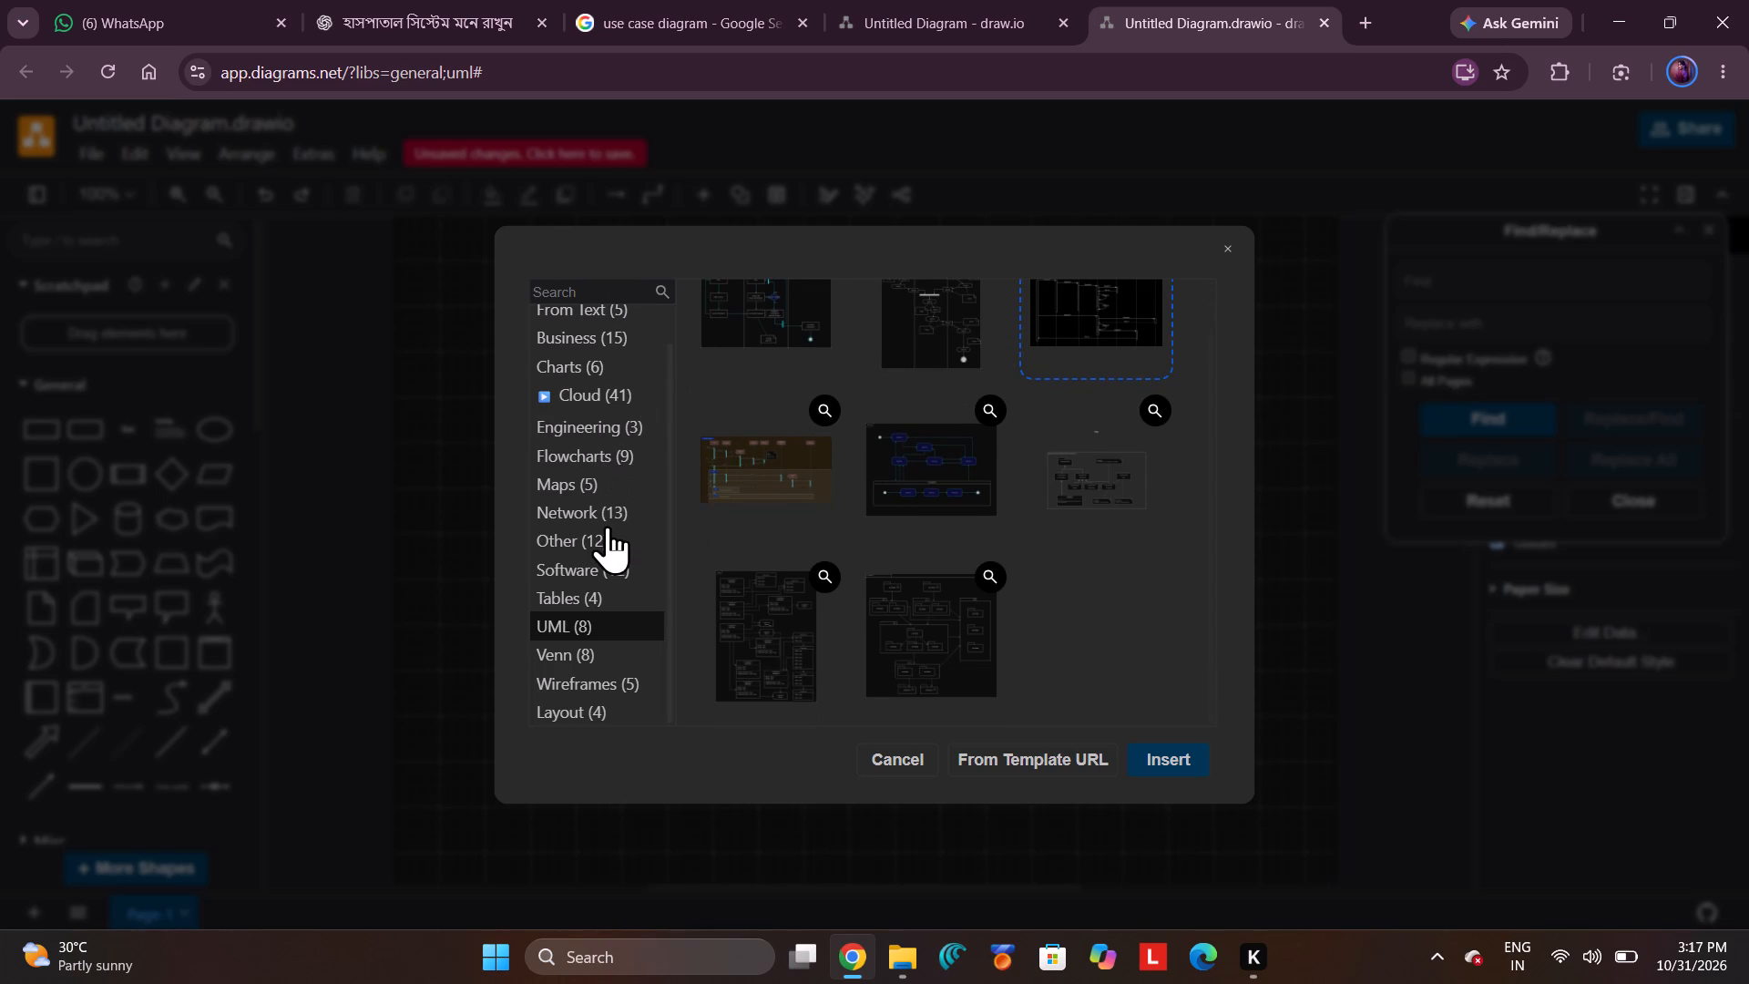
{"action": "scroll", "coordinate": [607, 528], "scroll_direction": "up", "scroll_amount": 11}
Look through the From Text, Business, Charts and Cloud template categories, closing the template browser without inserting anything.
{"action": "left_click", "coordinate": [602, 345]}
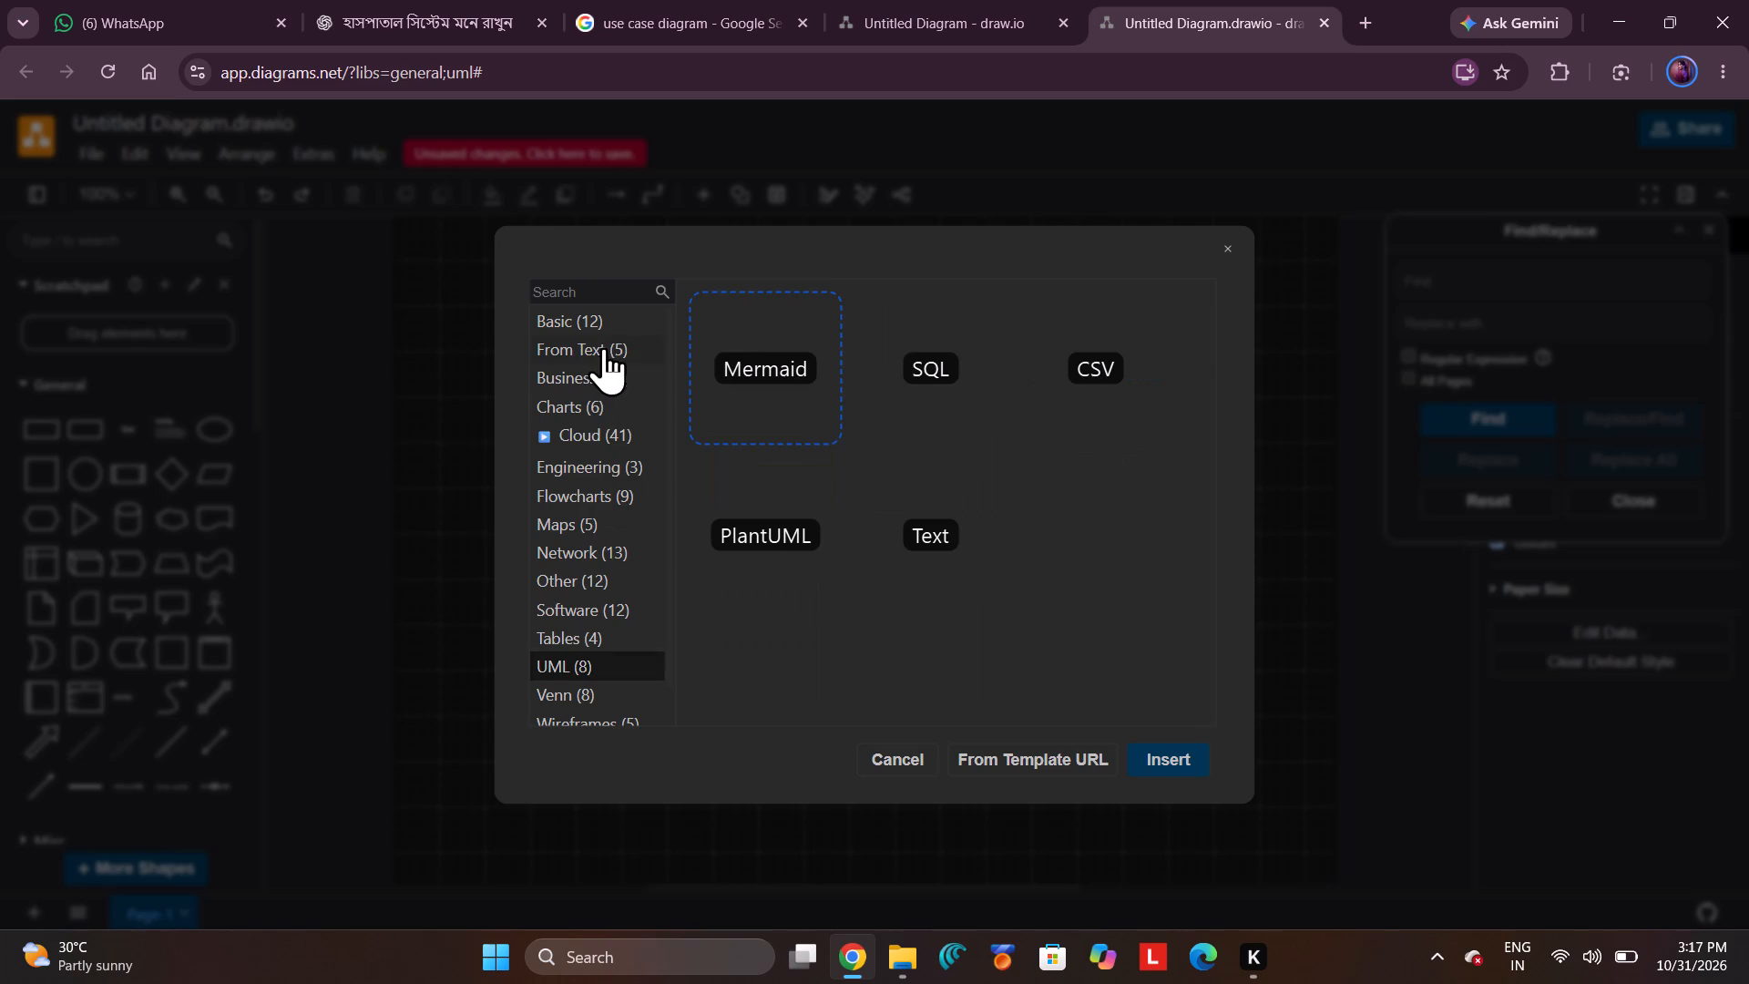
{"action": "left_click", "coordinate": [608, 375]}
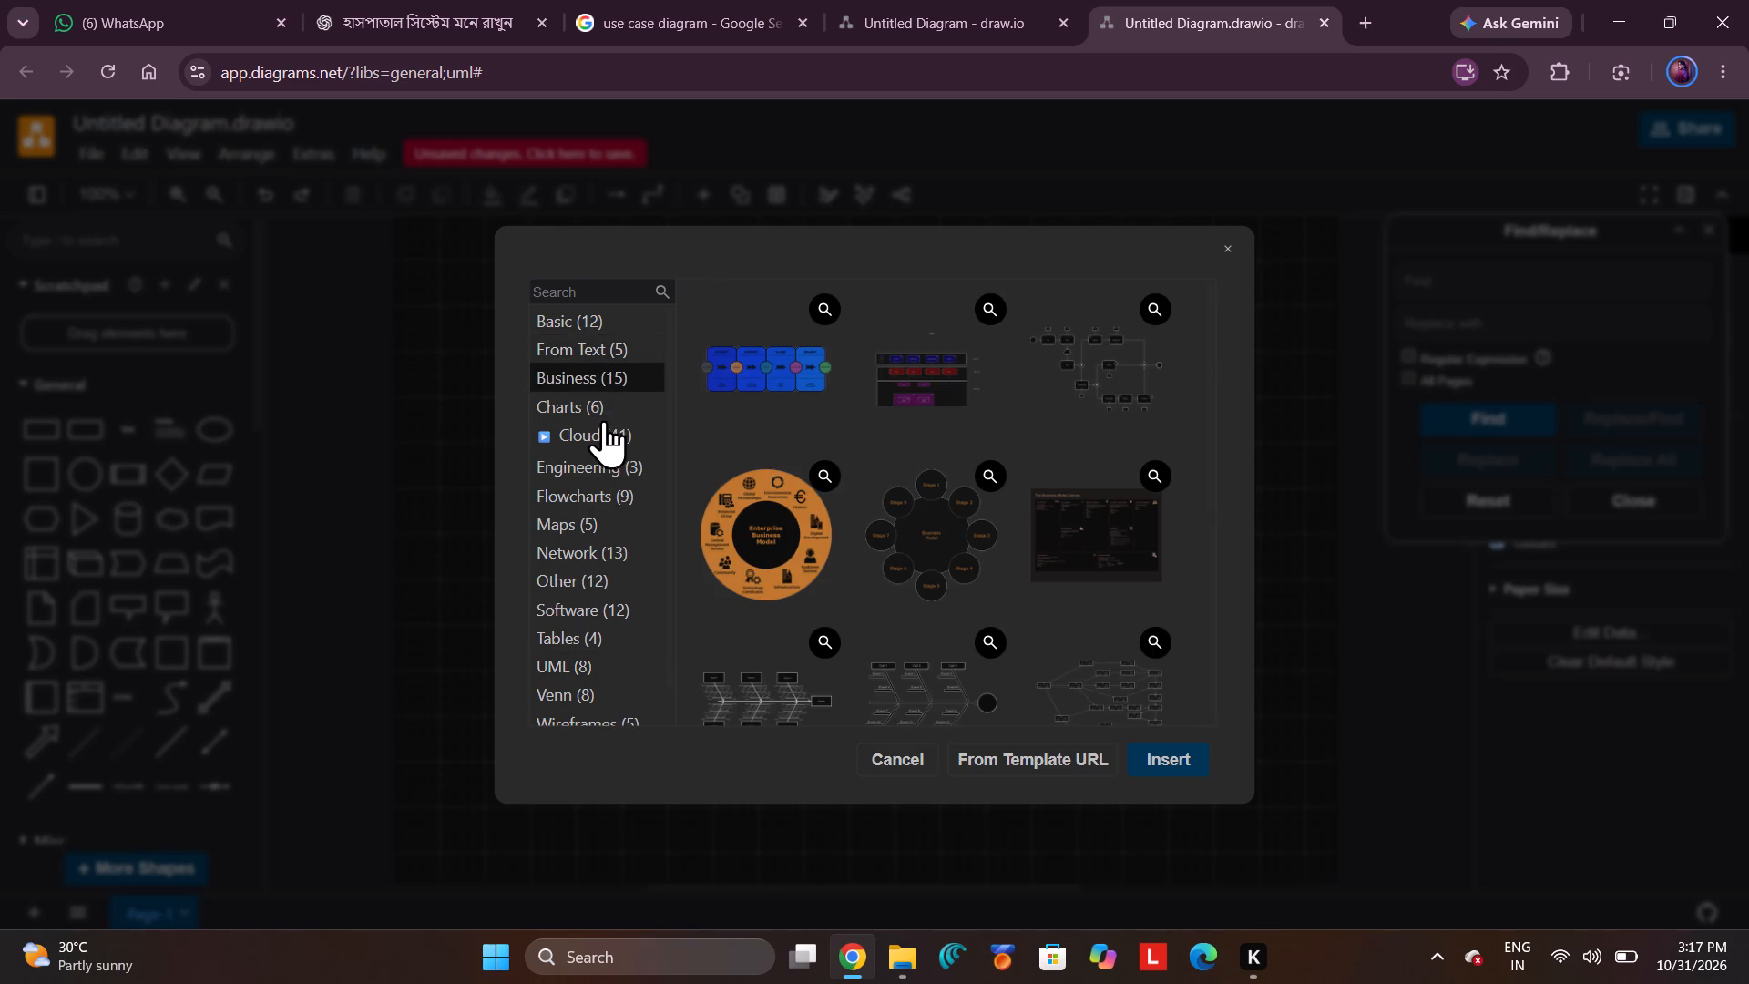
{"action": "left_click", "coordinate": [602, 407]}
{"action": "left_click", "coordinate": [607, 431]}
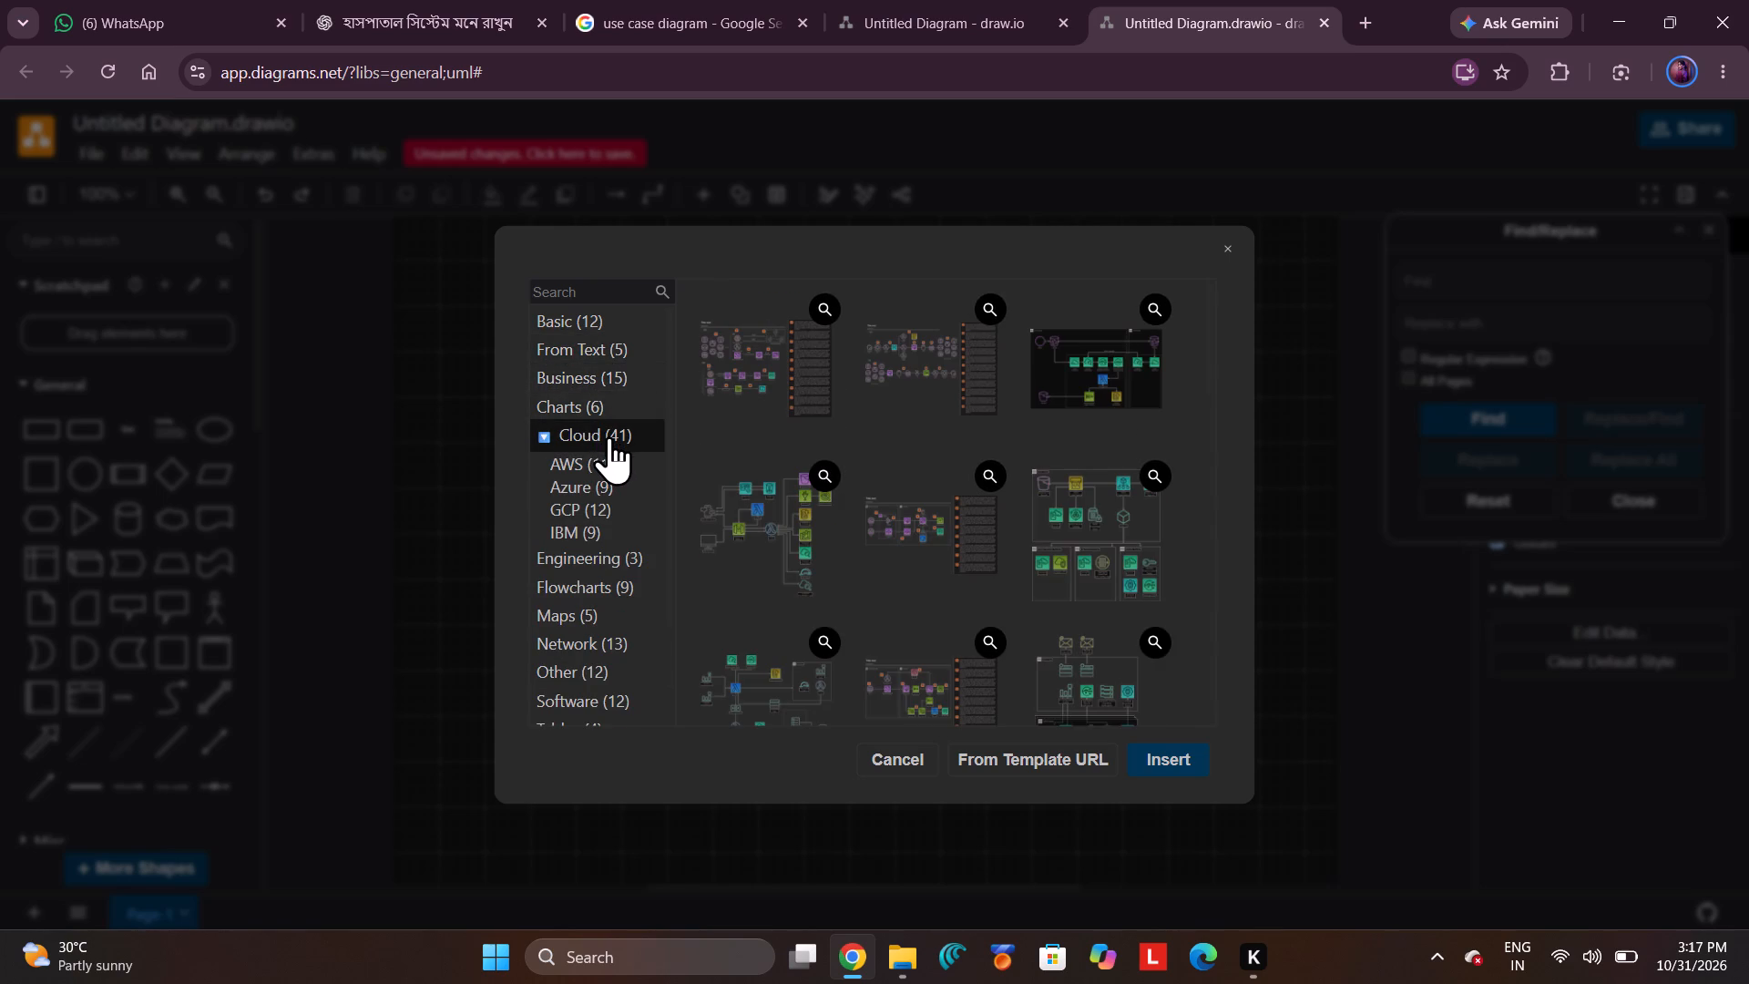
{"action": "scroll", "coordinate": [609, 436], "scroll_direction": "down", "scroll_amount": 5}
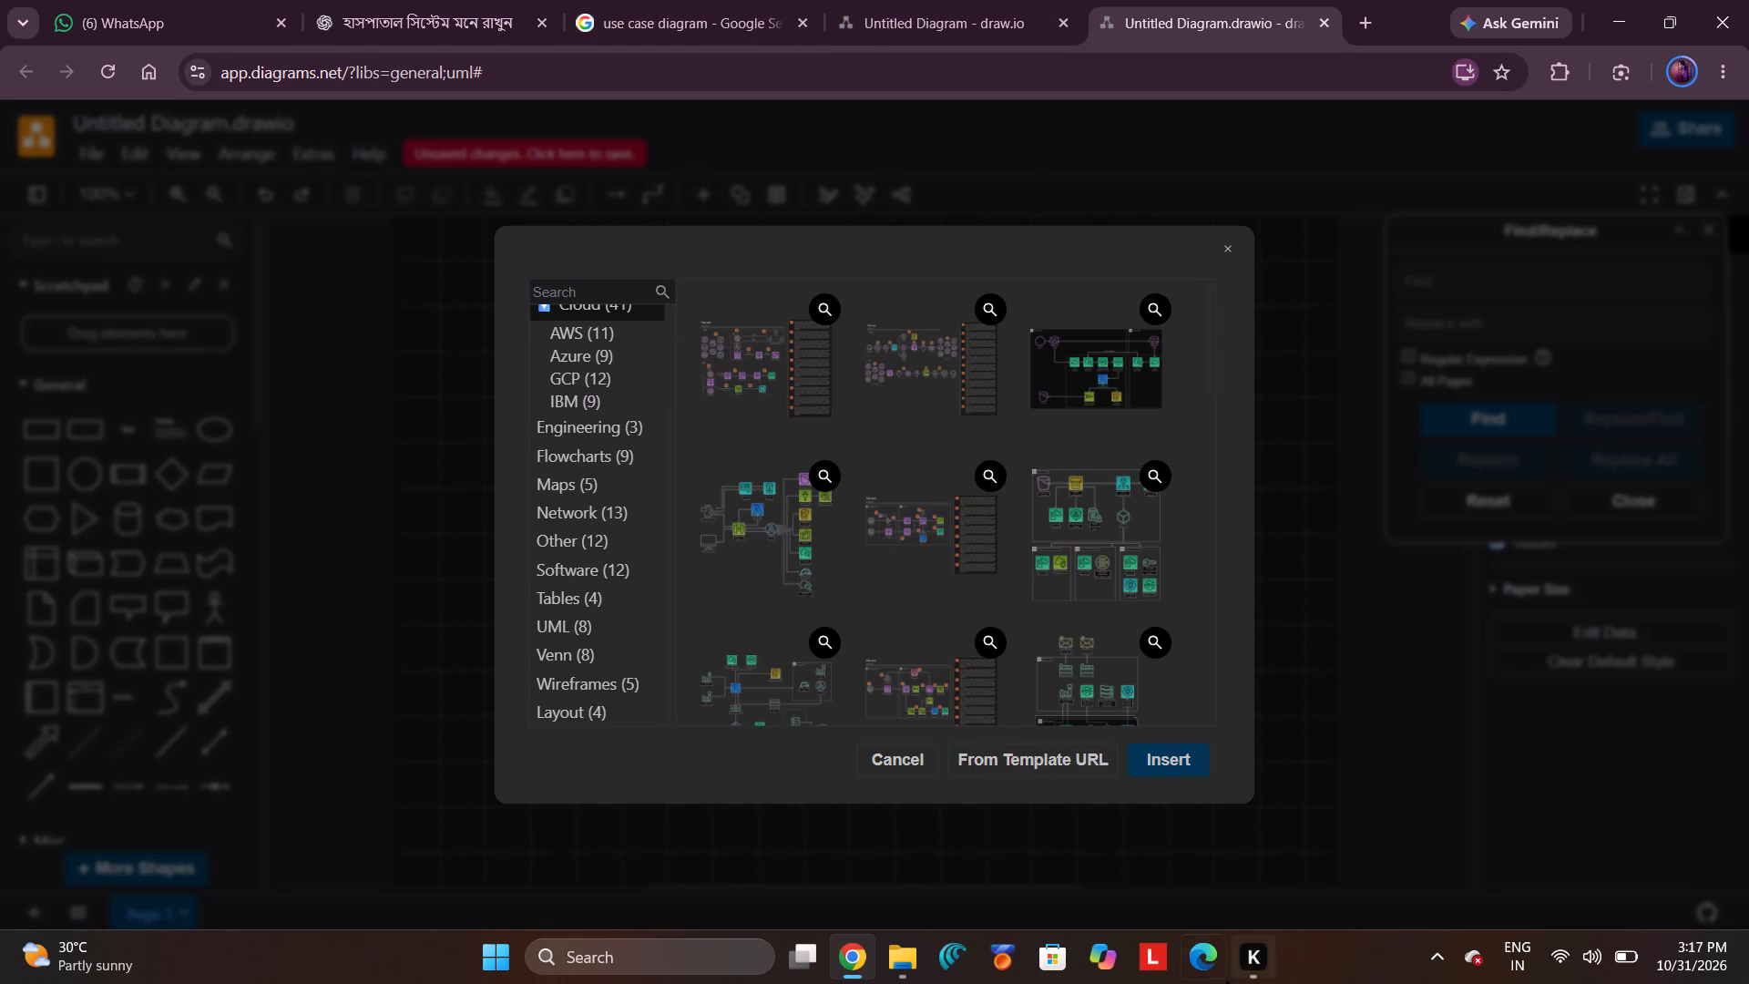
{"action": "scroll", "coordinate": [616, 477], "scroll_direction": "up", "scroll_amount": 12}
{"action": "left_click", "coordinate": [629, 295]}
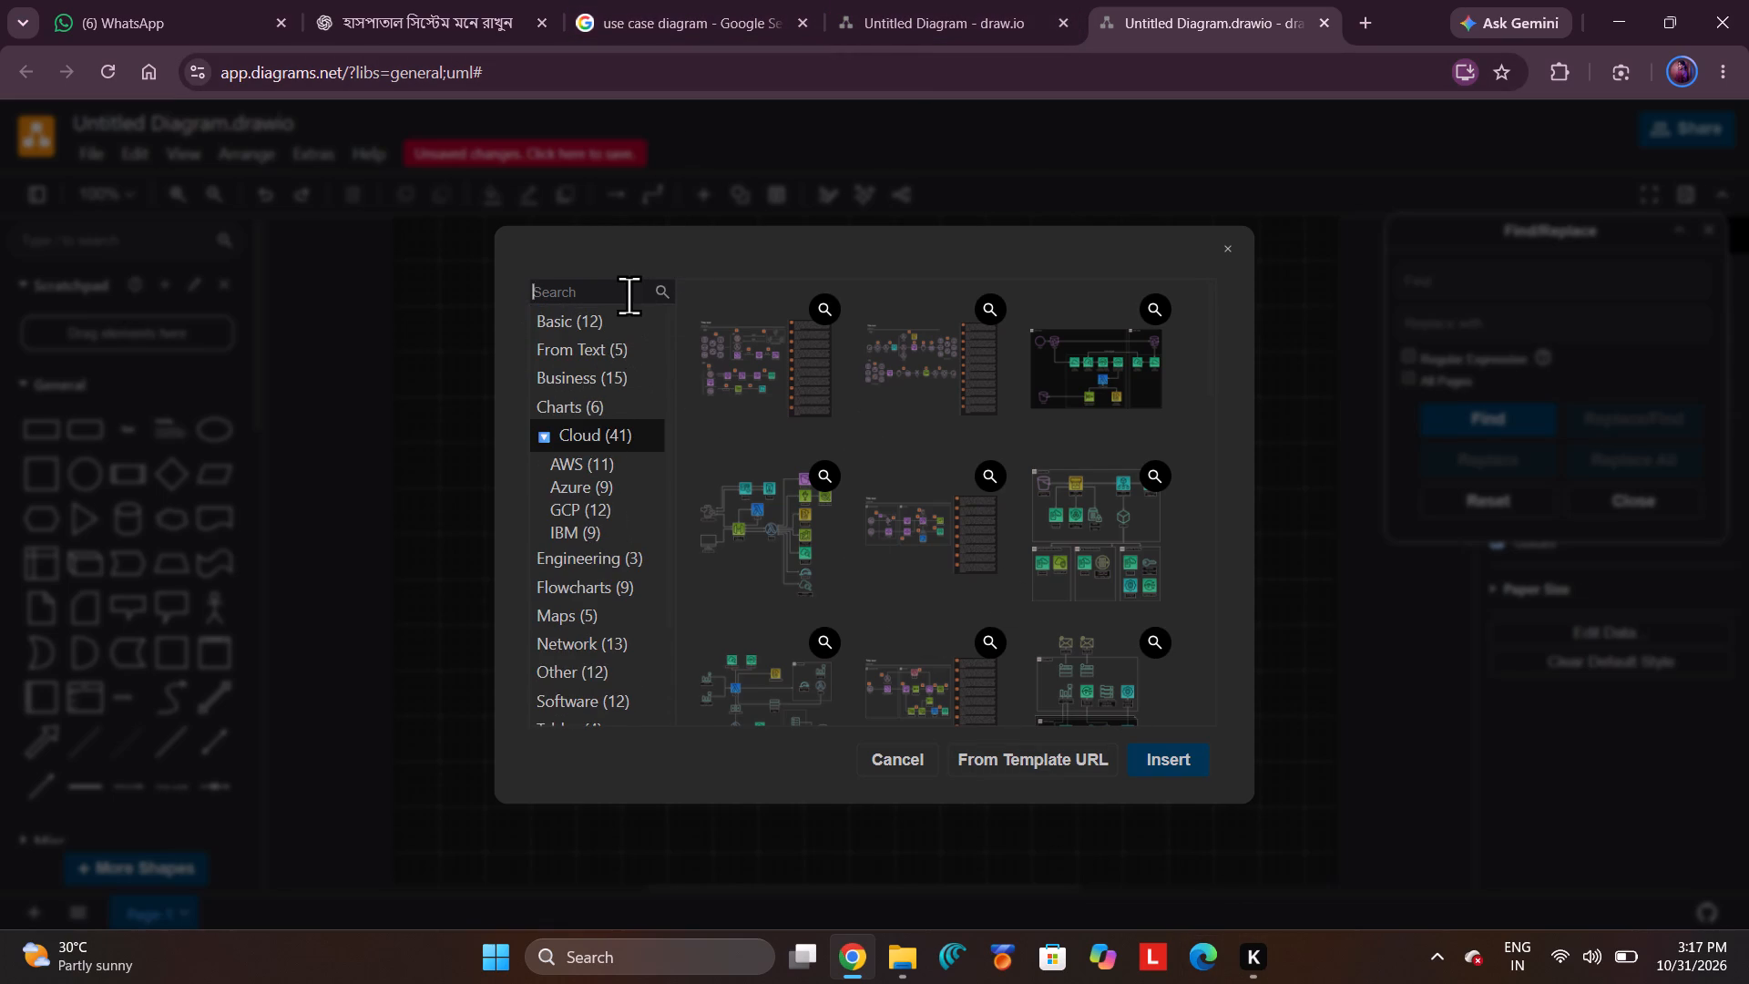
{"action": "left_click", "coordinate": [469, 298]}
{"action": "left_click_drag", "start_coordinate": [445, 318], "coordinate": [598, 410]}
{"action": "double_click", "coordinate": [579, 402]}
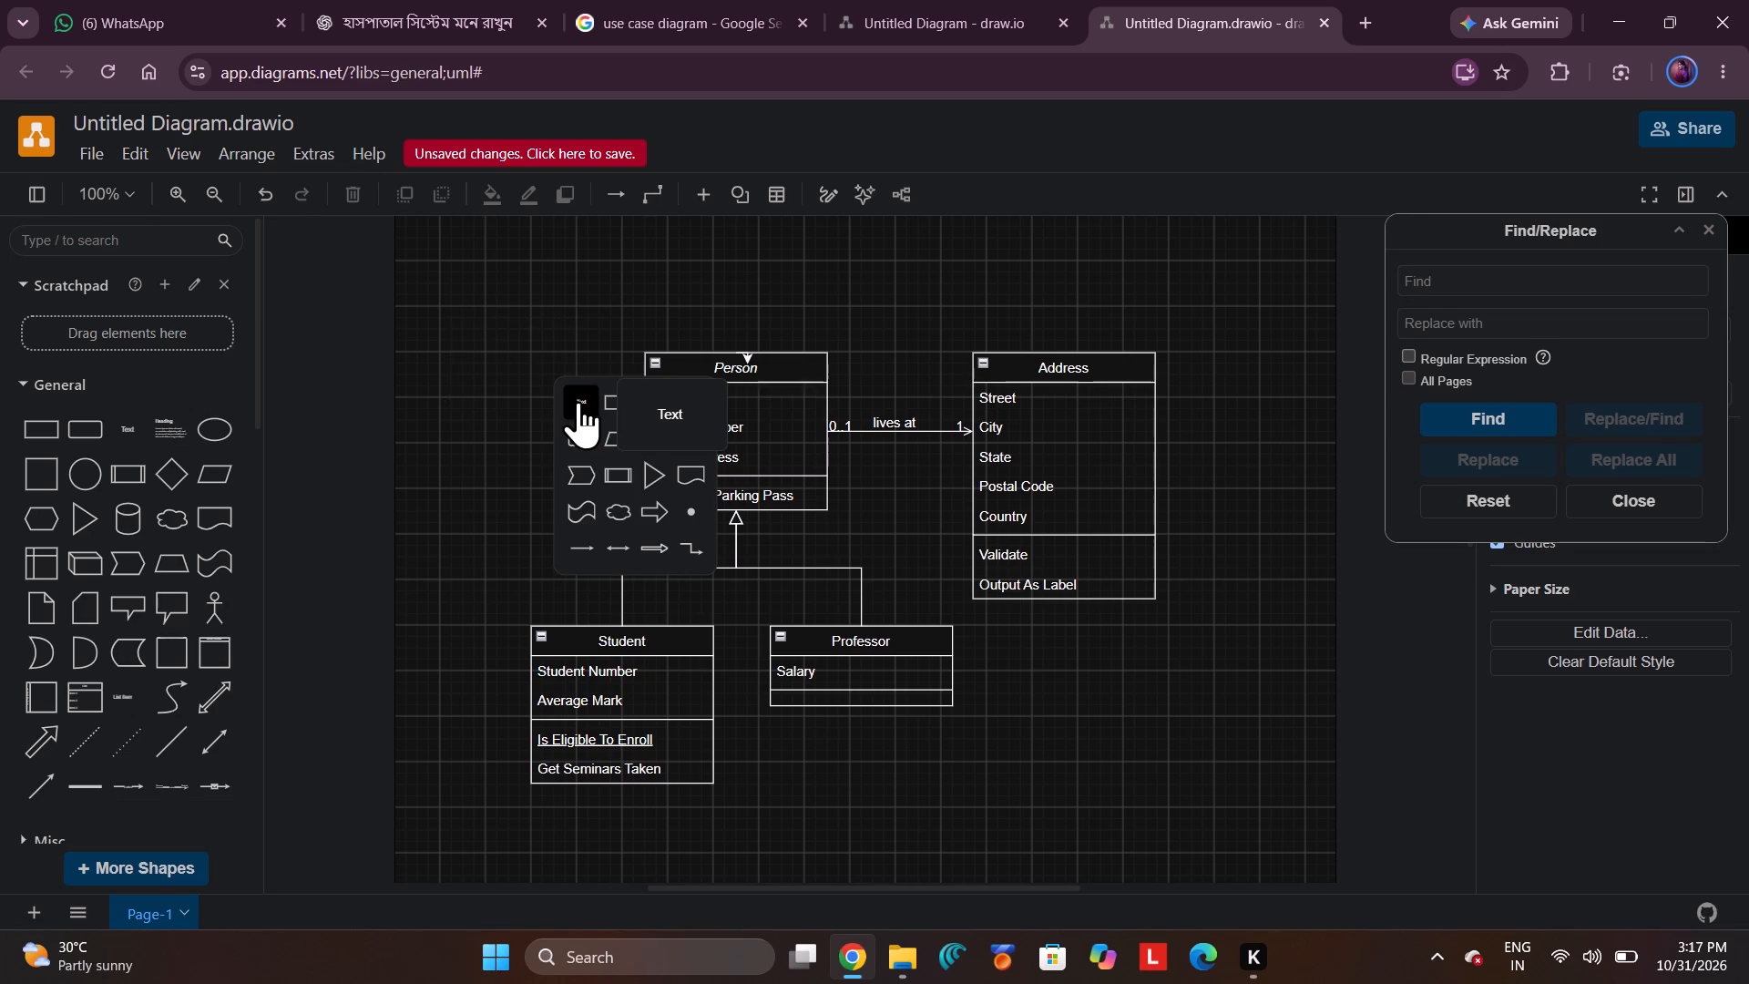
{"action": "left_click", "coordinate": [616, 291]}
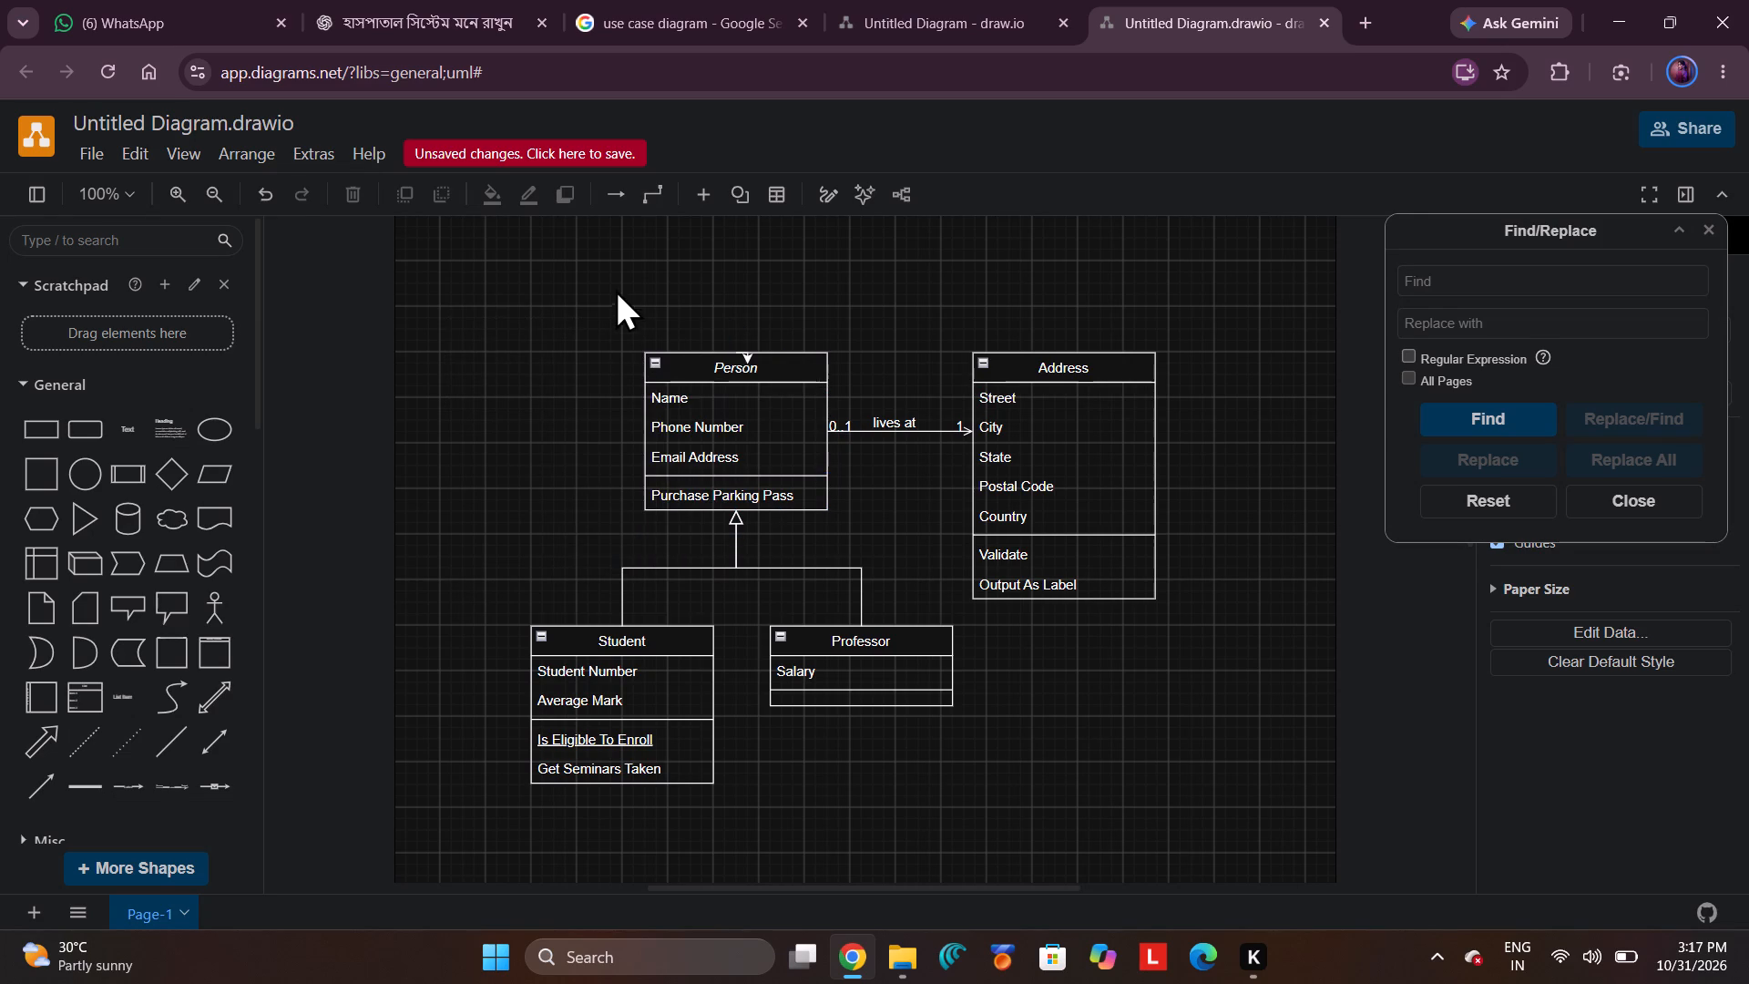
Switch to the other draw.io diagram and look through its Basic templates, including the Sequence Diagram.
{"action": "left_click", "coordinate": [948, 0]}
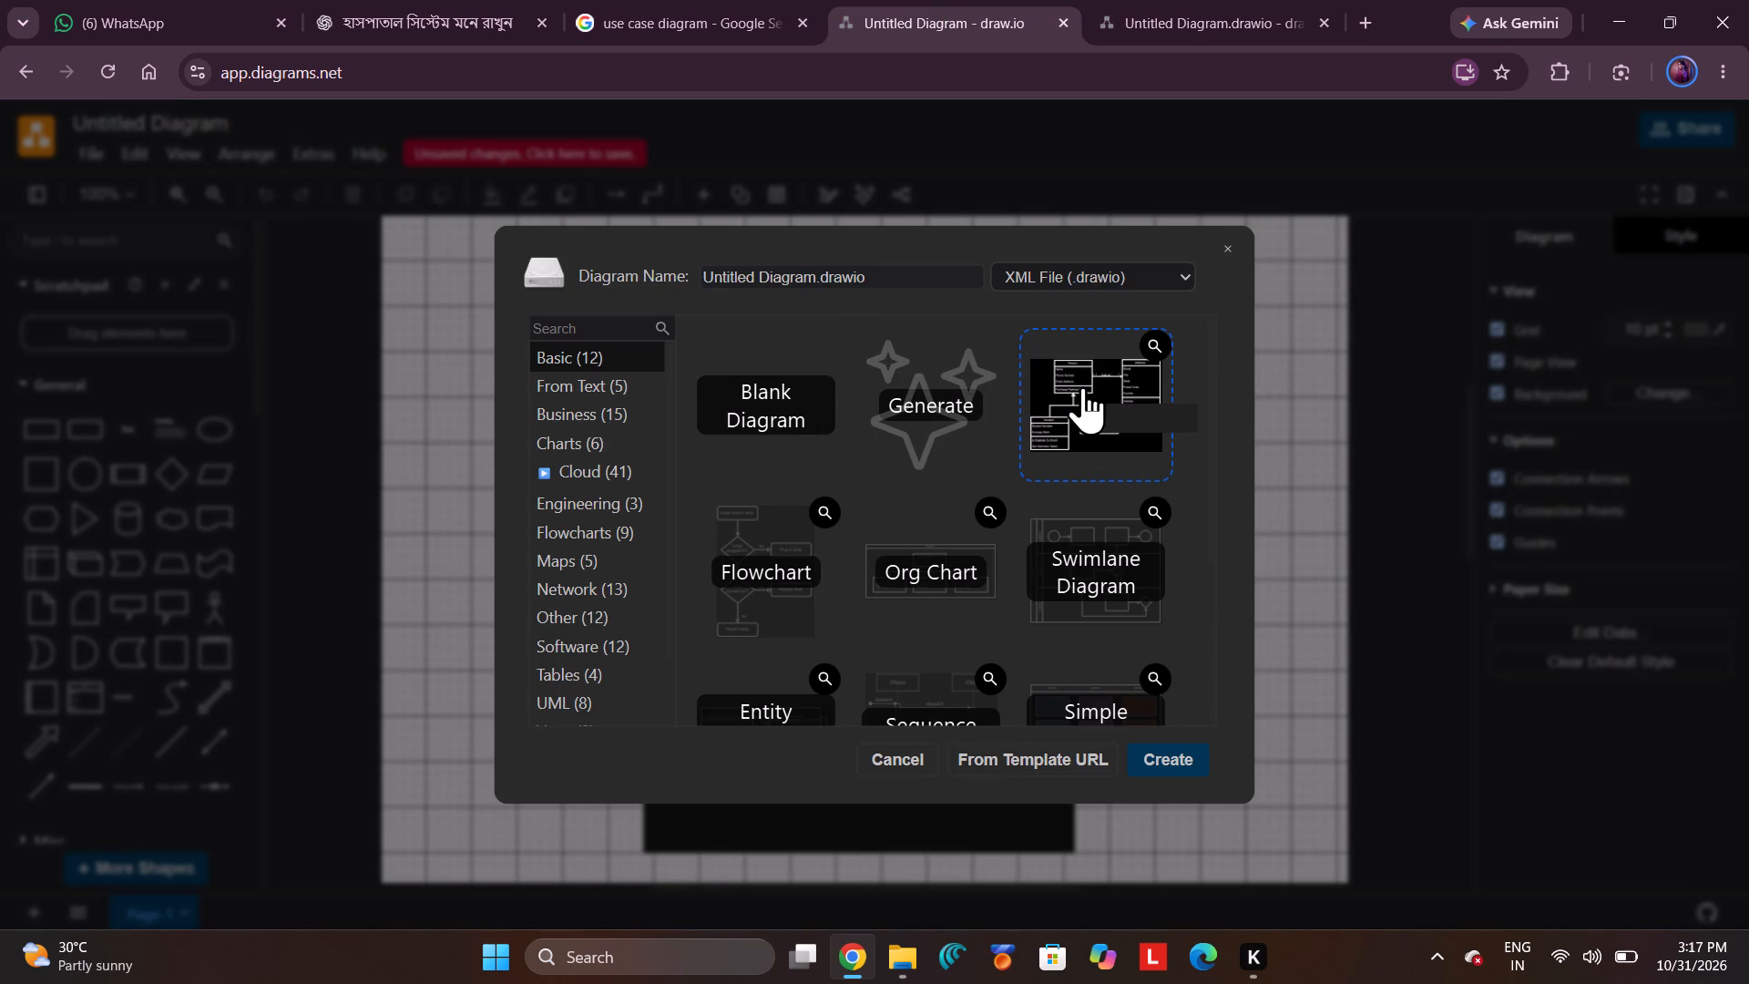
{"action": "scroll", "coordinate": [923, 495], "scroll_direction": "down", "scroll_amount": 2}
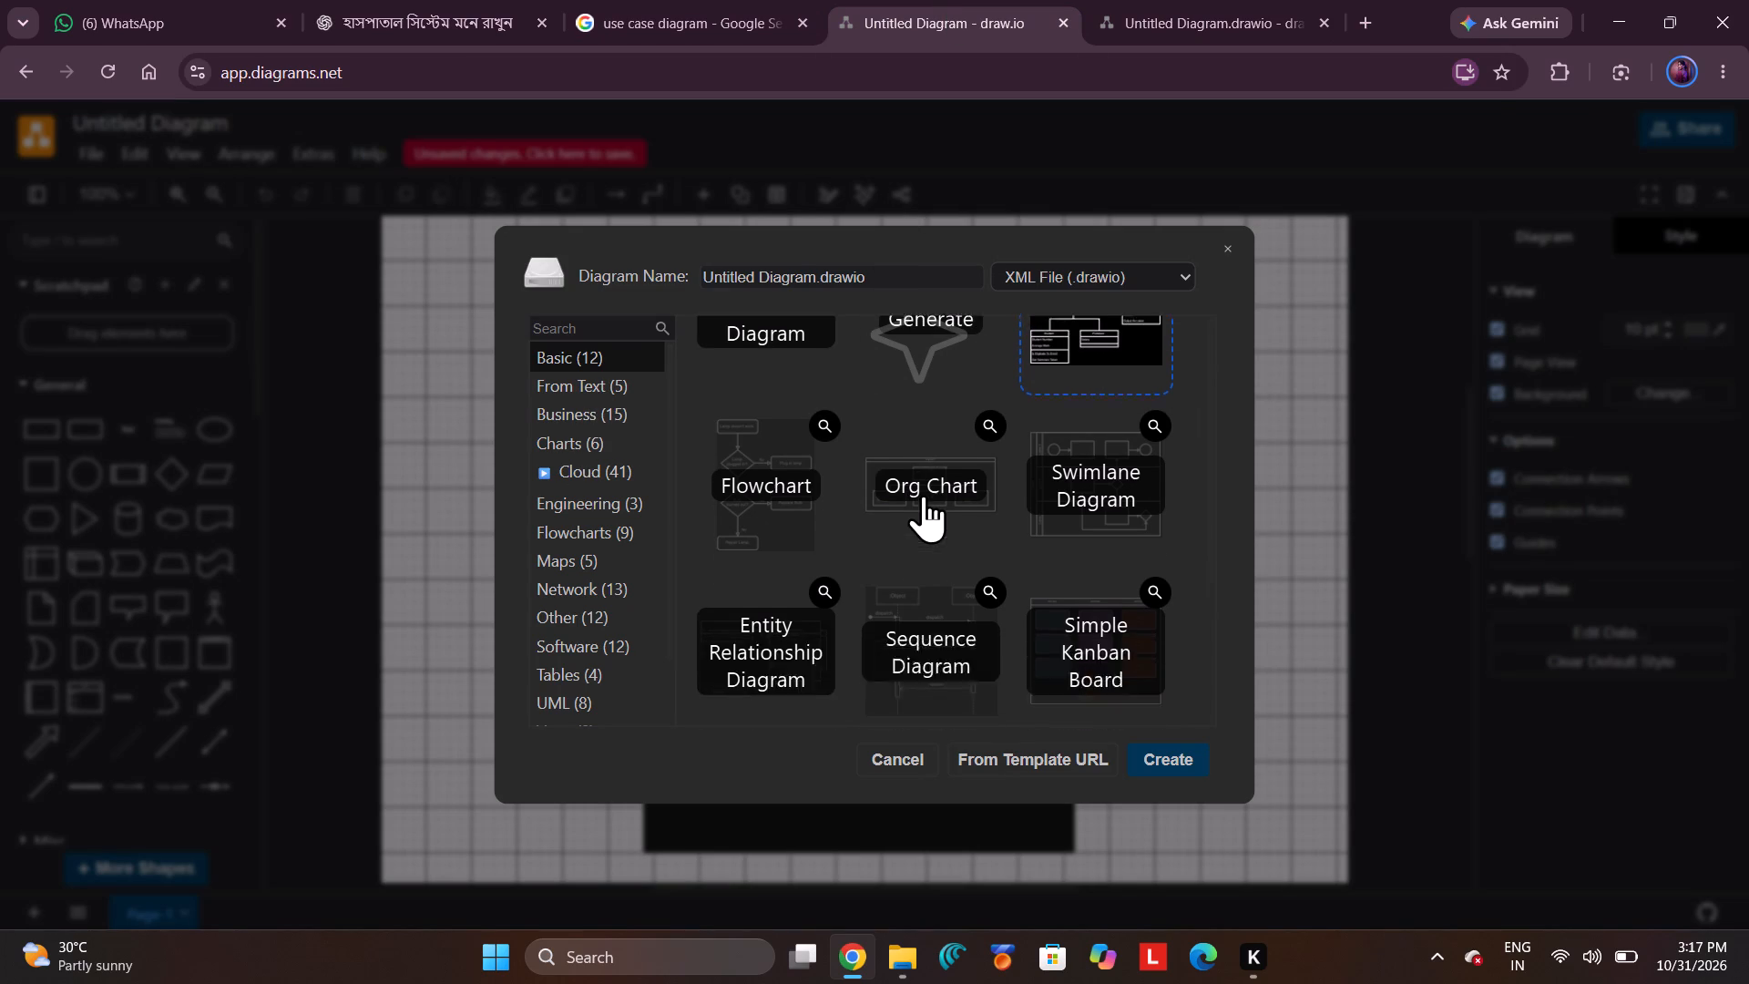
{"action": "scroll", "coordinate": [926, 506], "scroll_direction": "up", "scroll_amount": 2}
{"action": "scroll", "coordinate": [932, 677], "scroll_direction": "down", "scroll_amount": 2}
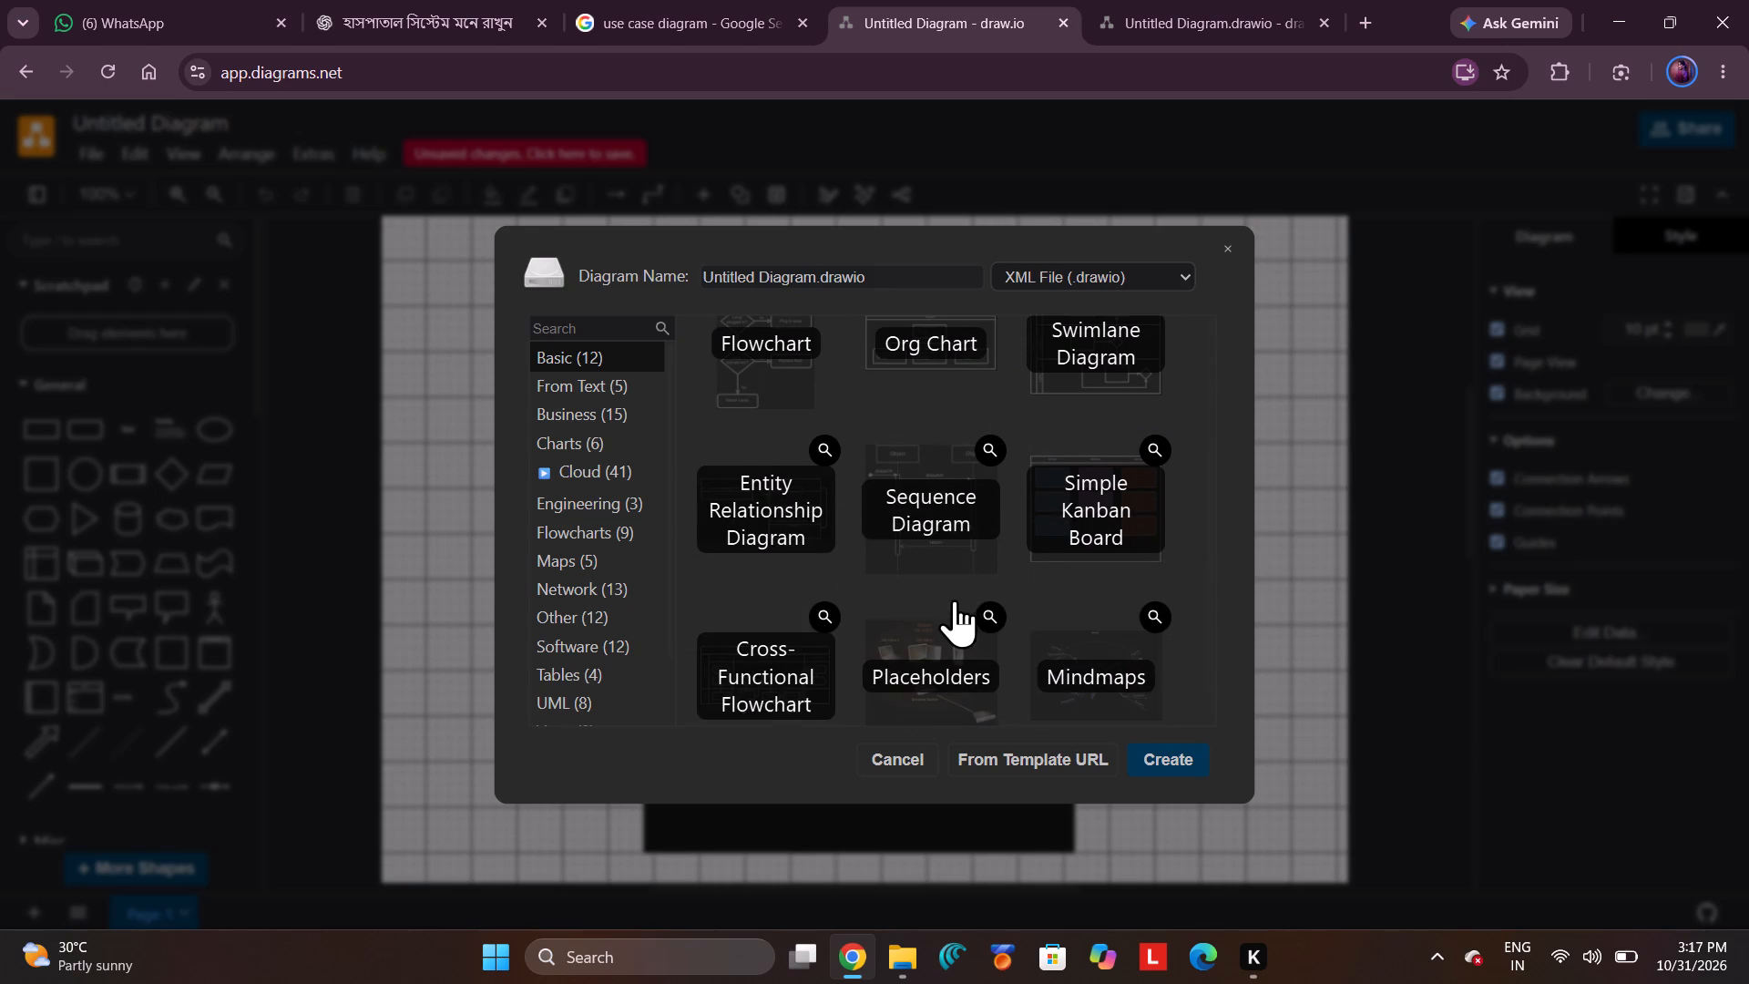
{"action": "left_click", "coordinate": [964, 504]}
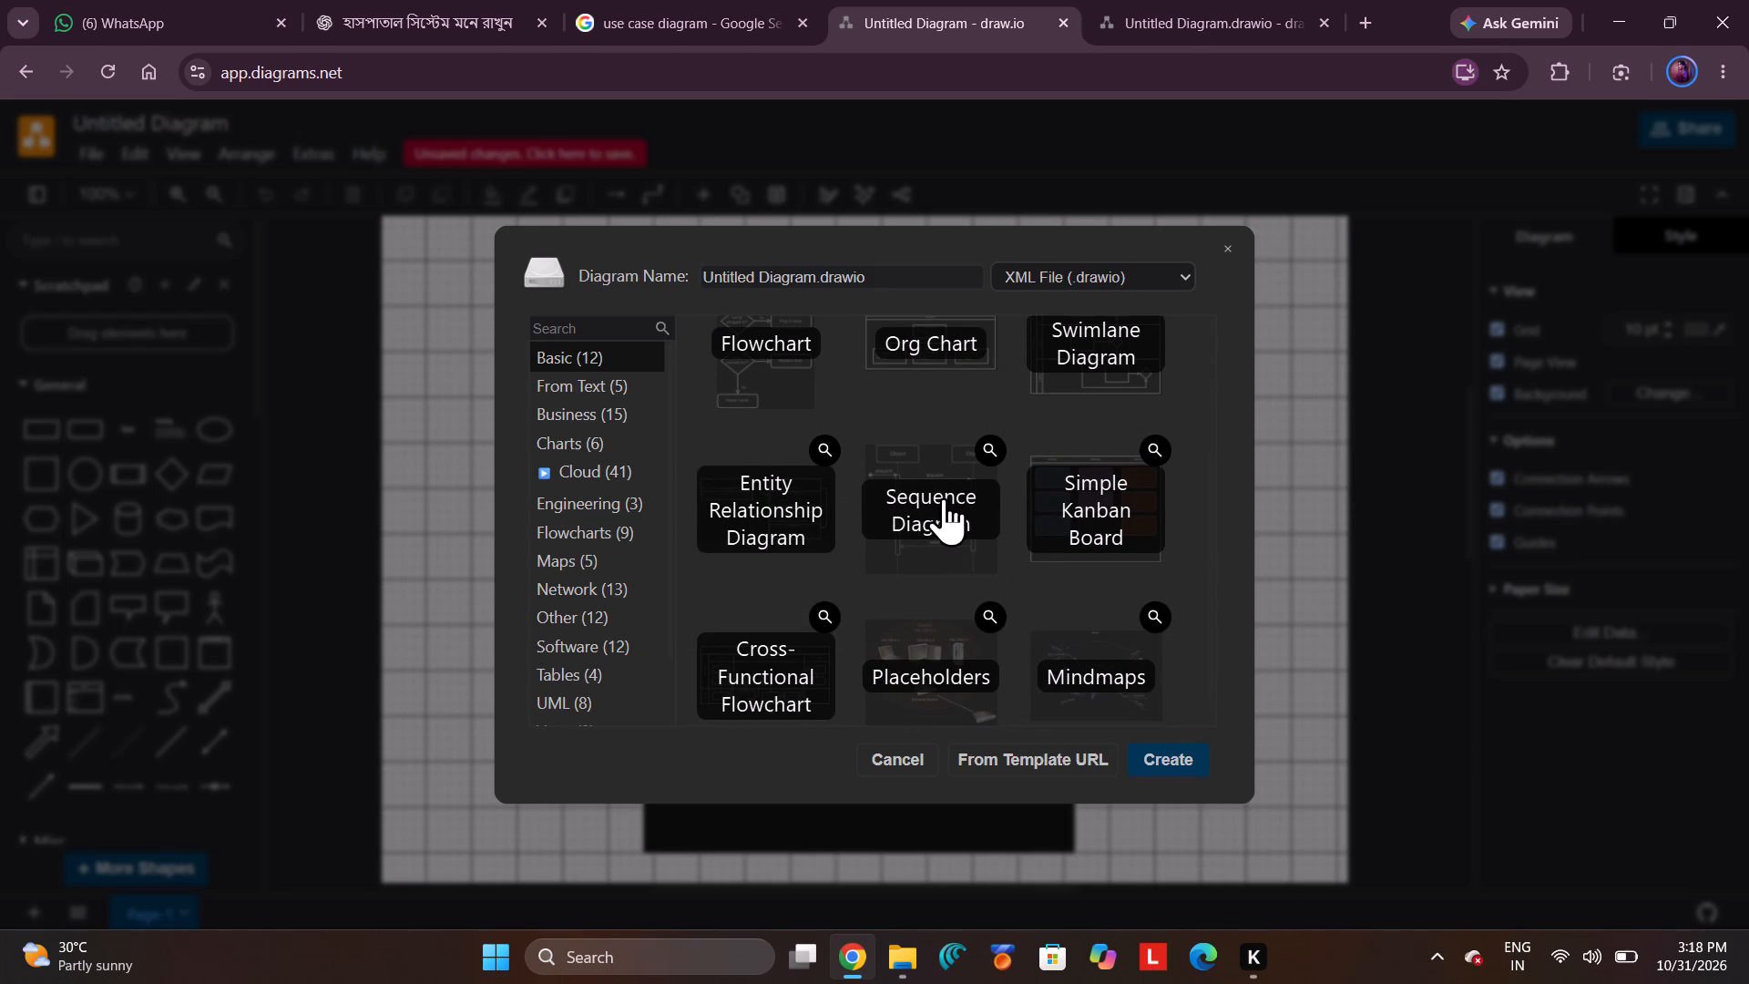
{"action": "left_click", "coordinate": [941, 497]}
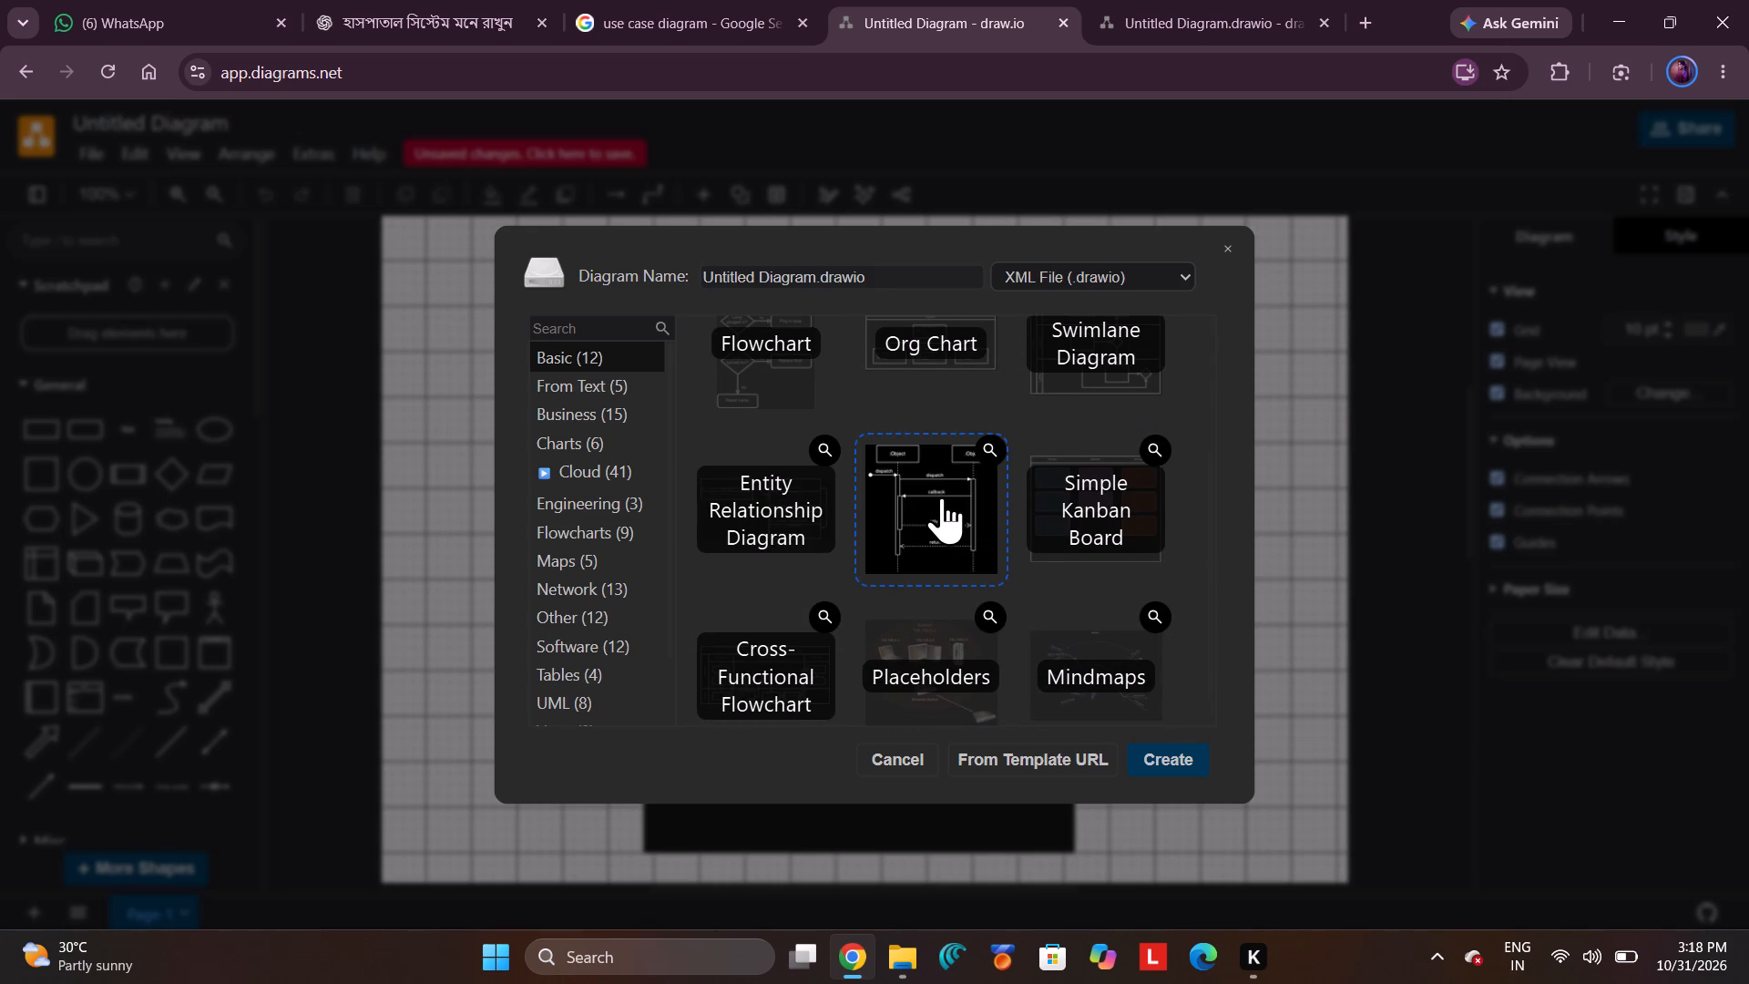
{"action": "scroll", "coordinate": [674, 543], "scroll_direction": "up", "scroll_amount": 12}
{"action": "scroll", "coordinate": [744, 460], "scroll_direction": "up", "scroll_amount": 6}
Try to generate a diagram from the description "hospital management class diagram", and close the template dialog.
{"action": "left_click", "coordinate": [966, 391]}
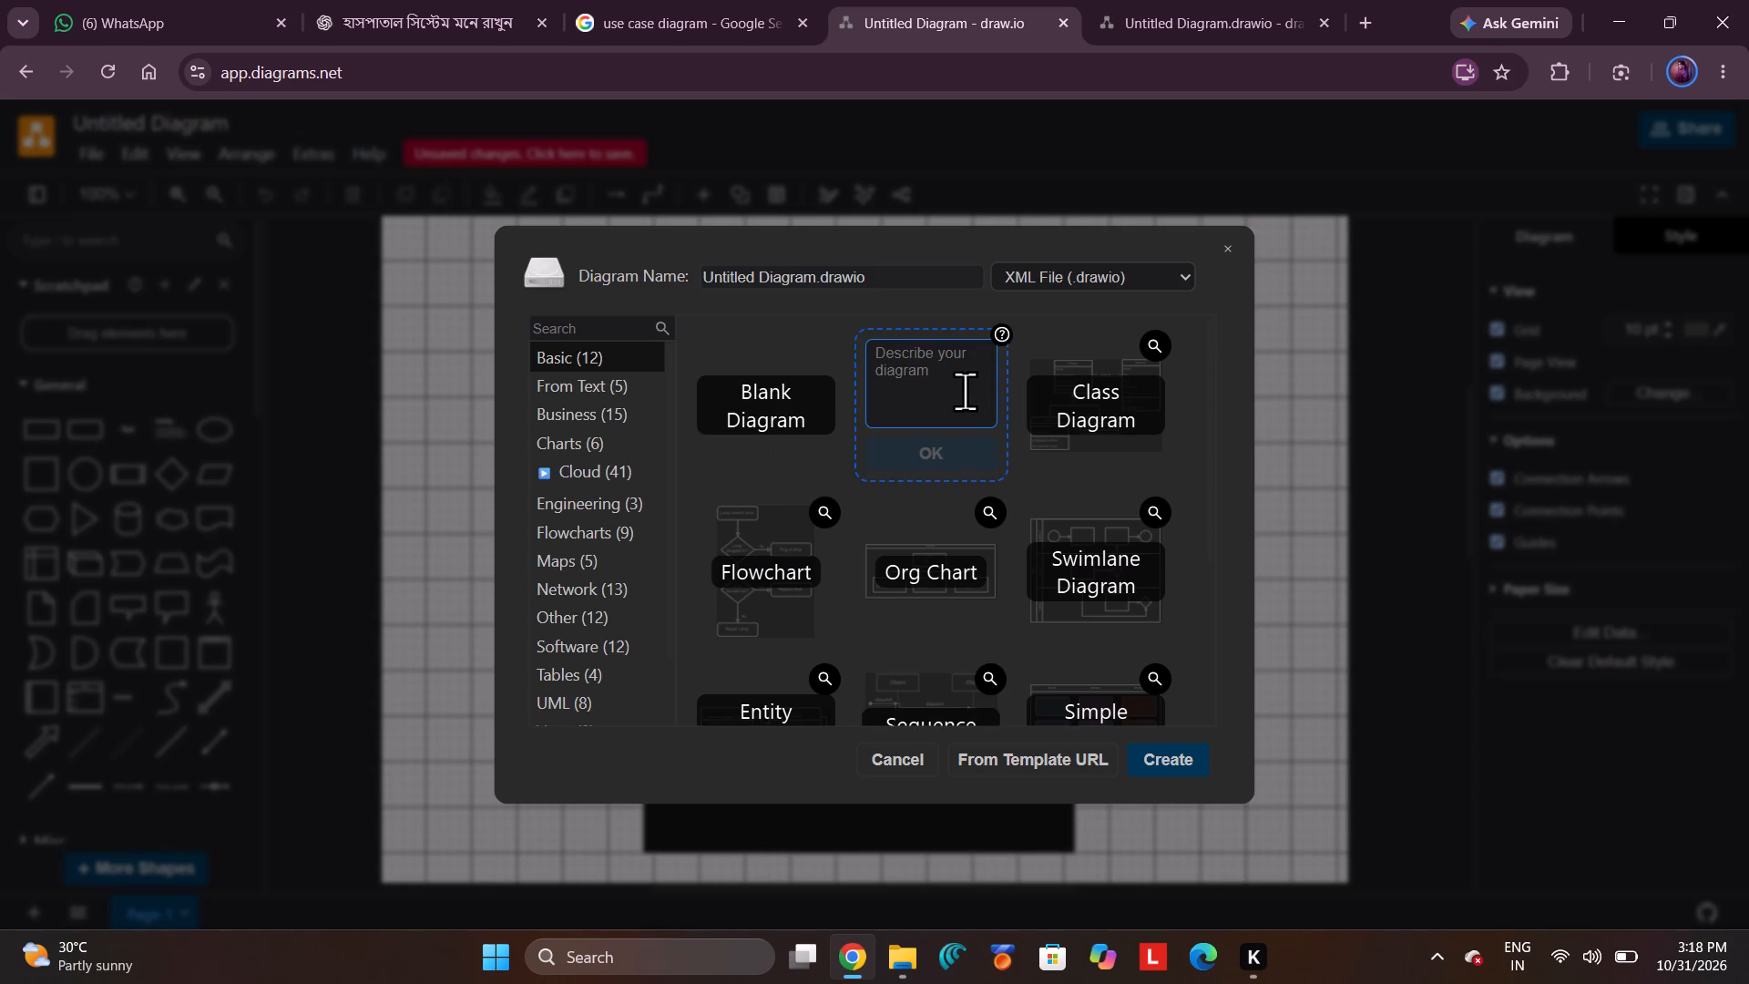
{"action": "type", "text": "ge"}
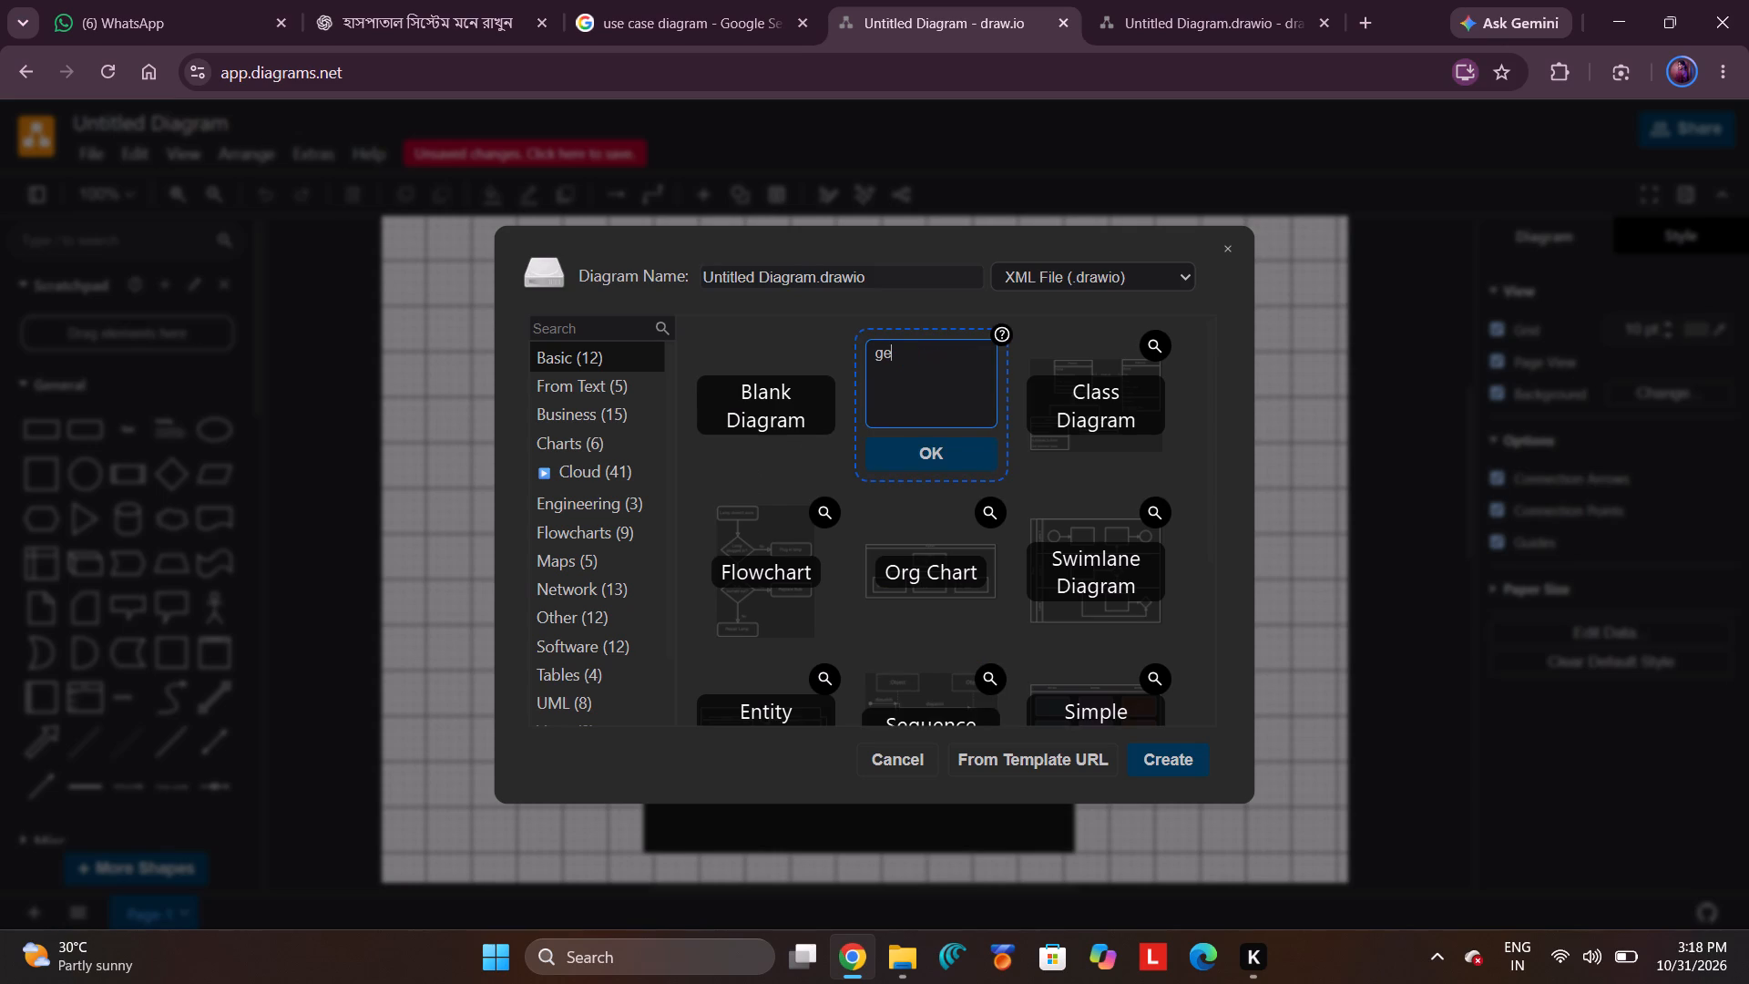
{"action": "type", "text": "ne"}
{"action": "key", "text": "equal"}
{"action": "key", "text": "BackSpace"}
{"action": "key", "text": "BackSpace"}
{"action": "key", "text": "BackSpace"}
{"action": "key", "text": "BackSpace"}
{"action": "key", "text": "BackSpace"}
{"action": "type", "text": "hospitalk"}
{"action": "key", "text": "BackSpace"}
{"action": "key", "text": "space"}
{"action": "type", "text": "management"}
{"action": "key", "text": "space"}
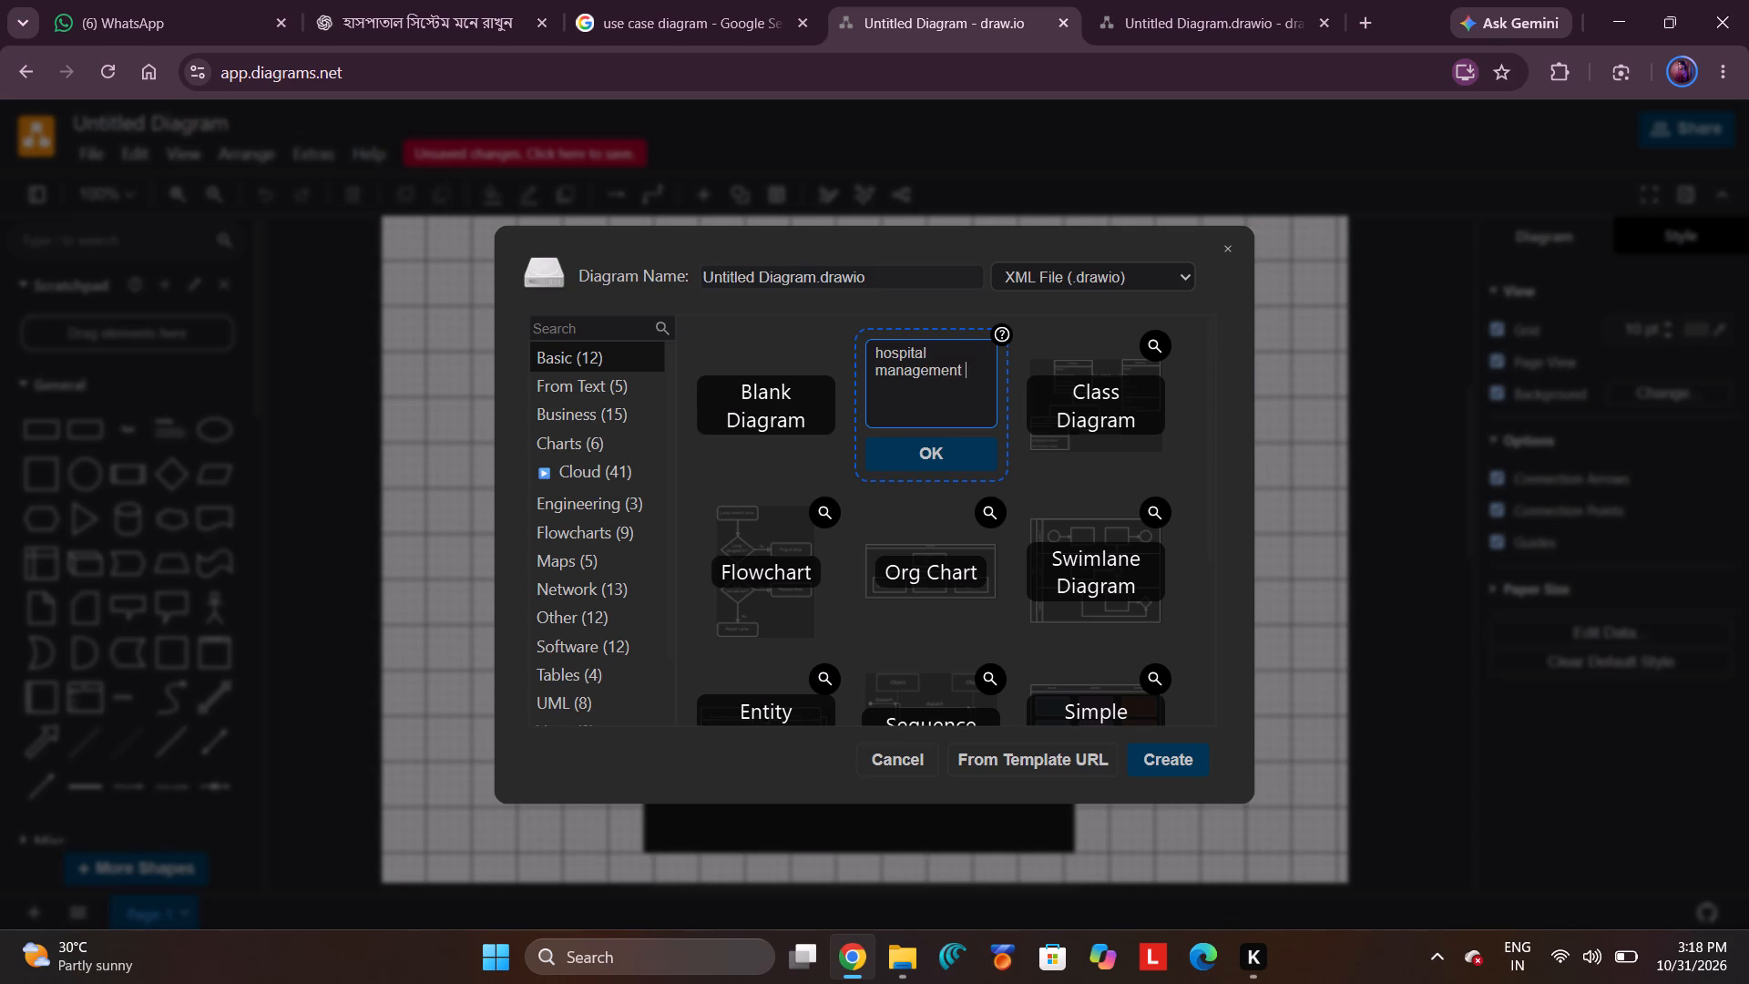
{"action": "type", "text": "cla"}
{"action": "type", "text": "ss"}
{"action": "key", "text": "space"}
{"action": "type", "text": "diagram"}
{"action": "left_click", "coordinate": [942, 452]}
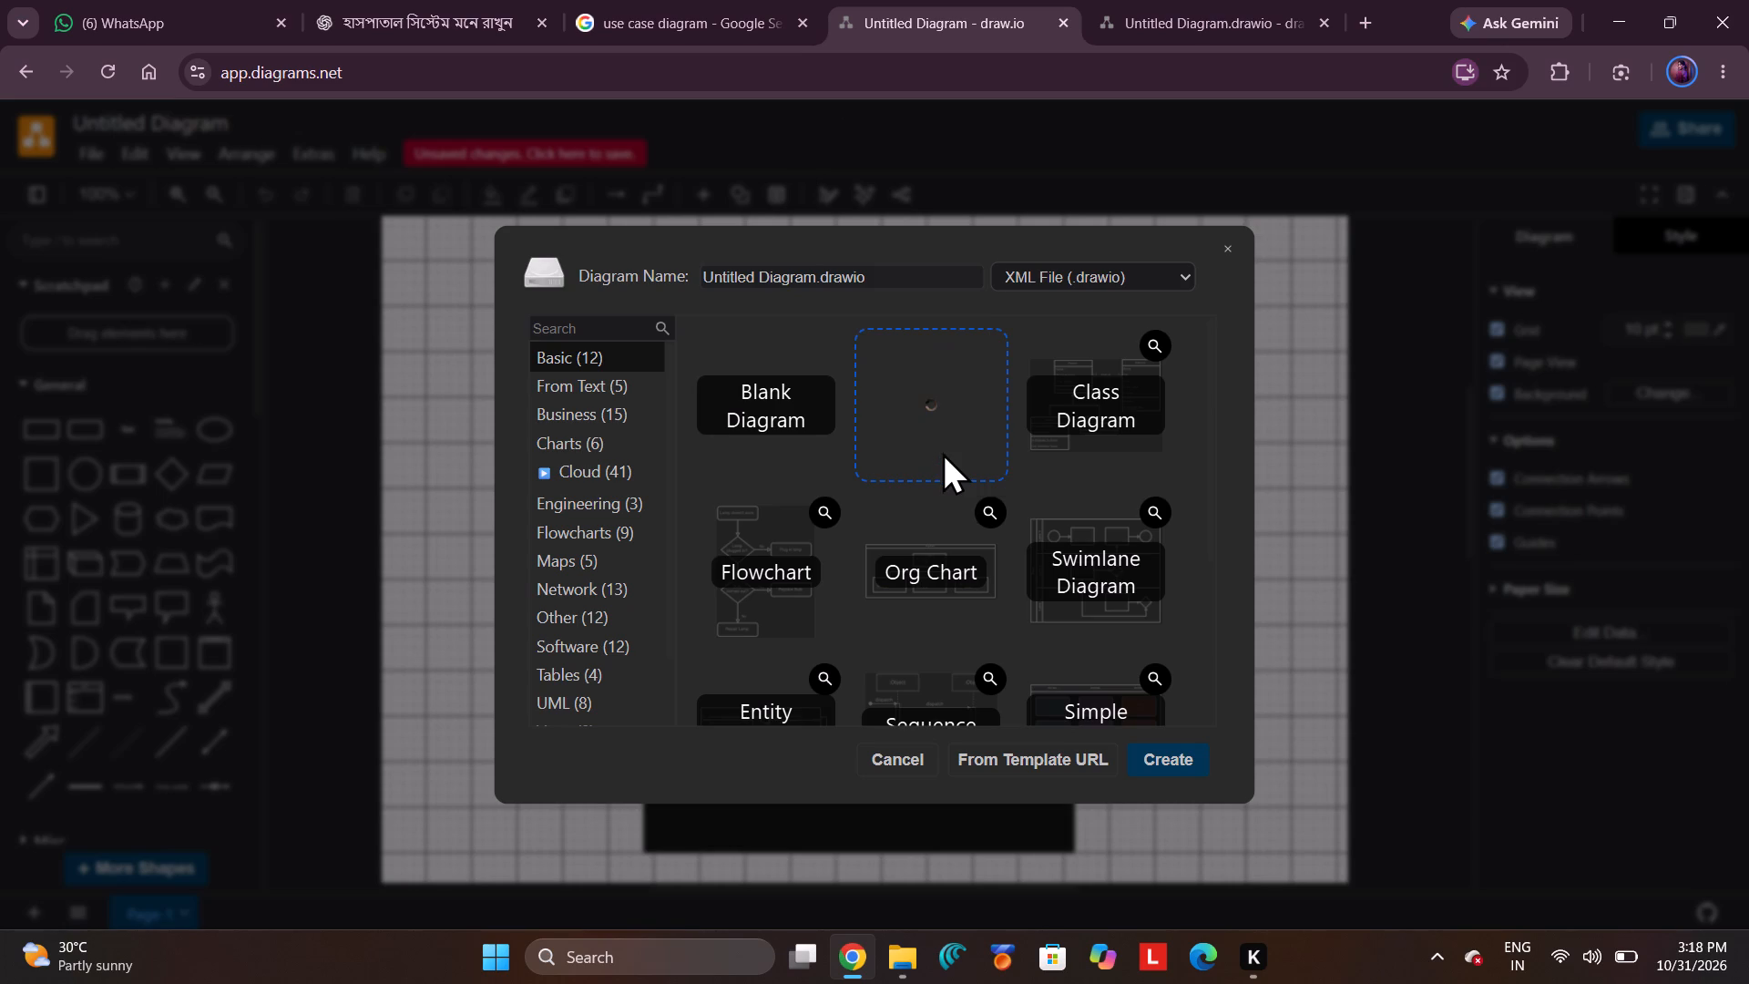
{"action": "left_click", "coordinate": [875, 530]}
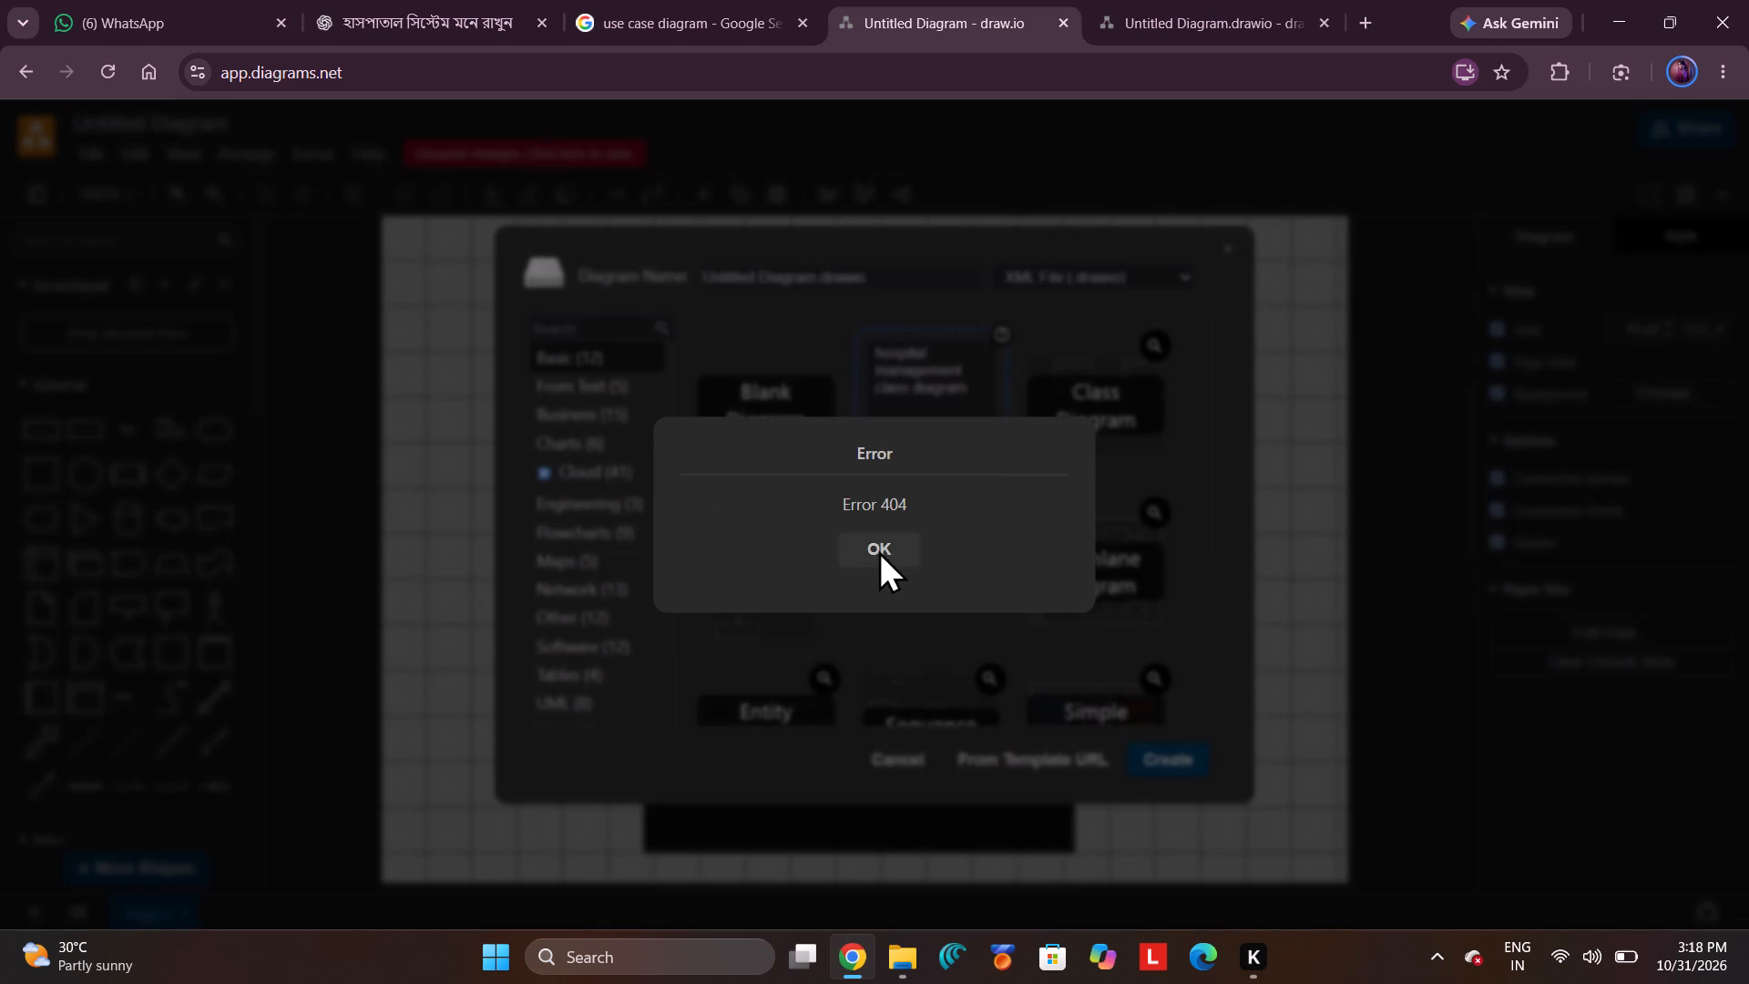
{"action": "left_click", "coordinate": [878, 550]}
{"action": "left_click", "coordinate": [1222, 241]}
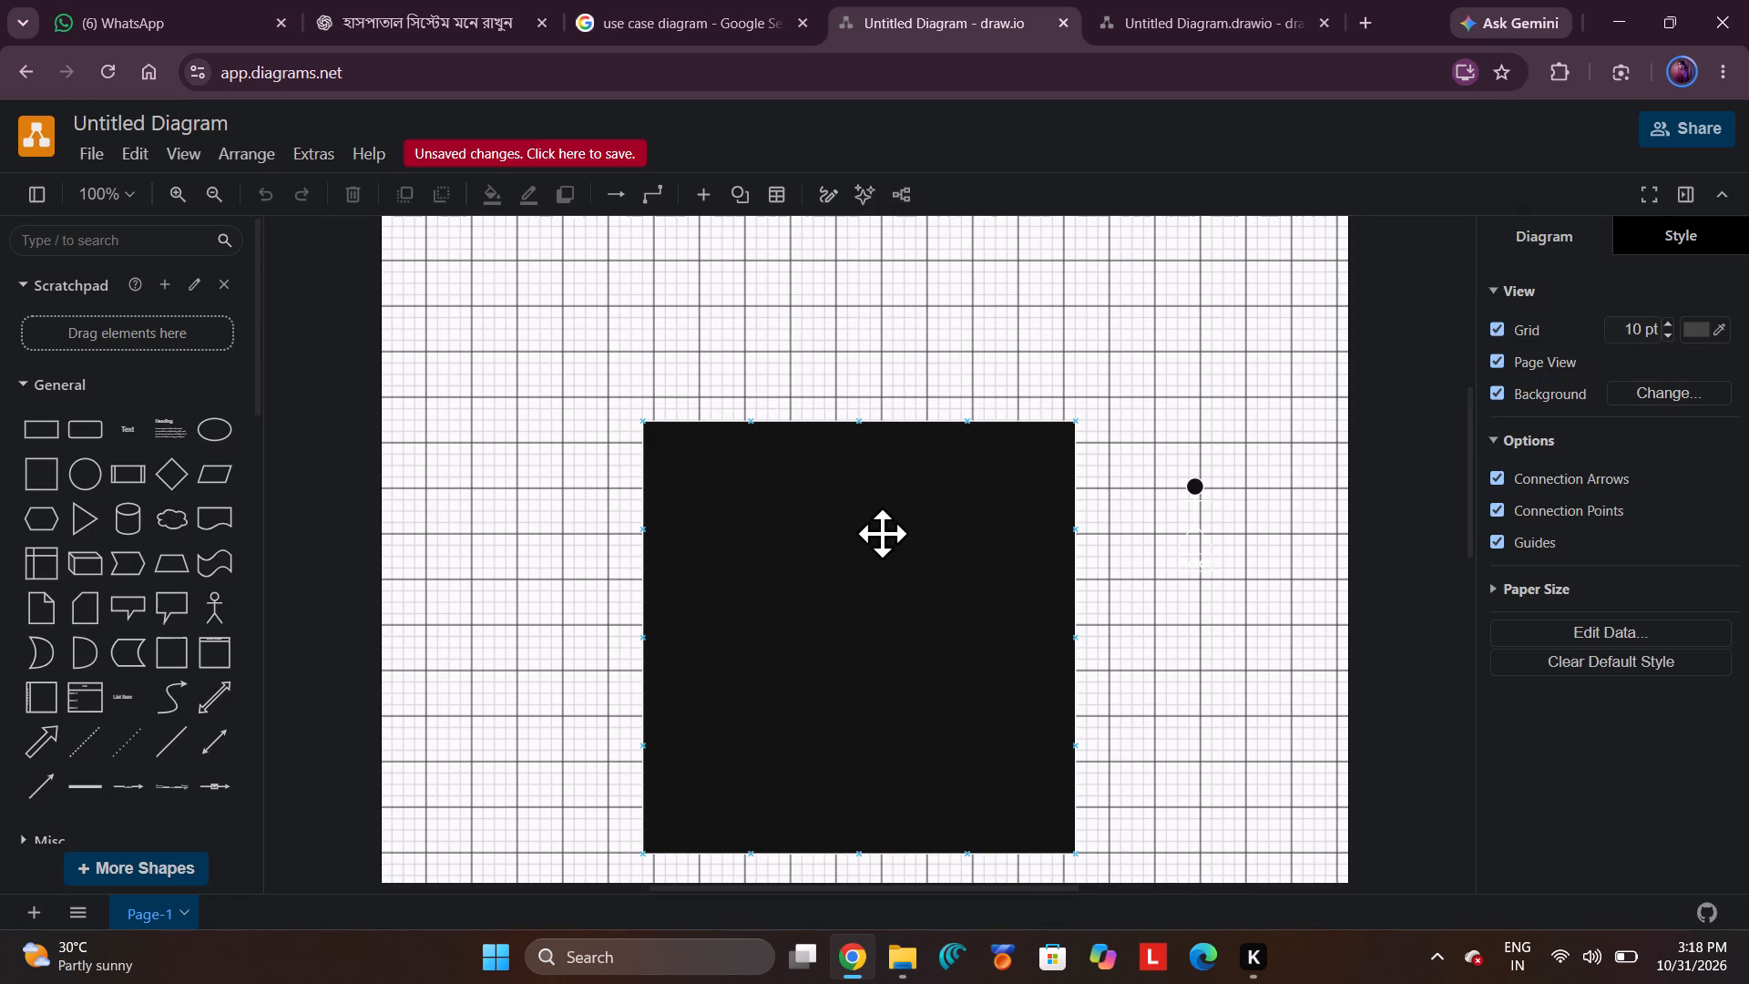
Clear the canvas by deleting the large black square and the small figure beside it.
{"action": "left_click_drag", "start_coordinate": [879, 534], "coordinate": [861, 426]}
{"action": "left_click_drag", "start_coordinate": [859, 425], "coordinate": [873, 445]}
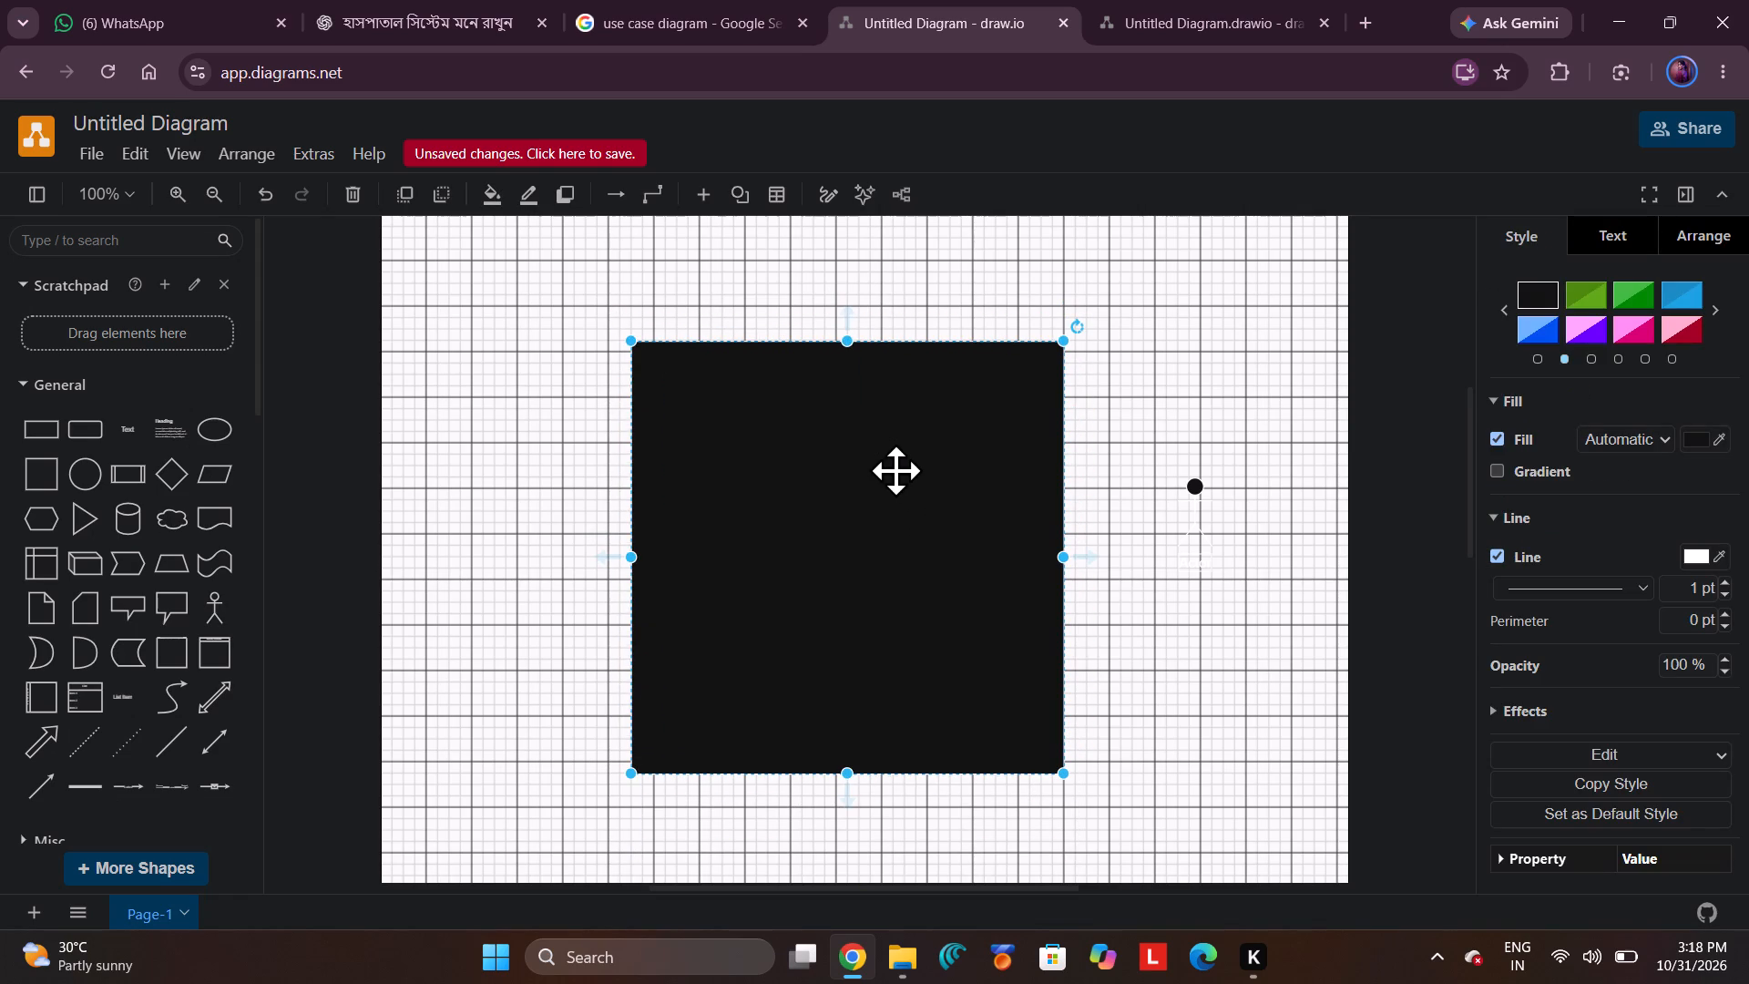
{"action": "key", "text": "BackSpace"}
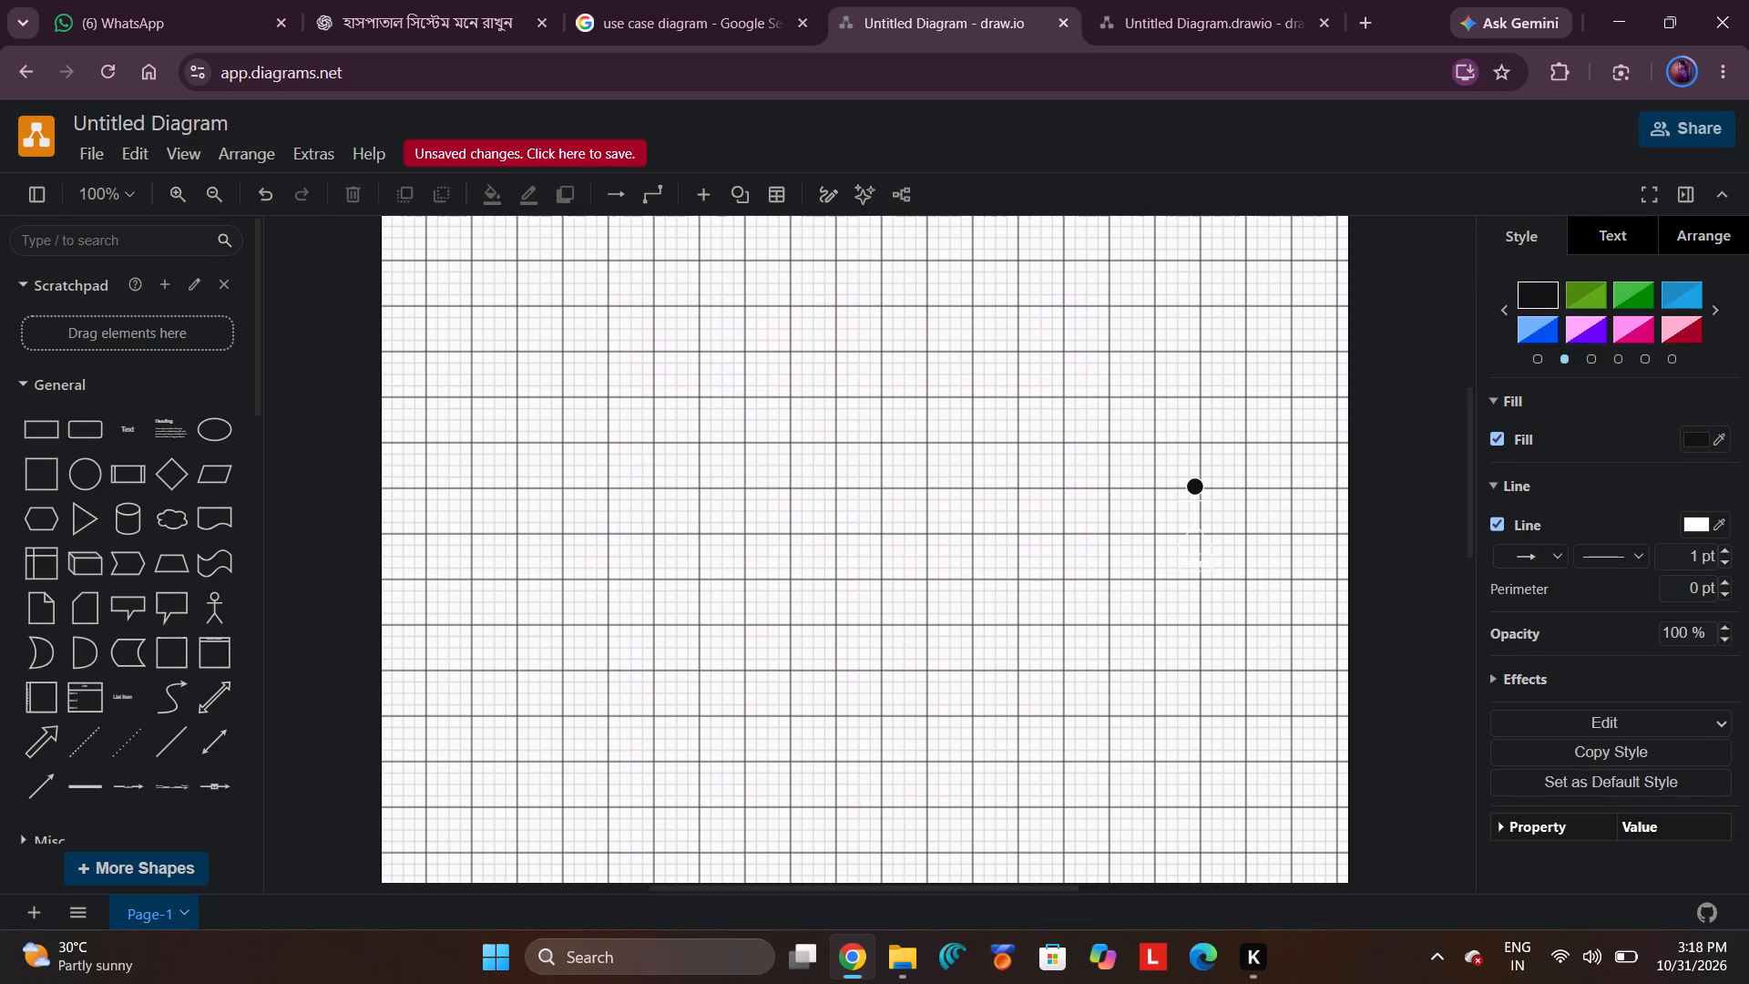
{"action": "left_click_drag", "start_coordinate": [1147, 424], "coordinate": [1281, 639]}
{"action": "key", "text": "BackSpace"}
{"action": "key", "text": "backslash"}
Look through the use case diagram image results and examine the Library Management Use Case Diagram example from Wondershare EdrawMax.
{"action": "left_click", "coordinate": [600, 0]}
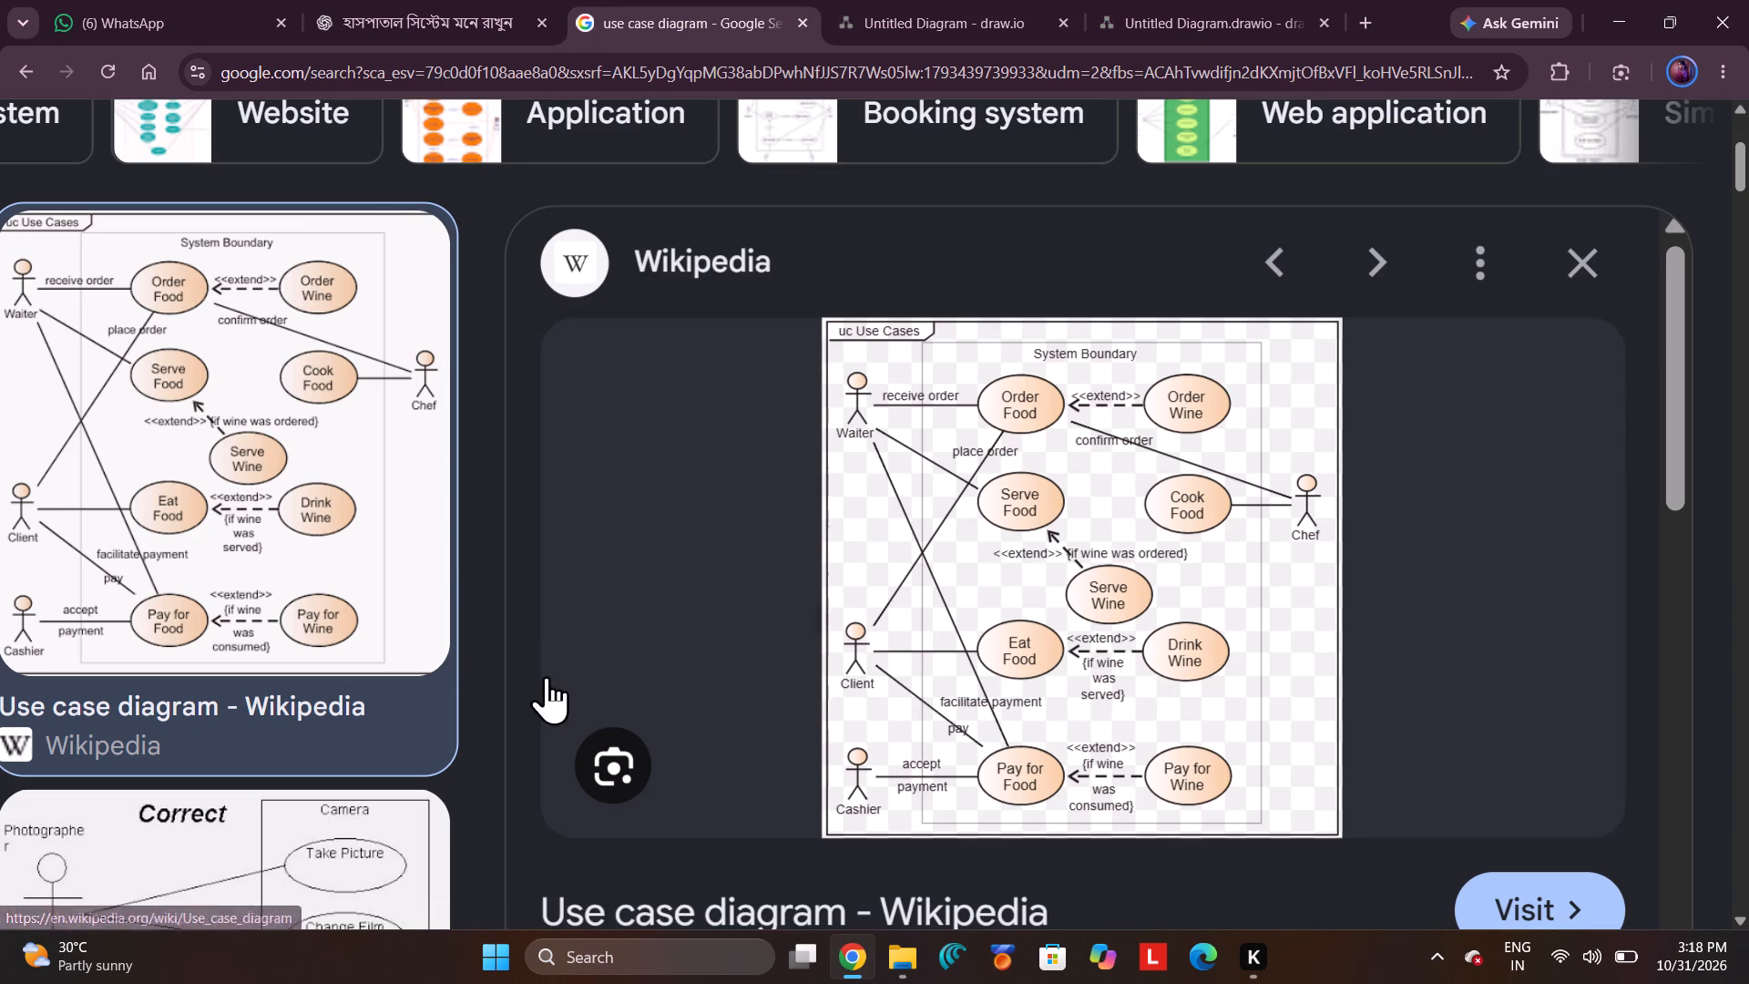
{"action": "scroll", "coordinate": [62, 554], "scroll_direction": "down", "scroll_amount": 2}
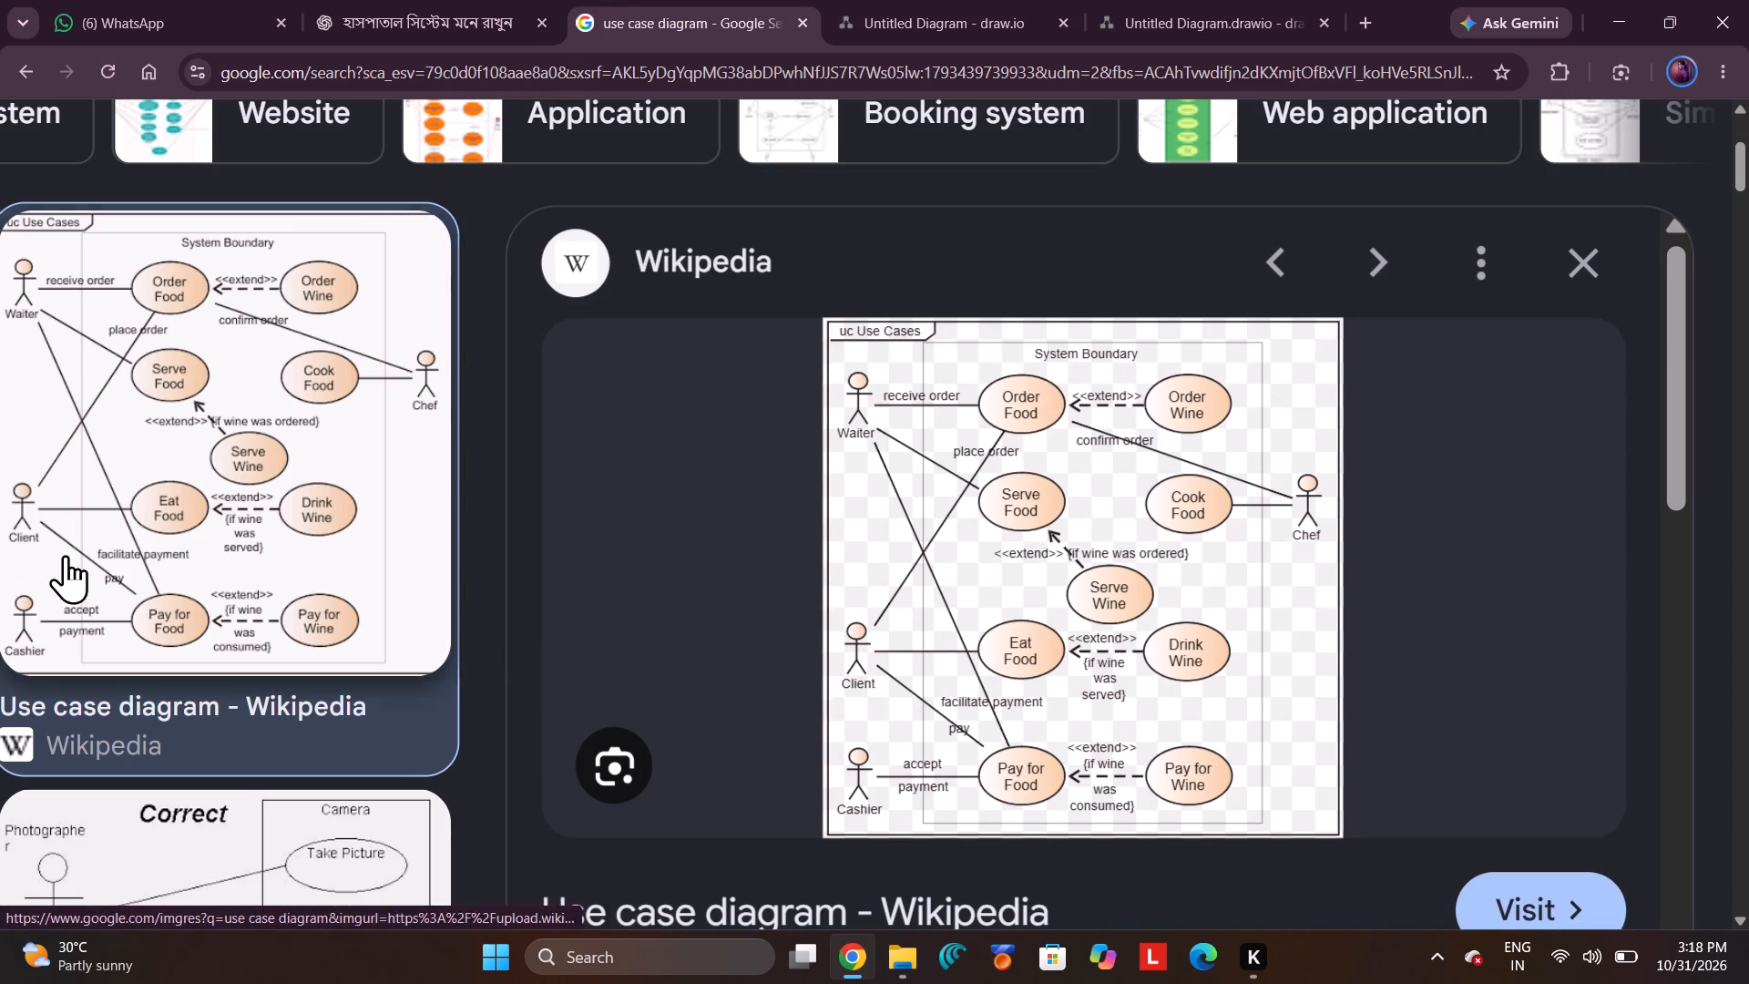
{"action": "scroll", "coordinate": [65, 555], "scroll_direction": "down", "scroll_amount": 12}
{"action": "scroll", "coordinate": [179, 498], "scroll_direction": "down", "scroll_amount": 5}
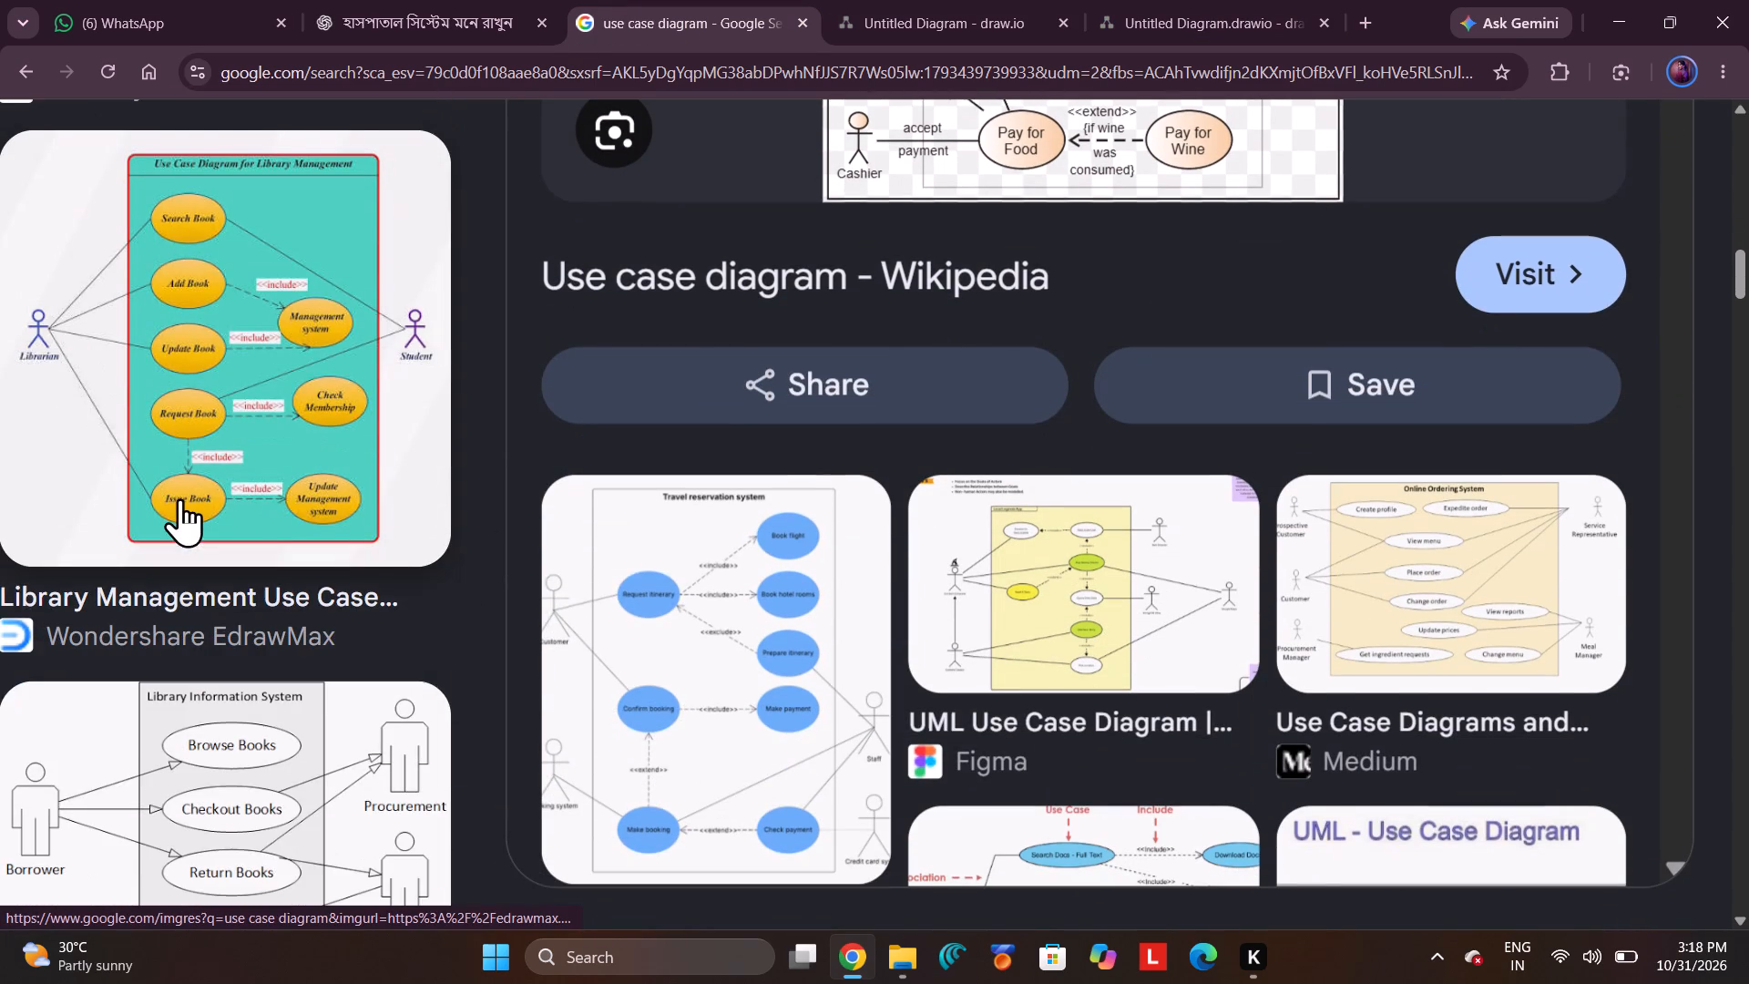
{"action": "left_click", "coordinate": [251, 418]}
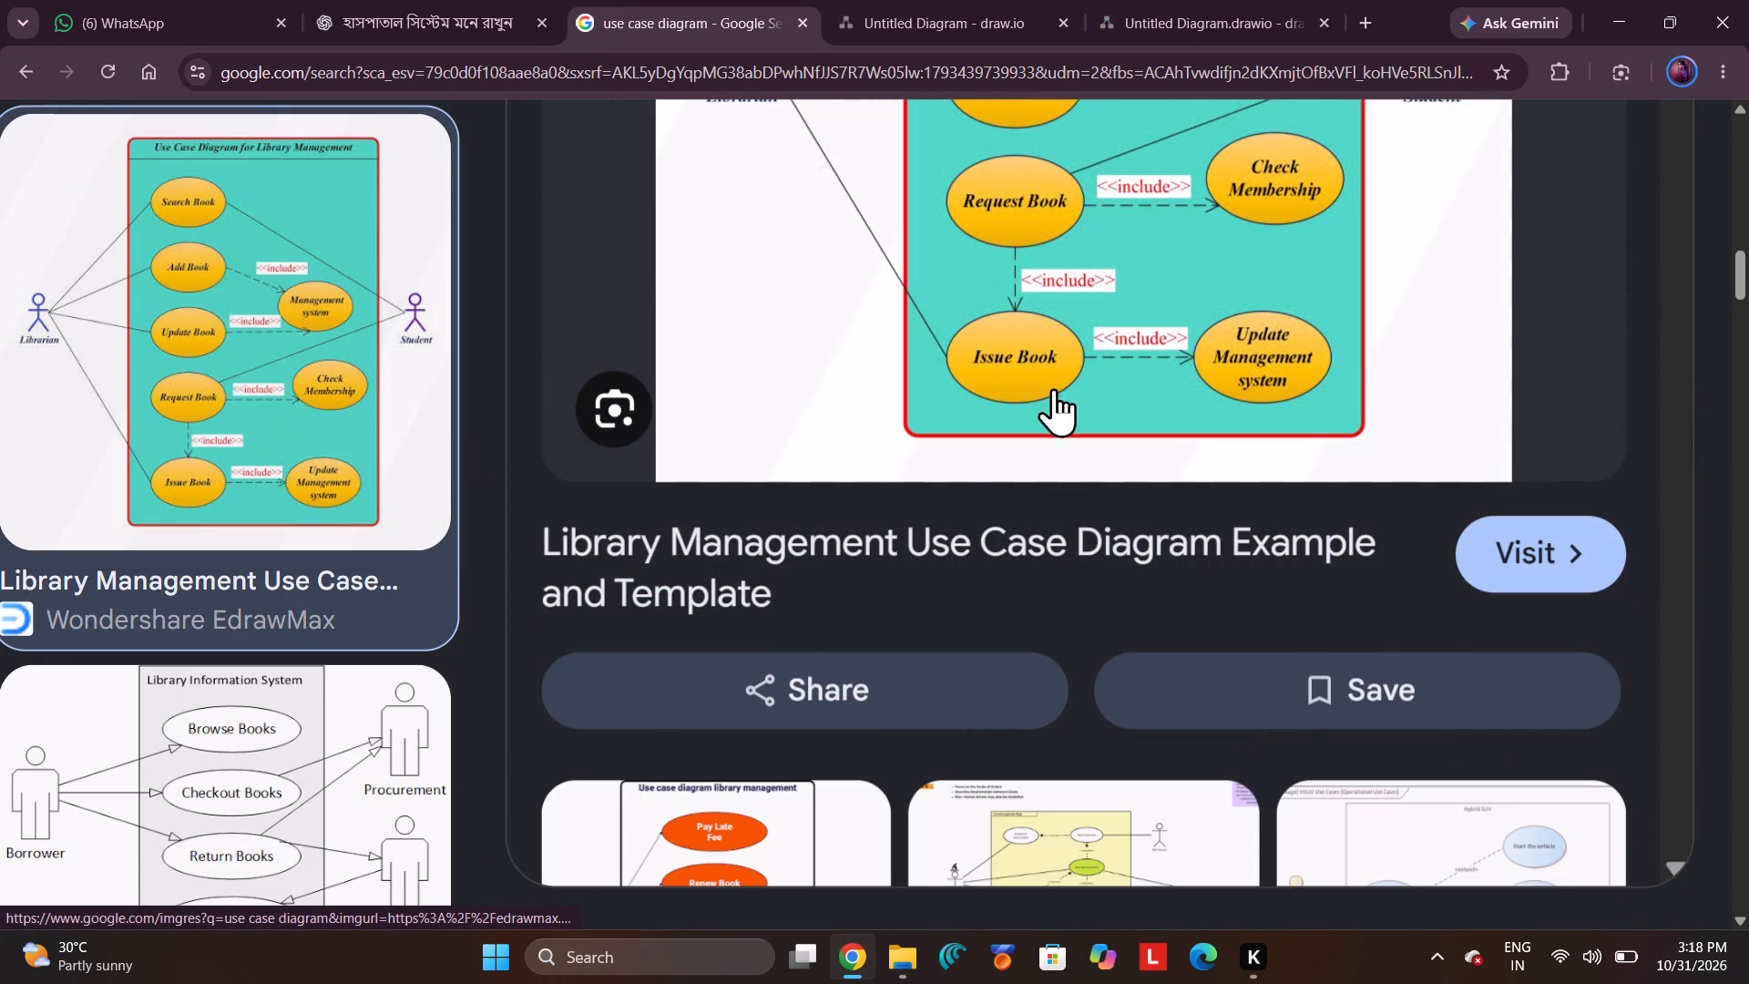
{"action": "scroll", "coordinate": [1289, 269], "scroll_direction": "up", "scroll_amount": 5}
{"action": "scroll", "coordinate": [1434, 458], "scroll_direction": "up", "scroll_amount": 4}
{"action": "left_click_drag", "start_coordinate": [1748, 249], "coordinate": [1747, 249]}
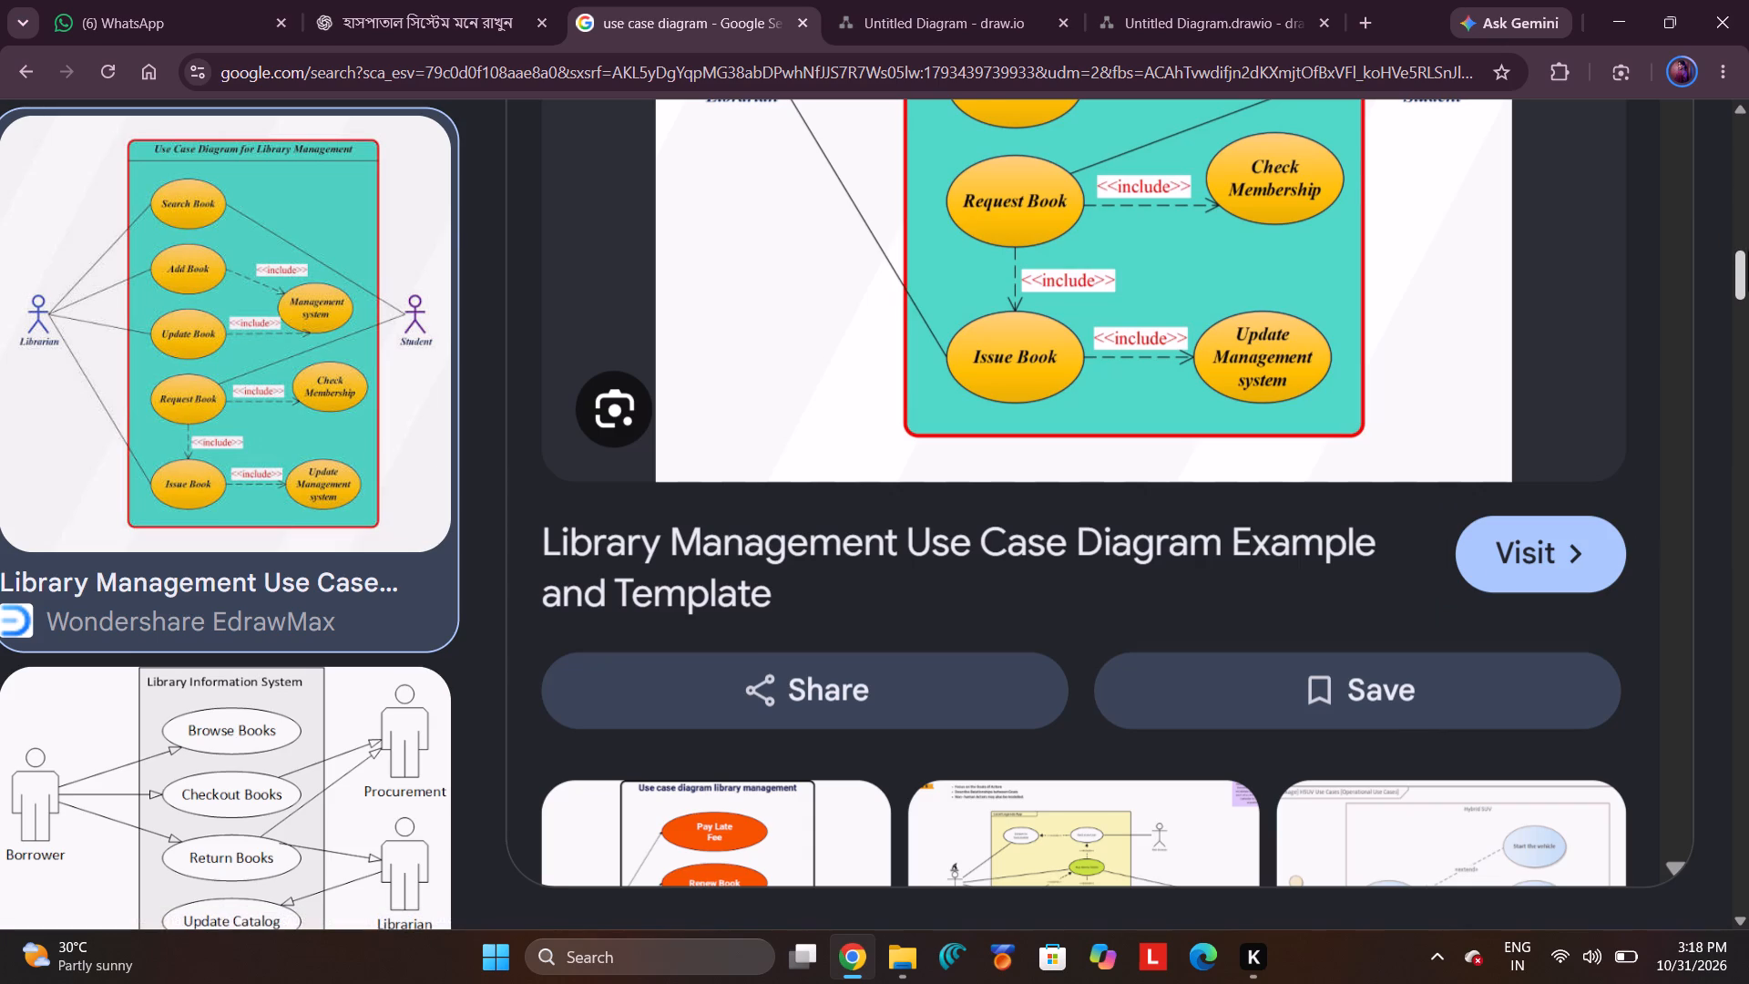
{"action": "left_click_drag", "start_coordinate": [1747, 249], "coordinate": [1744, 204]}
{"action": "left_click_drag", "start_coordinate": [1748, 216], "coordinate": [1744, 202]}
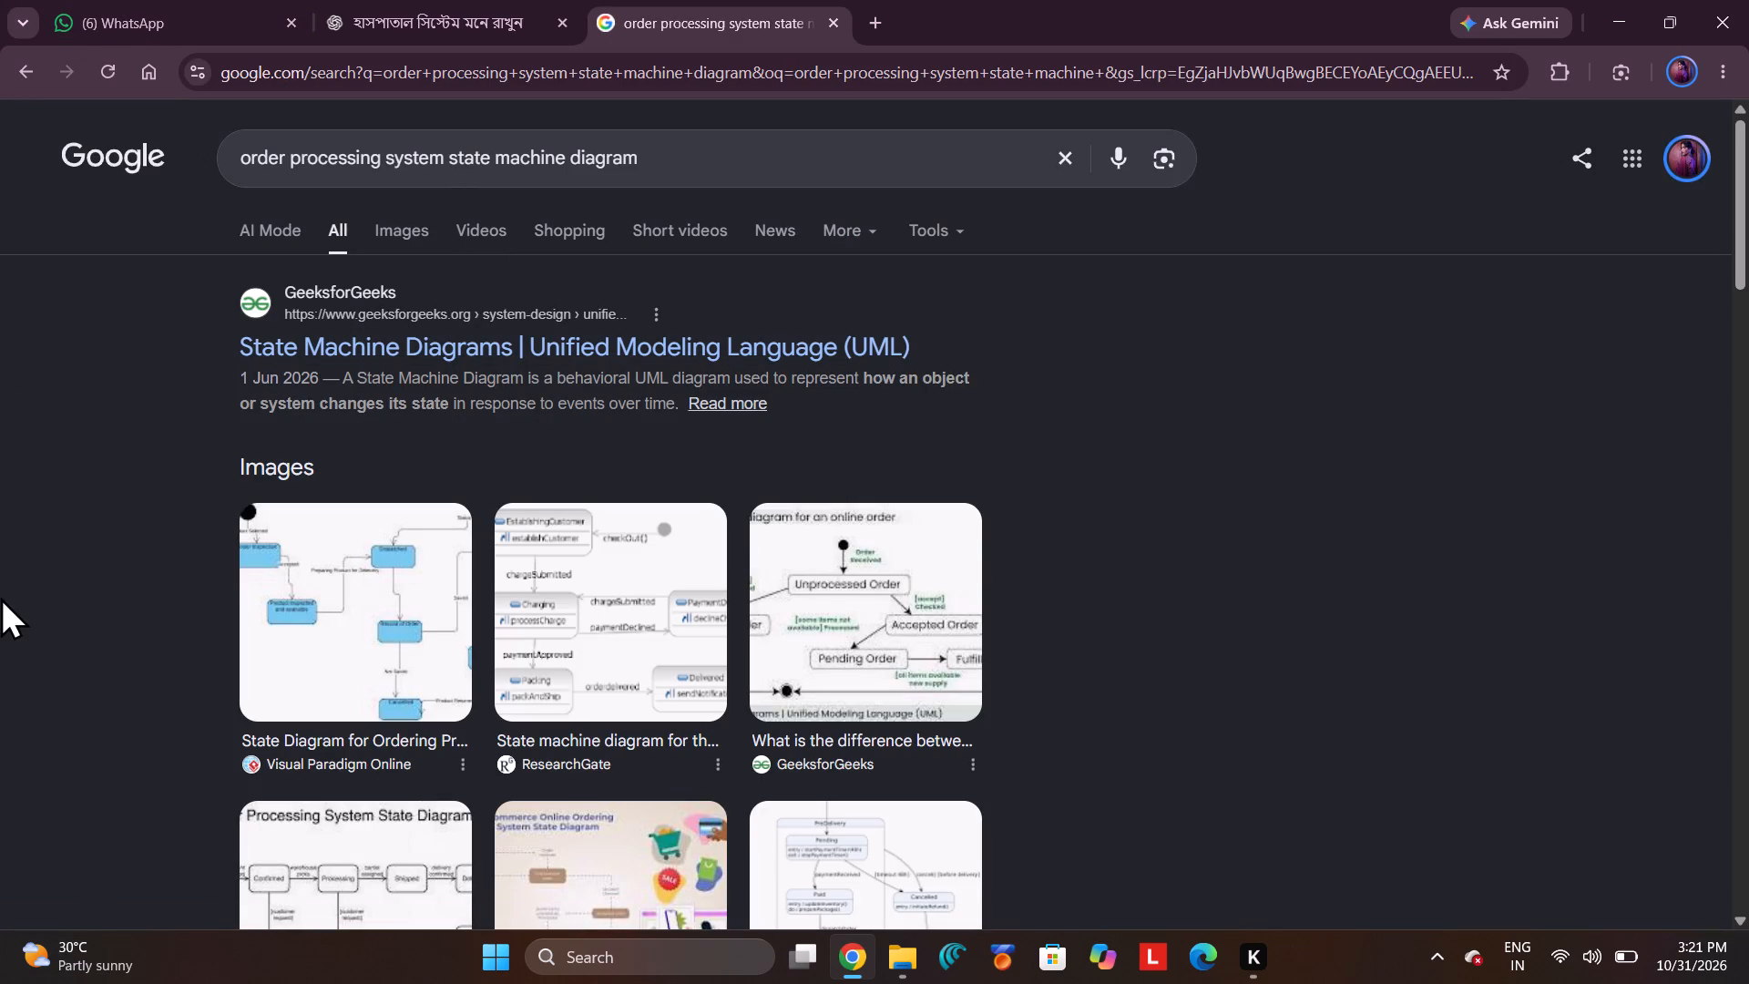
Compare the order state machine examples from Visual Paradigm Online, GeeksforGeeks and Wondershare EdrawMax in the image results.
{"action": "left_click", "coordinate": [408, 235]}
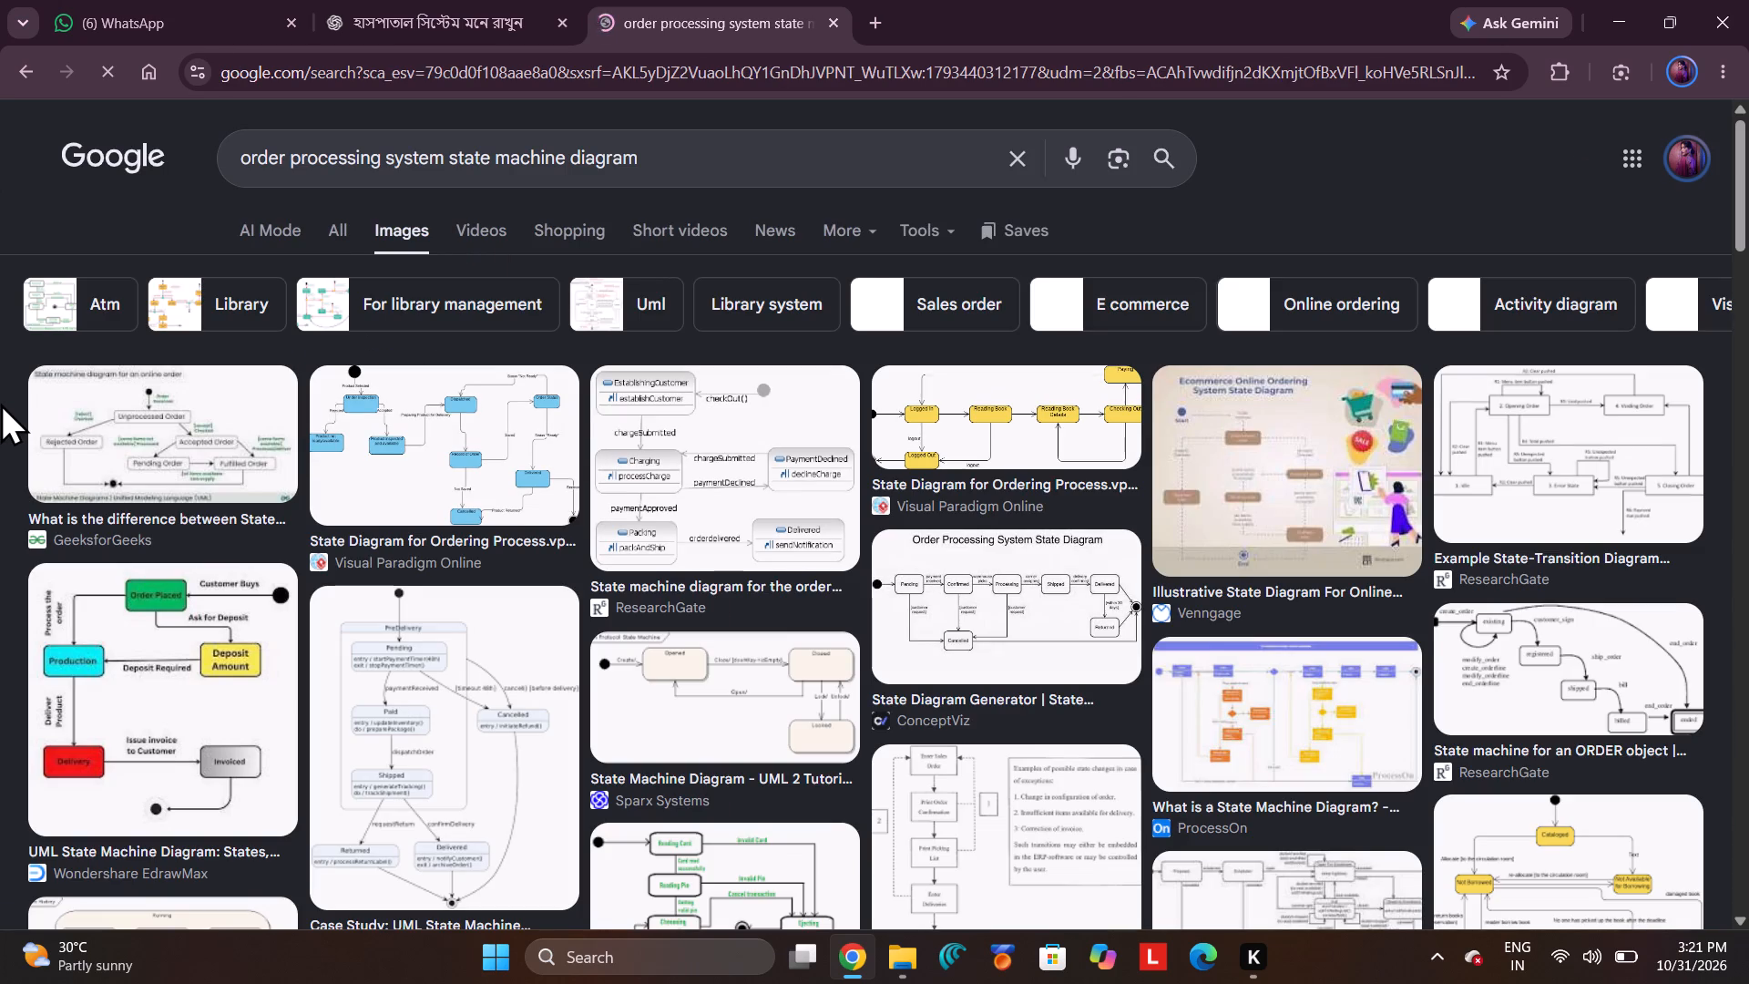
{"action": "left_click", "coordinate": [425, 421]}
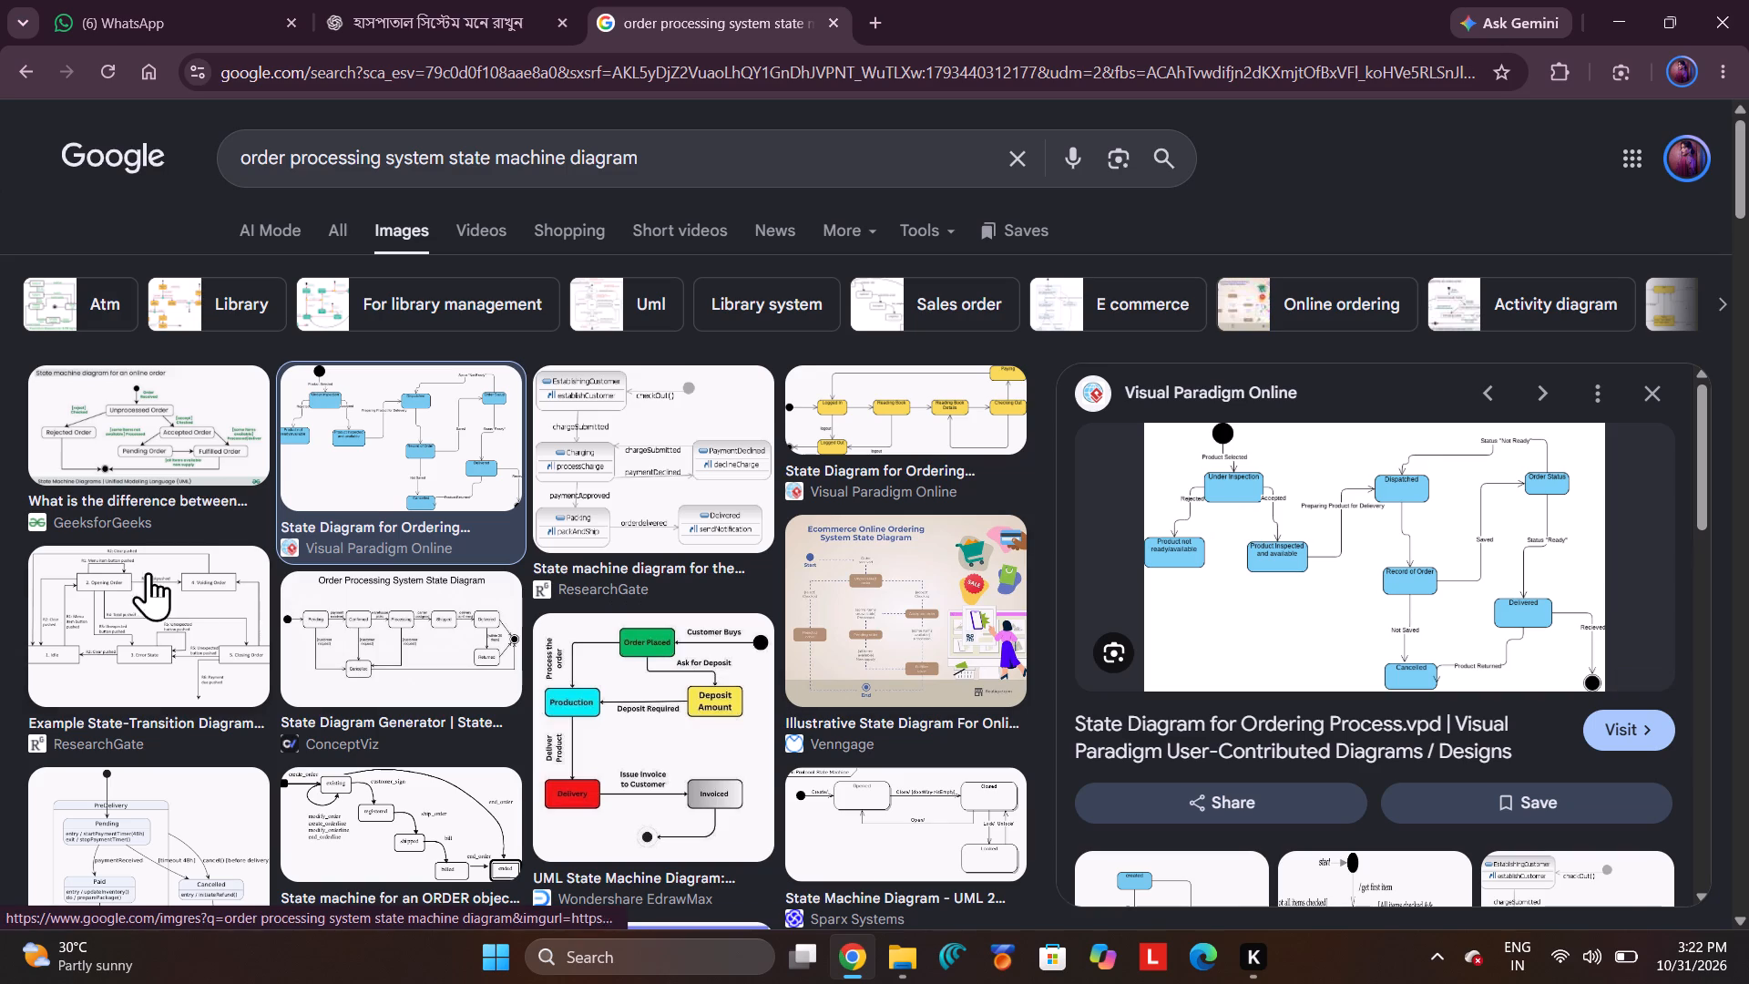
{"action": "left_click", "coordinate": [133, 404]}
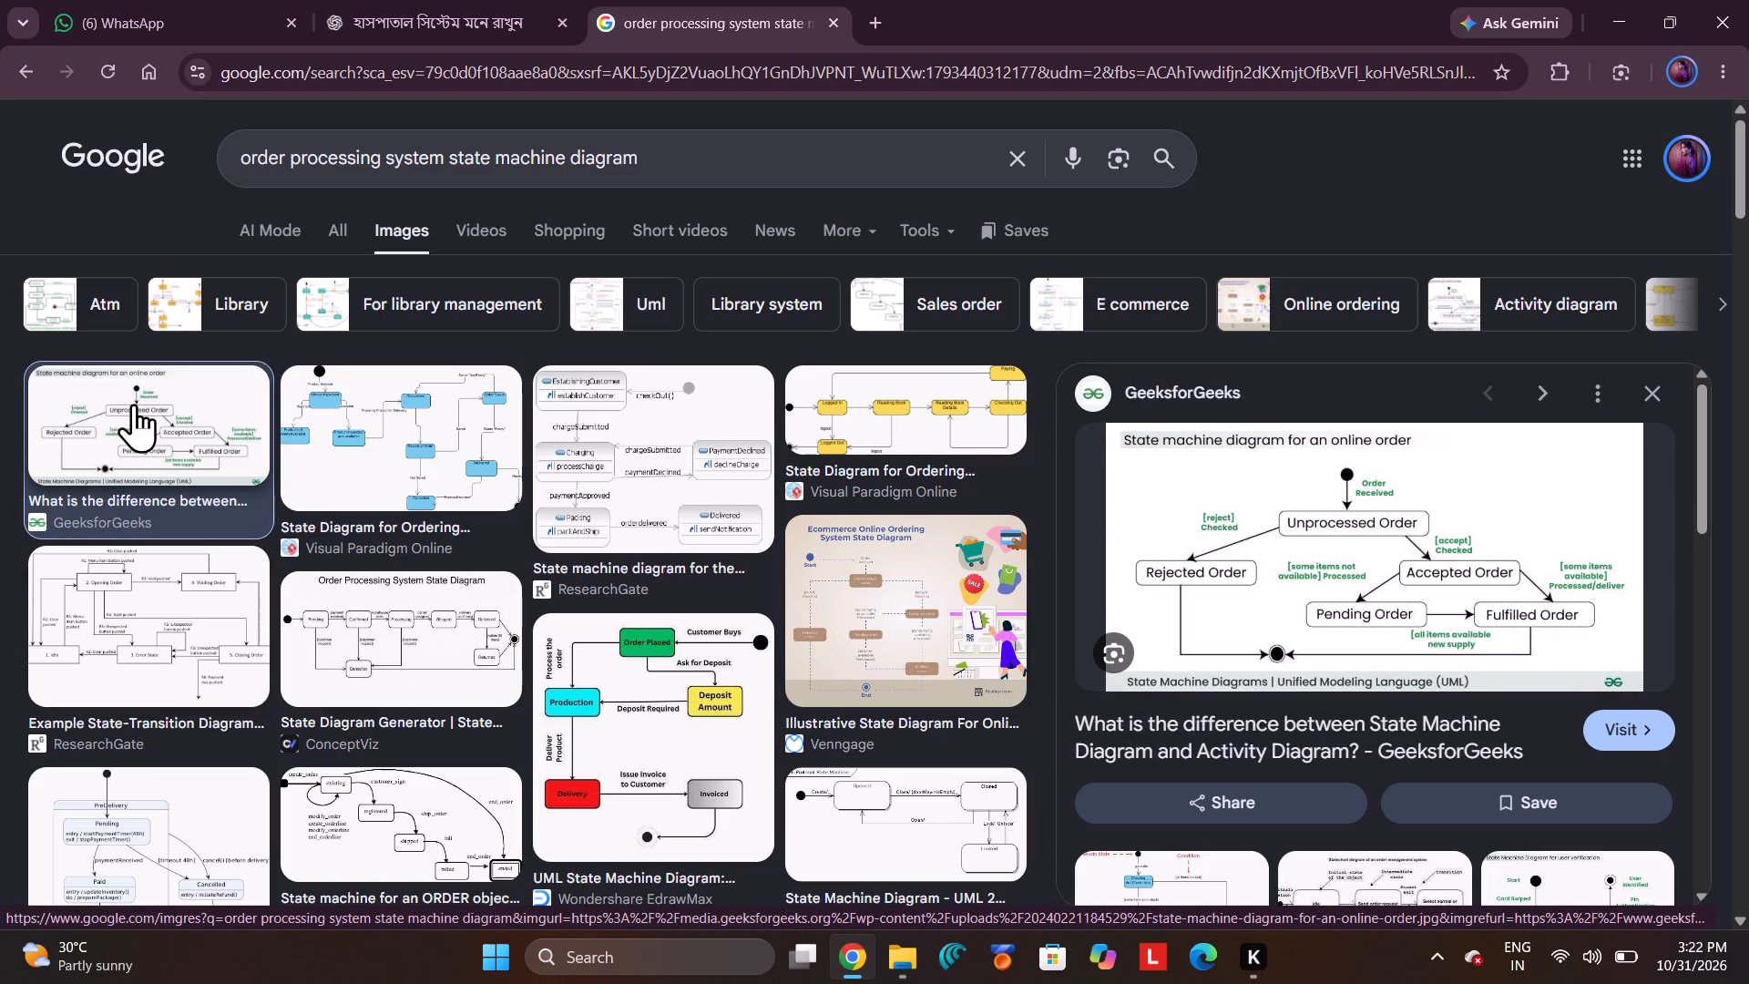
{"action": "left_click", "coordinate": [661, 723]}
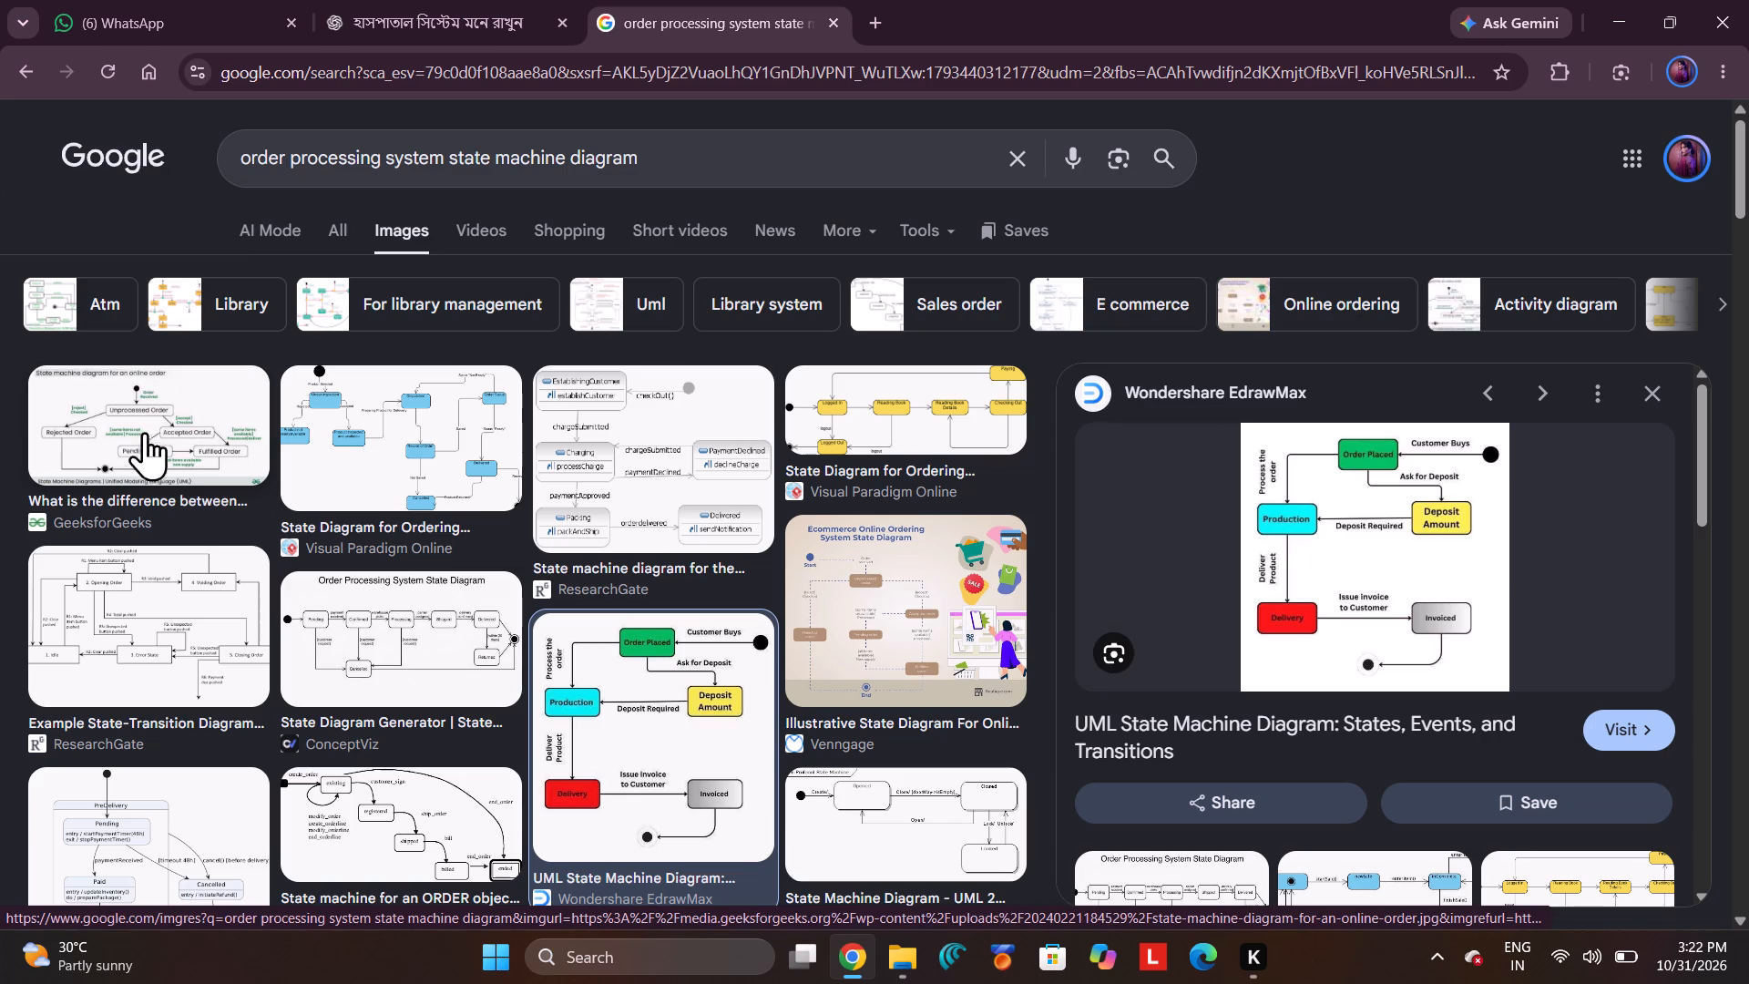
{"action": "left_click", "coordinate": [429, 436]}
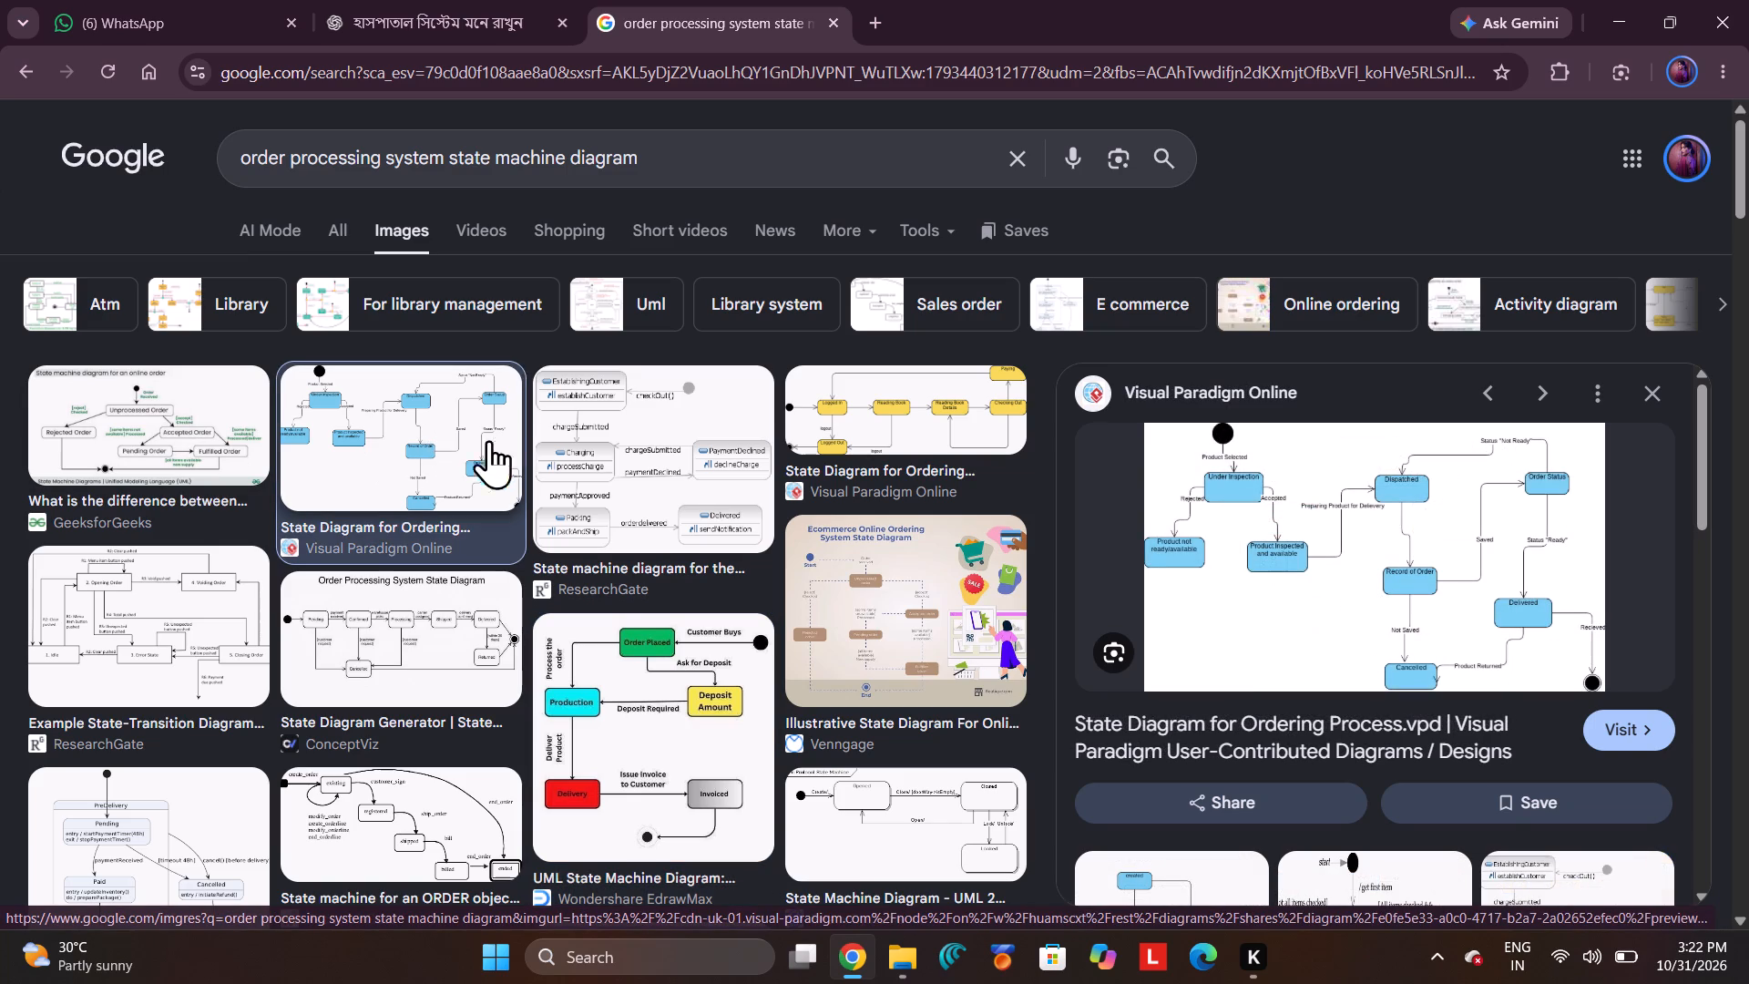
Look through the order processing state diagram image results for an example to follow.
{"action": "scroll", "coordinate": [1395, 521], "scroll_direction": "up", "scroll_amount": 3}
{"action": "scroll", "coordinate": [1382, 594], "scroll_direction": "up", "scroll_amount": 1}
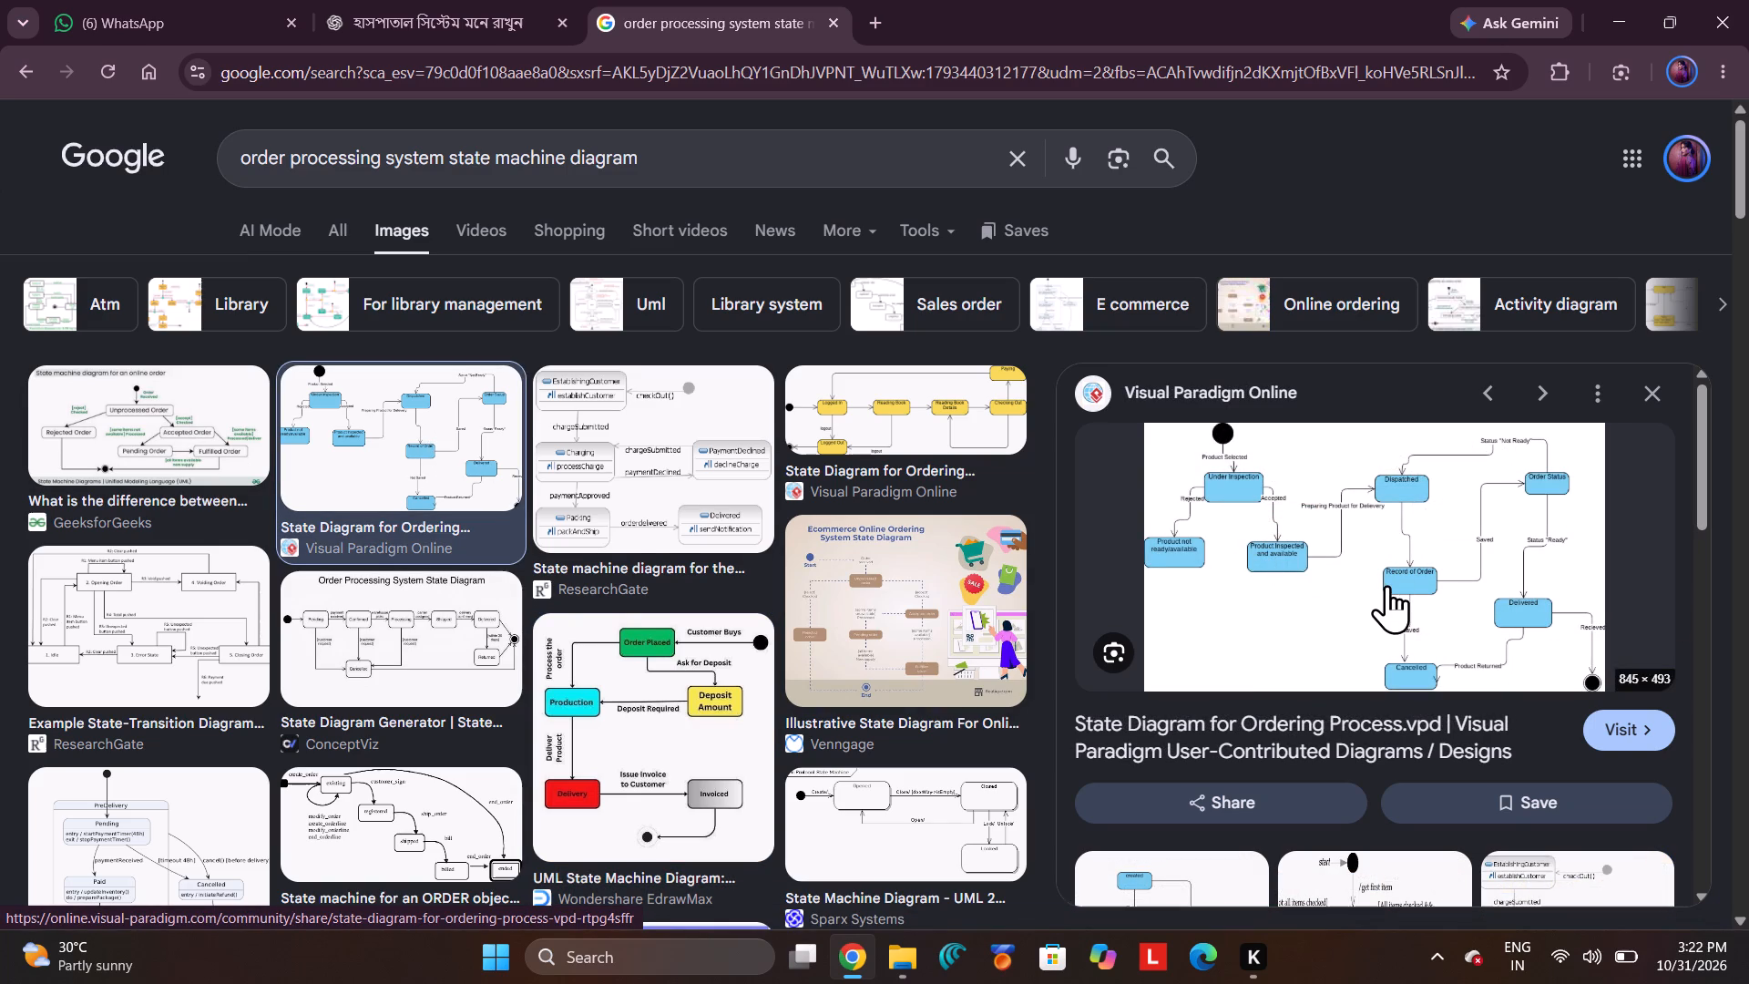
{"action": "scroll", "coordinate": [138, 559], "scroll_direction": "down", "scroll_amount": 1}
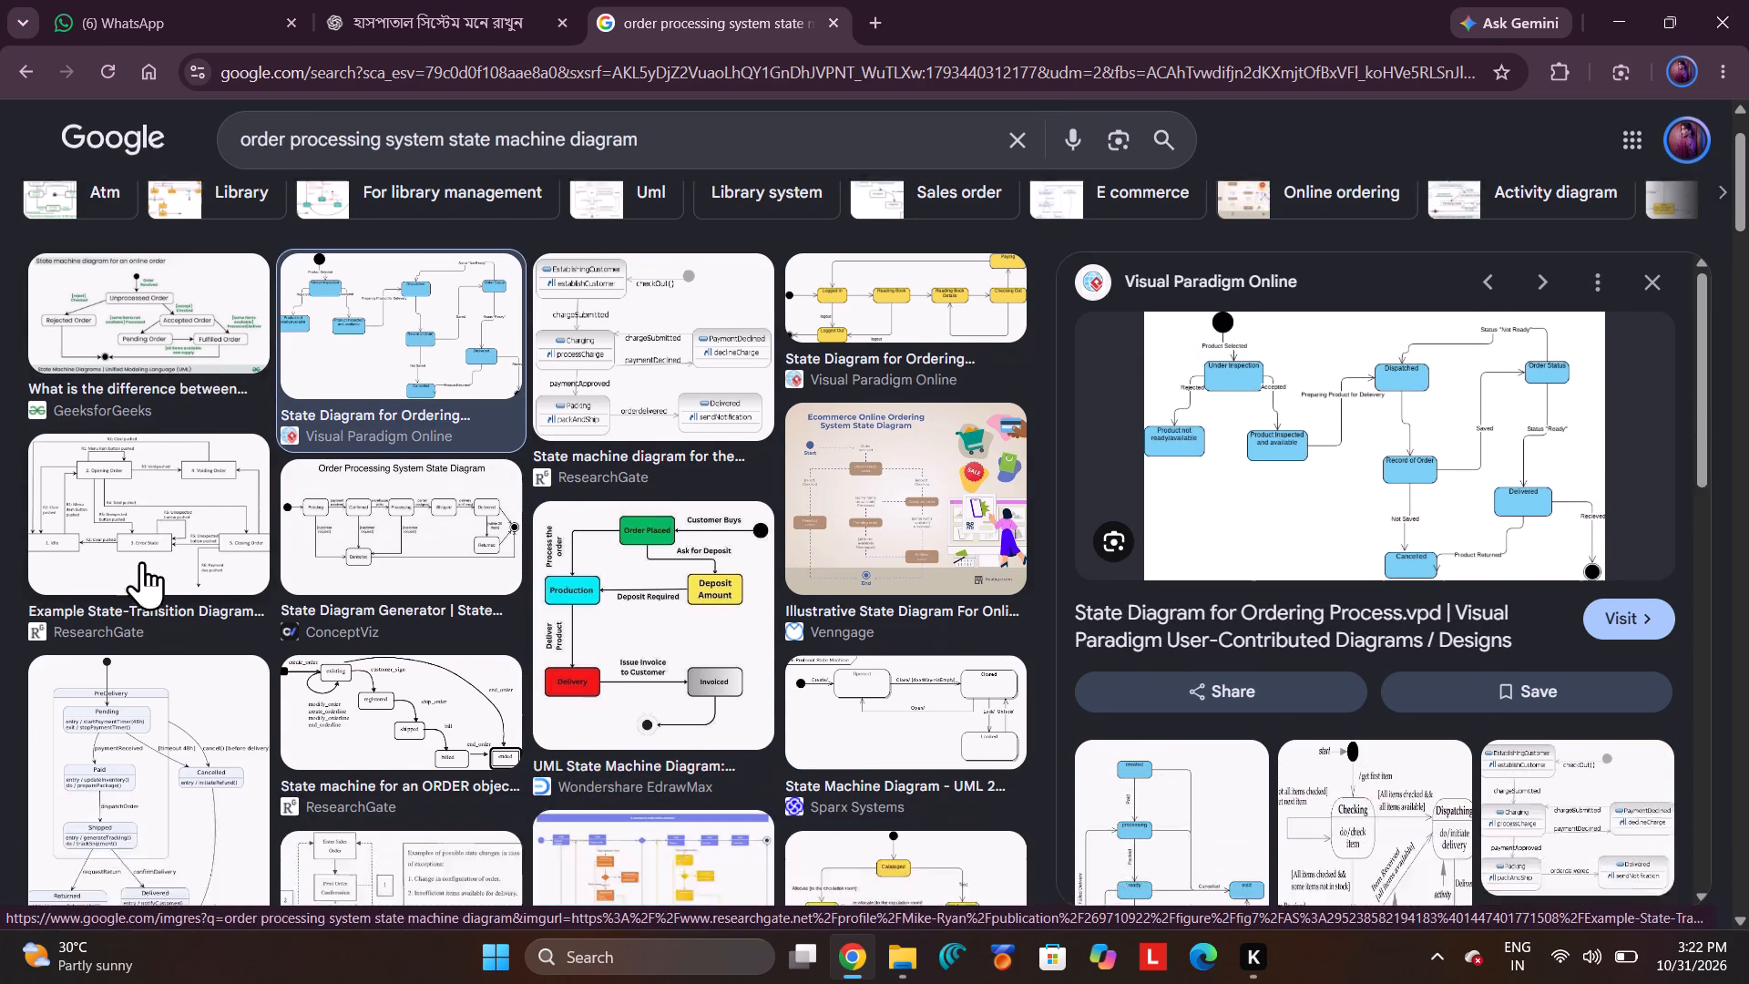
{"action": "scroll", "coordinate": [151, 555], "scroll_direction": "down", "scroll_amount": 4}
{"action": "scroll", "coordinate": [267, 559], "scroll_direction": "up", "scroll_amount": 2}
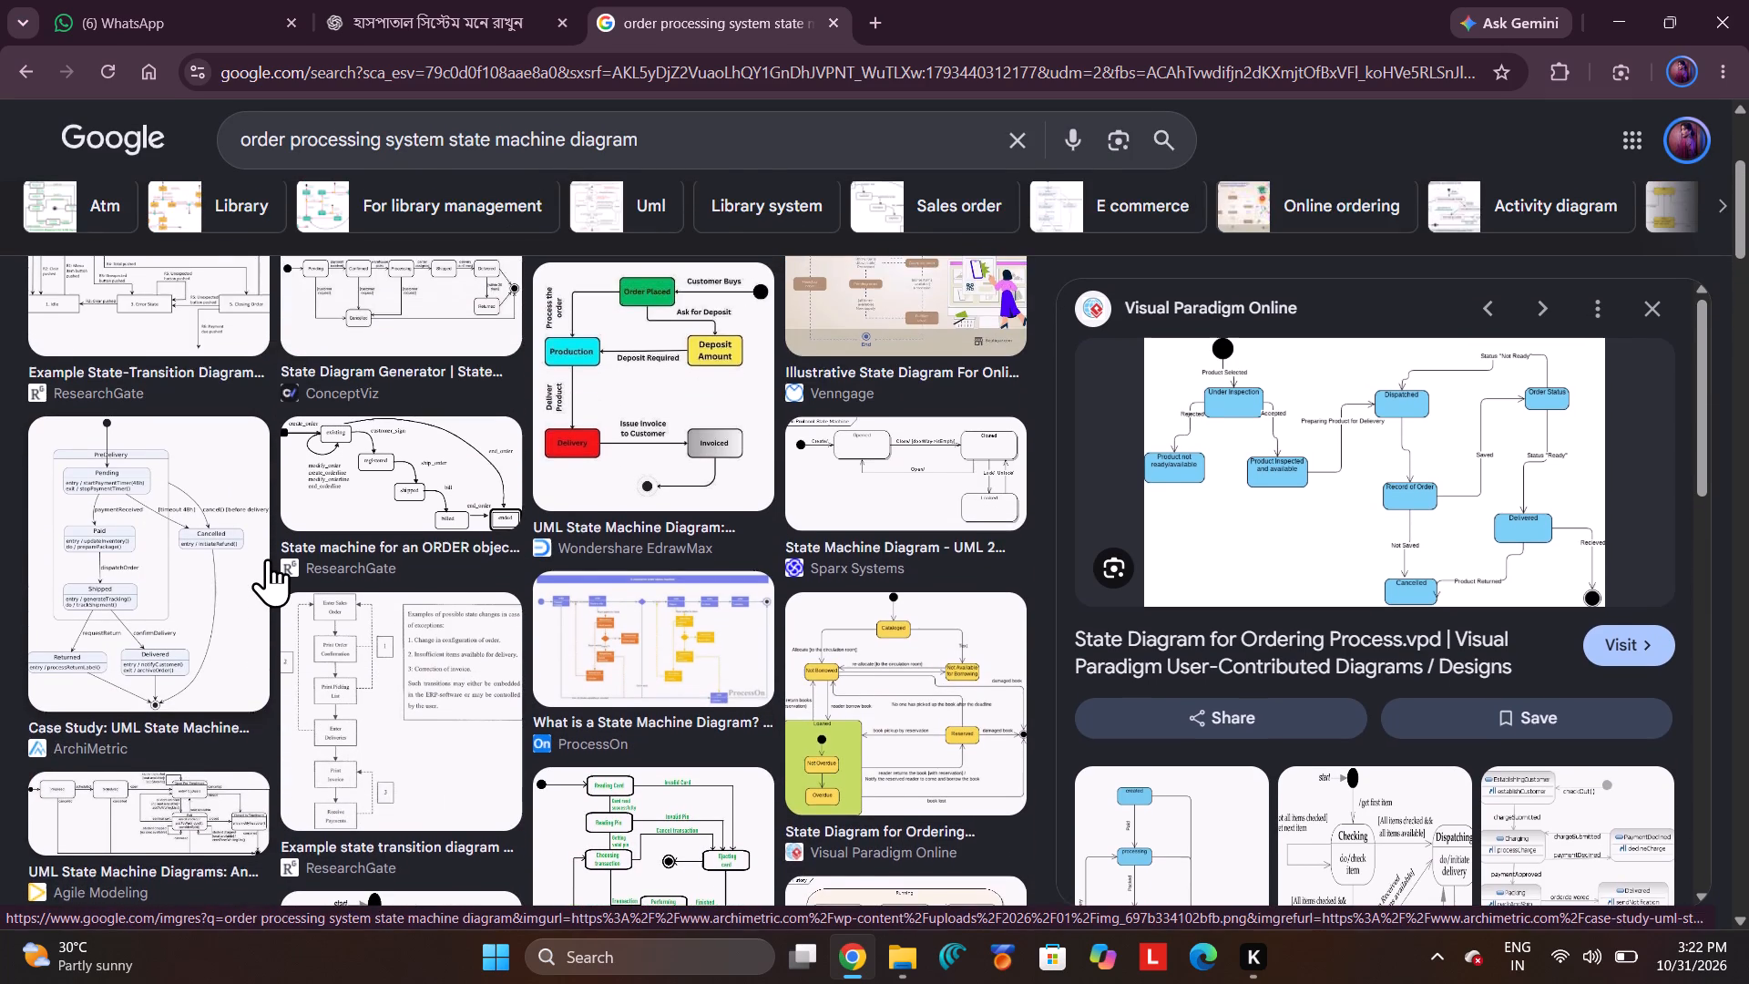
{"action": "scroll", "coordinate": [267, 559], "scroll_direction": "up", "scroll_amount": 7}
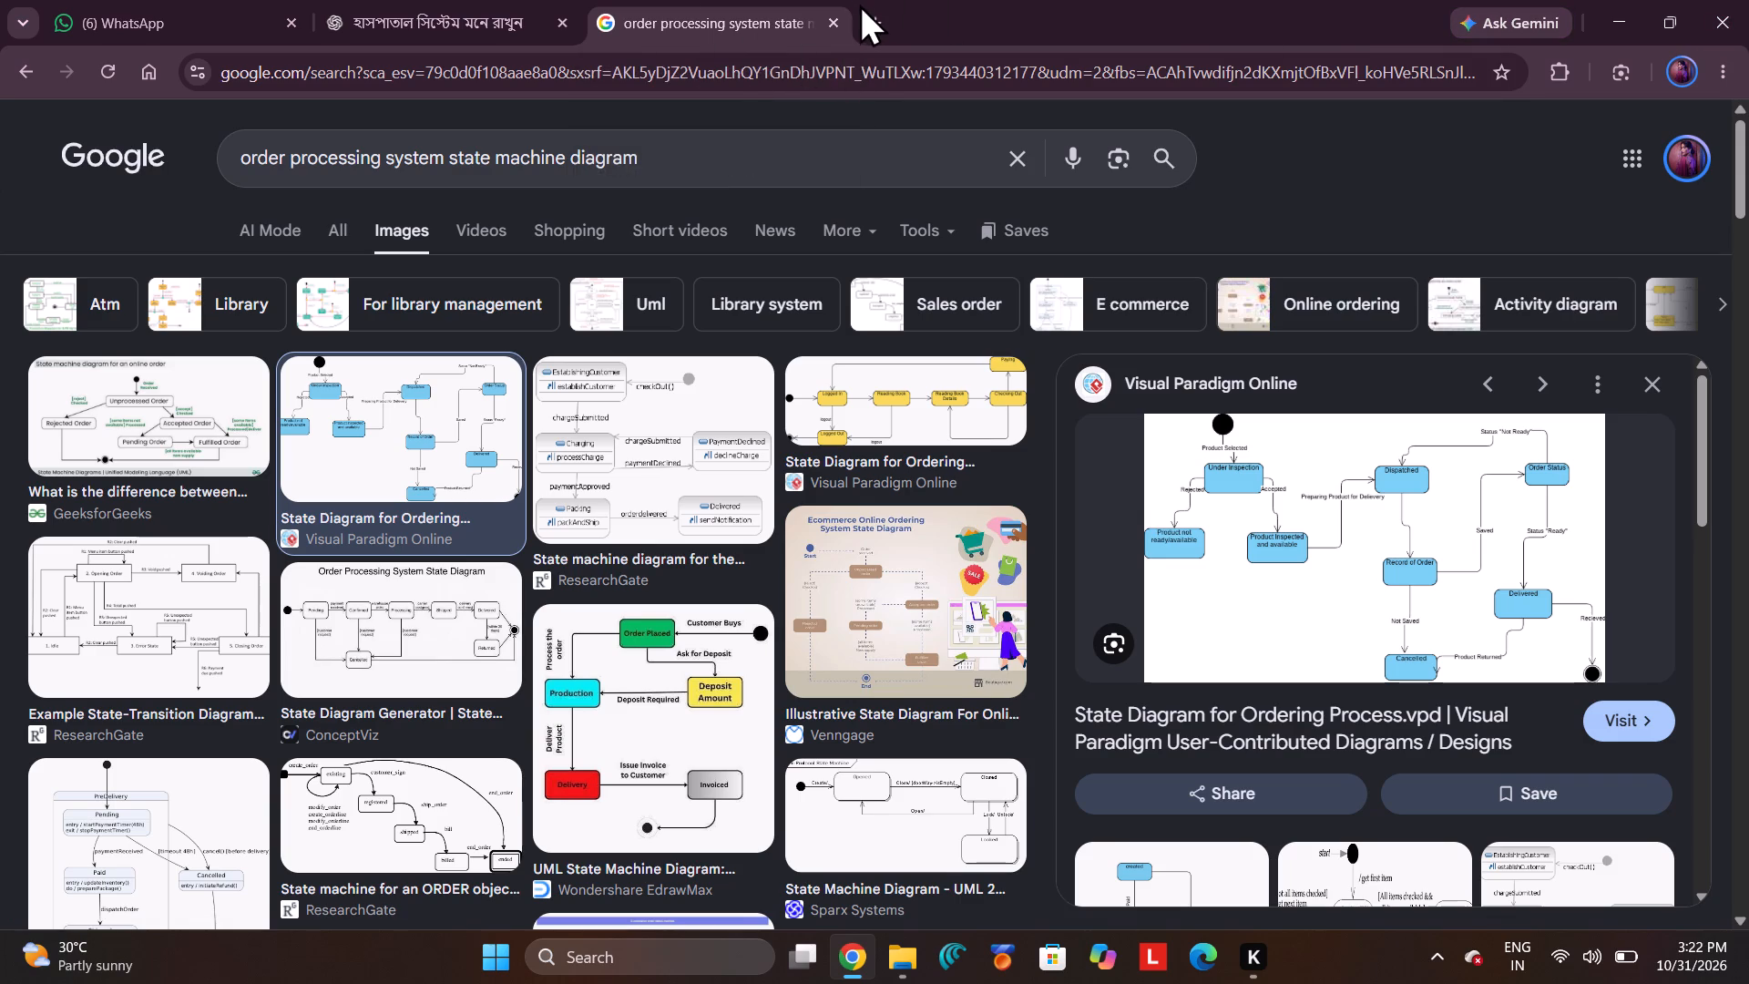
Open a new browser tab.
{"action": "left_click", "coordinate": [863, 3]}
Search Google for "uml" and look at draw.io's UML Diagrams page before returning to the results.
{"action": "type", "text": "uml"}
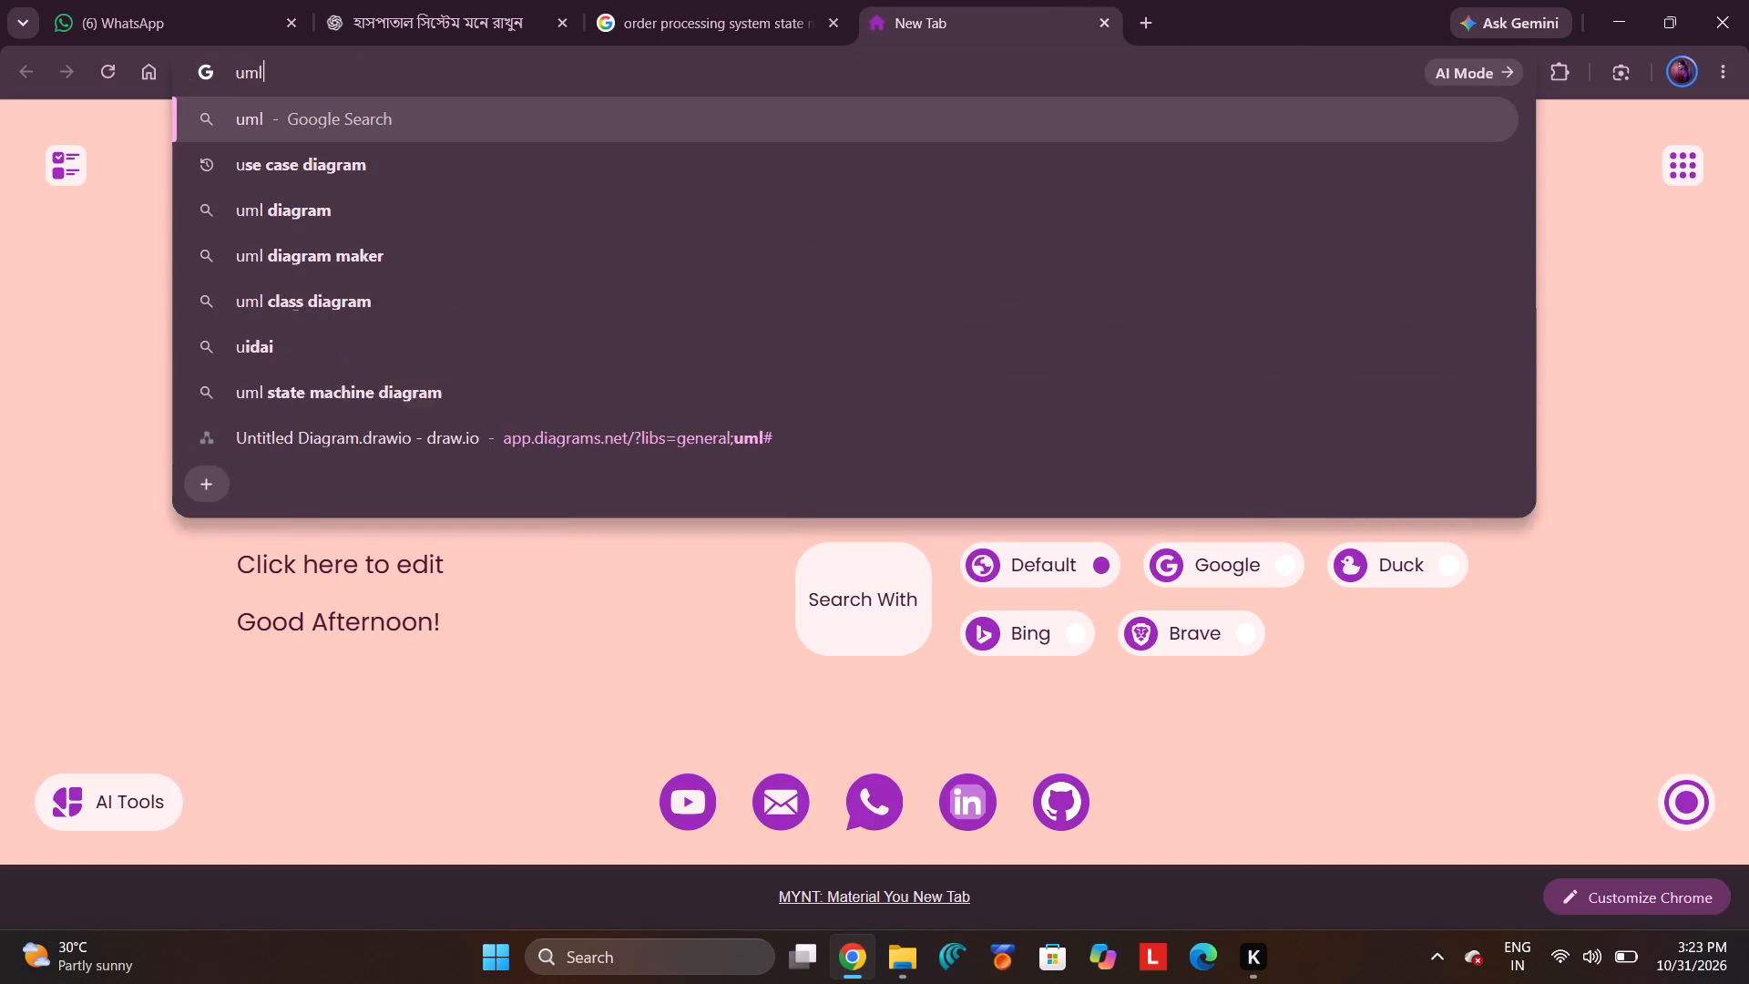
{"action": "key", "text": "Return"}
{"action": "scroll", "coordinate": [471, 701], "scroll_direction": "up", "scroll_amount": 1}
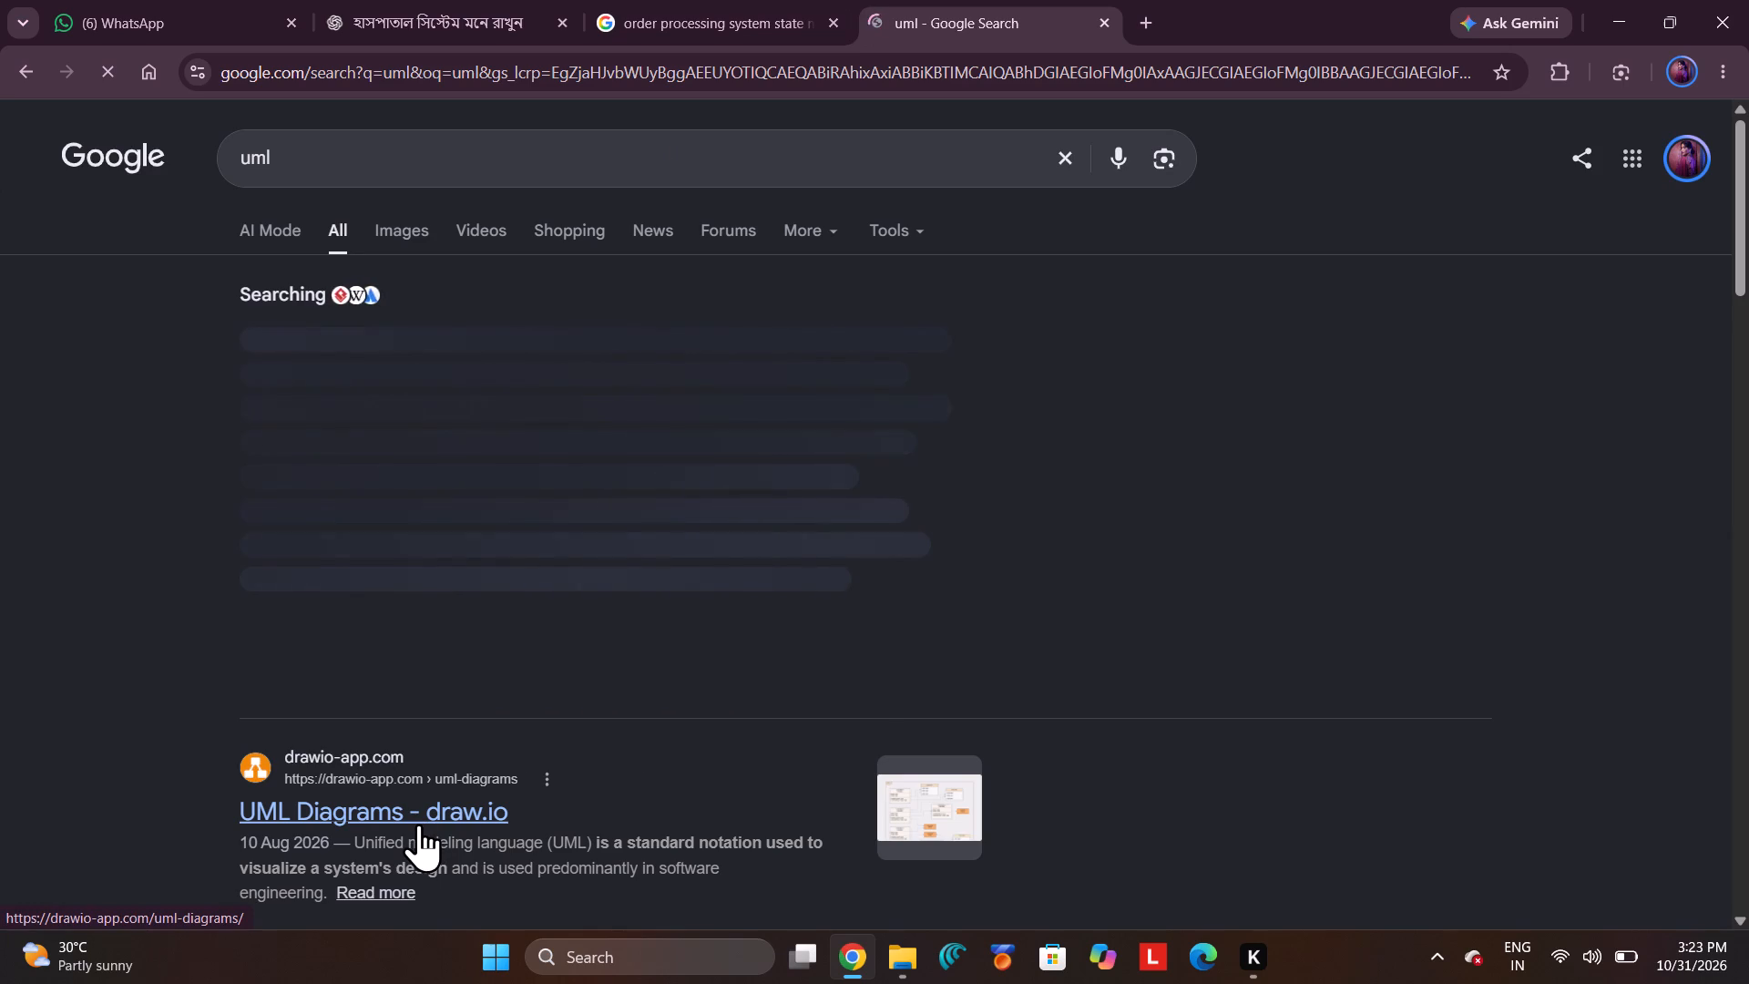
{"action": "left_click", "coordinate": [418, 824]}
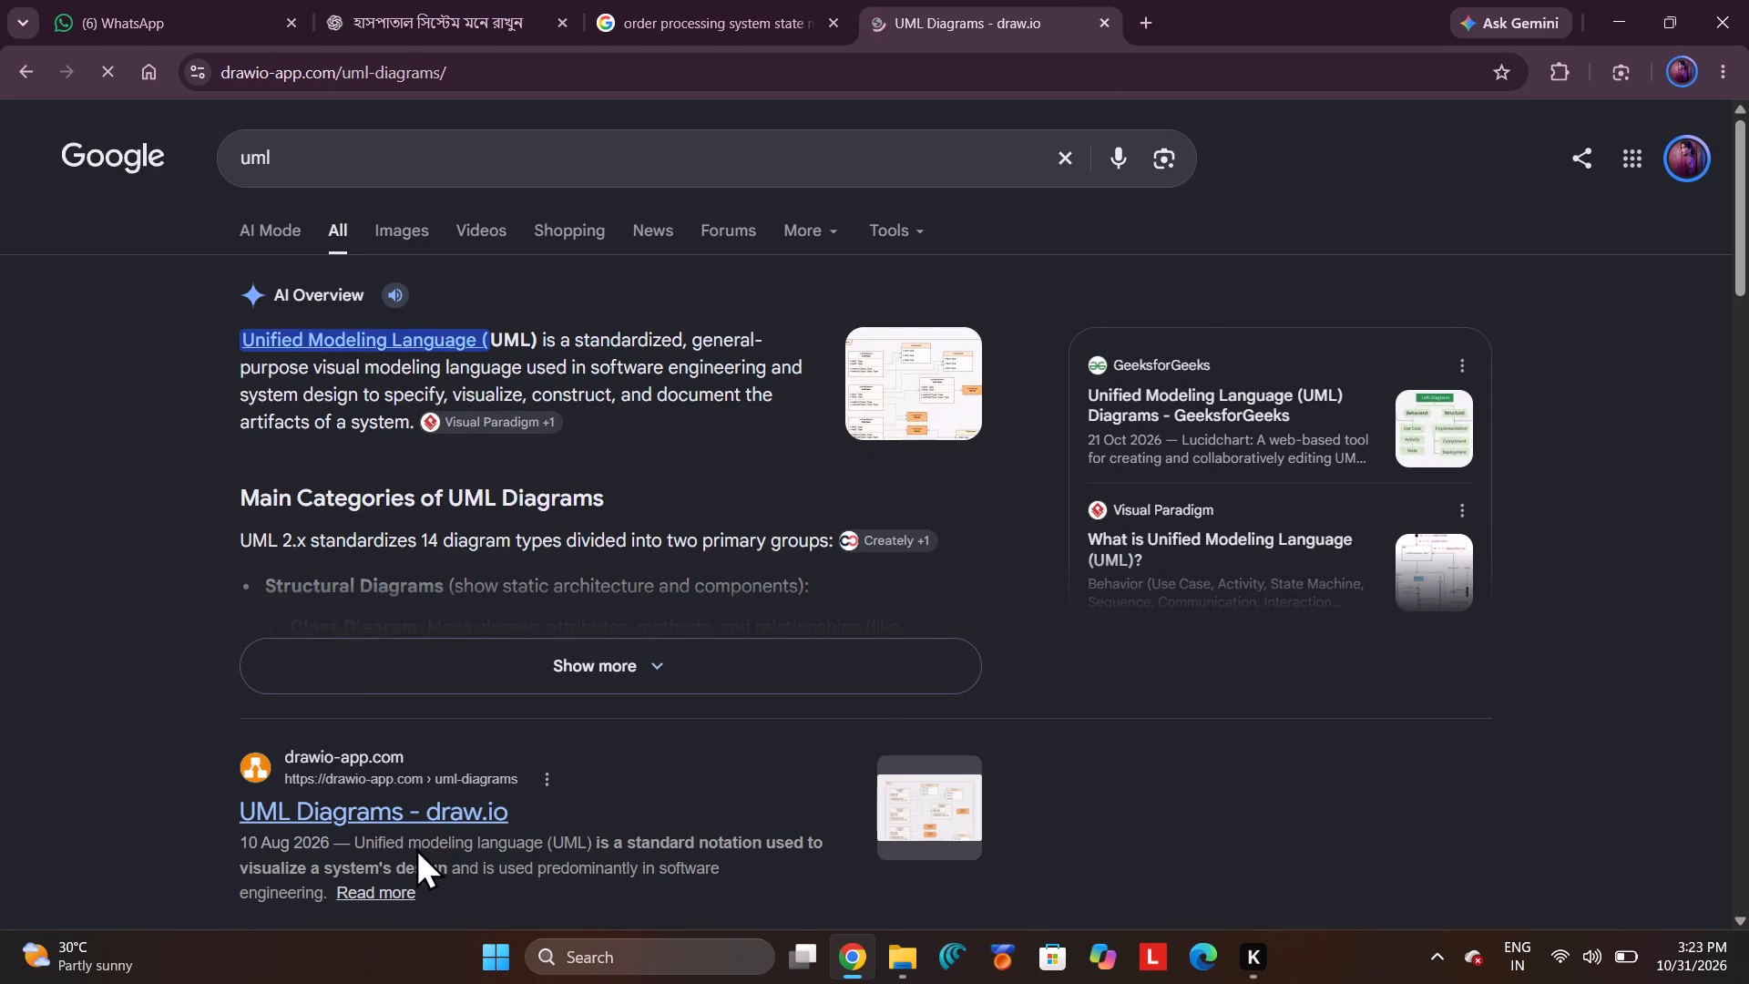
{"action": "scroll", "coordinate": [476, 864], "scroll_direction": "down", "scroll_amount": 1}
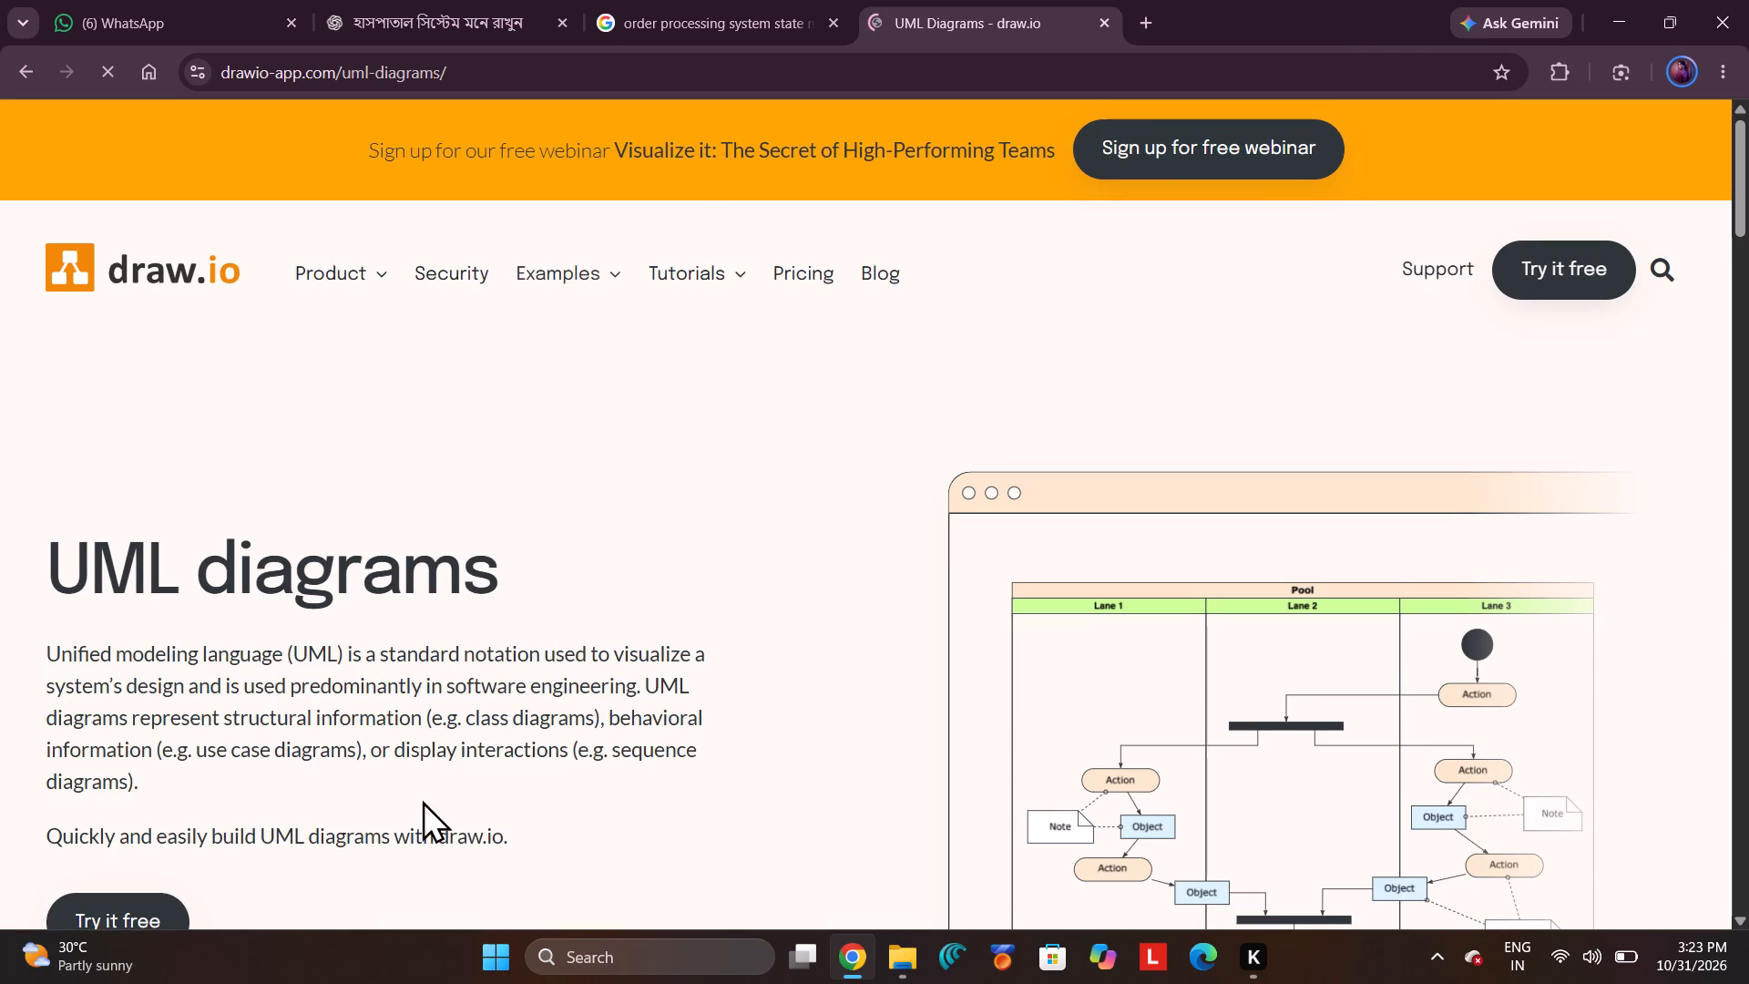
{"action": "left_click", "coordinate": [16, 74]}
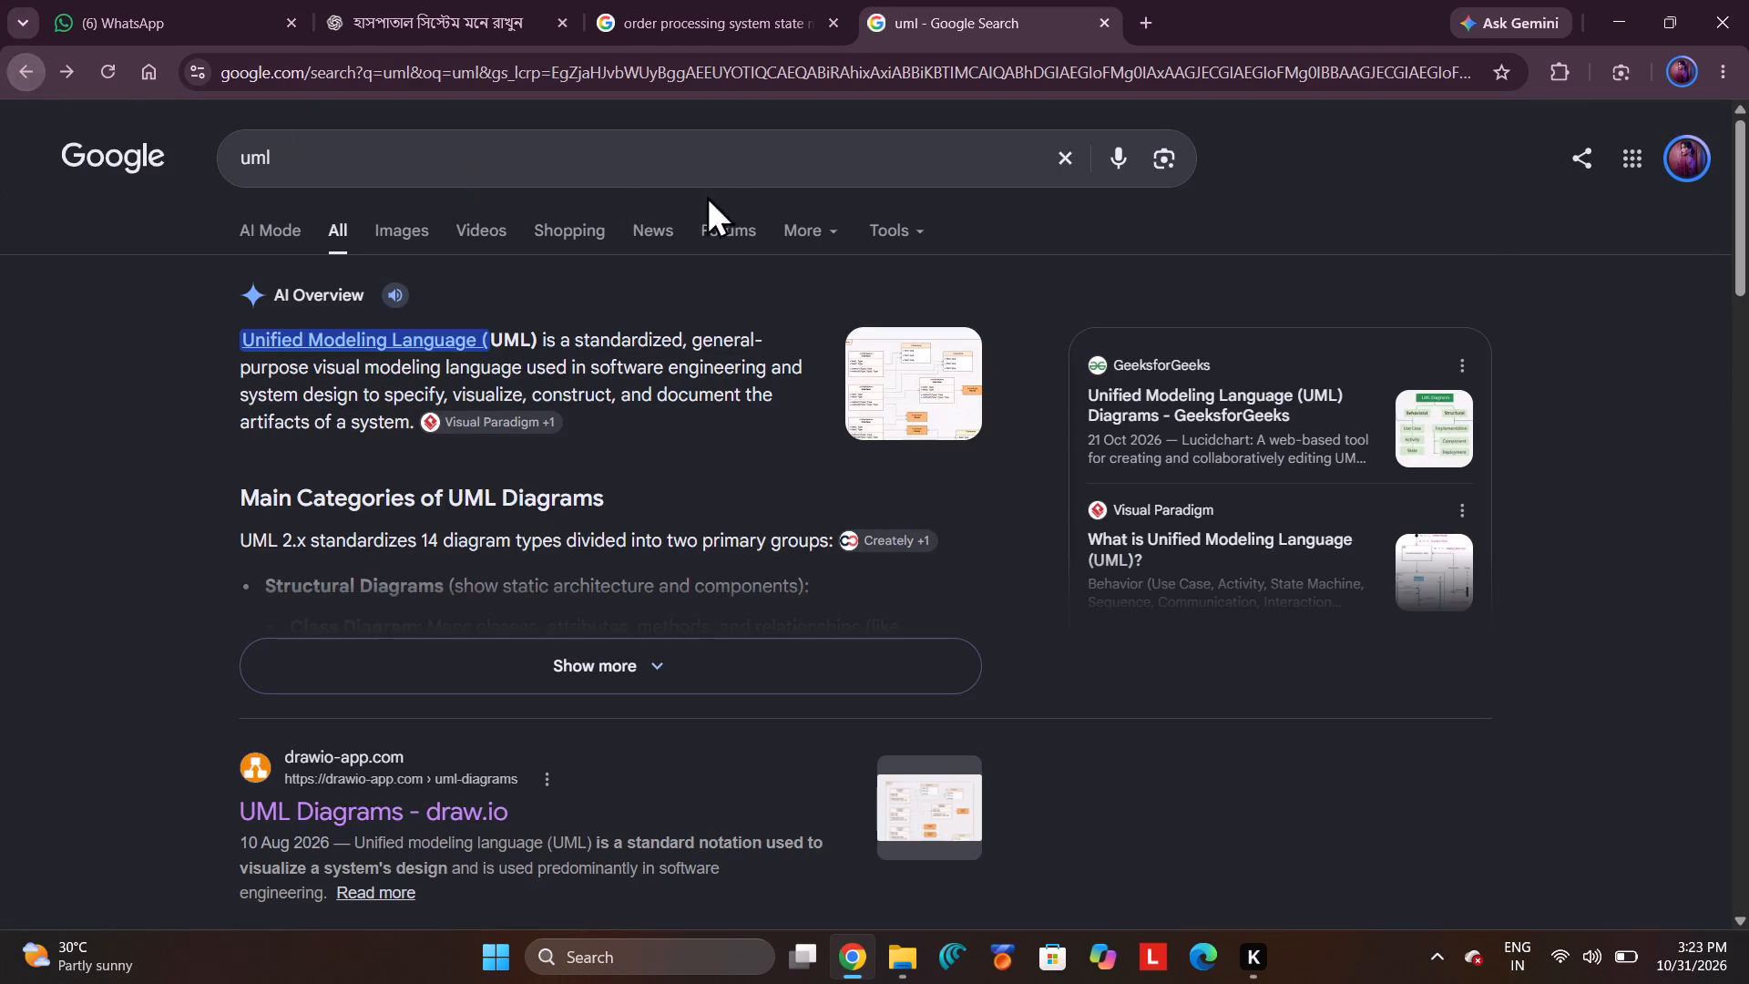
Search Google for "draw.io" instead and open the draw.io online editor from the results.
{"action": "left_click", "coordinate": [713, 169]}
{"action": "key", "text": "BackSpace"}
{"action": "key", "text": "BackSpace"}
{"action": "key", "text": "BackSpace"}
{"action": "key", "text": "BackSpace"}
{"action": "key", "text": "BackSpace"}
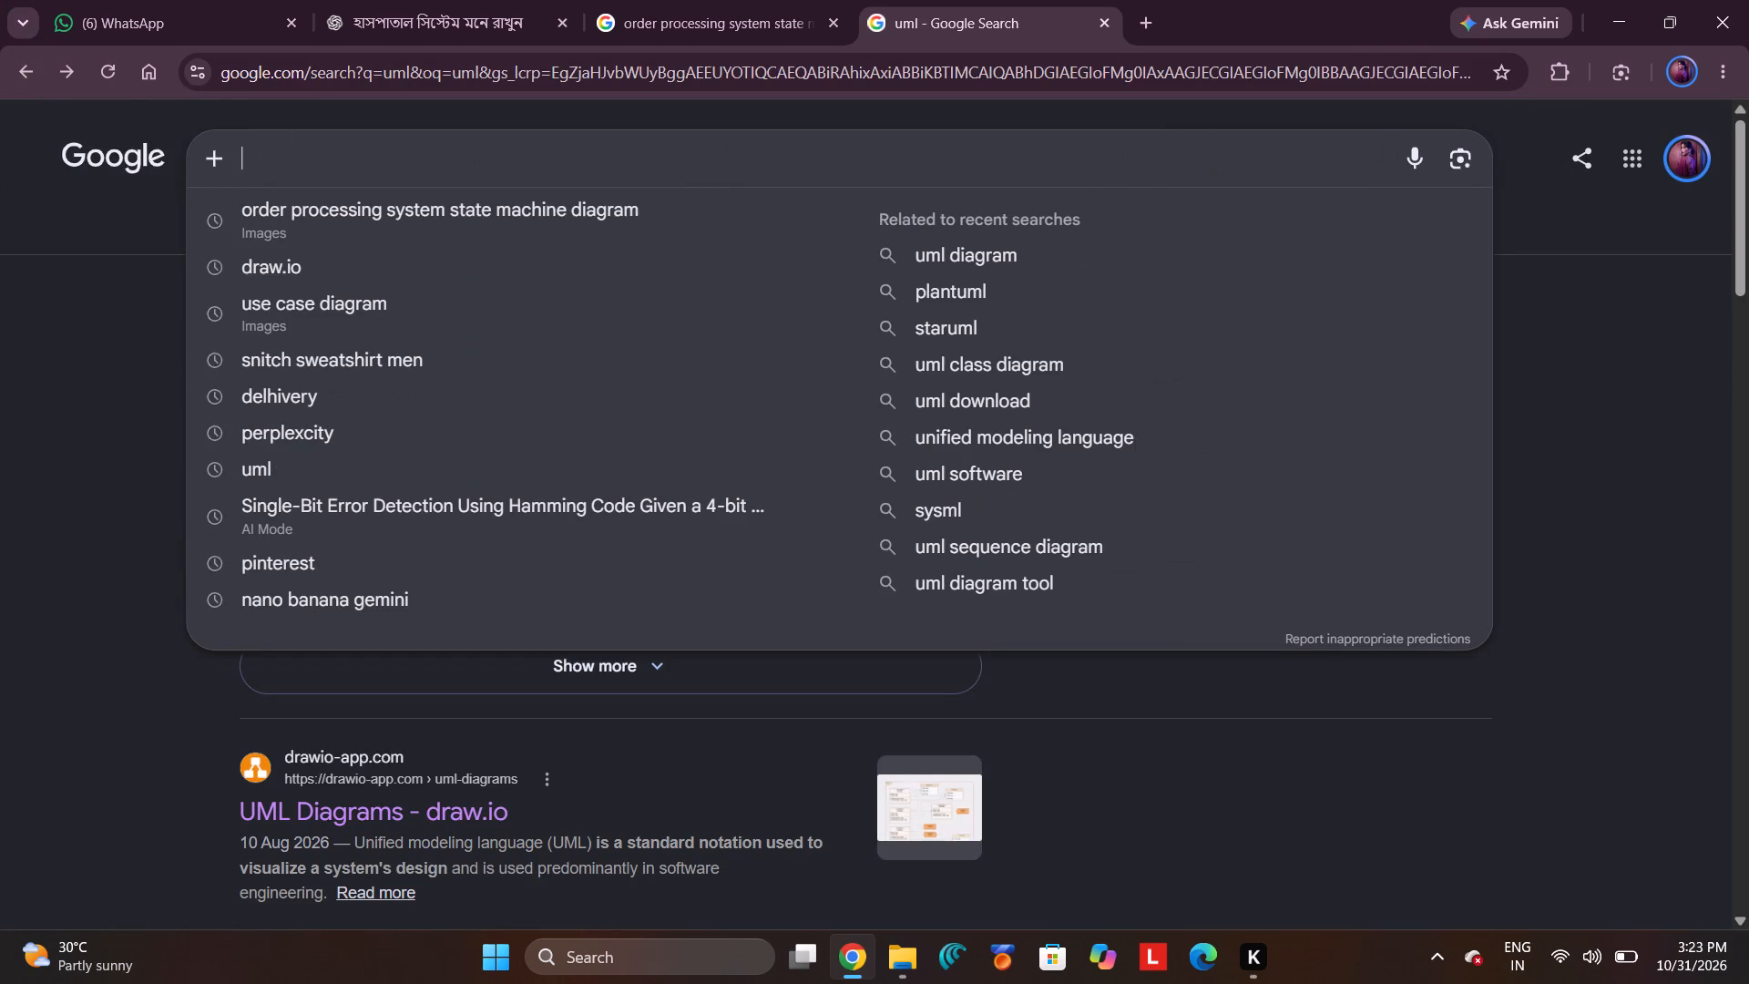
{"action": "type", "text": "draw"}
{"action": "type", "text": ".io"}
{"action": "key", "text": "Return"}
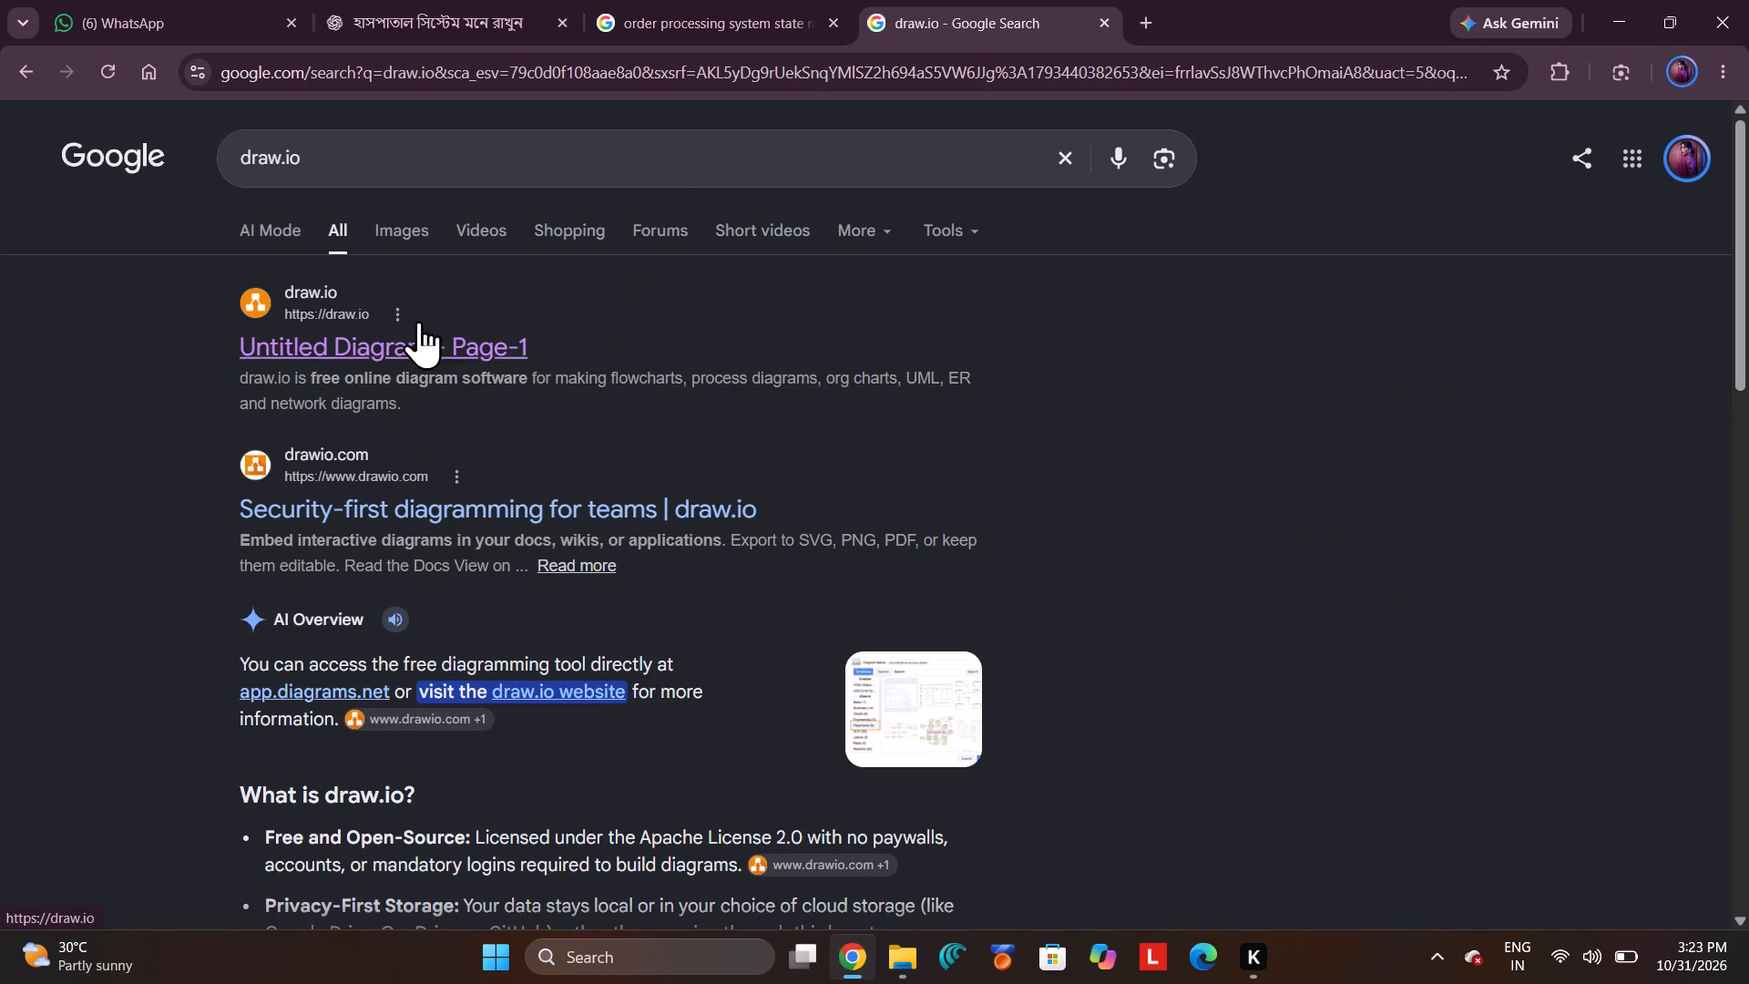
{"action": "left_click", "coordinate": [436, 374]}
{"action": "left_click", "coordinate": [445, 354]}
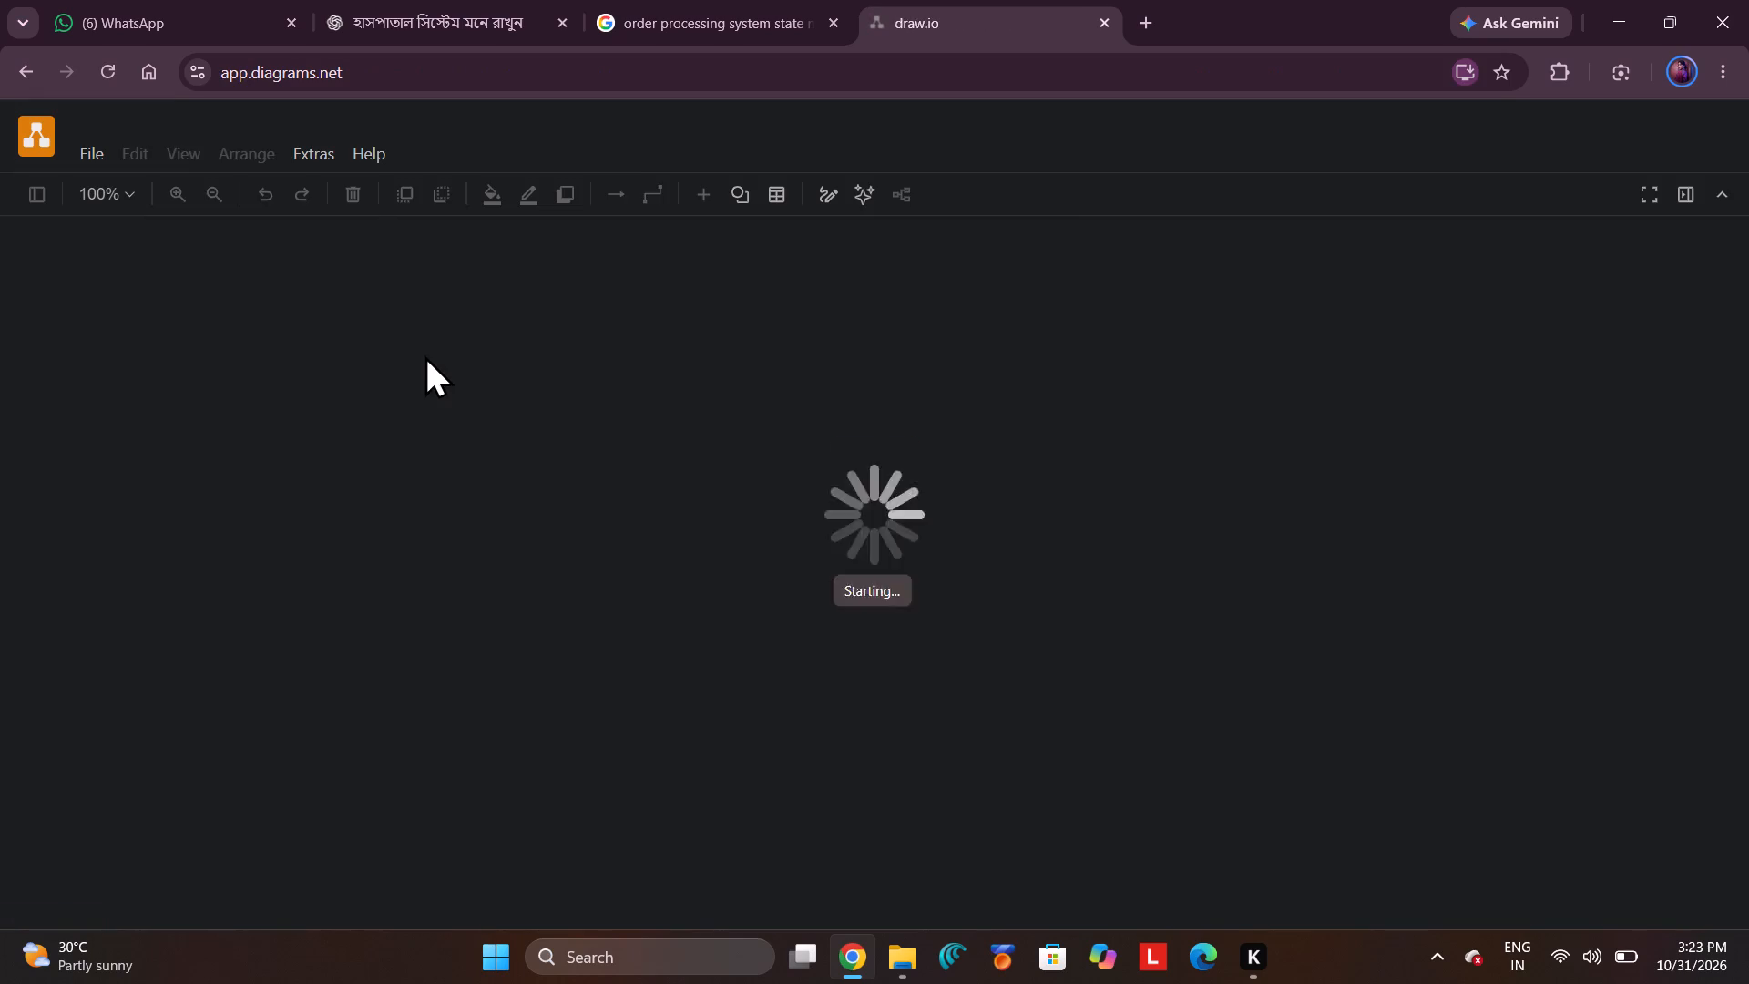
Search the new-diagram templates for "state", leaving the template chooser without creating a diagram.
{"action": "left_click", "coordinate": [87, 151]}
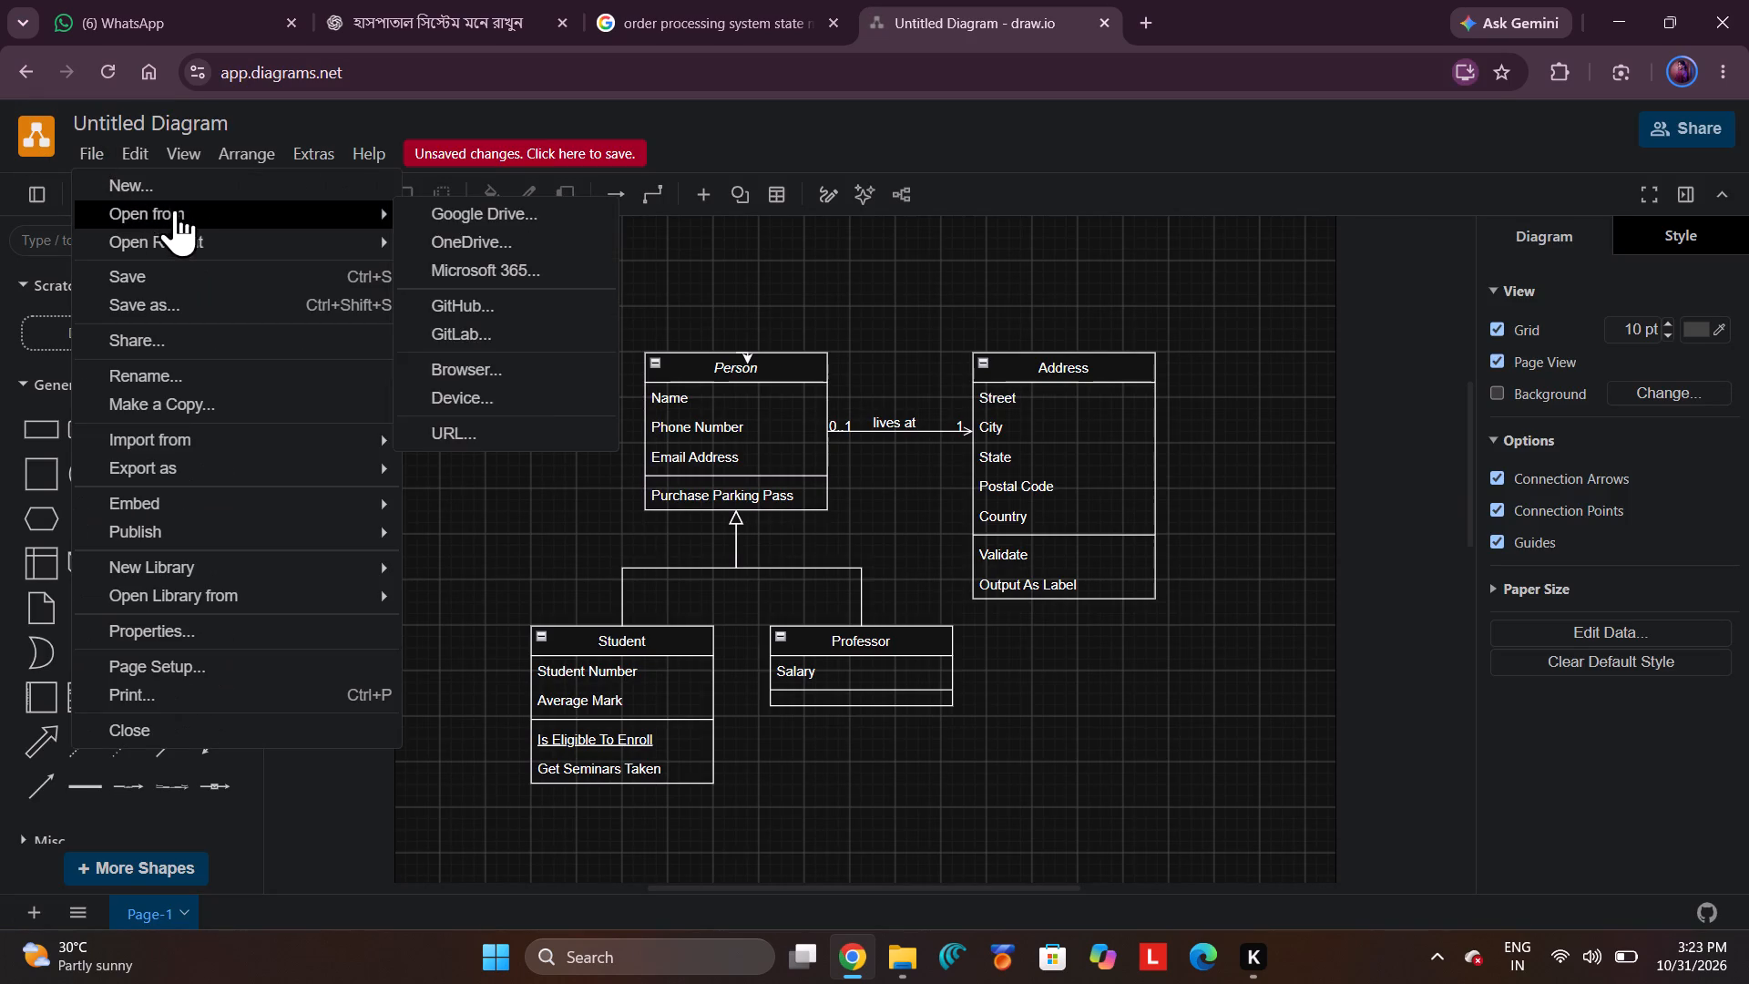
{"action": "left_click", "coordinate": [186, 197]}
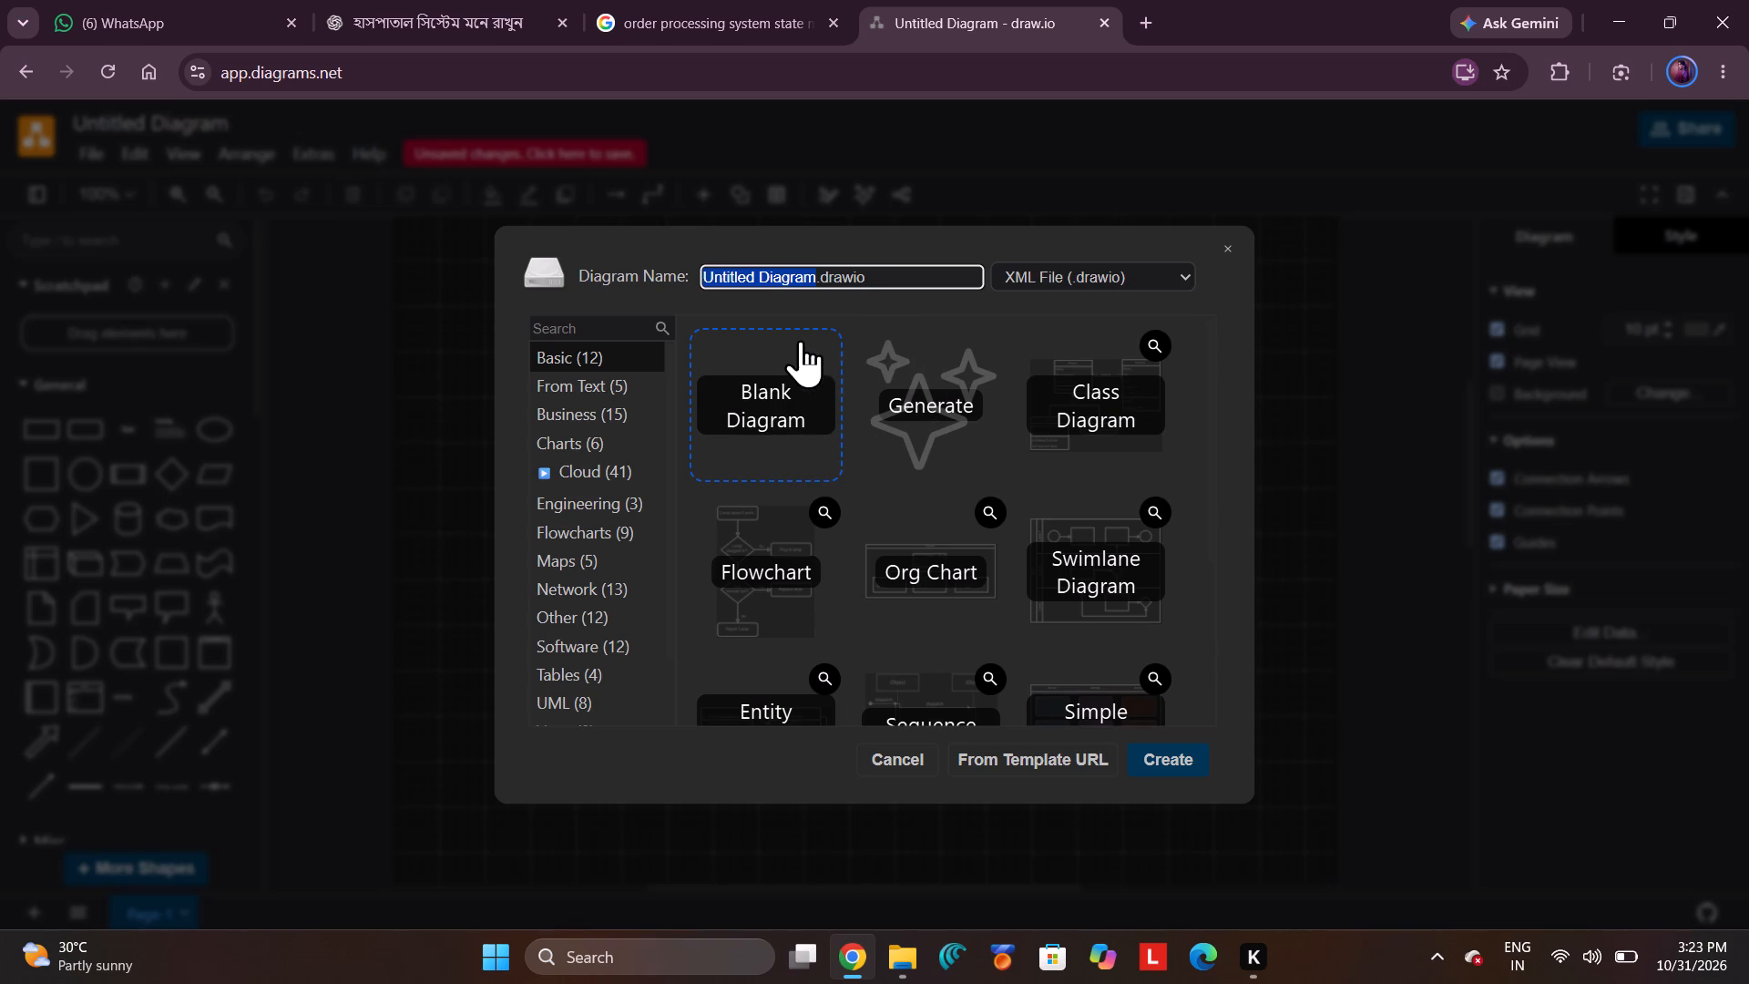
{"action": "left_click", "coordinate": [578, 327]}
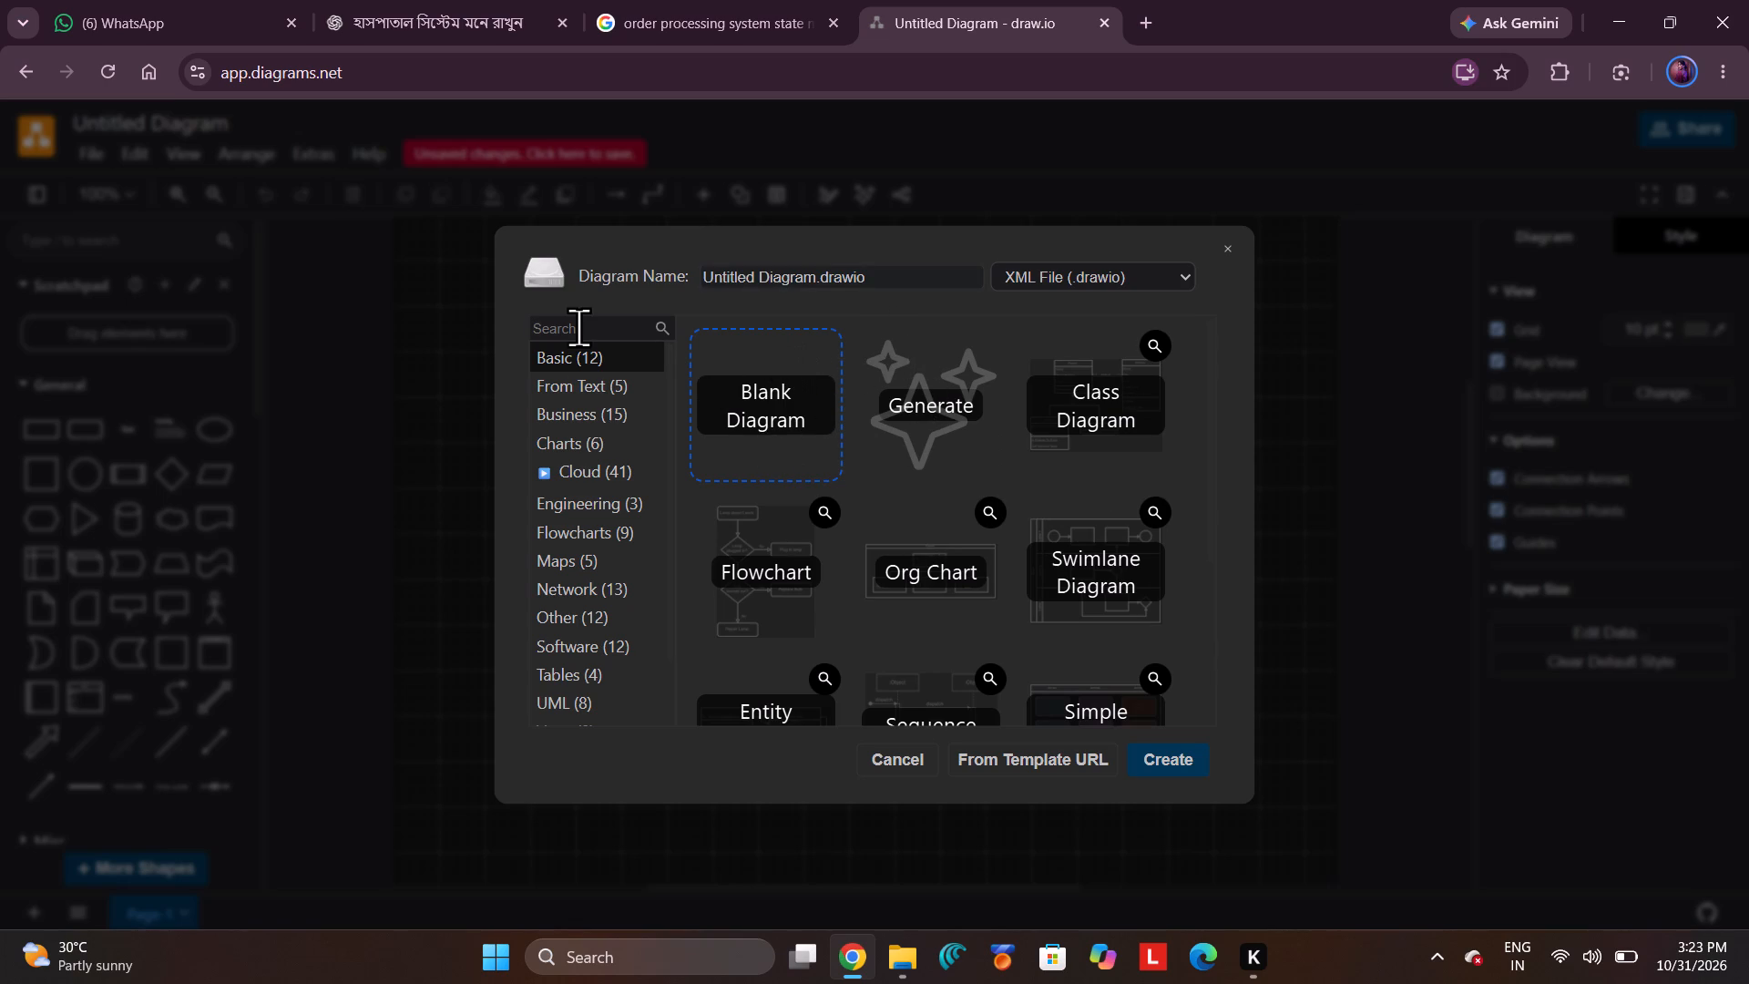
{"action": "key", "text": "s"}
{"action": "type", "text": "tate"}
{"action": "key", "text": "Return"}
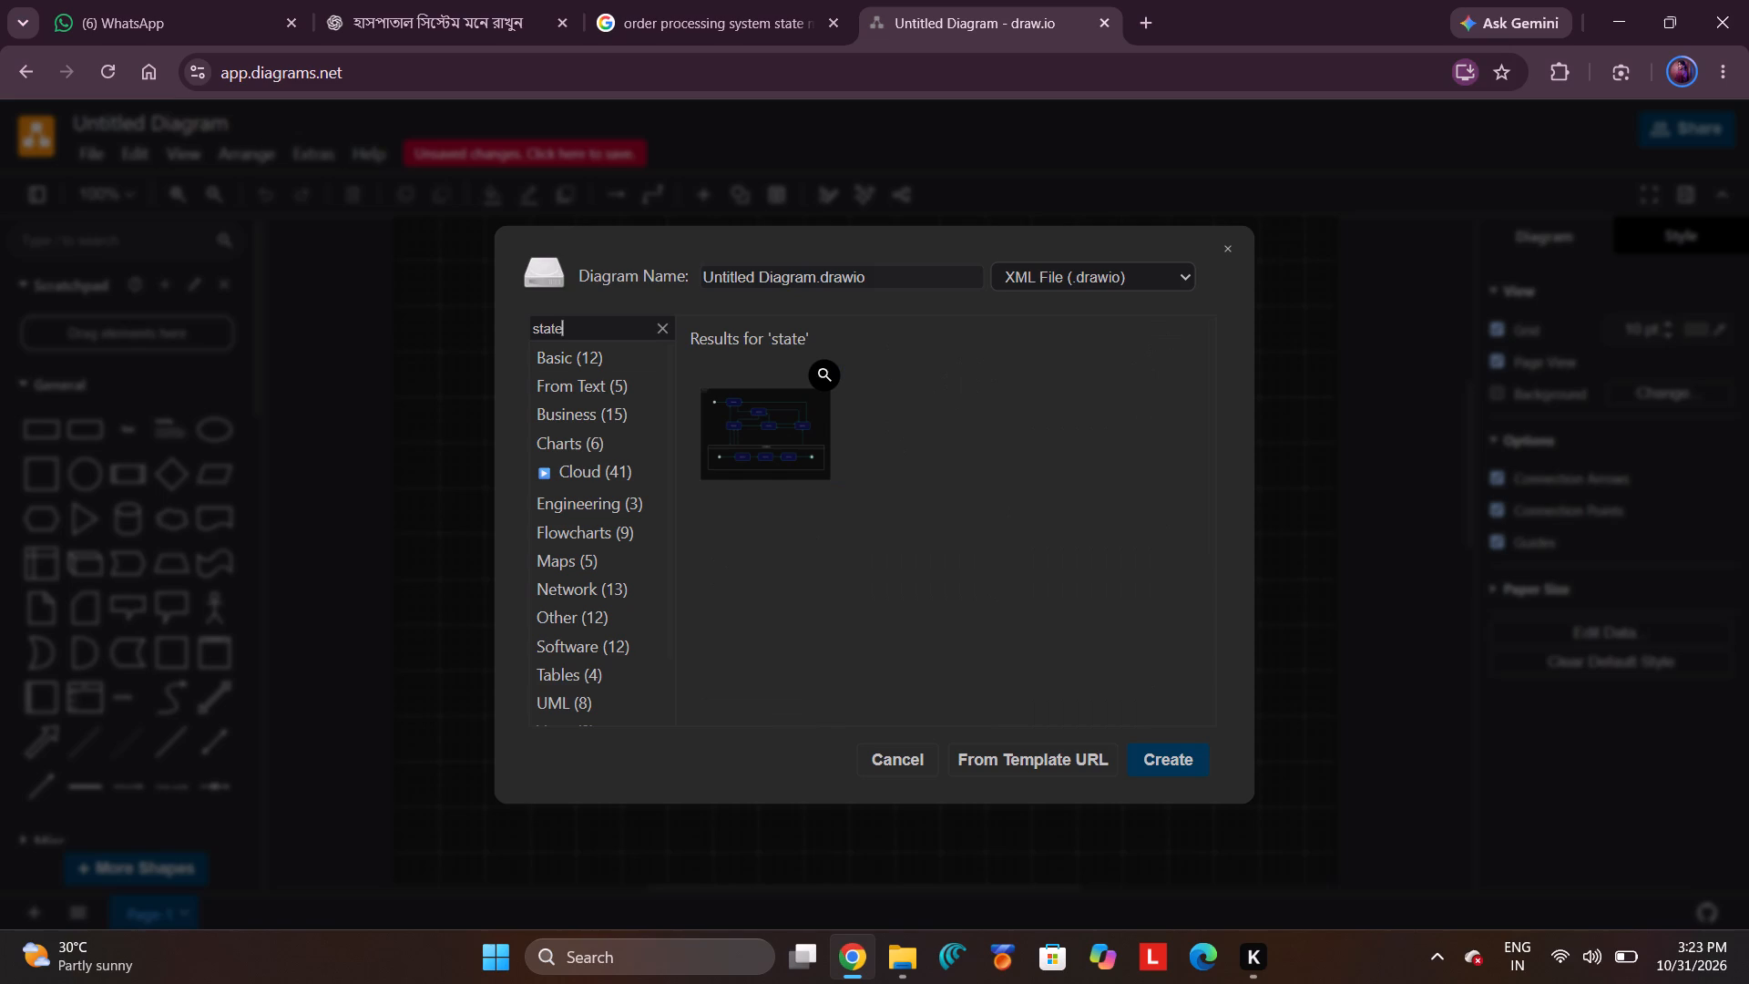
{"action": "key", "text": "Return"}
{"action": "left_click", "coordinate": [320, 394]}
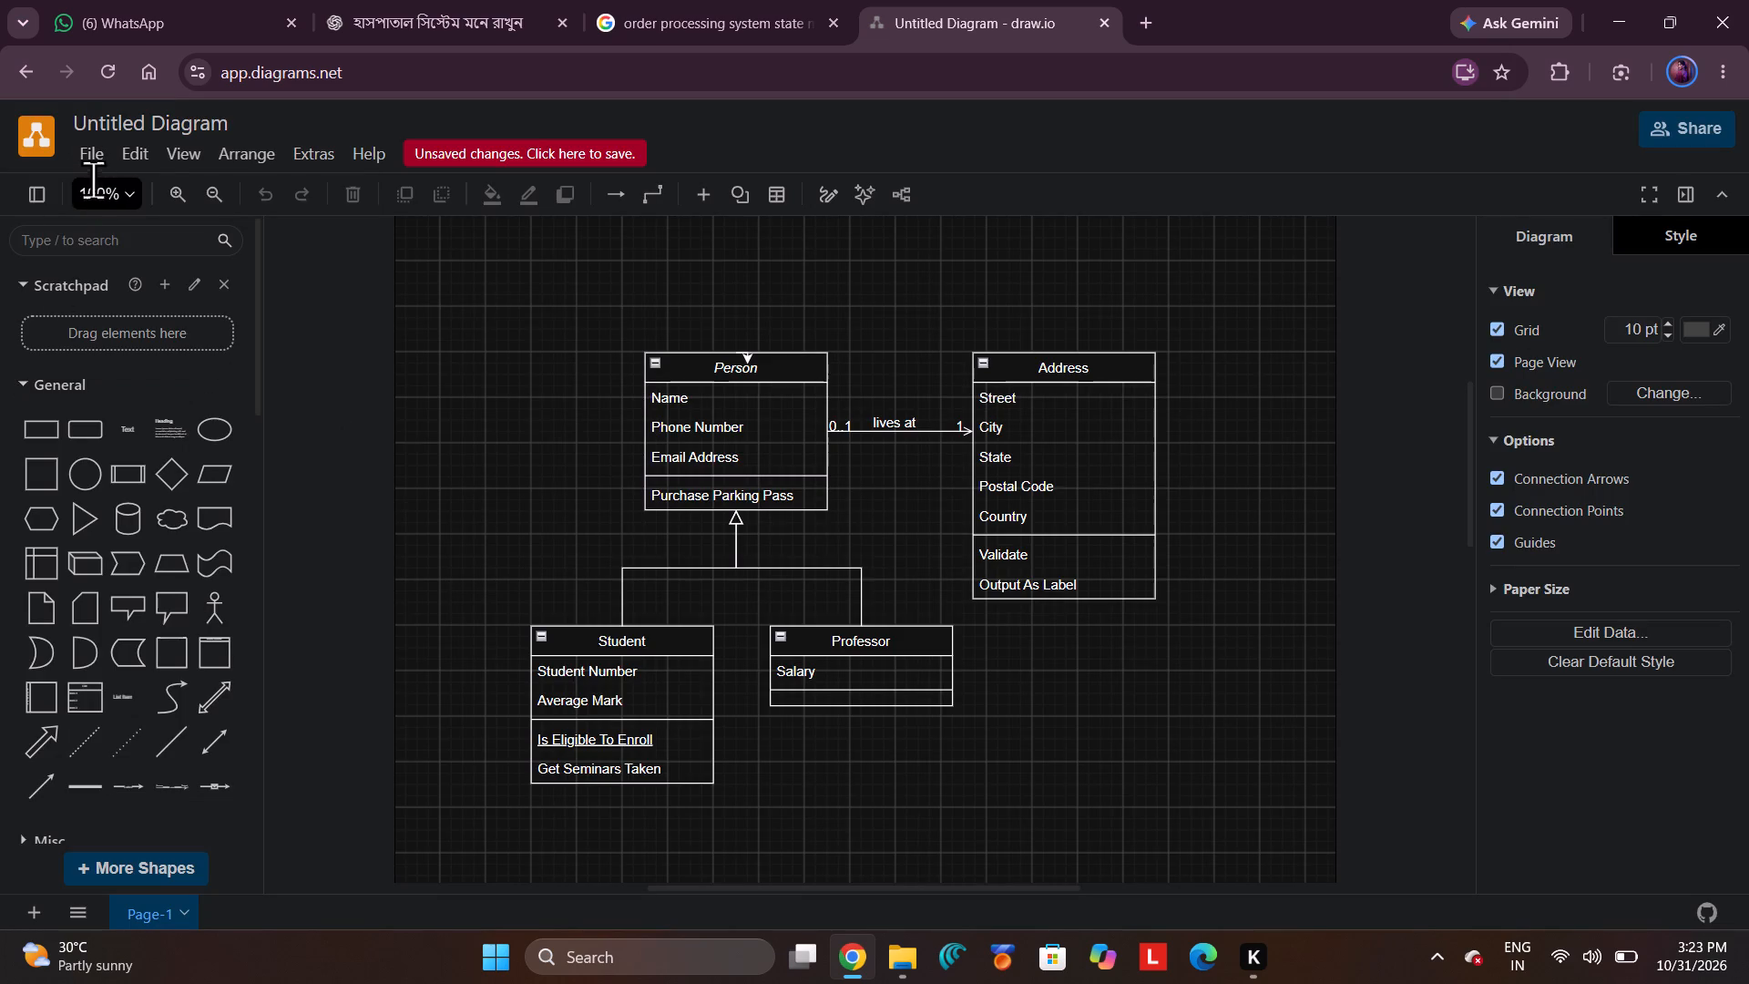
Create a new blank diagram.
{"action": "left_click", "coordinate": [99, 143]}
{"action": "left_click", "coordinate": [128, 188]}
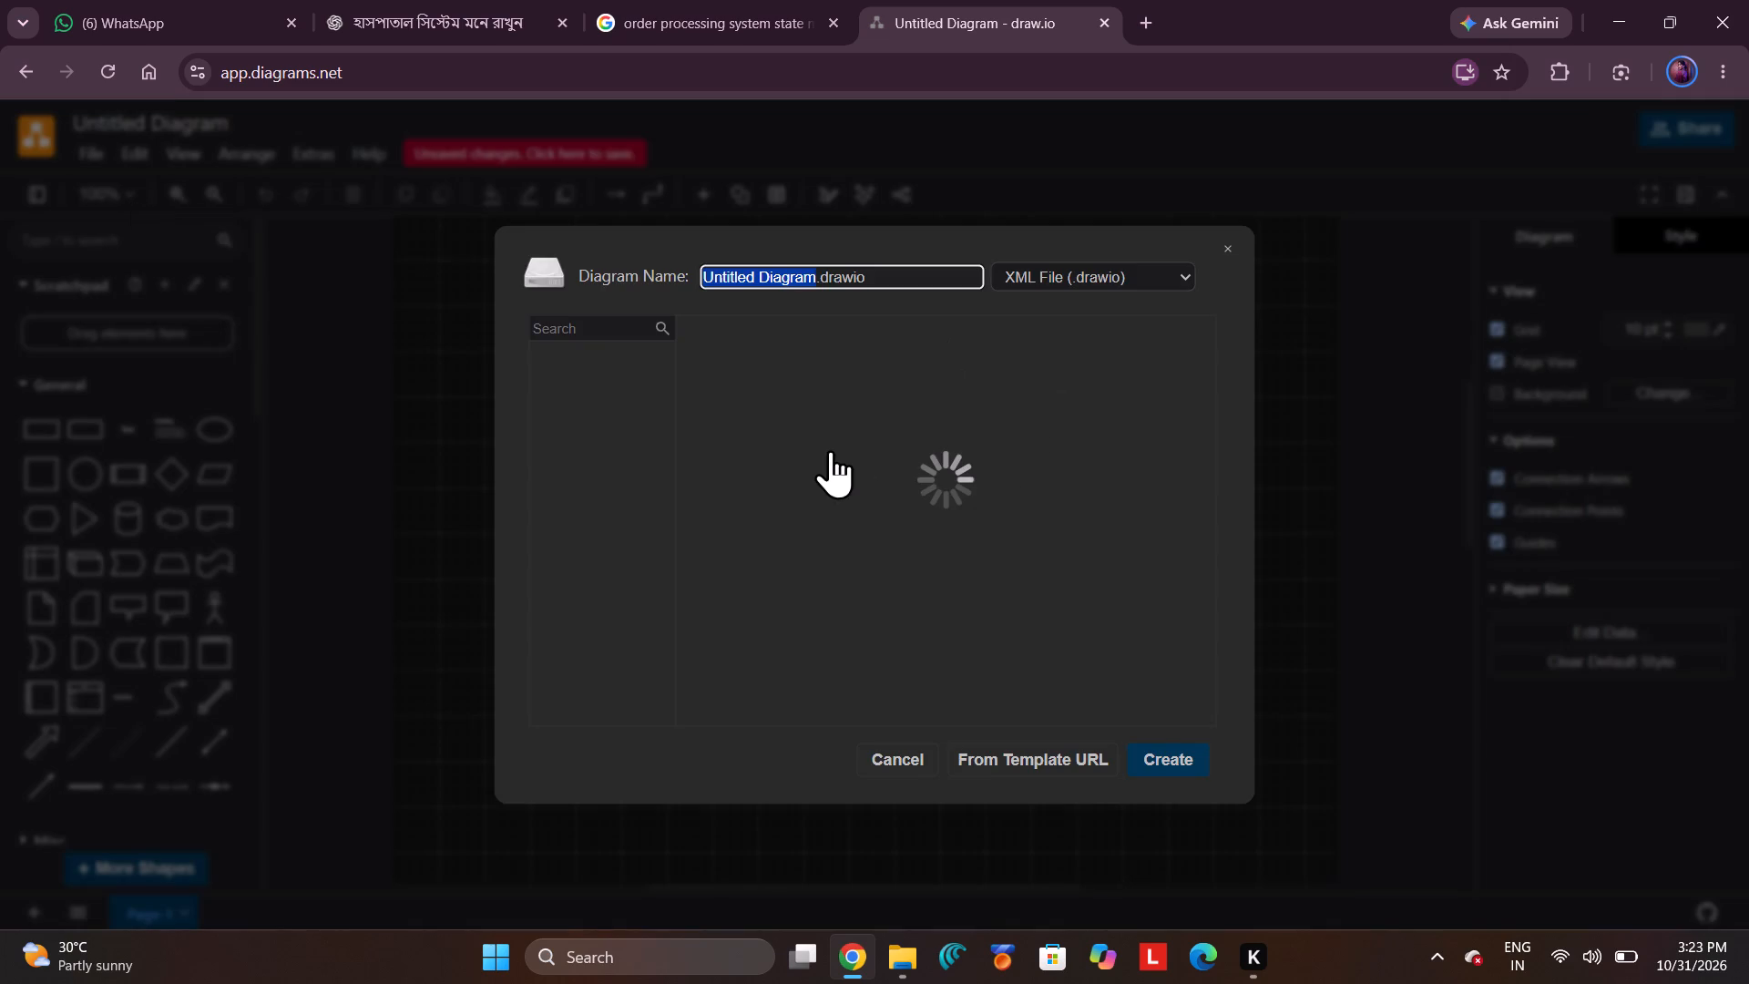
{"action": "left_click", "coordinate": [783, 418]}
{"action": "double_click", "coordinate": [783, 417]}
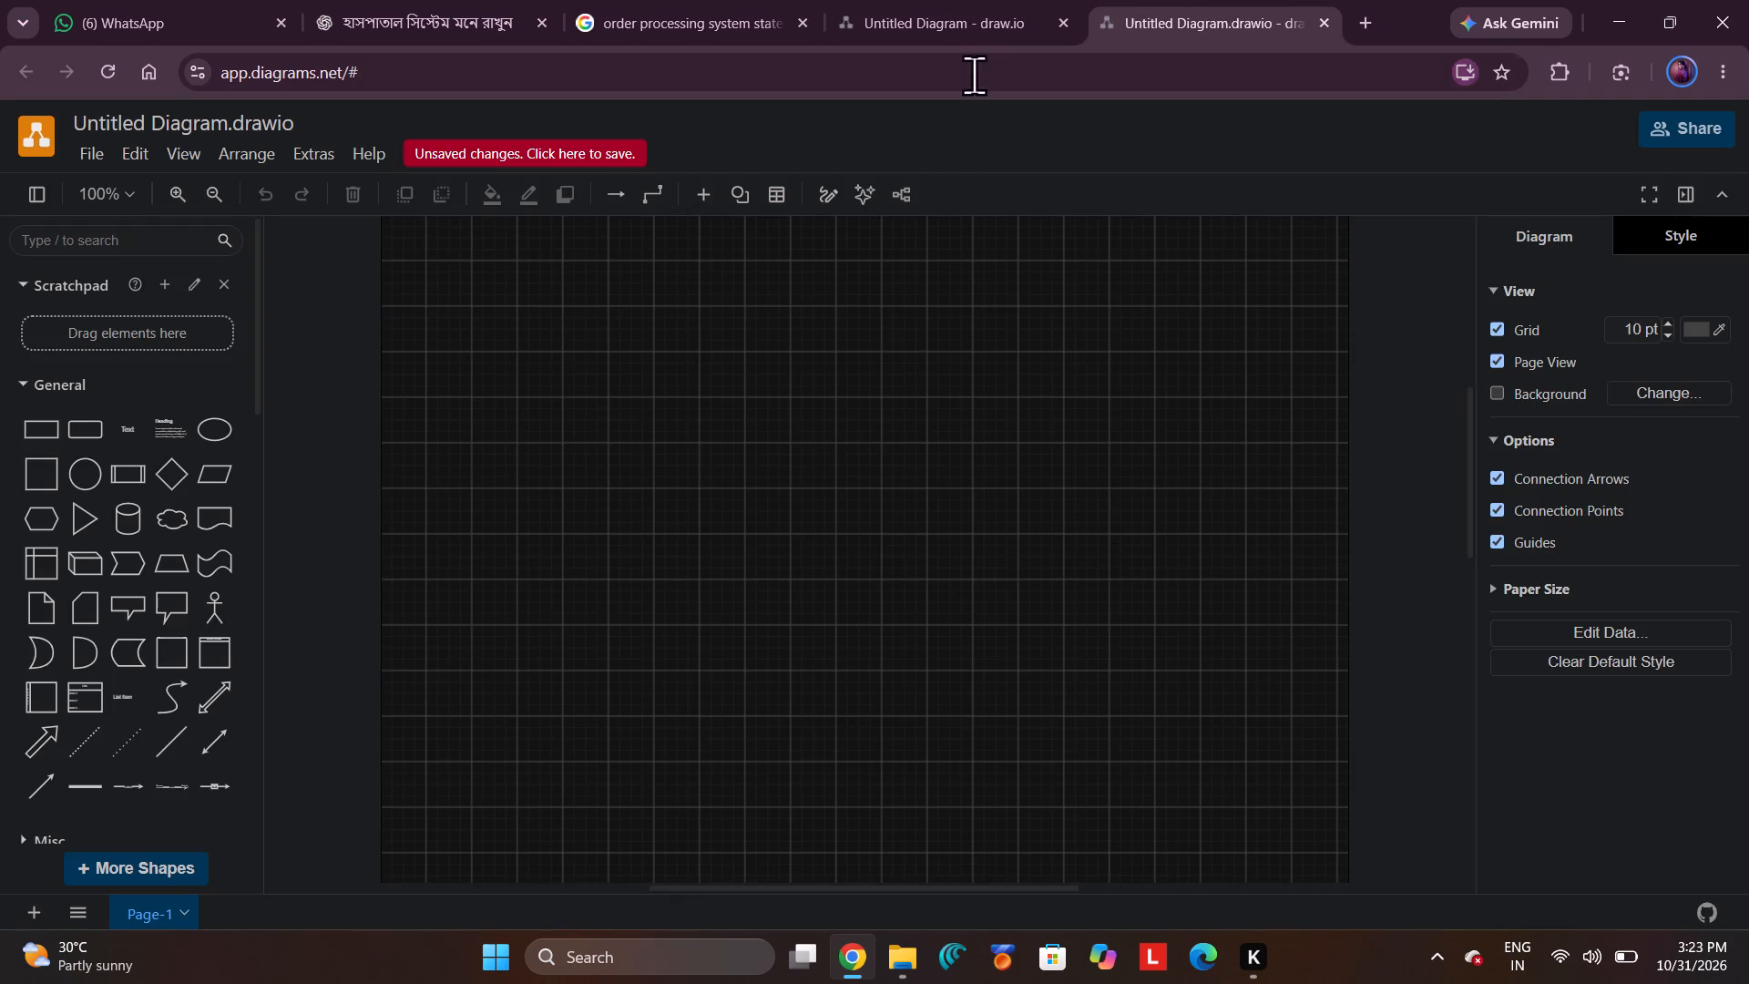
Close the older Untitled Diagram containing the class diagram, discarding its unsaved changes.
{"action": "left_click", "coordinate": [1058, 27]}
{"action": "left_click", "coordinate": [987, 230]}
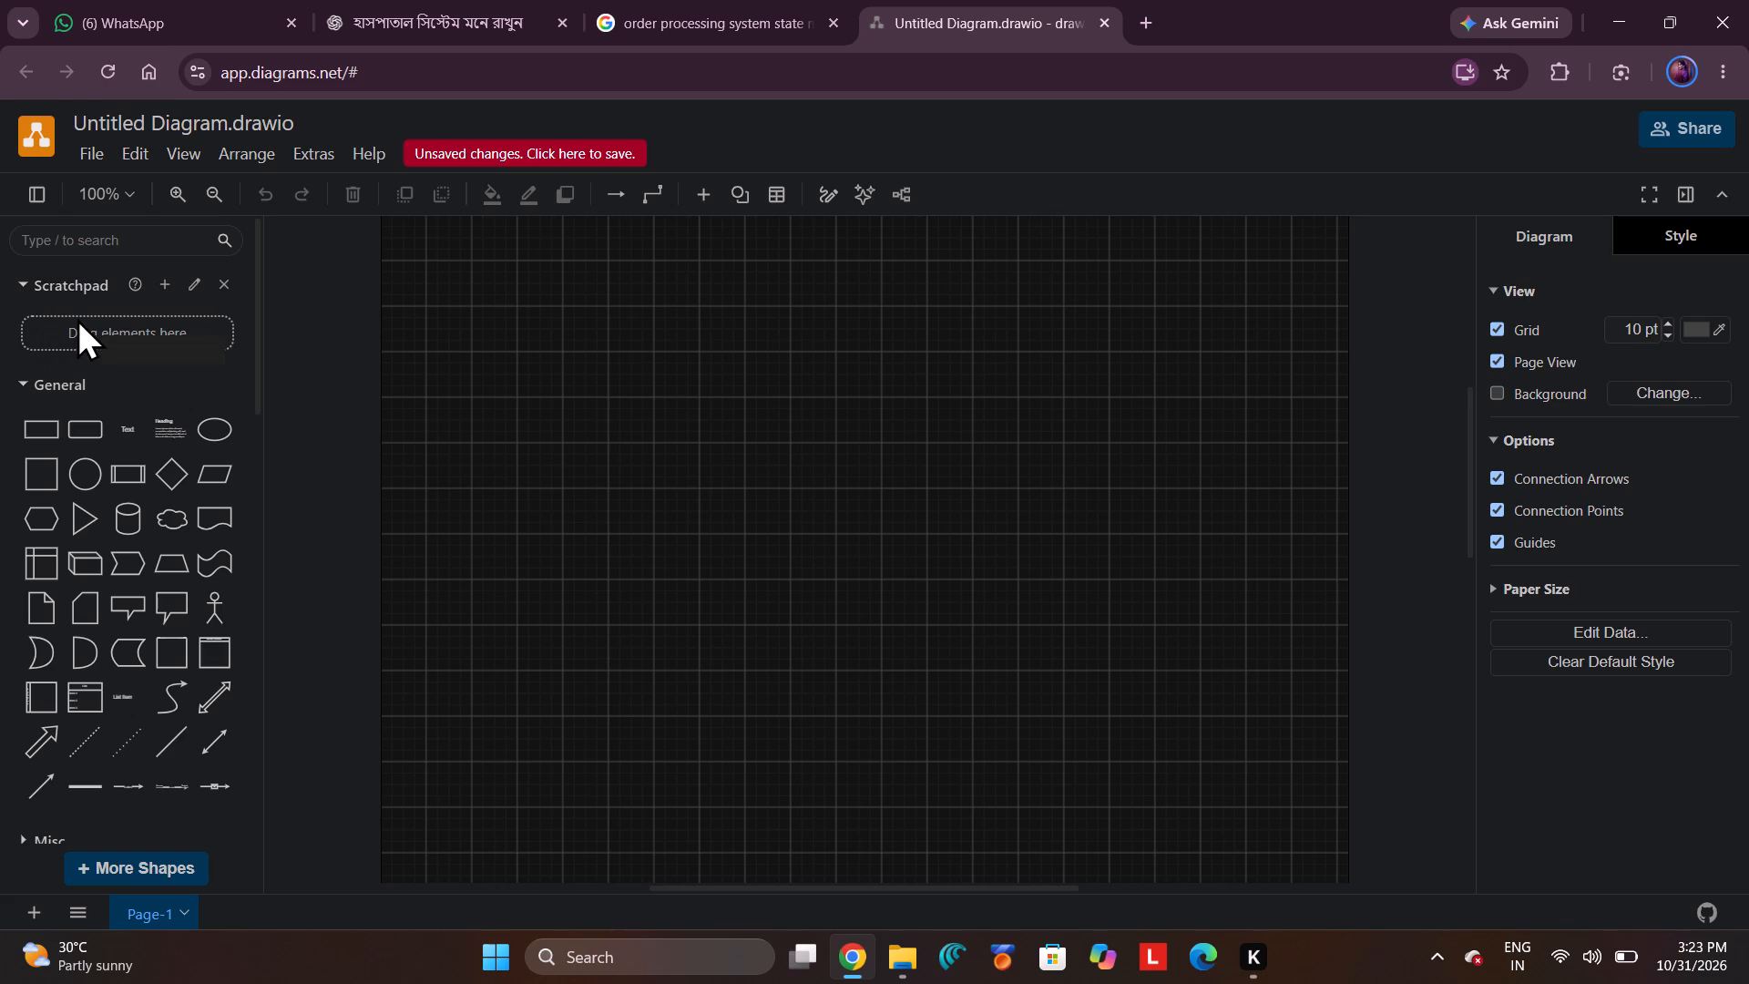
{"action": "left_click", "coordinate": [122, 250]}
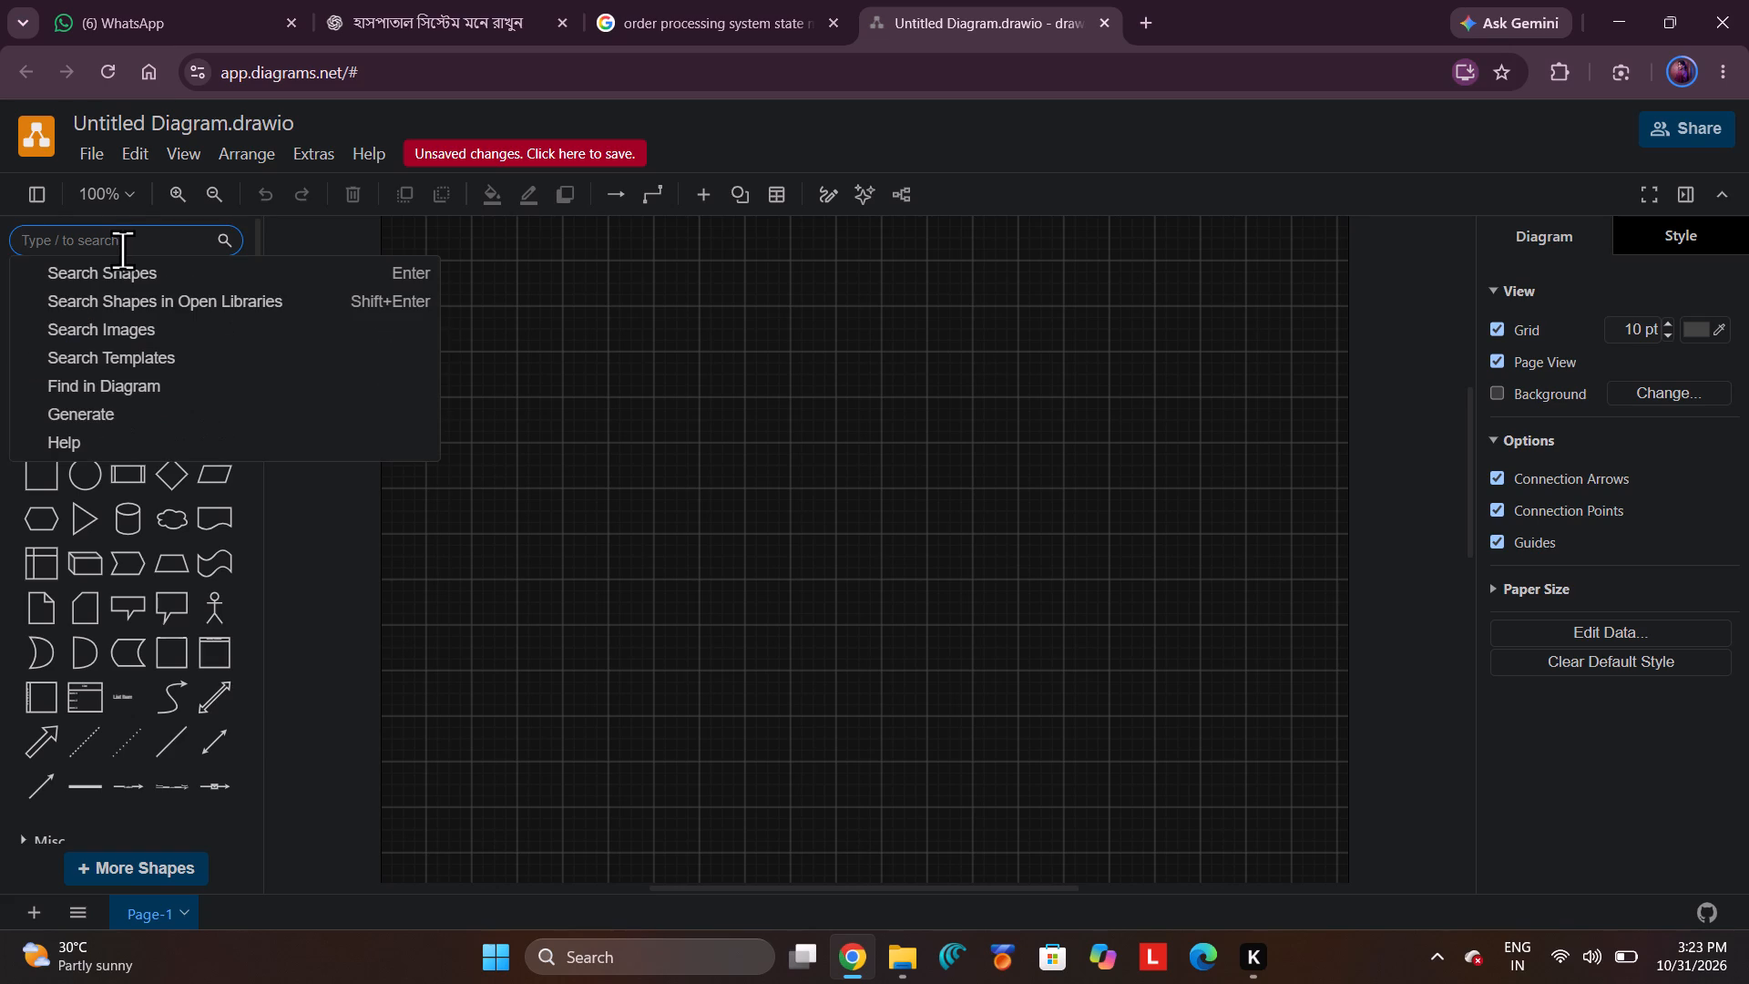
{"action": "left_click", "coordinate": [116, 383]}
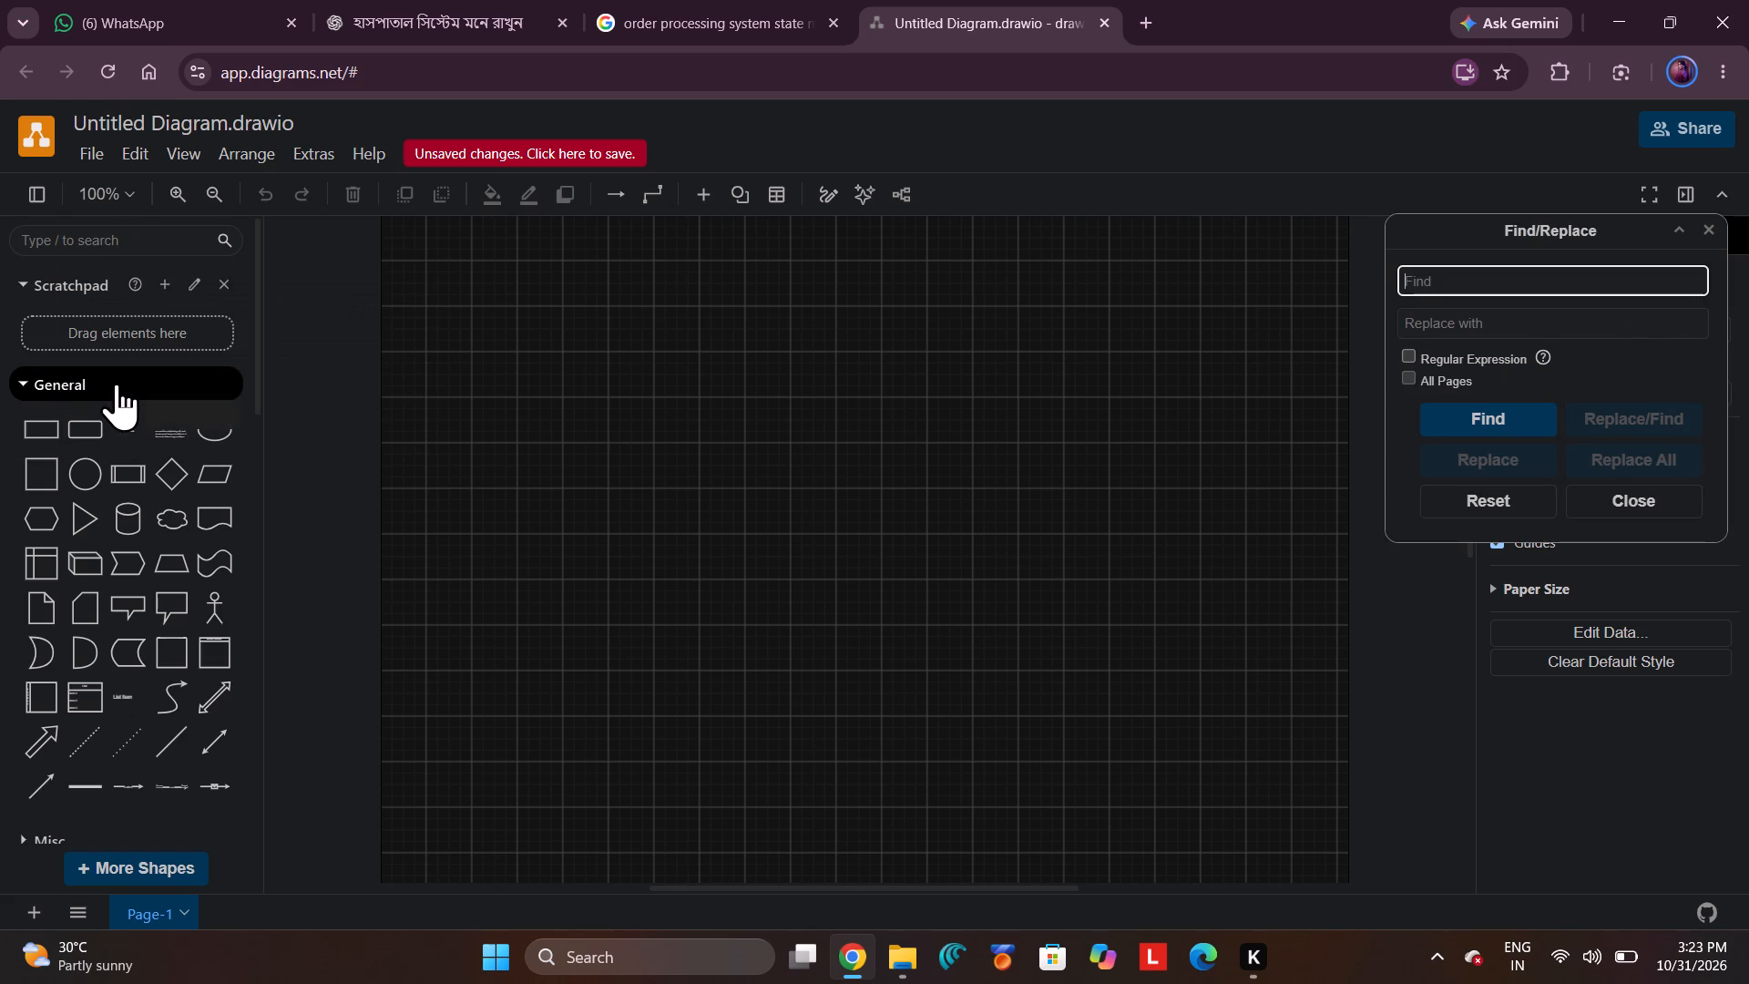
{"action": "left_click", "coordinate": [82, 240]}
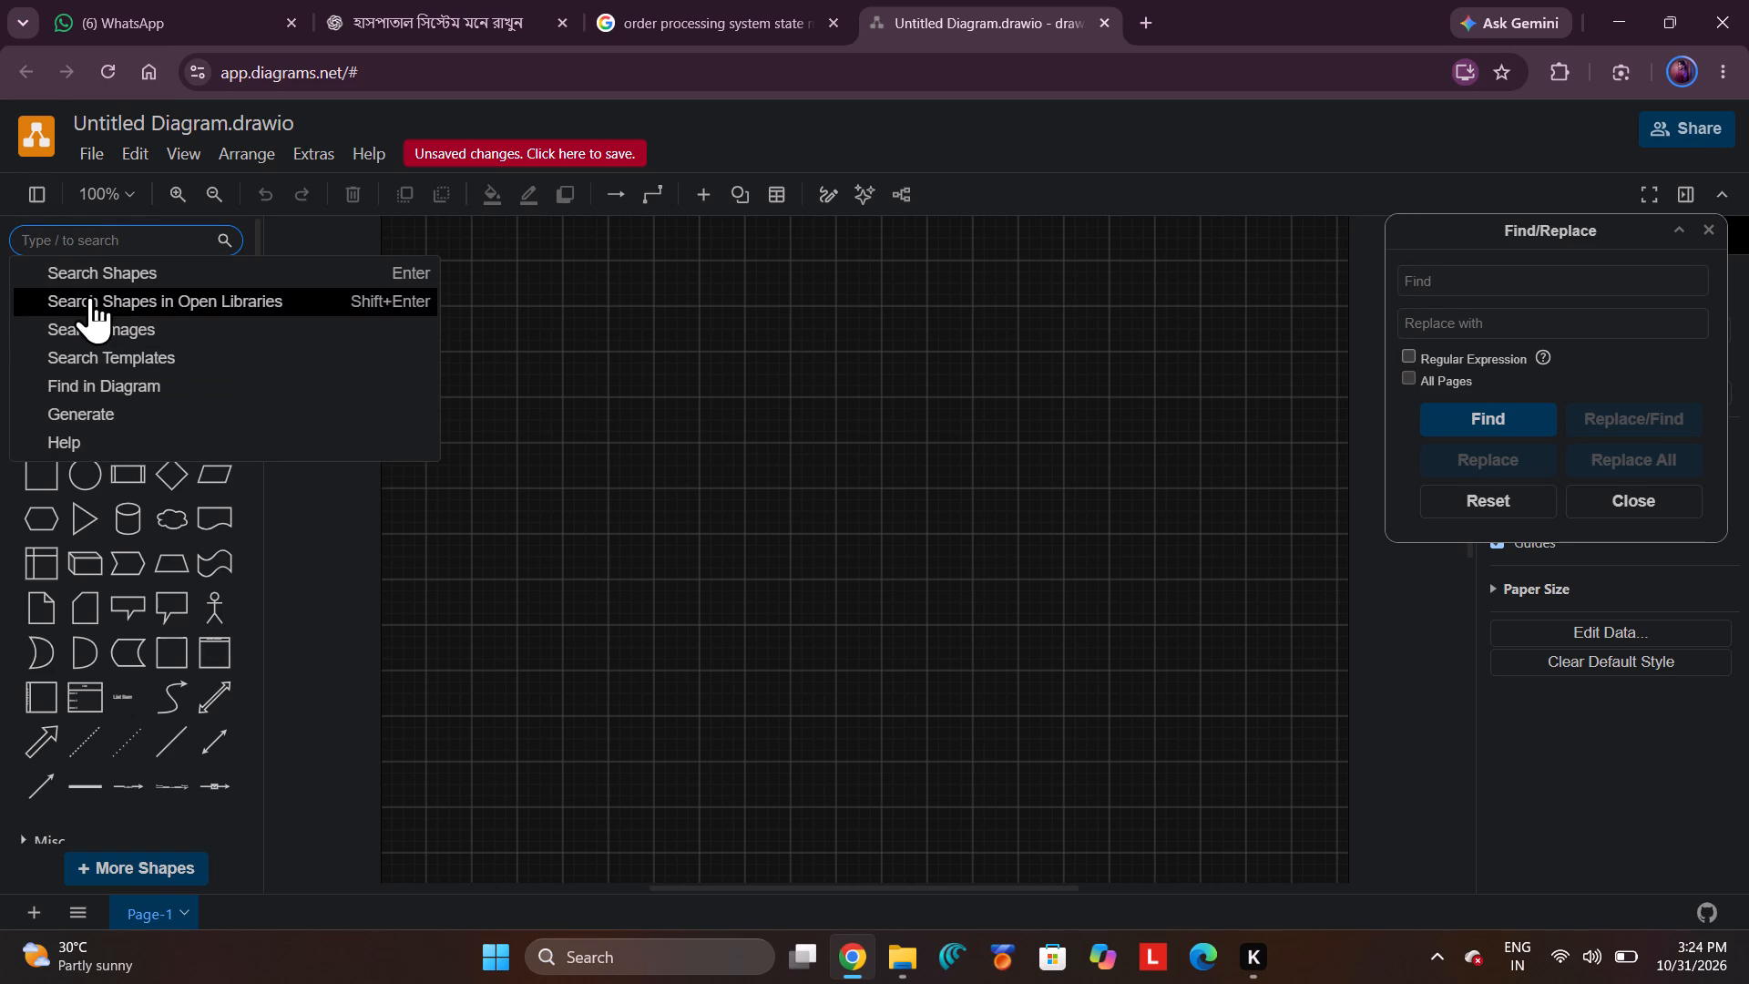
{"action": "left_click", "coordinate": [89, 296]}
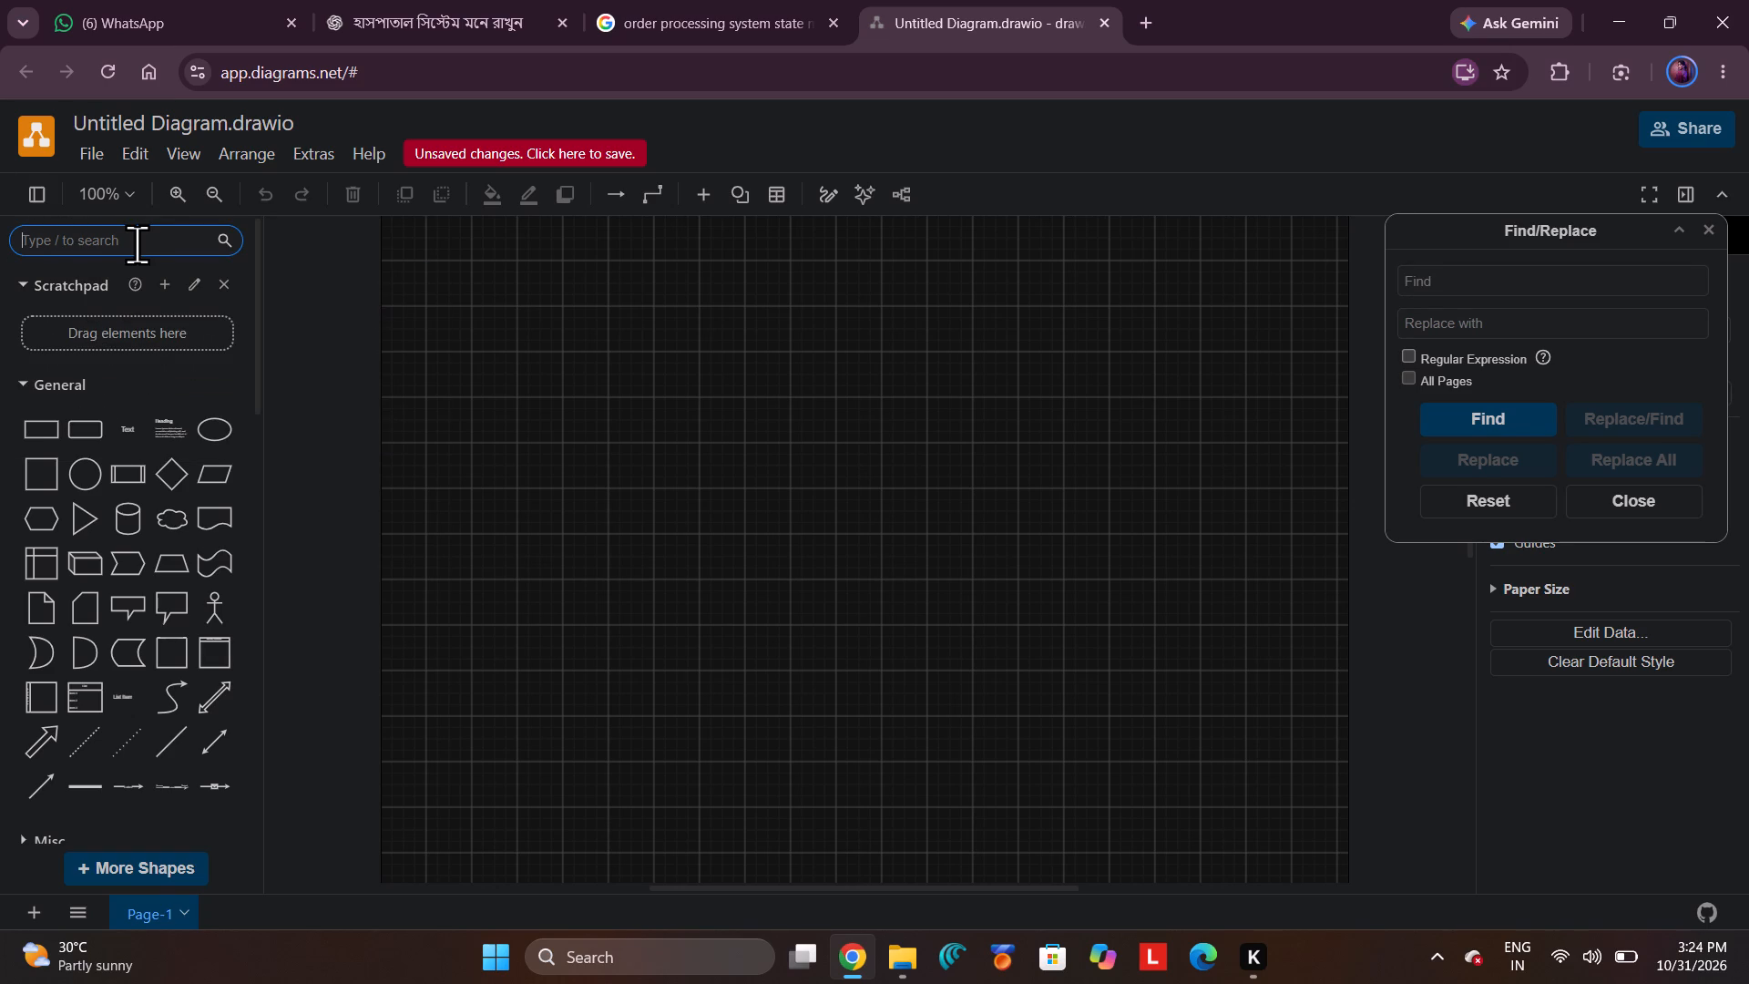
Search templates from the blank diagram and browse the Basic category for a suitable starting point.
{"action": "left_click", "coordinate": [137, 244]}
{"action": "left_click", "coordinate": [103, 353]}
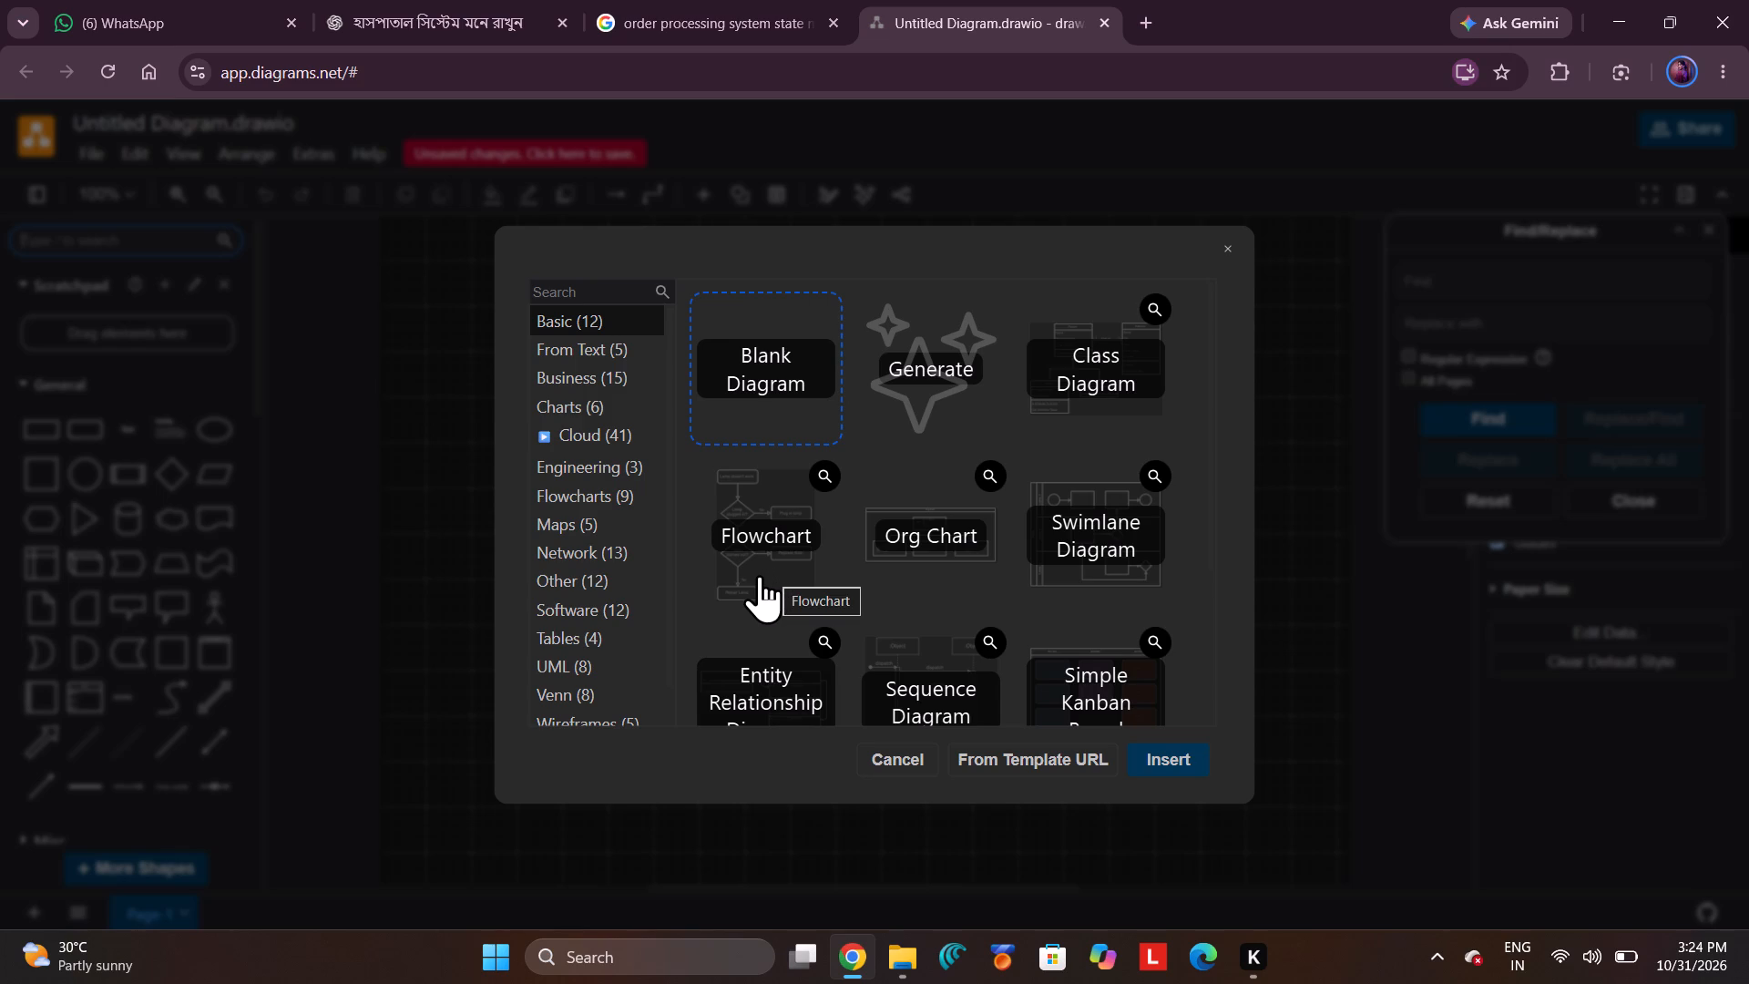
{"action": "scroll", "coordinate": [759, 575], "scroll_direction": "down", "scroll_amount": 1}
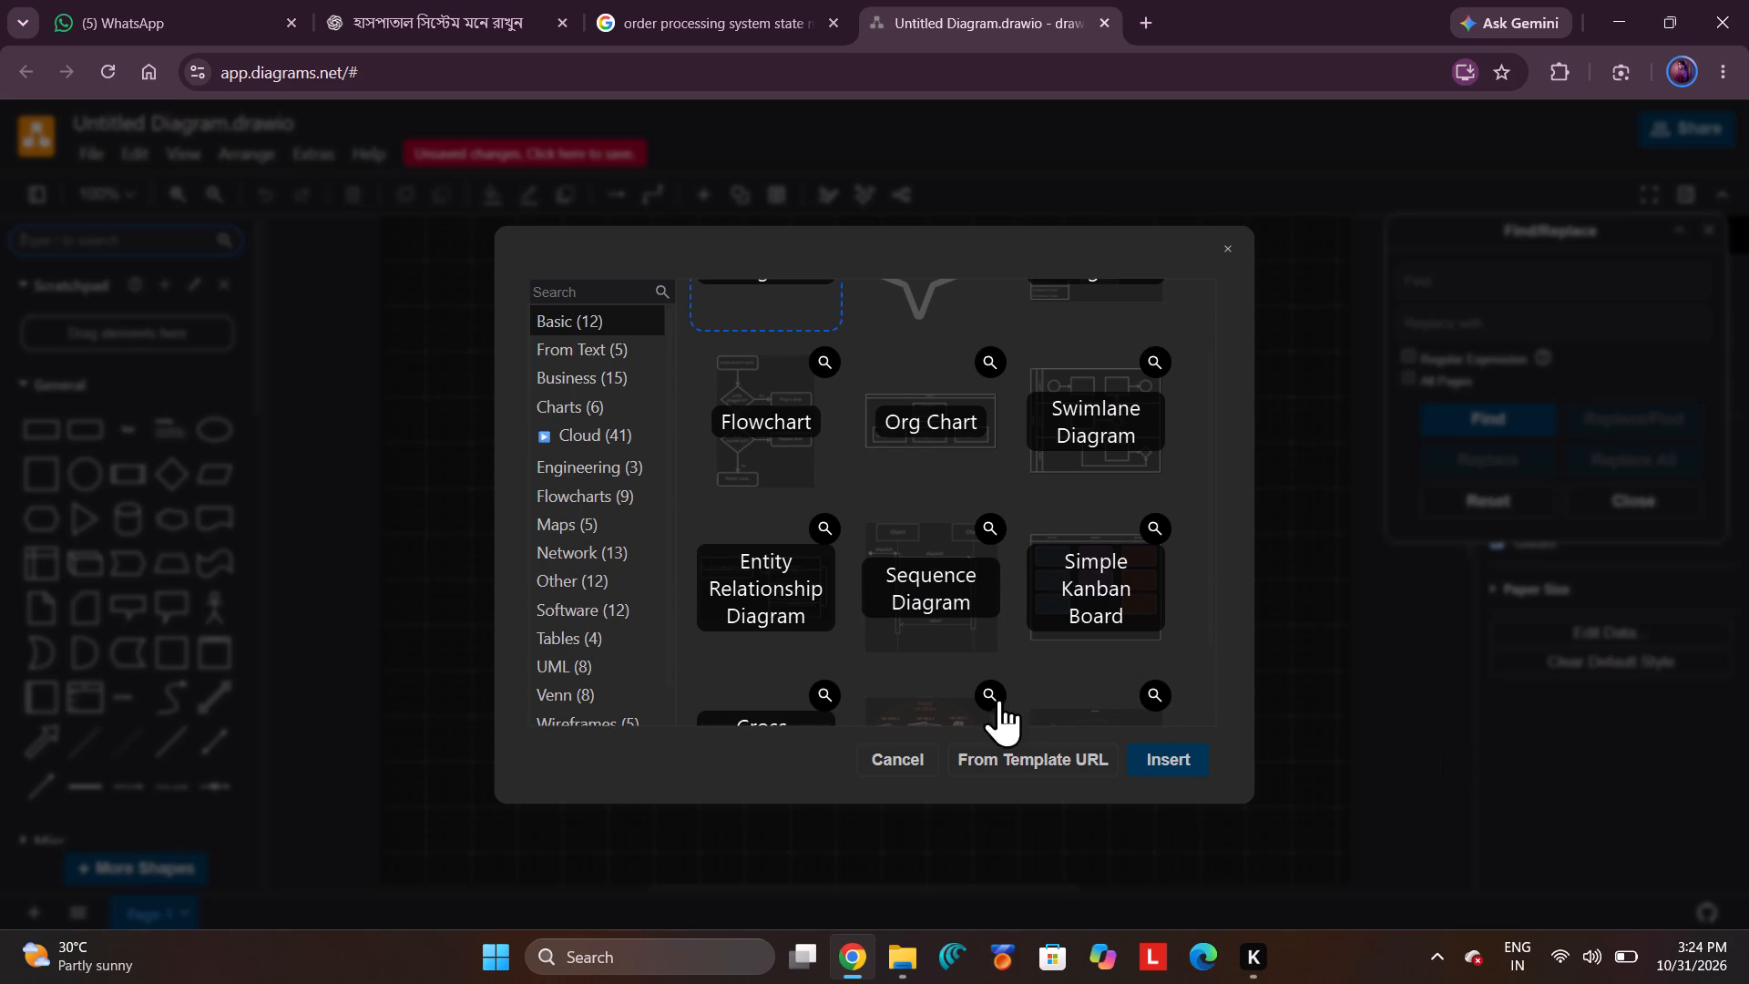
{"action": "scroll", "coordinate": [1032, 630], "scroll_direction": "down", "scroll_amount": 2}
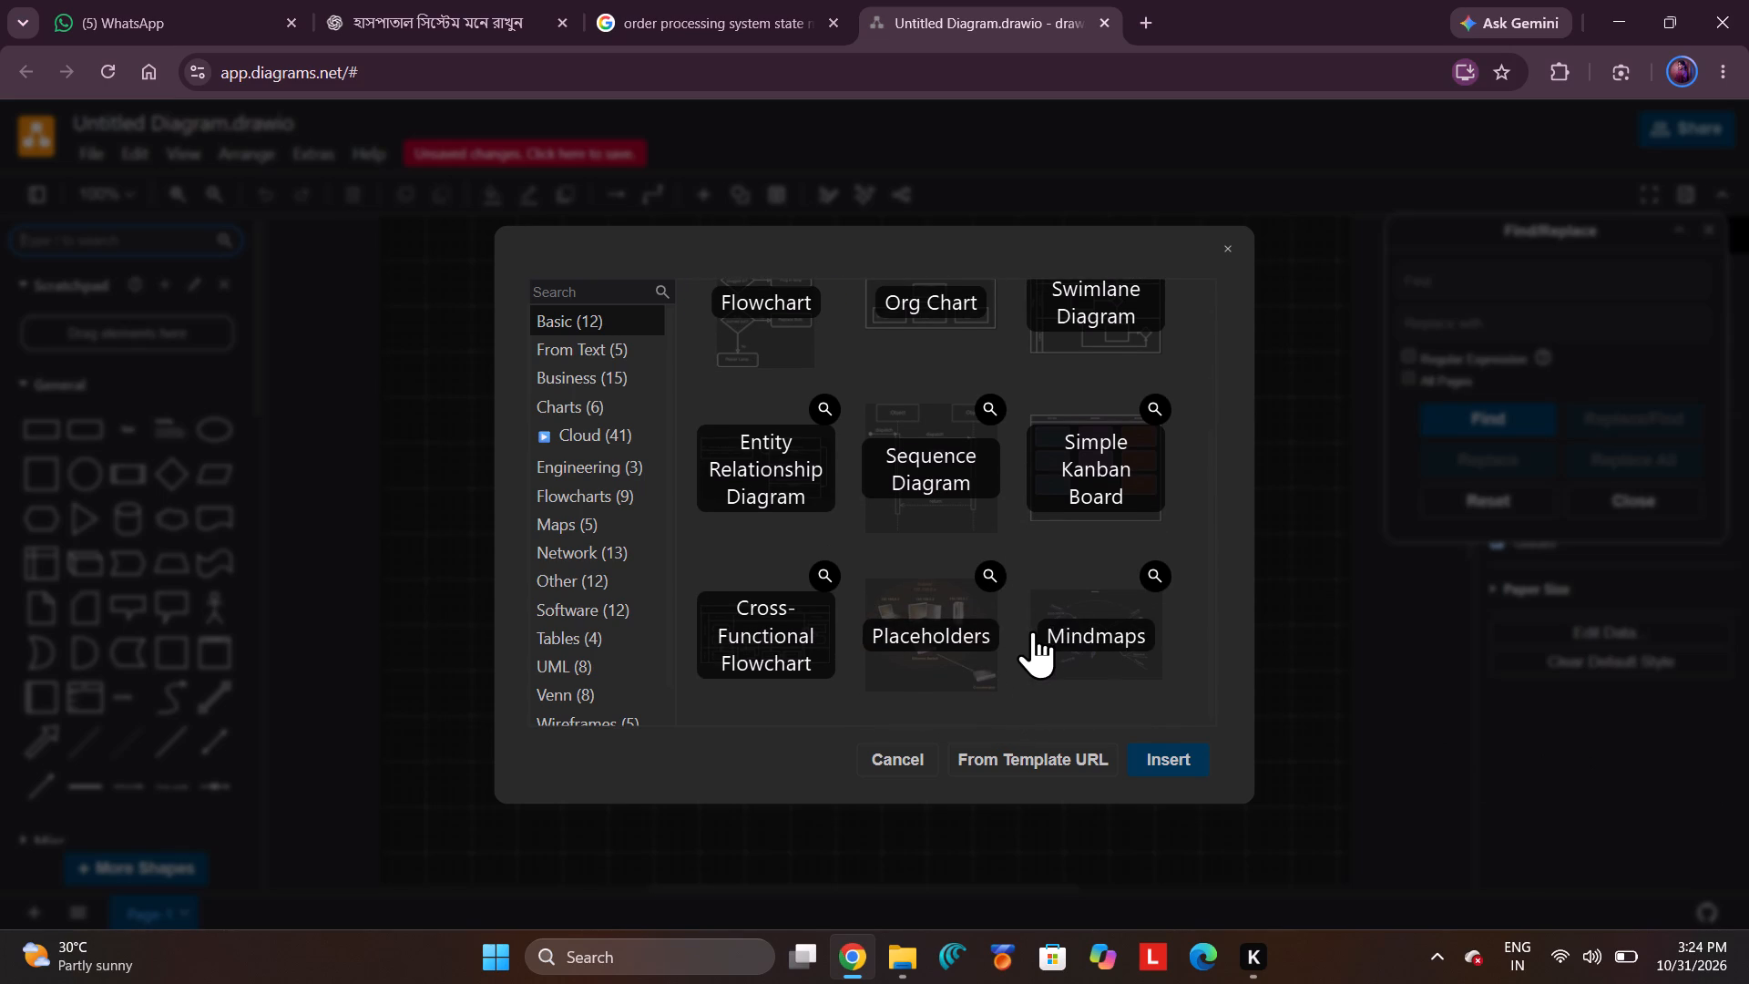
{"action": "scroll", "coordinate": [1032, 630], "scroll_direction": "down", "scroll_amount": 1}
{"action": "scroll", "coordinate": [1032, 630], "scroll_direction": "up", "scroll_amount": 3}
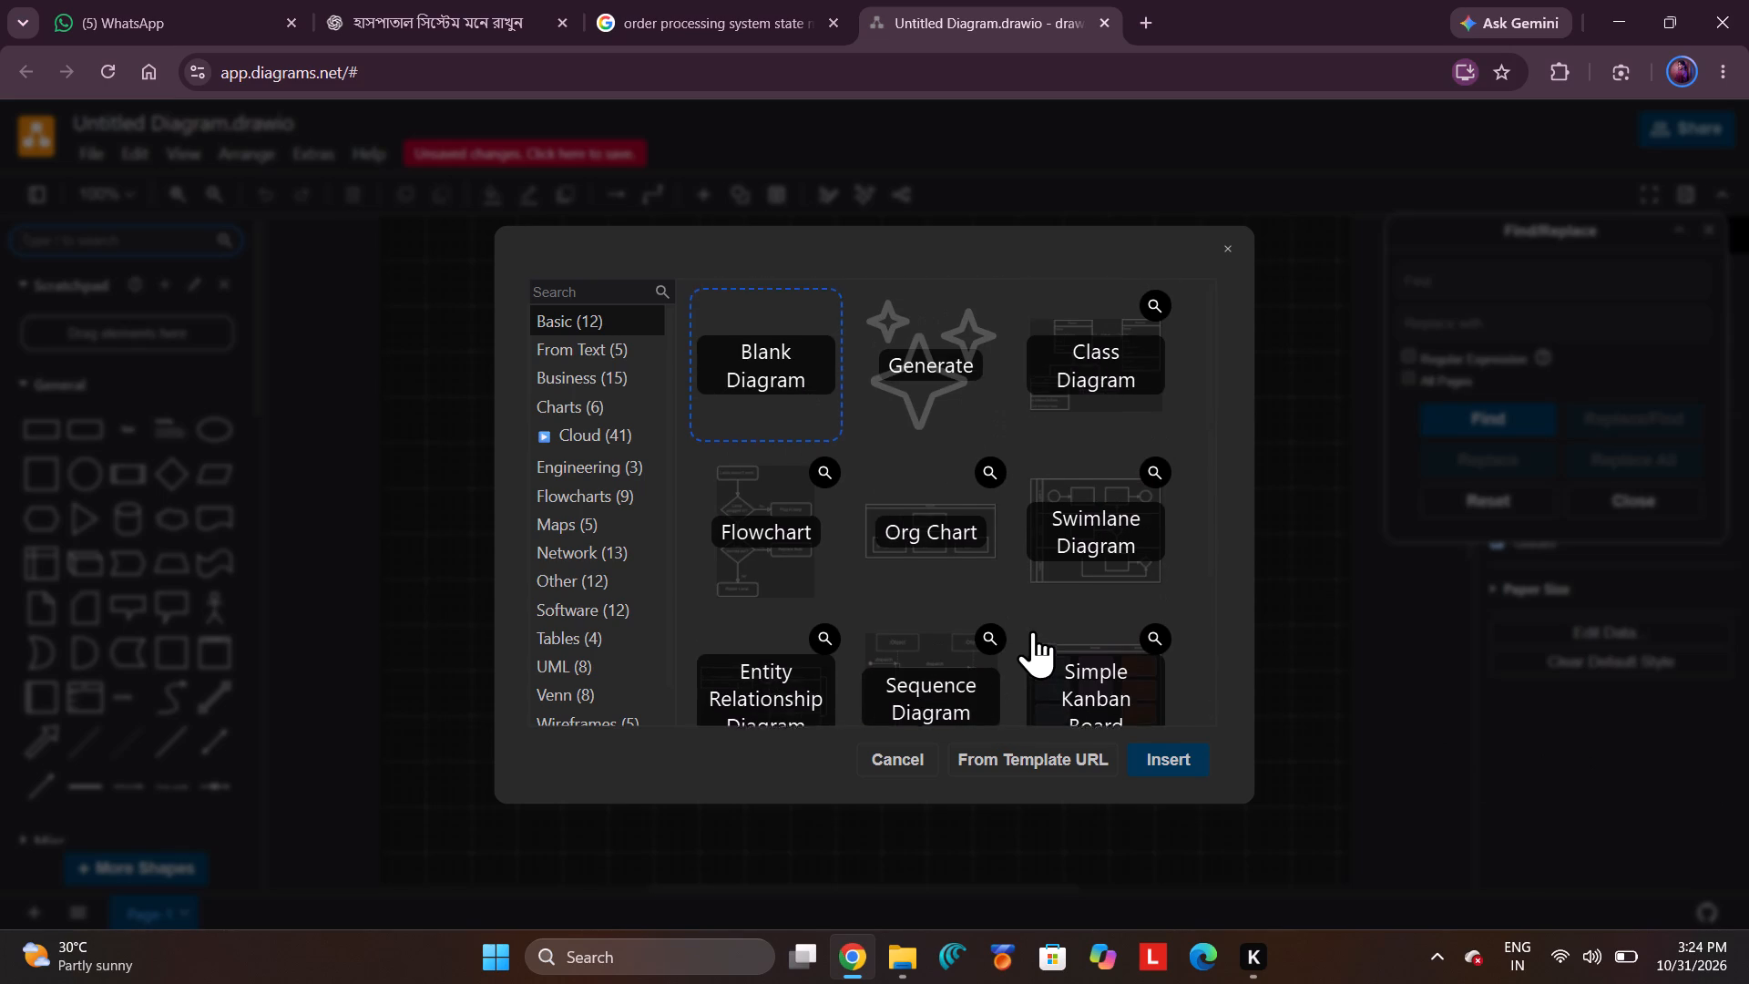
{"action": "scroll", "coordinate": [1033, 628], "scroll_direction": "up", "scroll_amount": 1}
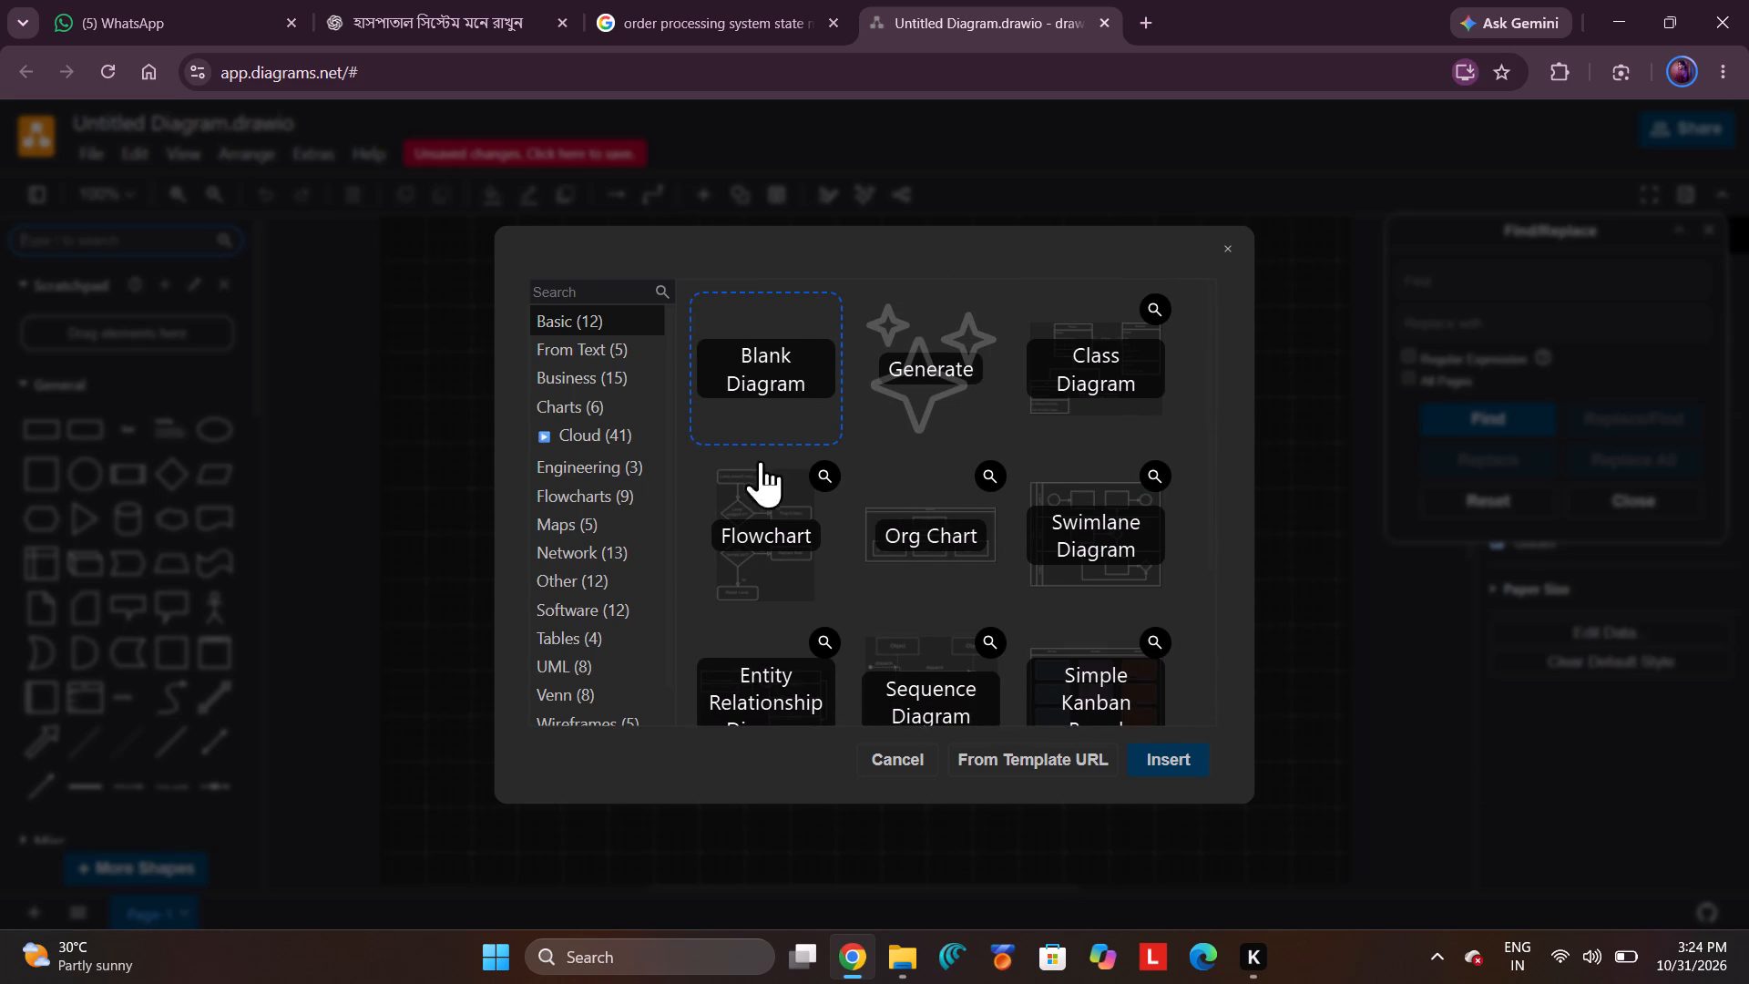
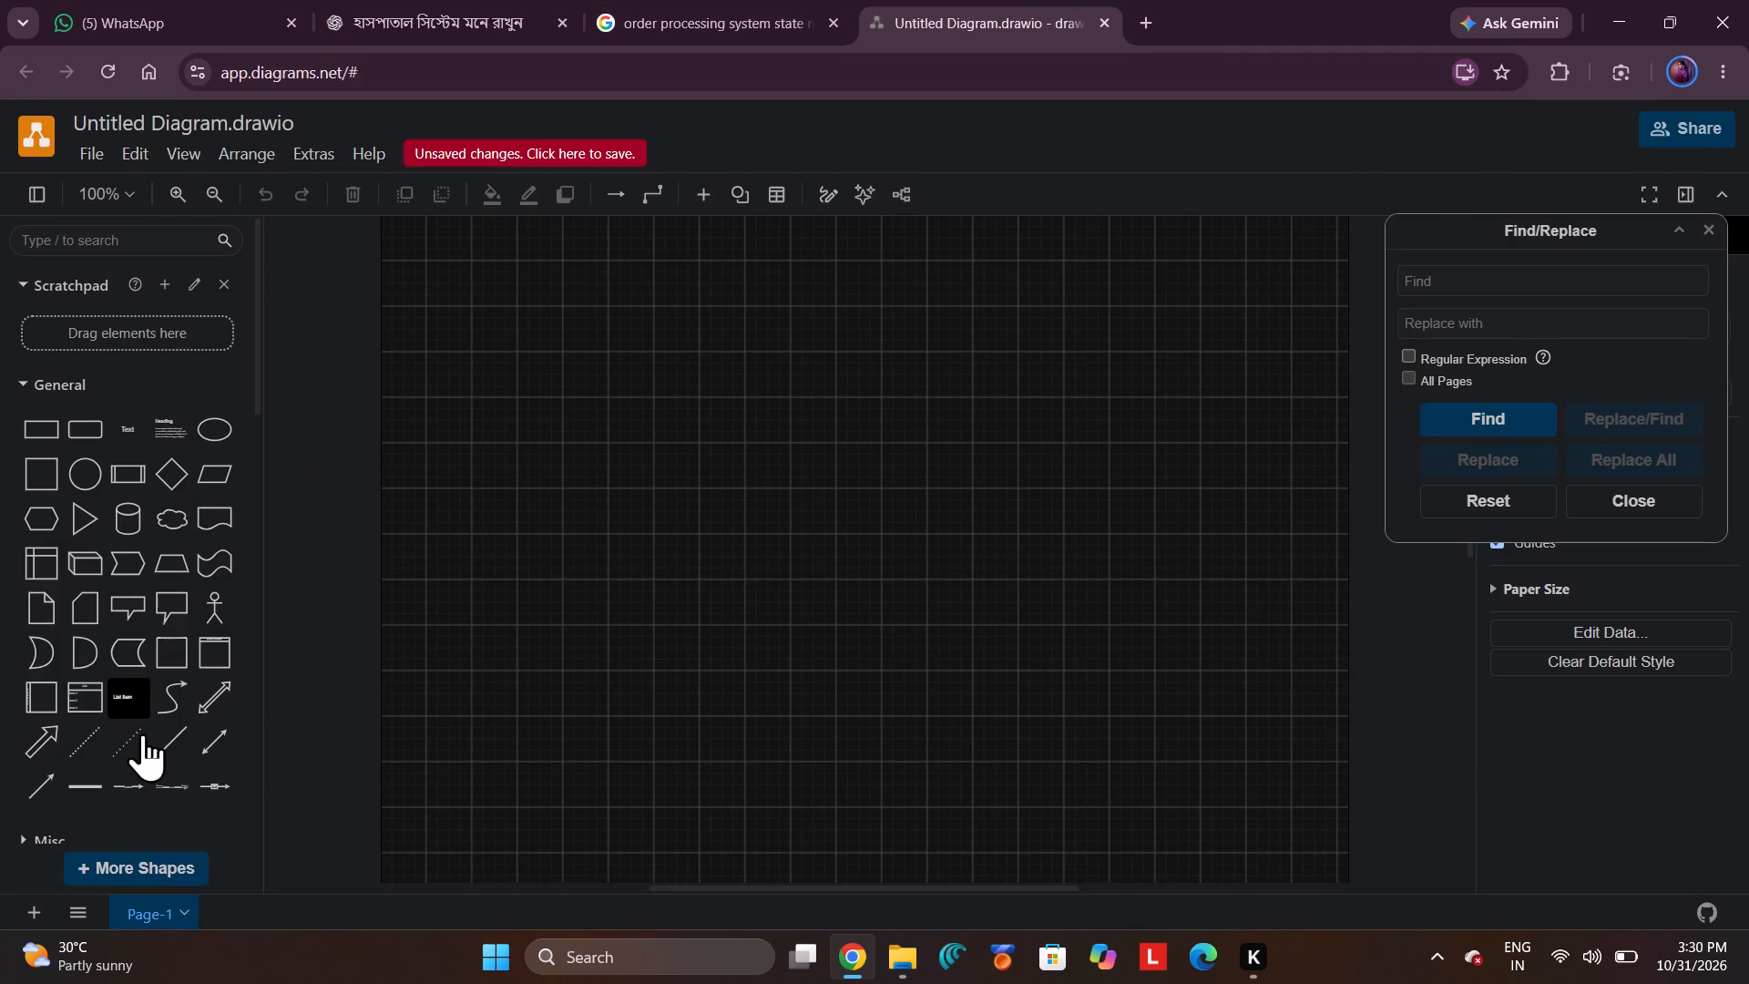
Add a UML start node with its outgoing arrow and move the node near the top left of the page.
{"action": "scroll", "coordinate": [137, 729], "scroll_direction": "down", "scroll_amount": 6}
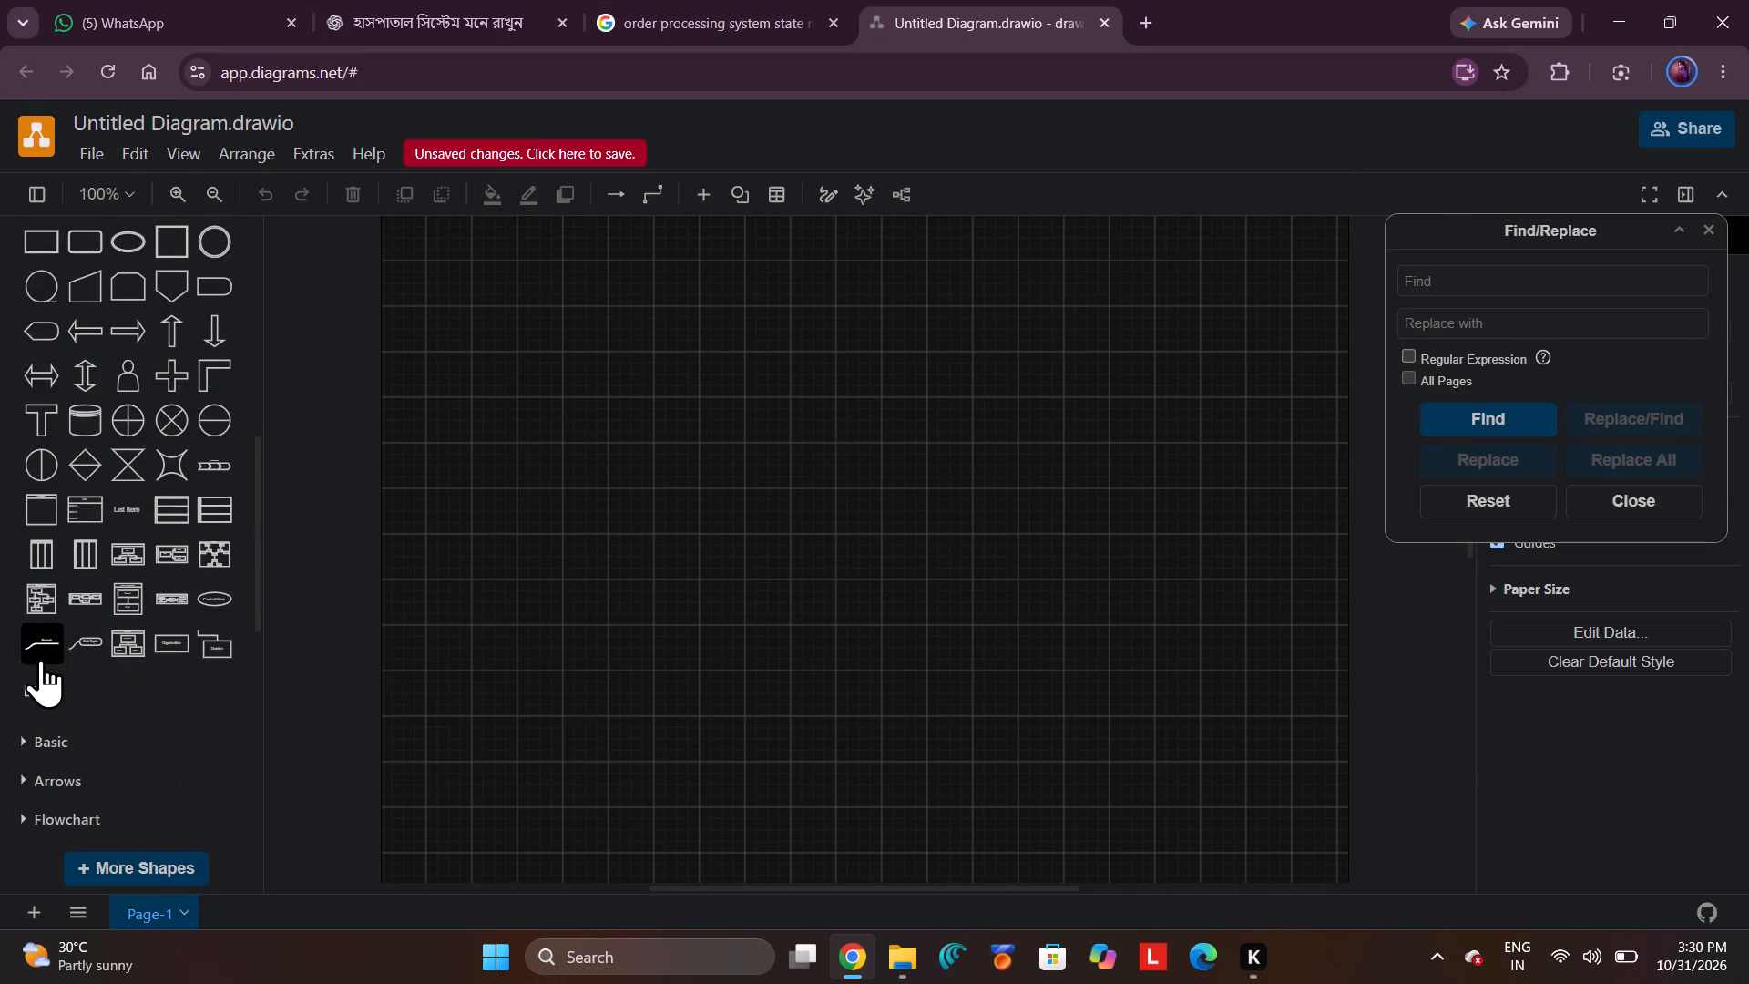
{"action": "scroll", "coordinate": [42, 664], "scroll_direction": "down", "scroll_amount": 4}
{"action": "scroll", "coordinate": [110, 626], "scroll_direction": "down", "scroll_amount": 1}
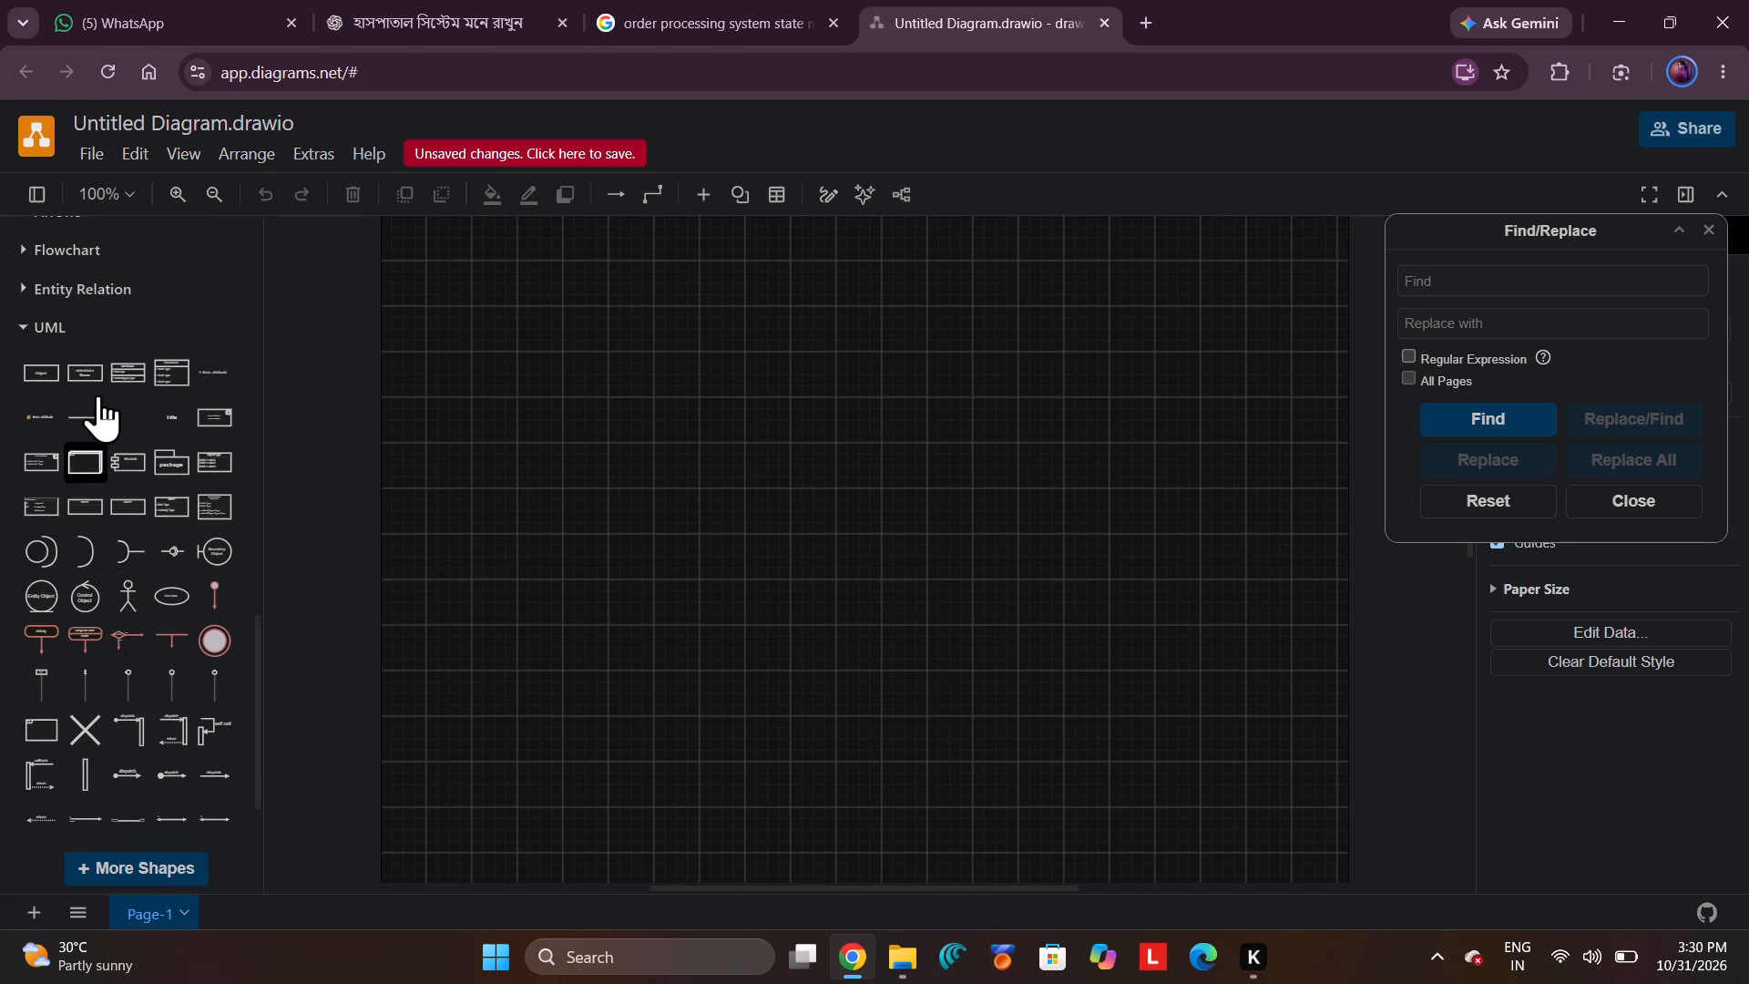
{"action": "scroll", "coordinate": [92, 379], "scroll_direction": "down", "scroll_amount": 1}
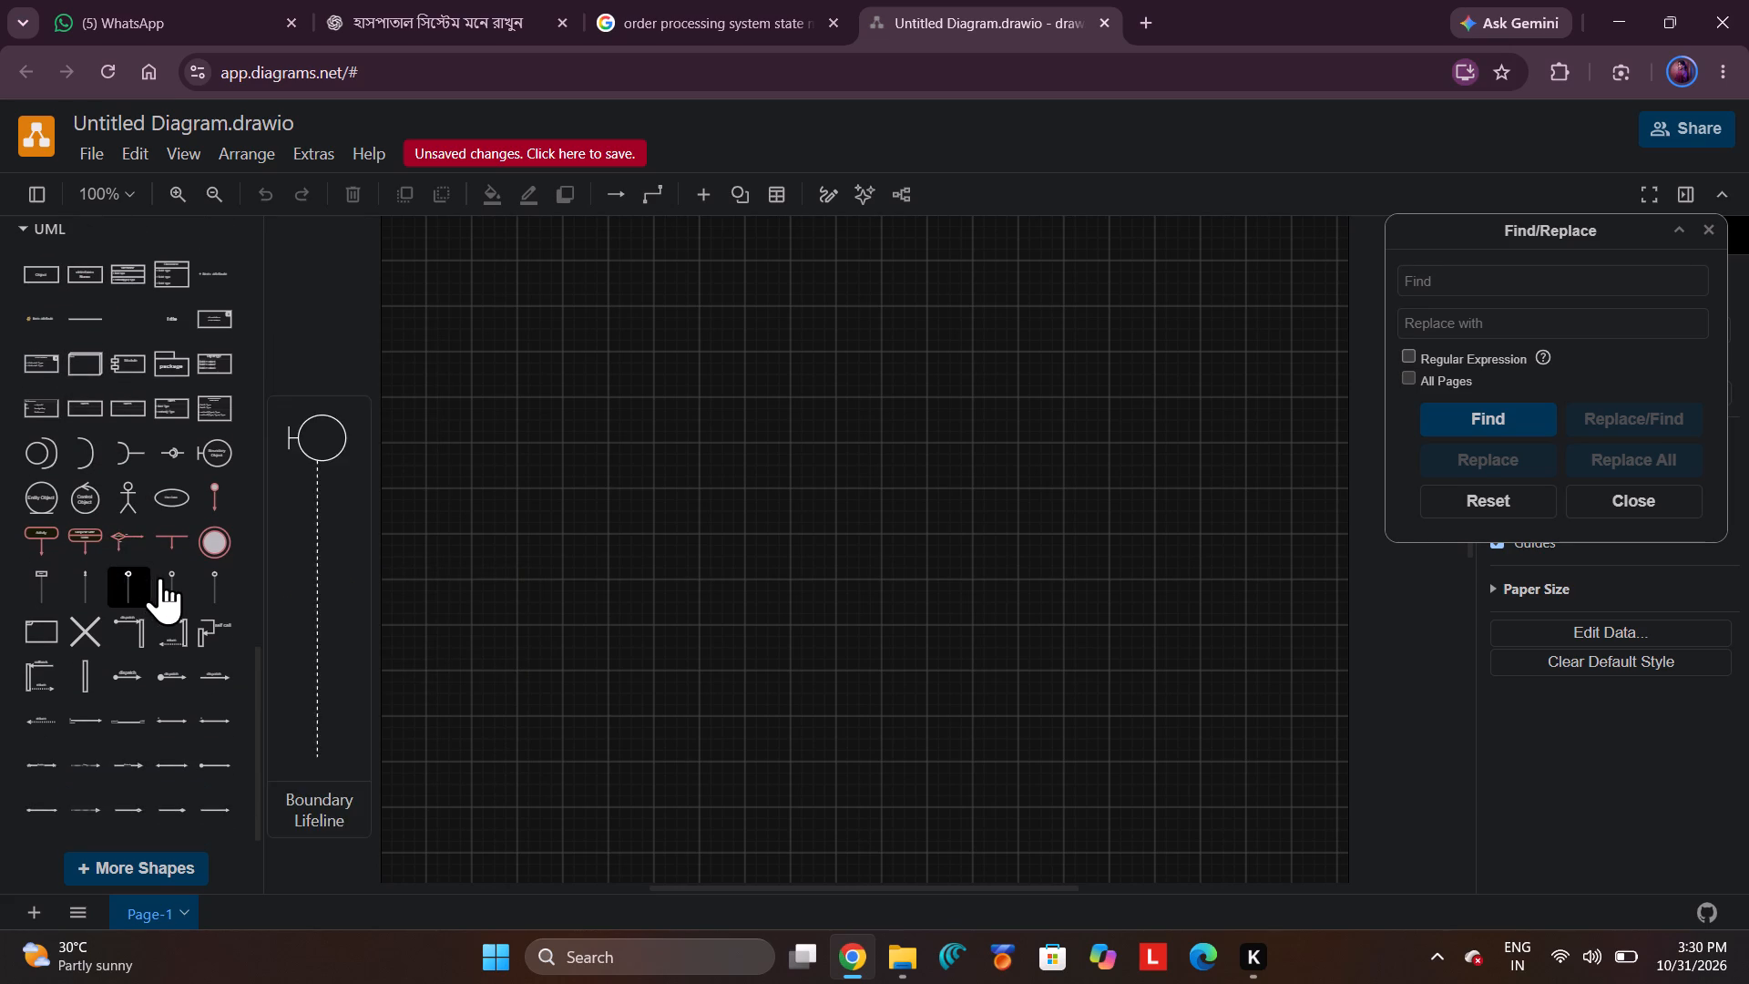
{"action": "left_click", "coordinate": [159, 577]}
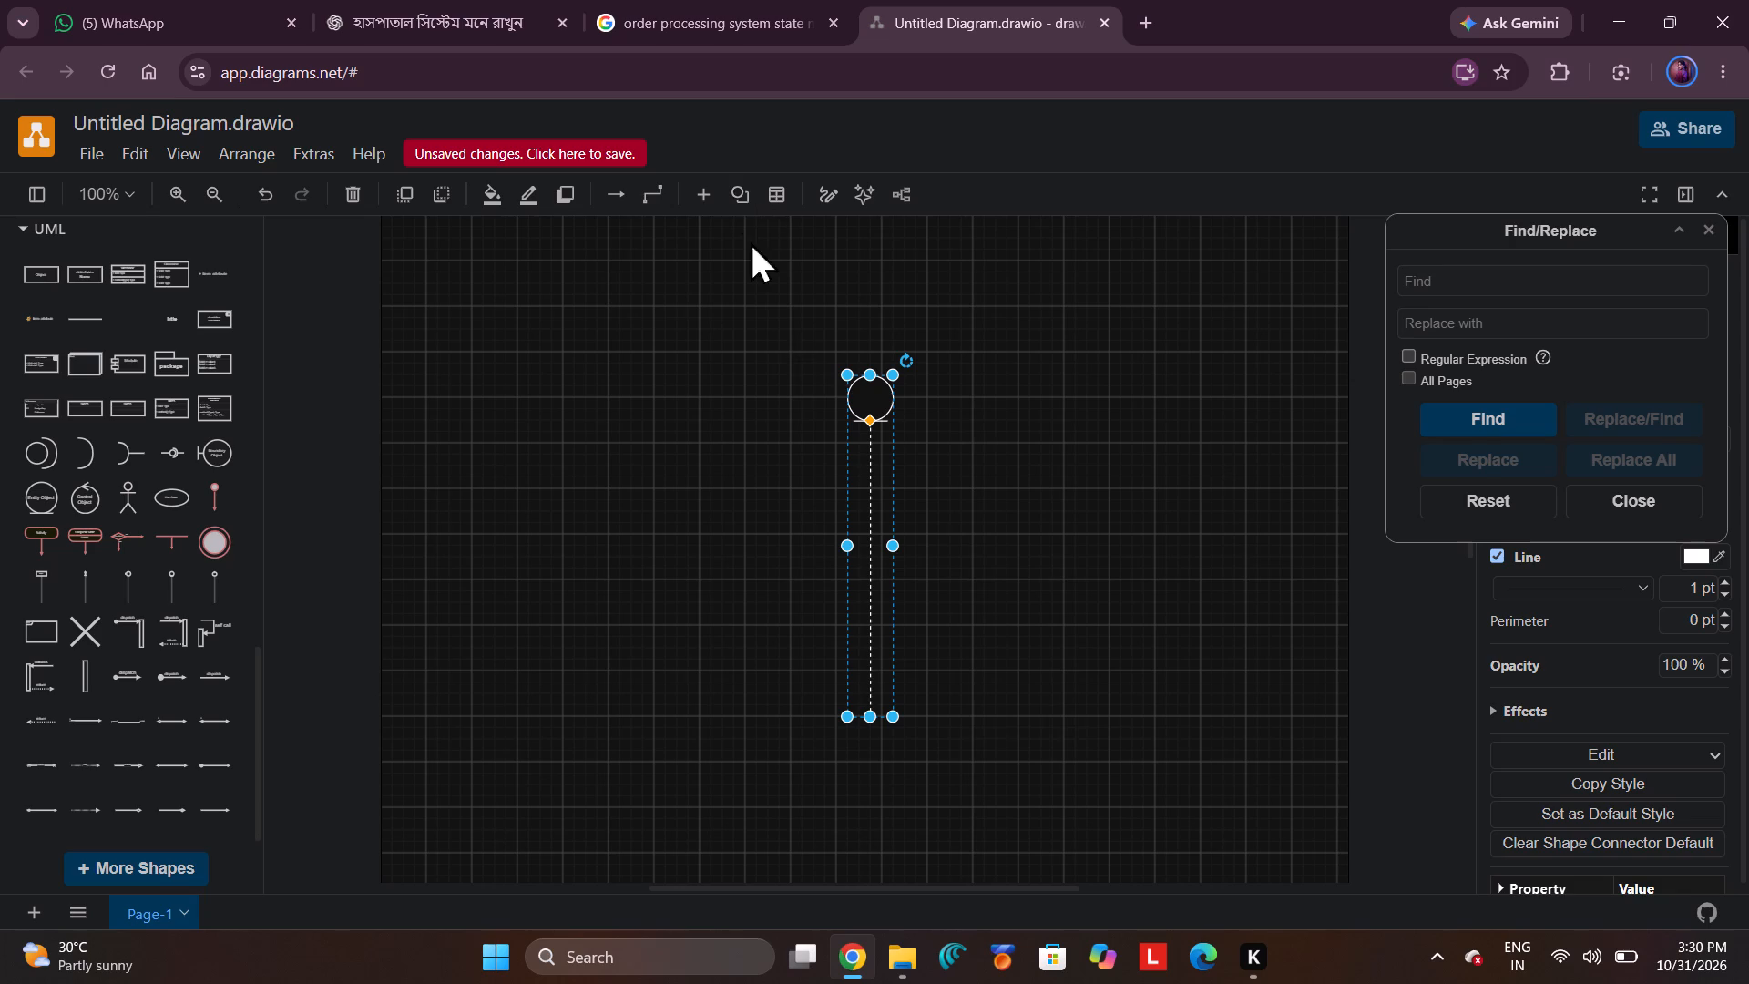
{"action": "key", "text": "BackSpace"}
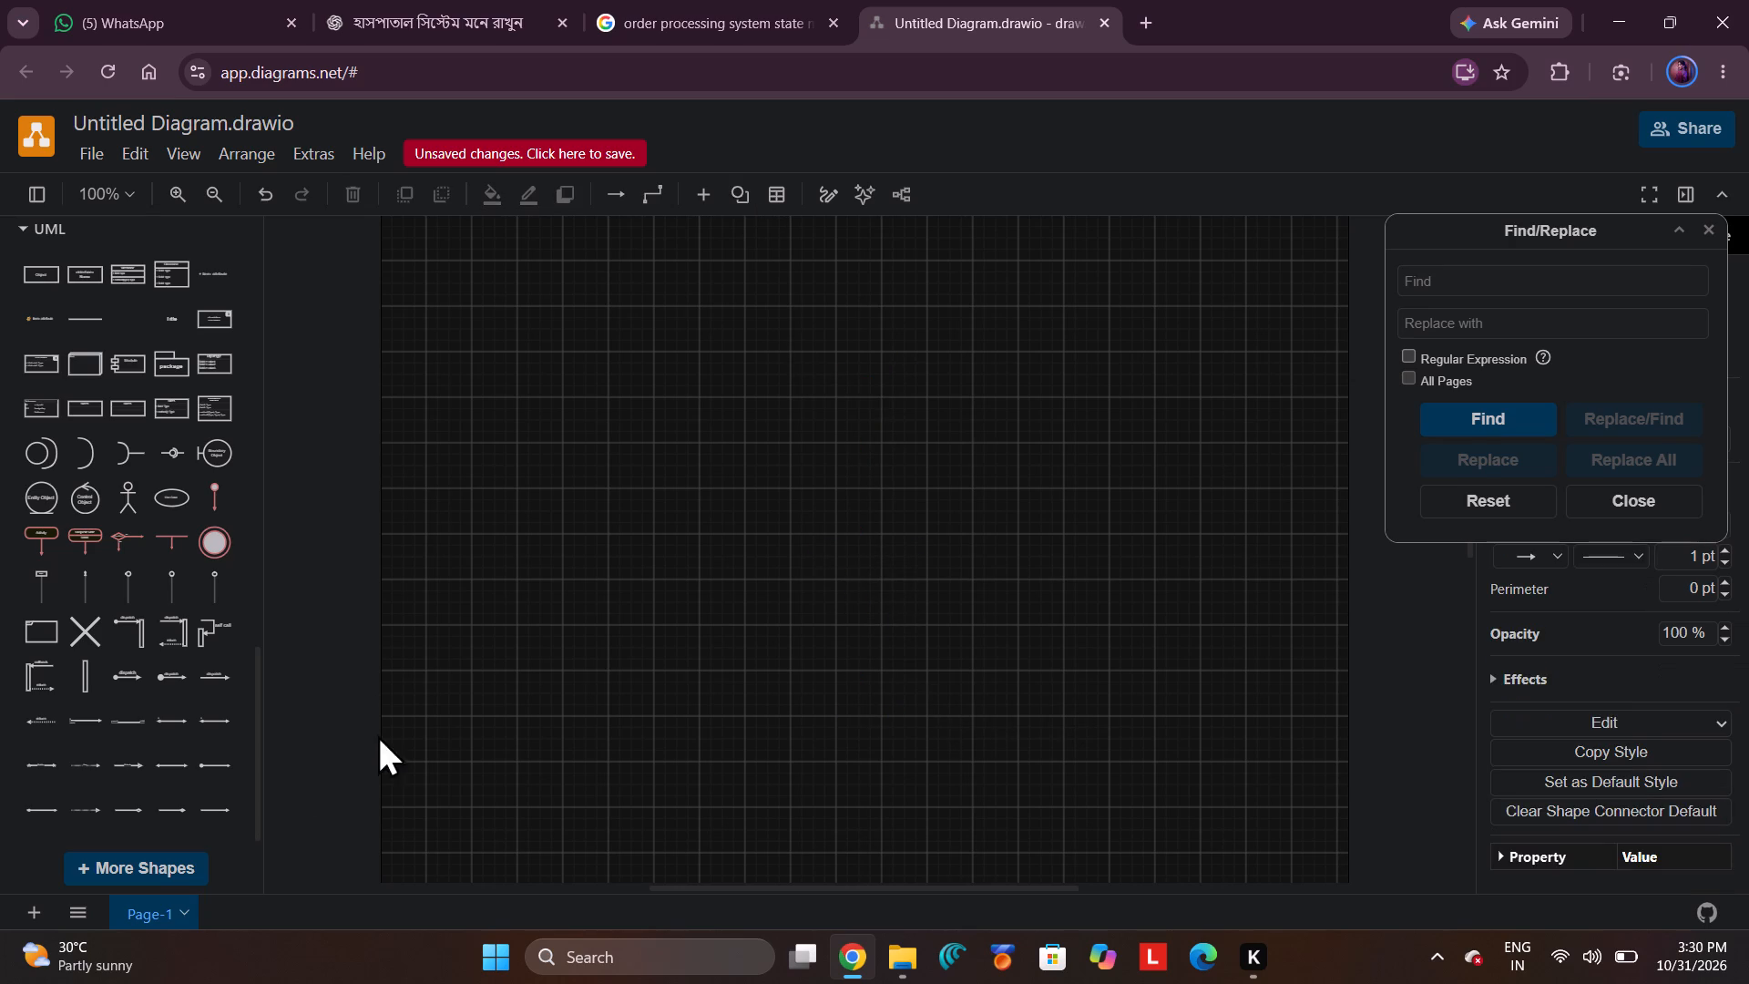
{"action": "left_click", "coordinate": [218, 487]}
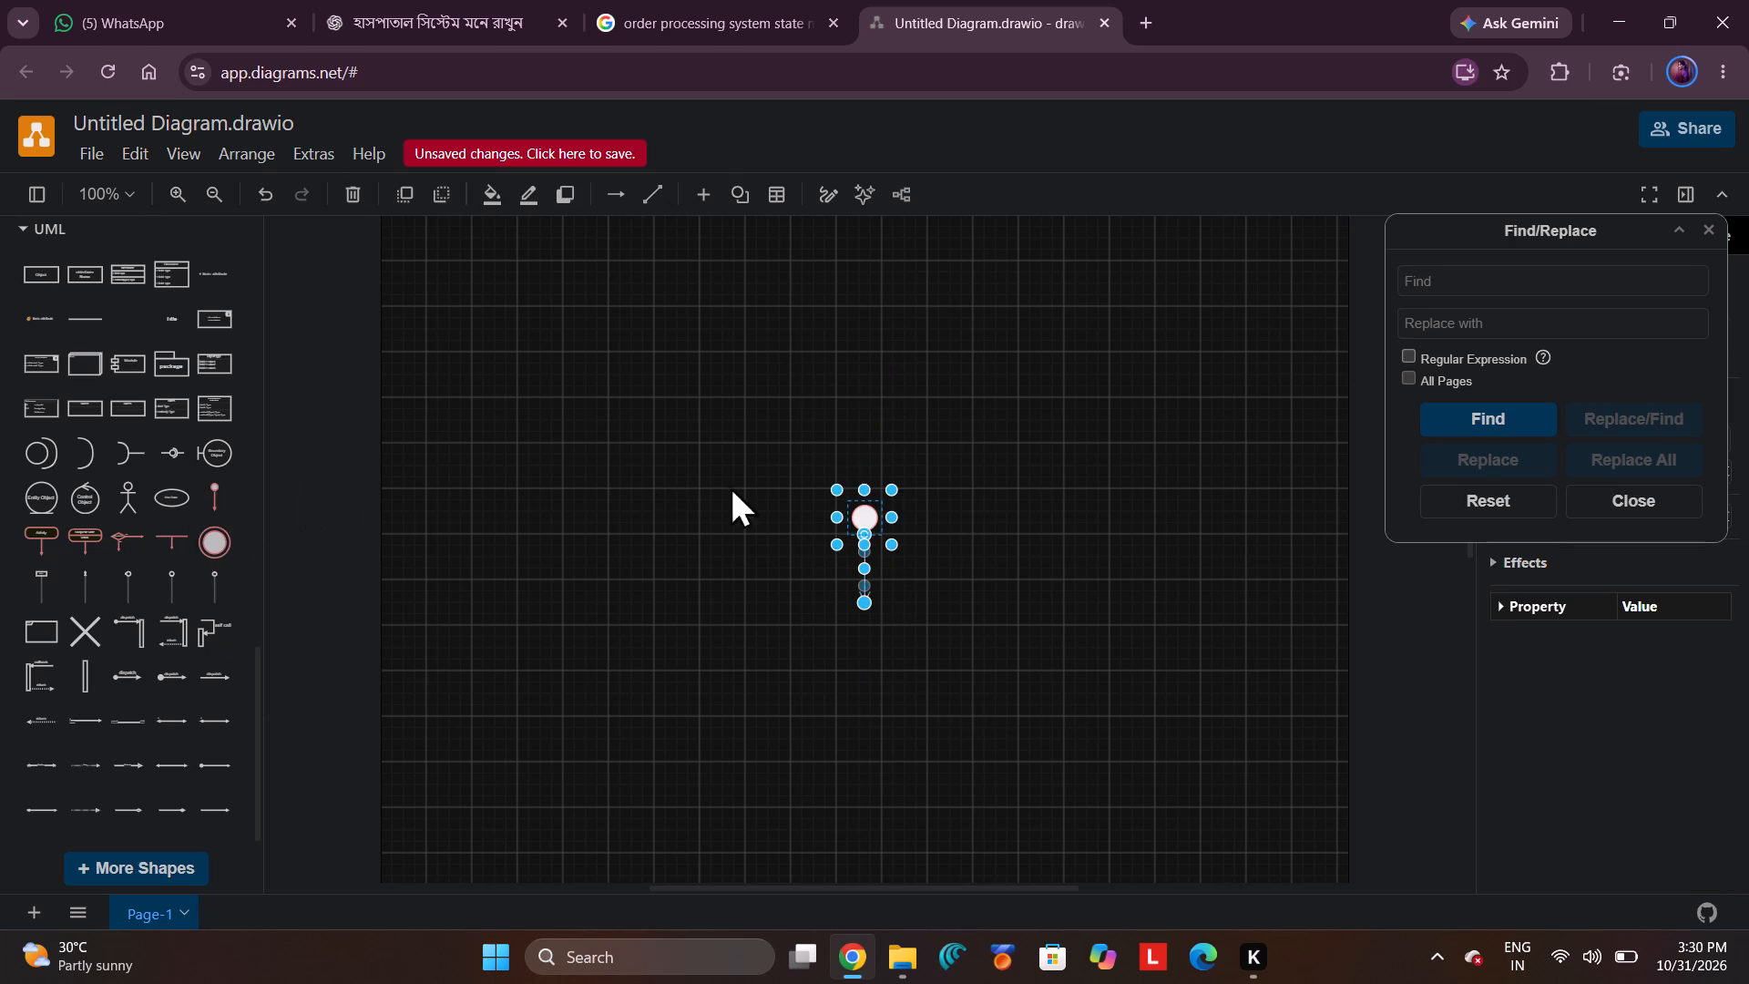
{"action": "left_click_drag", "start_coordinate": [856, 601], "coordinate": [956, 566]}
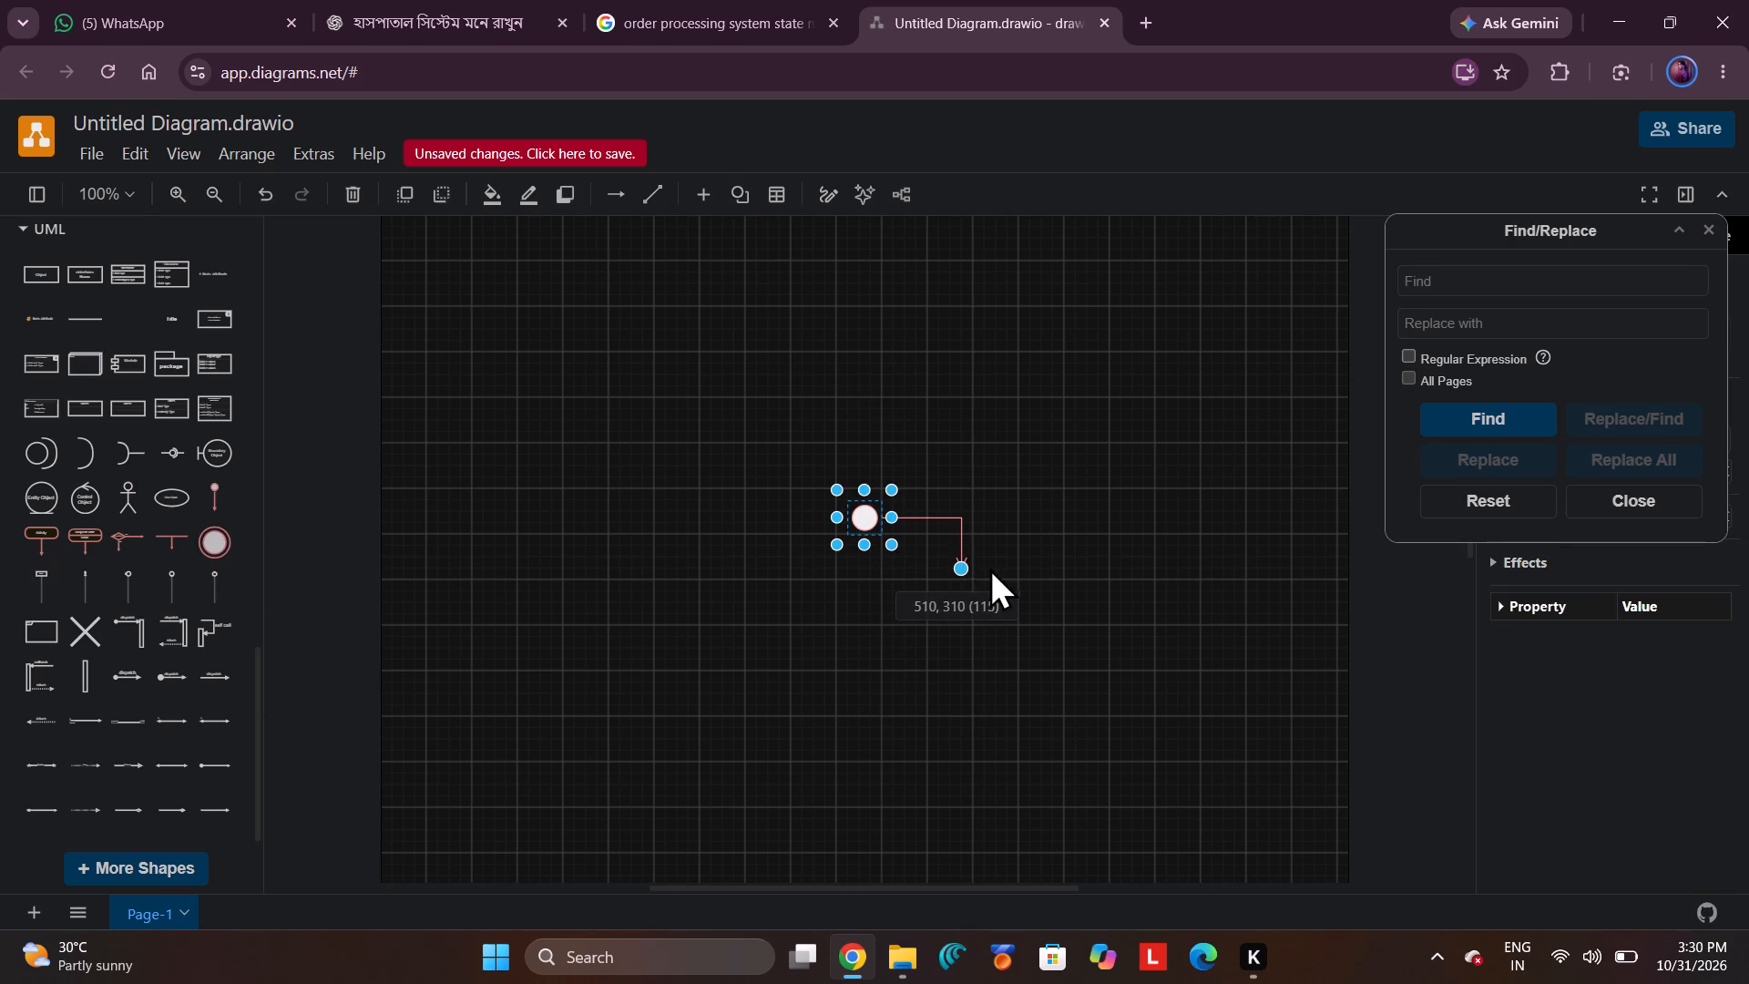
{"action": "key", "text": "ctrl+z"}
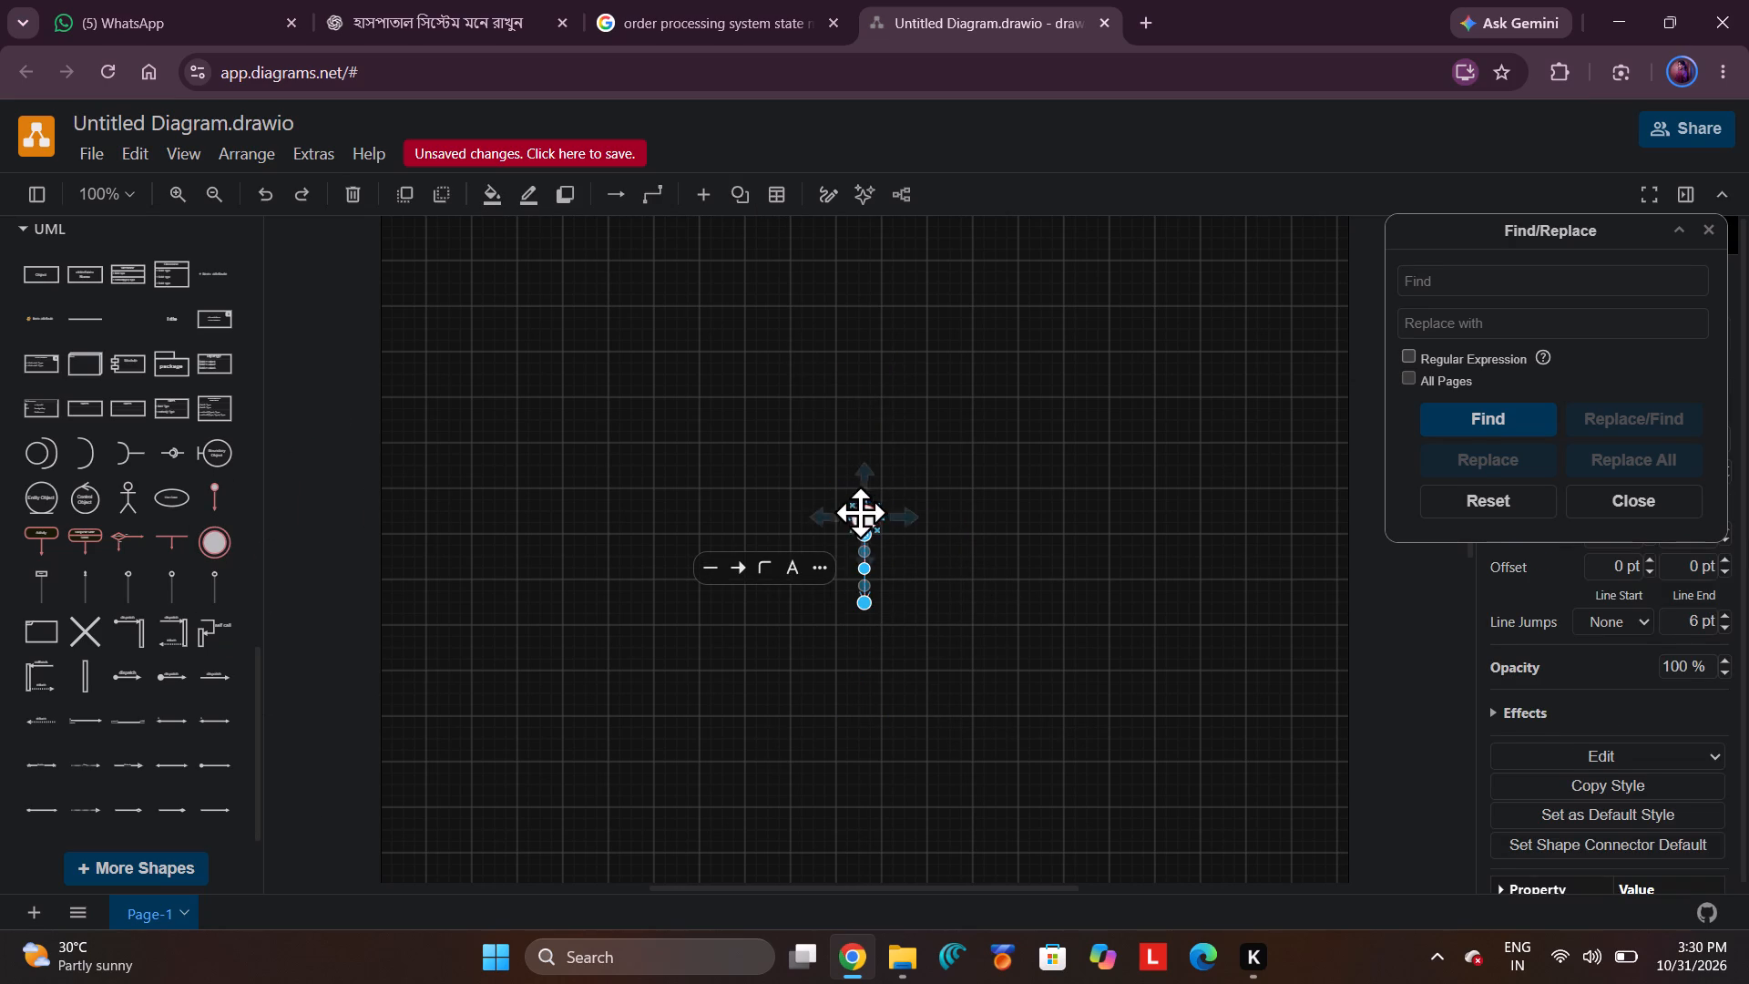
{"action": "left_click_drag", "start_coordinate": [862, 512], "coordinate": [627, 295]}
{"action": "left_click", "coordinate": [627, 295]}
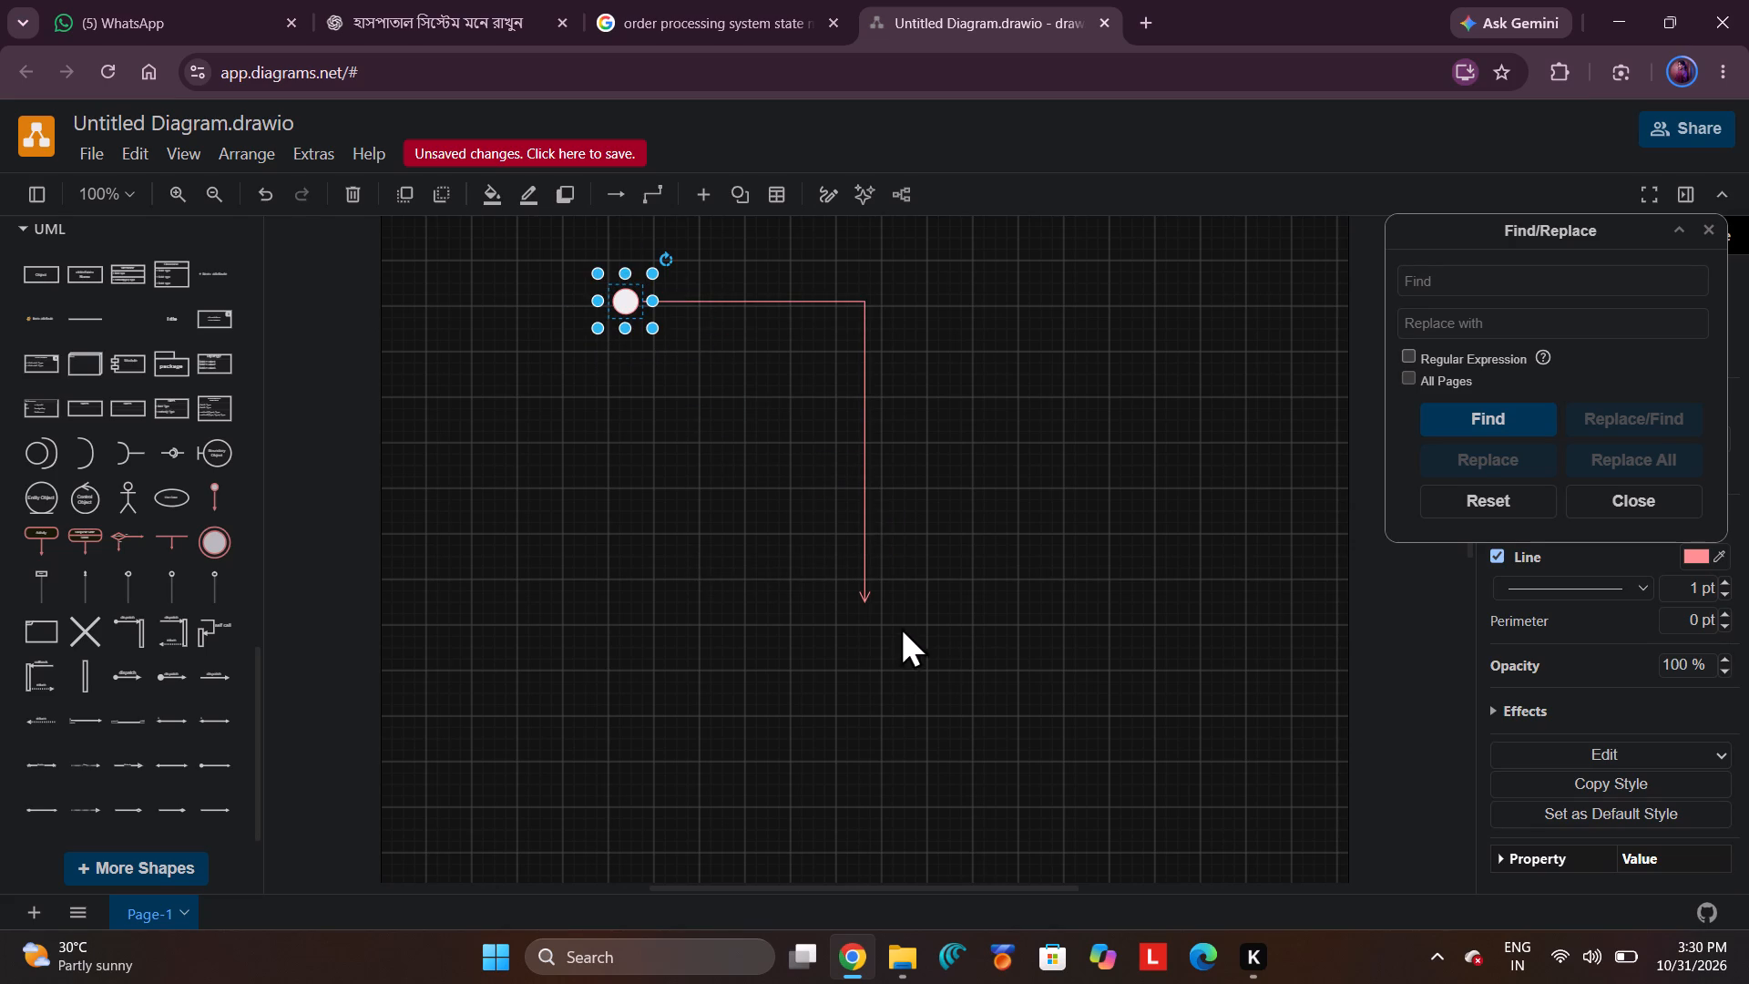
Reshape the start node's outgoing arrow by shifting its end and bends up into a horizontal run level with the node.
{"action": "left_click_drag", "start_coordinate": [863, 590], "coordinate": [830, 269]}
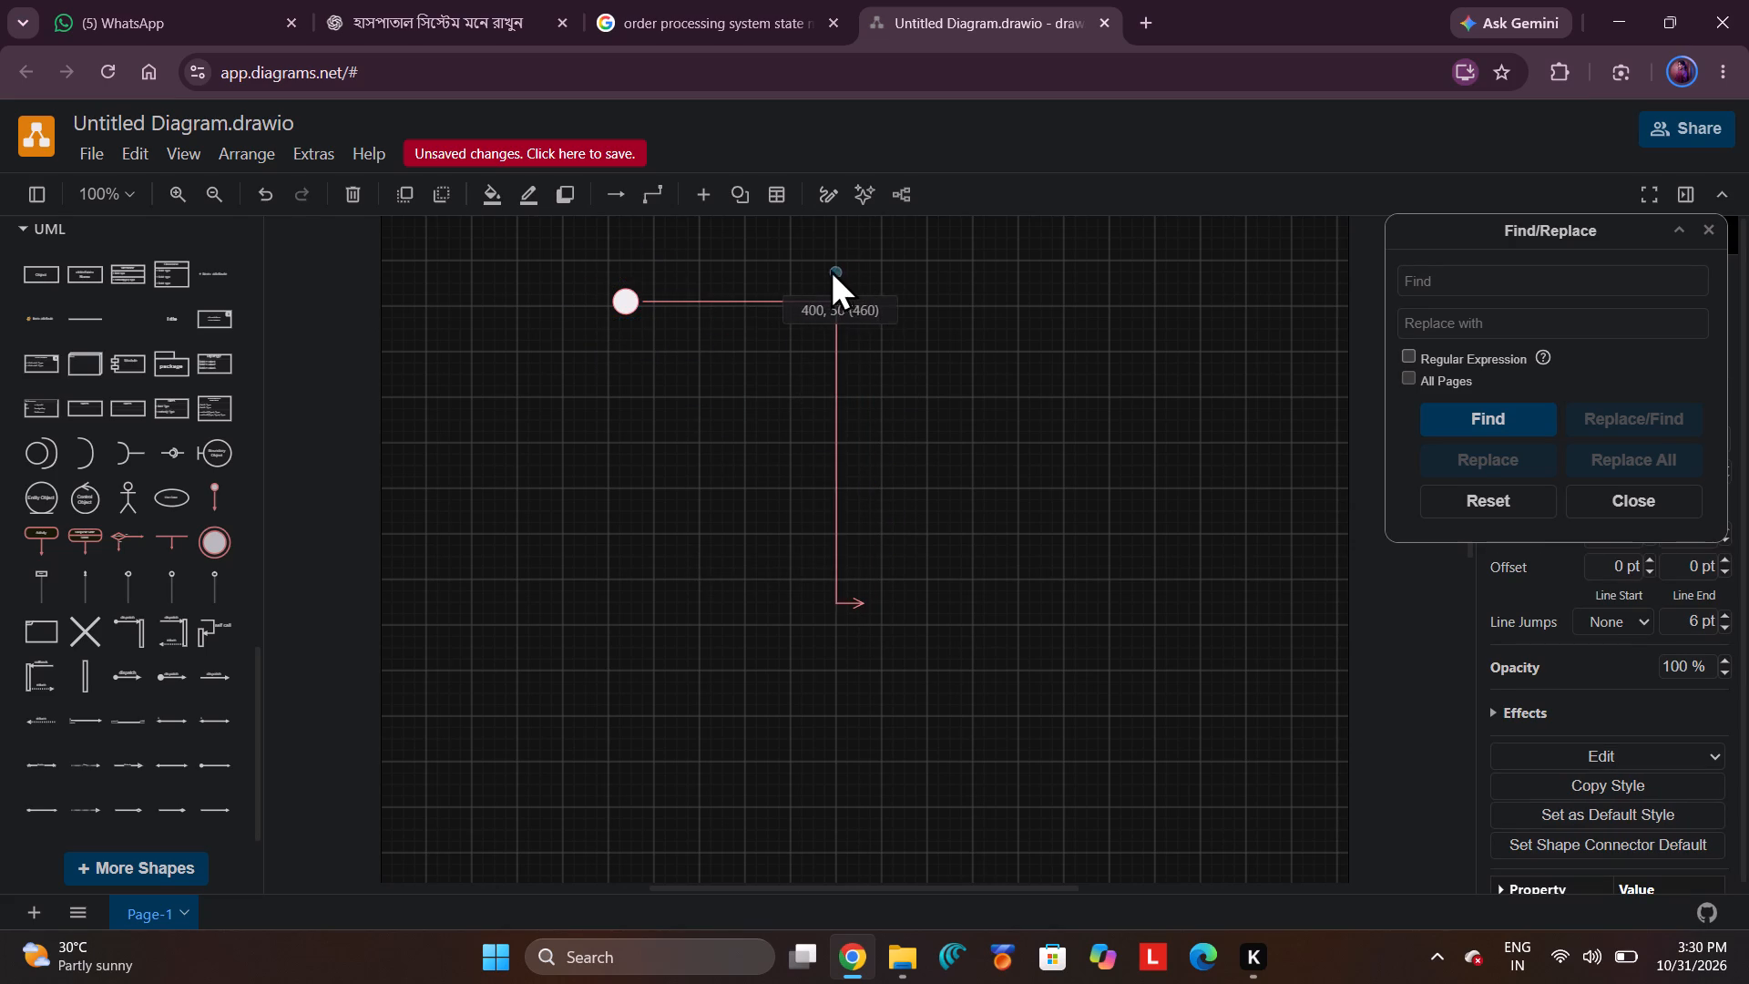
{"action": "left_click_drag", "start_coordinate": [830, 269], "coordinate": [813, 299]}
{"action": "left_click_drag", "start_coordinate": [865, 602], "coordinate": [838, 497]}
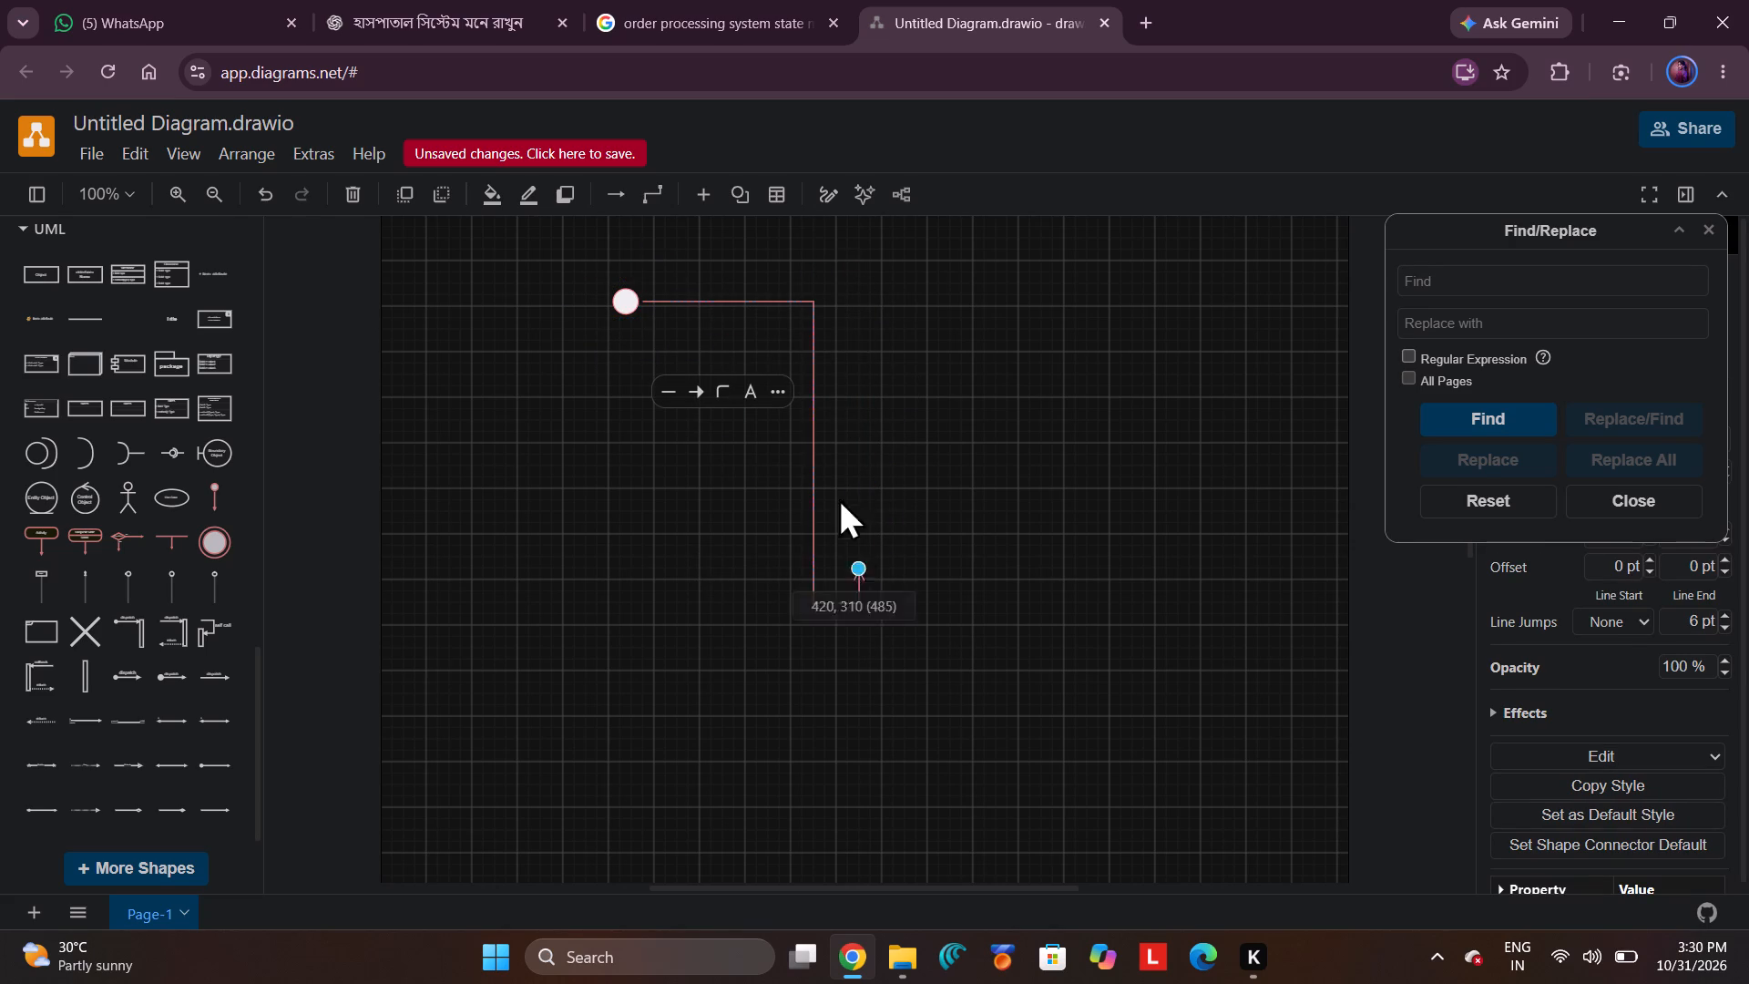
{"action": "left_click_drag", "start_coordinate": [838, 497], "coordinate": [844, 296]}
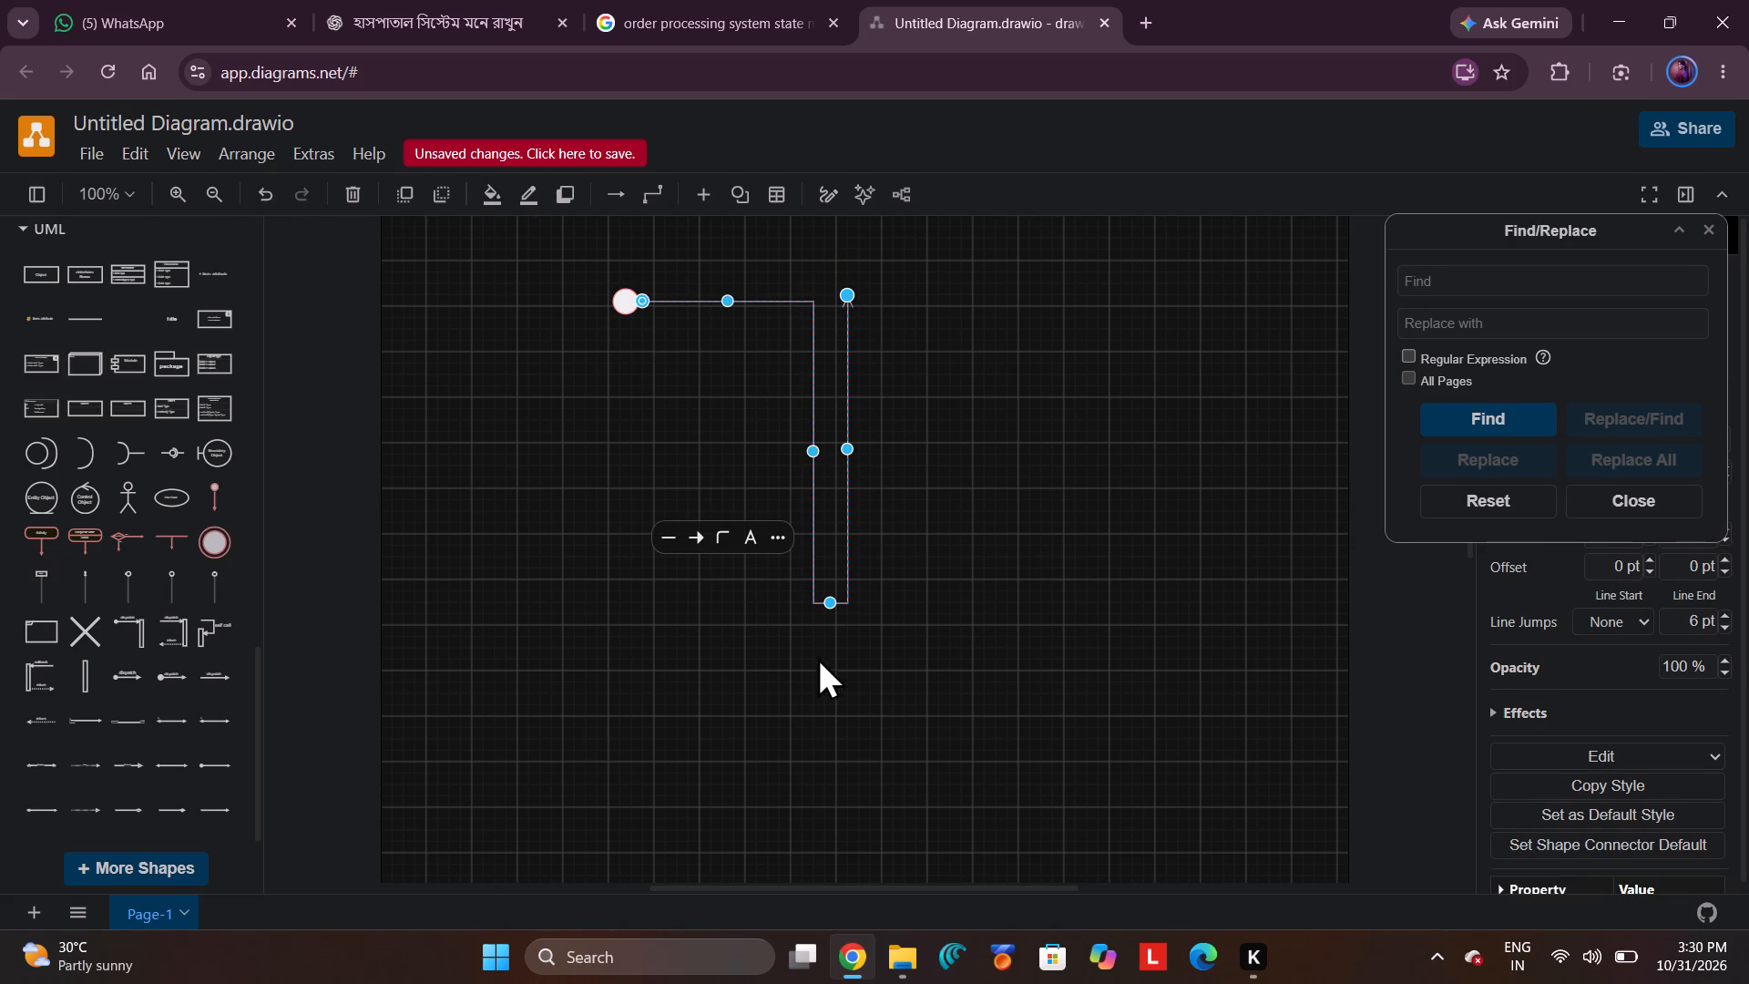
{"action": "left_click_drag", "start_coordinate": [832, 596], "coordinate": [813, 297]}
{"action": "left_click", "coordinate": [813, 297]}
{"action": "scroll", "coordinate": [855, 350], "scroll_direction": "up", "scroll_amount": 3, "text": "ctrl"}
{"action": "scroll", "coordinate": [769, 353], "scroll_direction": "up", "scroll_amount": 4}
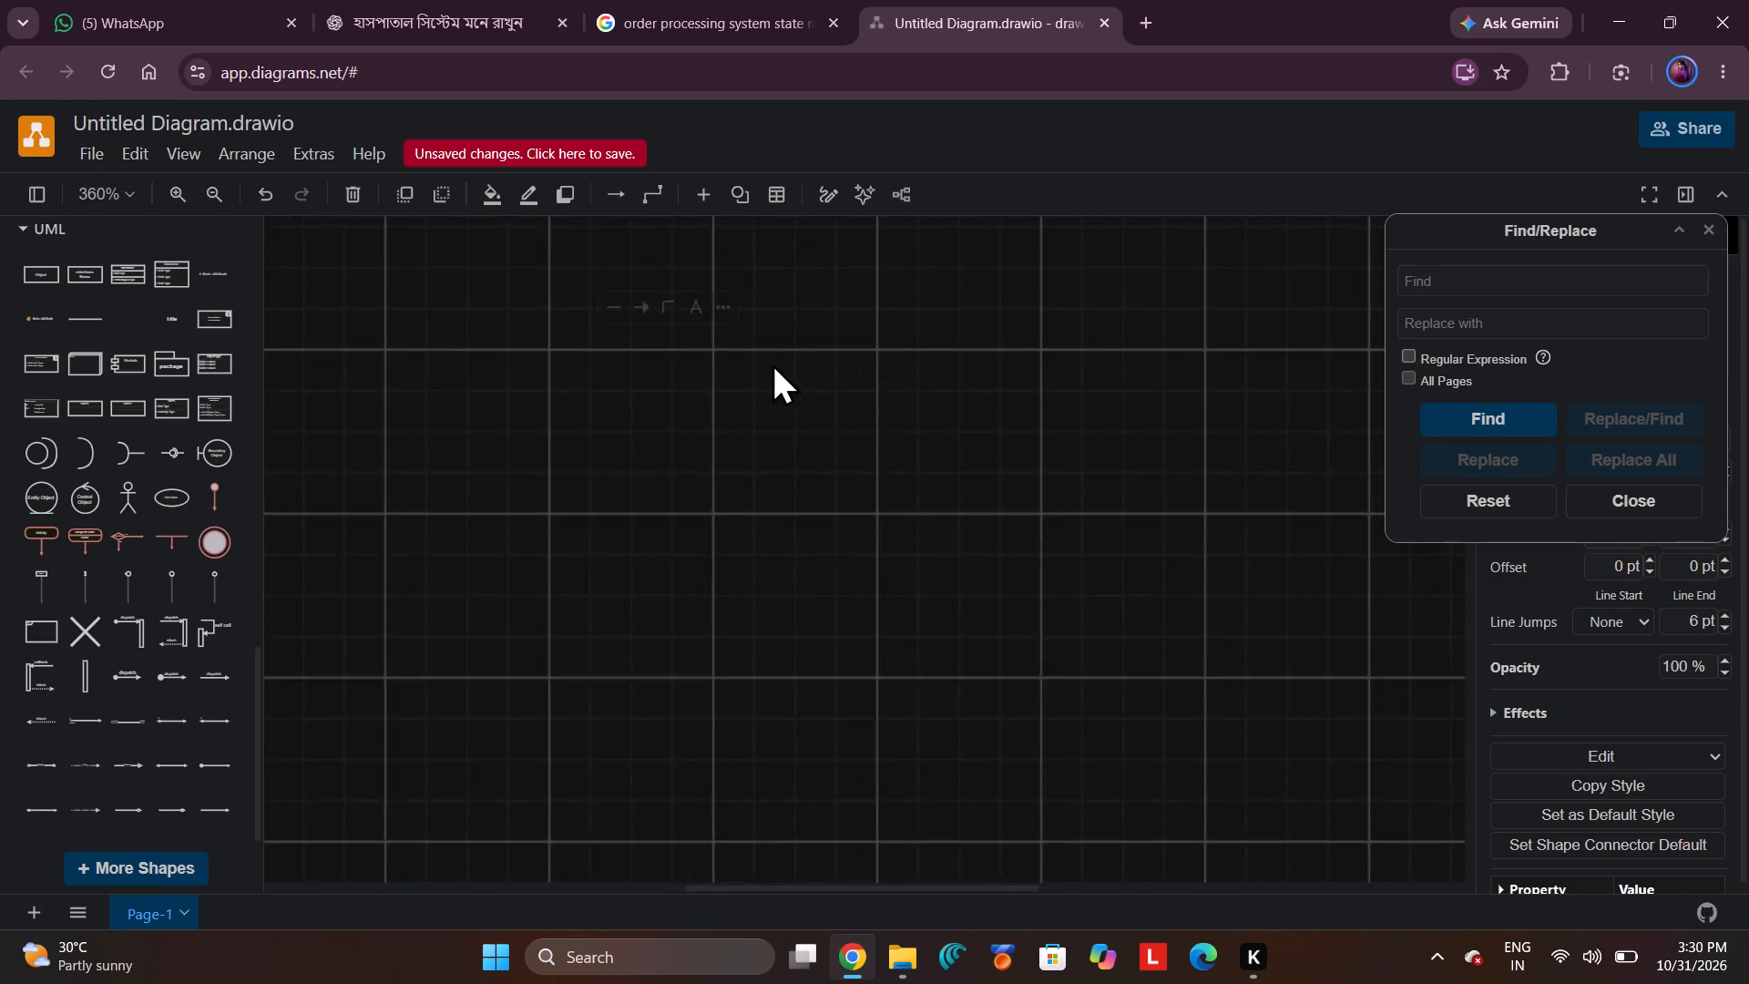
{"action": "scroll", "coordinate": [772, 411], "scroll_direction": "down", "scroll_amount": 3, "text": "ctrl"}
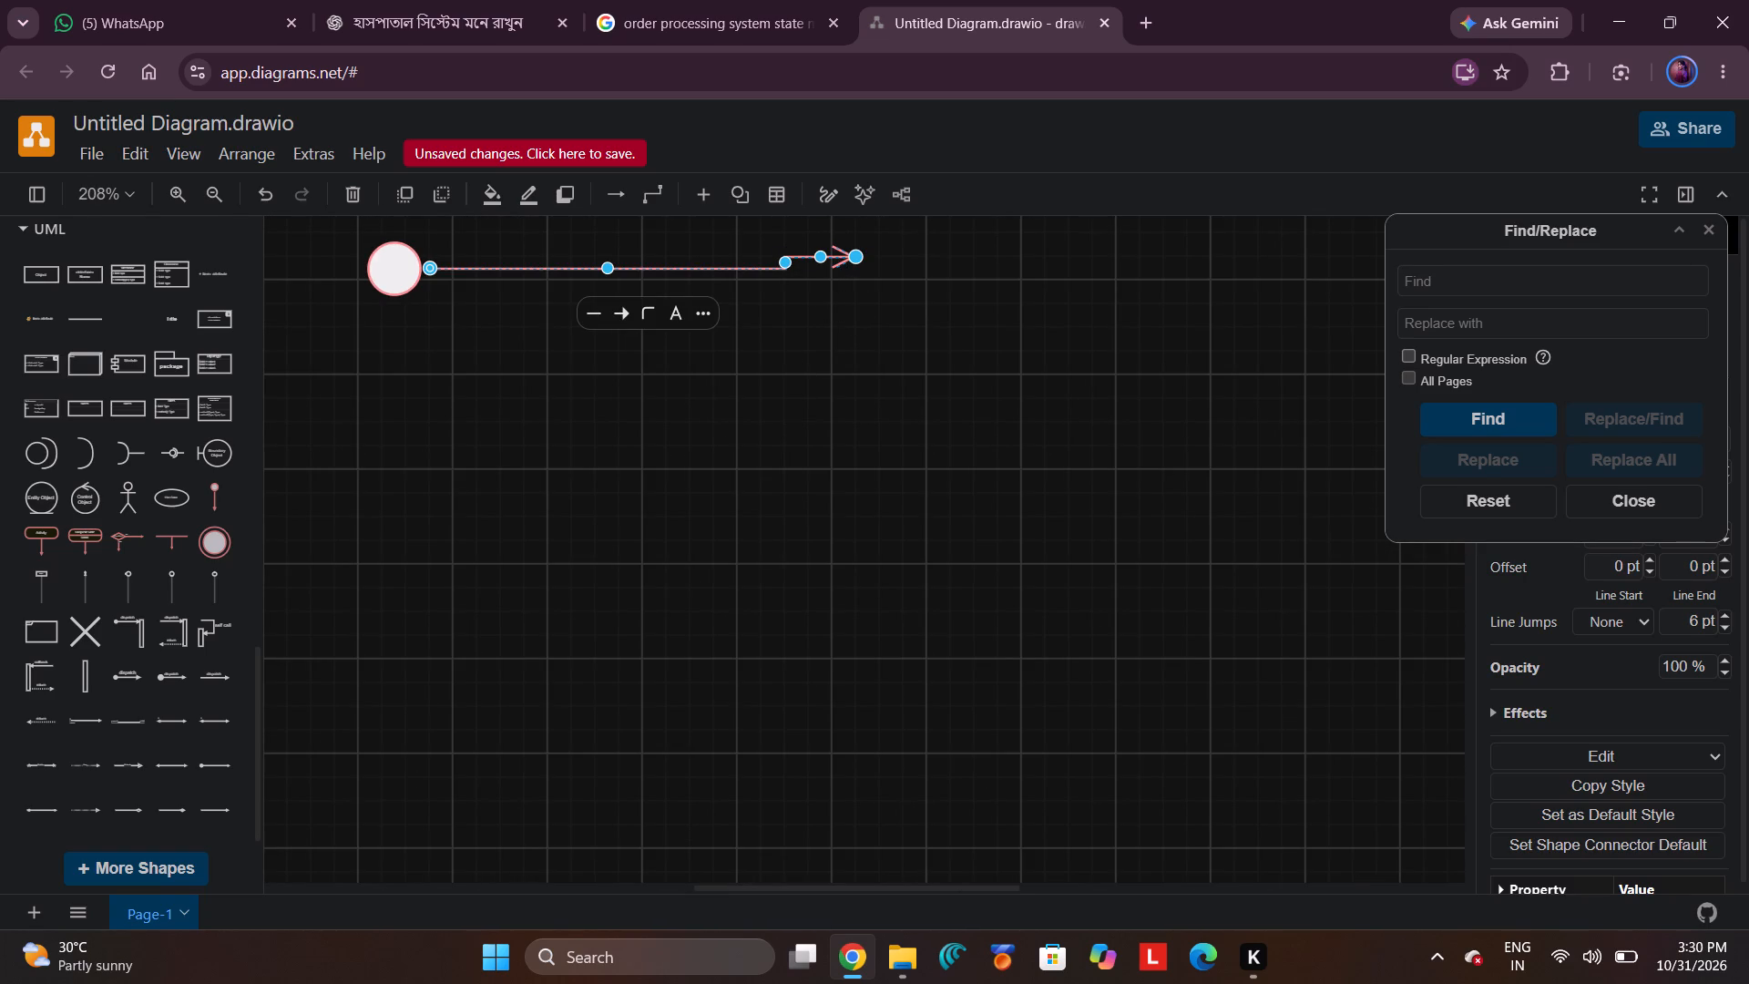
{"action": "left_click_drag", "start_coordinate": [821, 256], "coordinate": [828, 267]}
{"action": "left_click", "coordinate": [904, 313]}
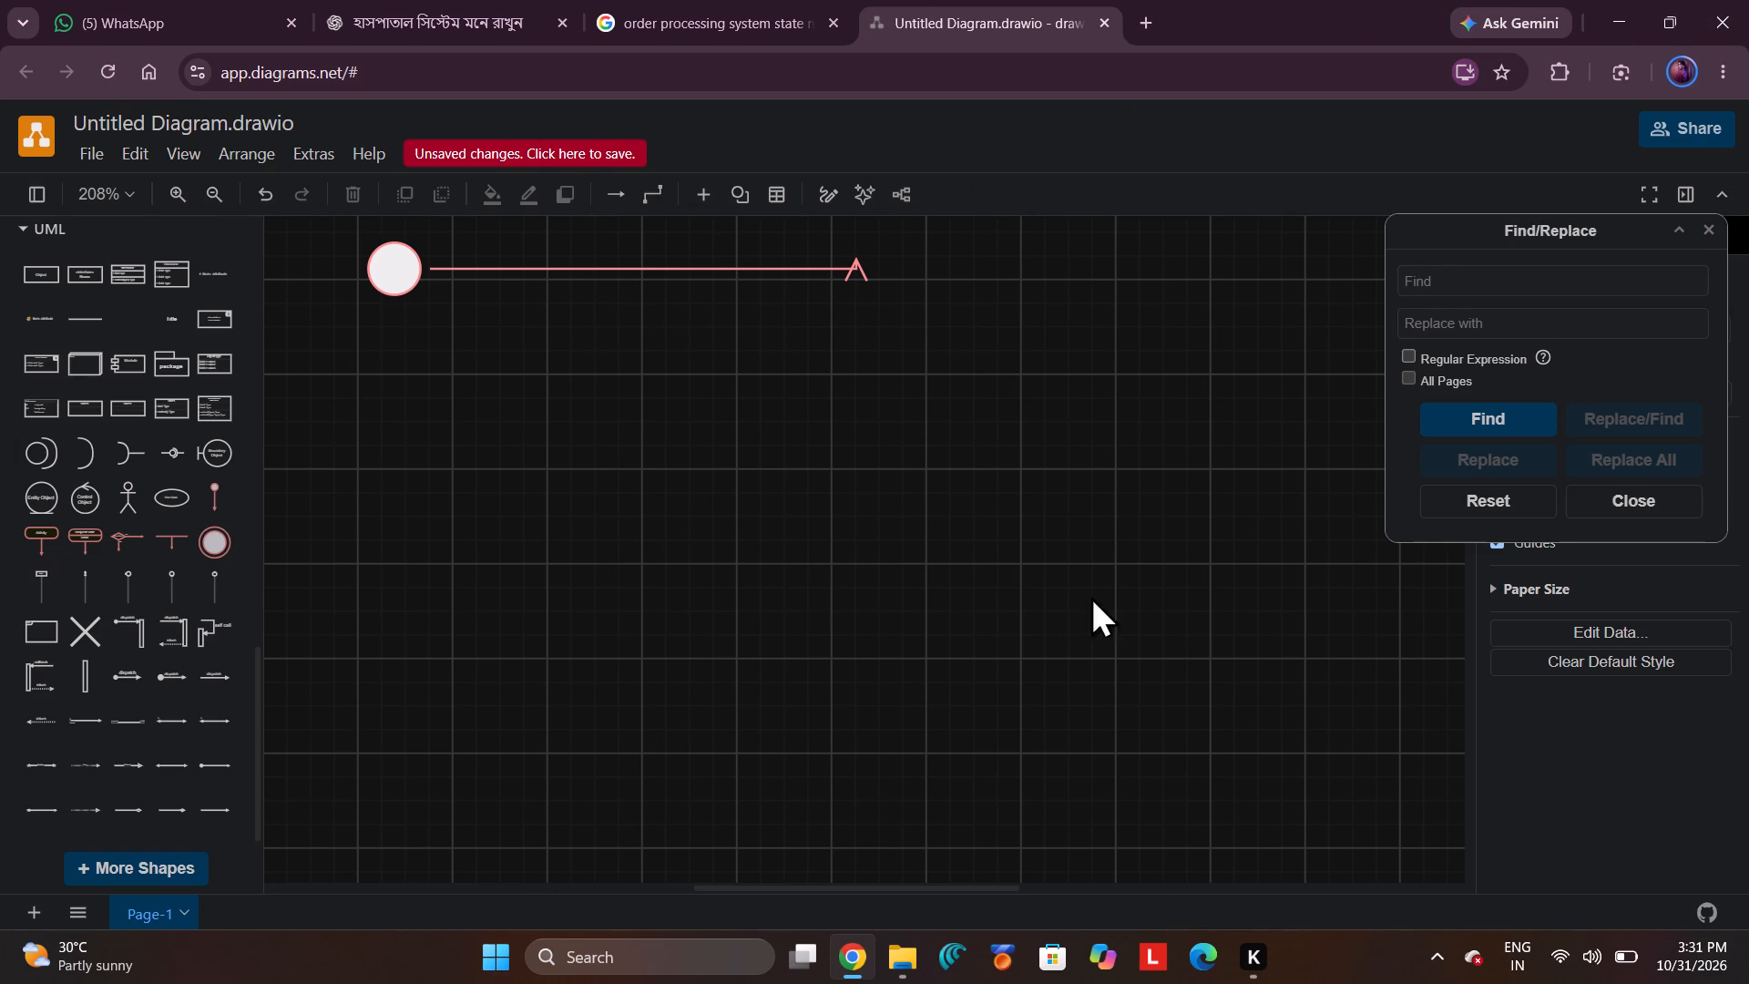
Move the arrow's free end to 430, 75 so the line runs straight from the start node.
{"action": "left_click", "coordinate": [857, 266]}
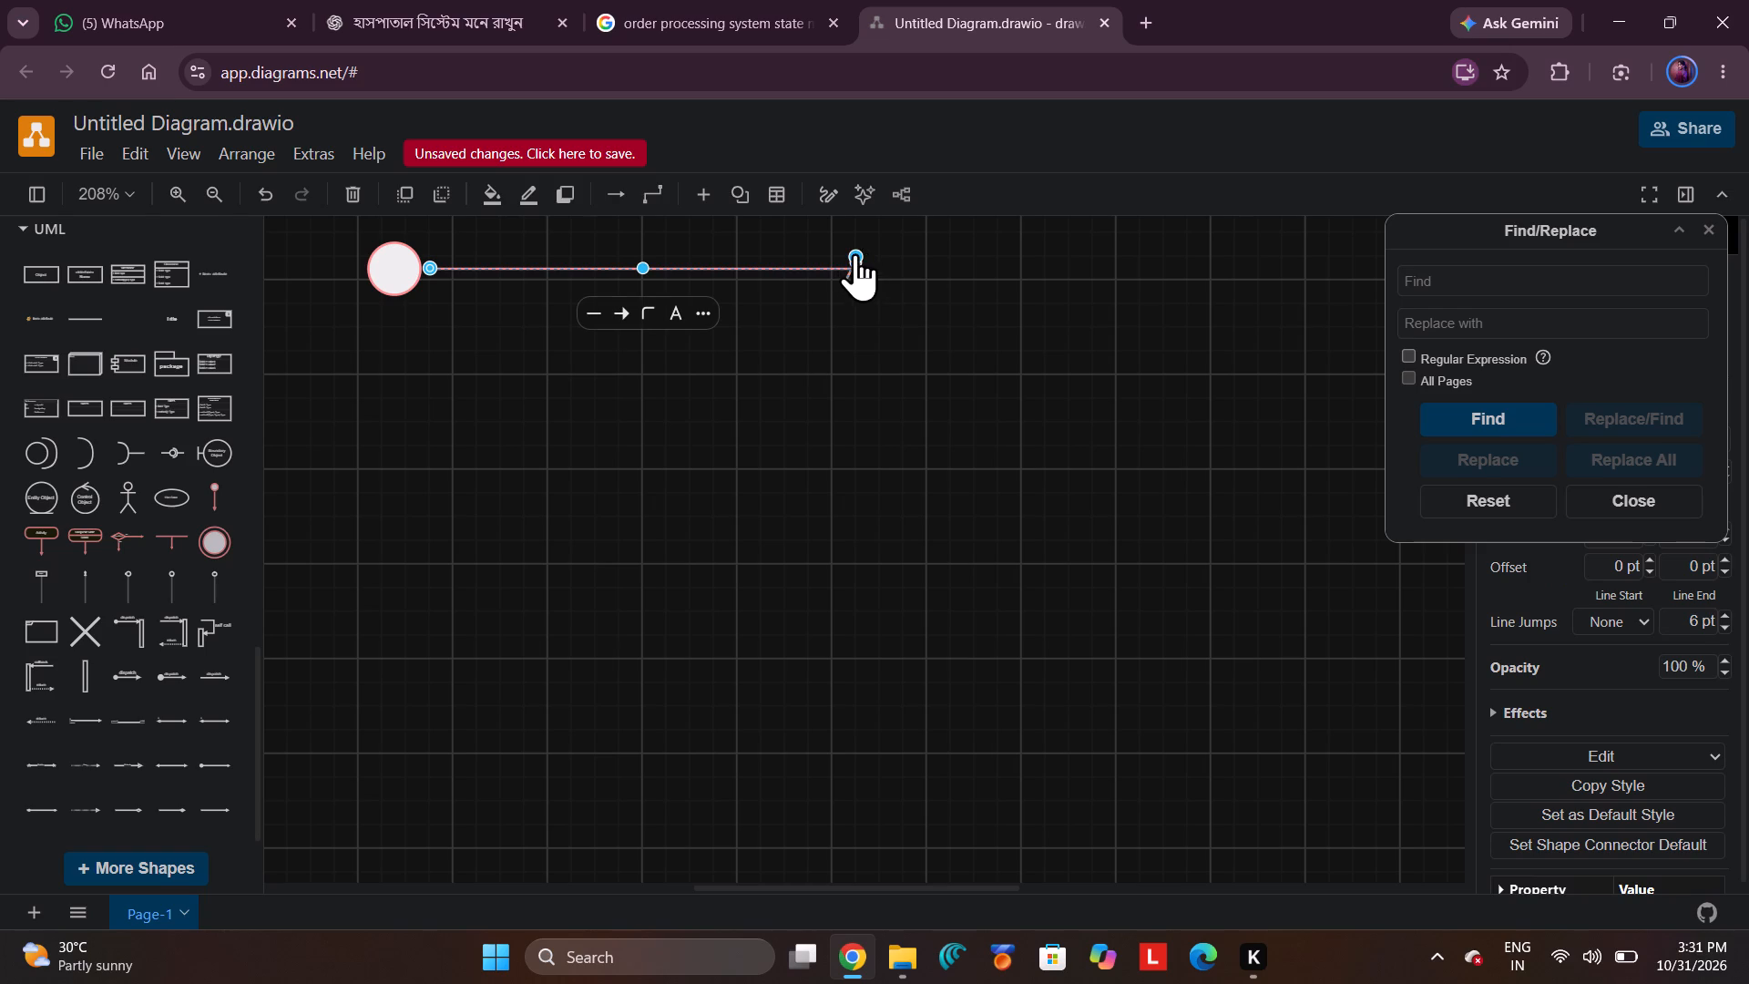
{"action": "left_click_drag", "start_coordinate": [854, 252], "coordinate": [877, 272]}
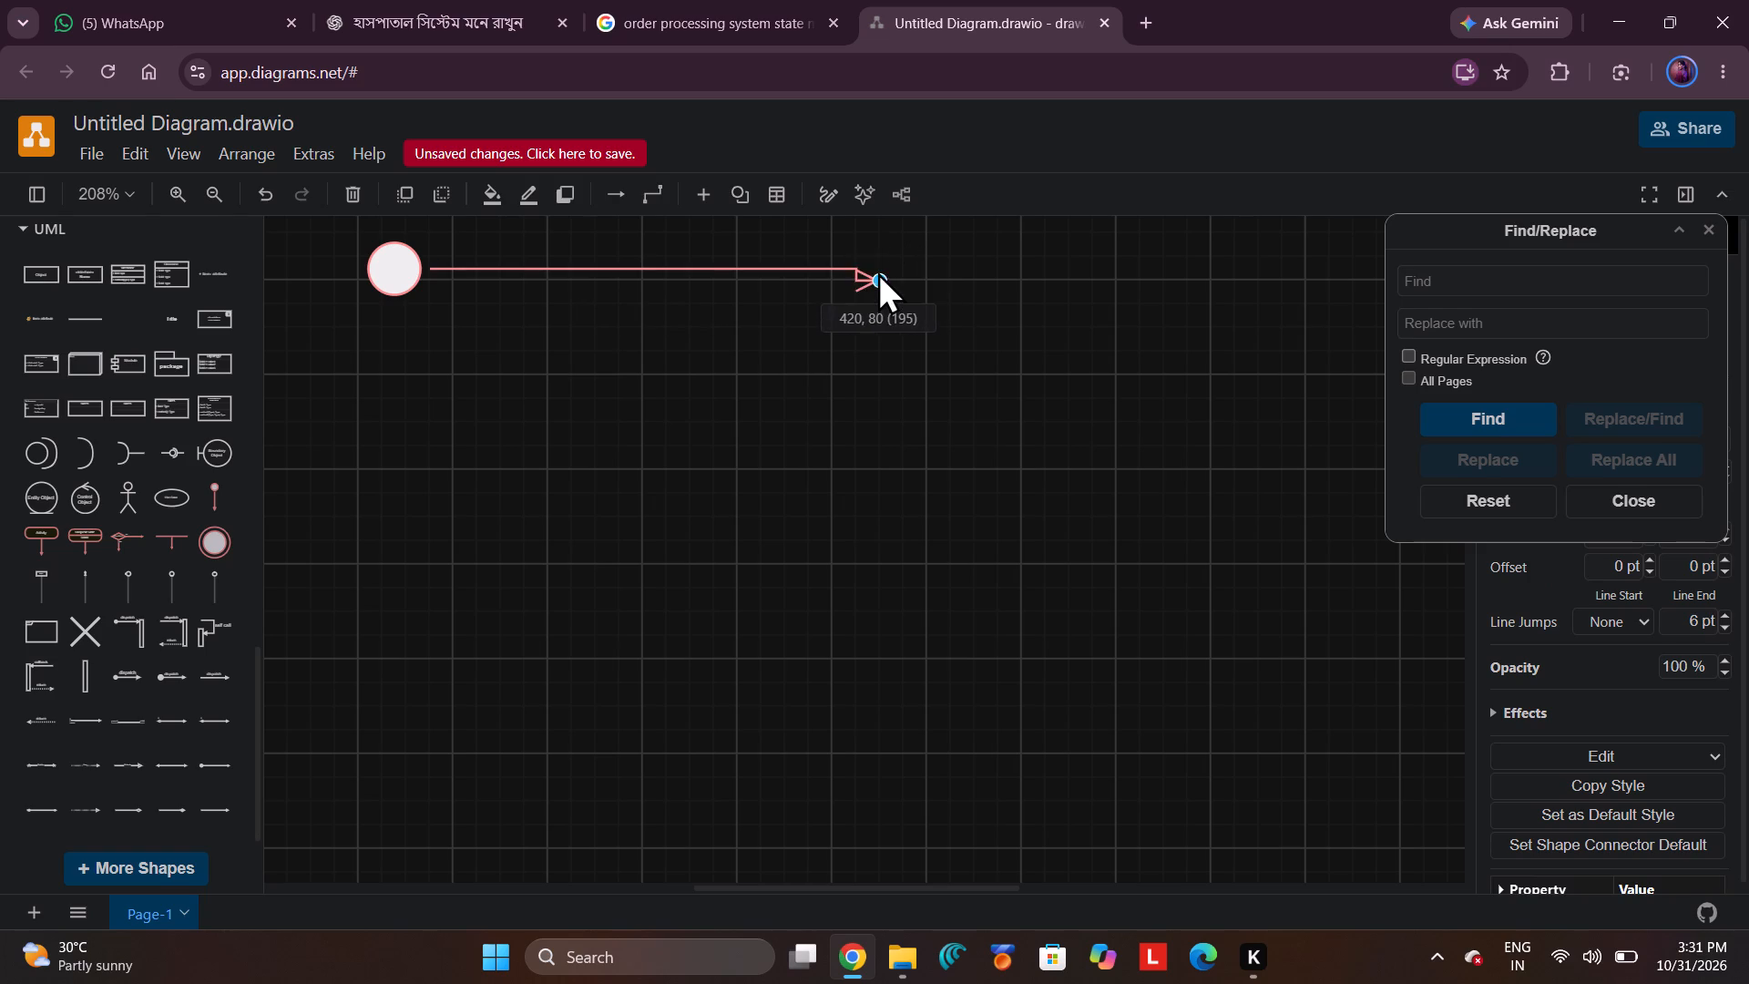
{"action": "left_click_drag", "start_coordinate": [877, 272], "coordinate": [900, 268]}
{"action": "left_click_drag", "start_coordinate": [900, 268], "coordinate": [898, 265]}
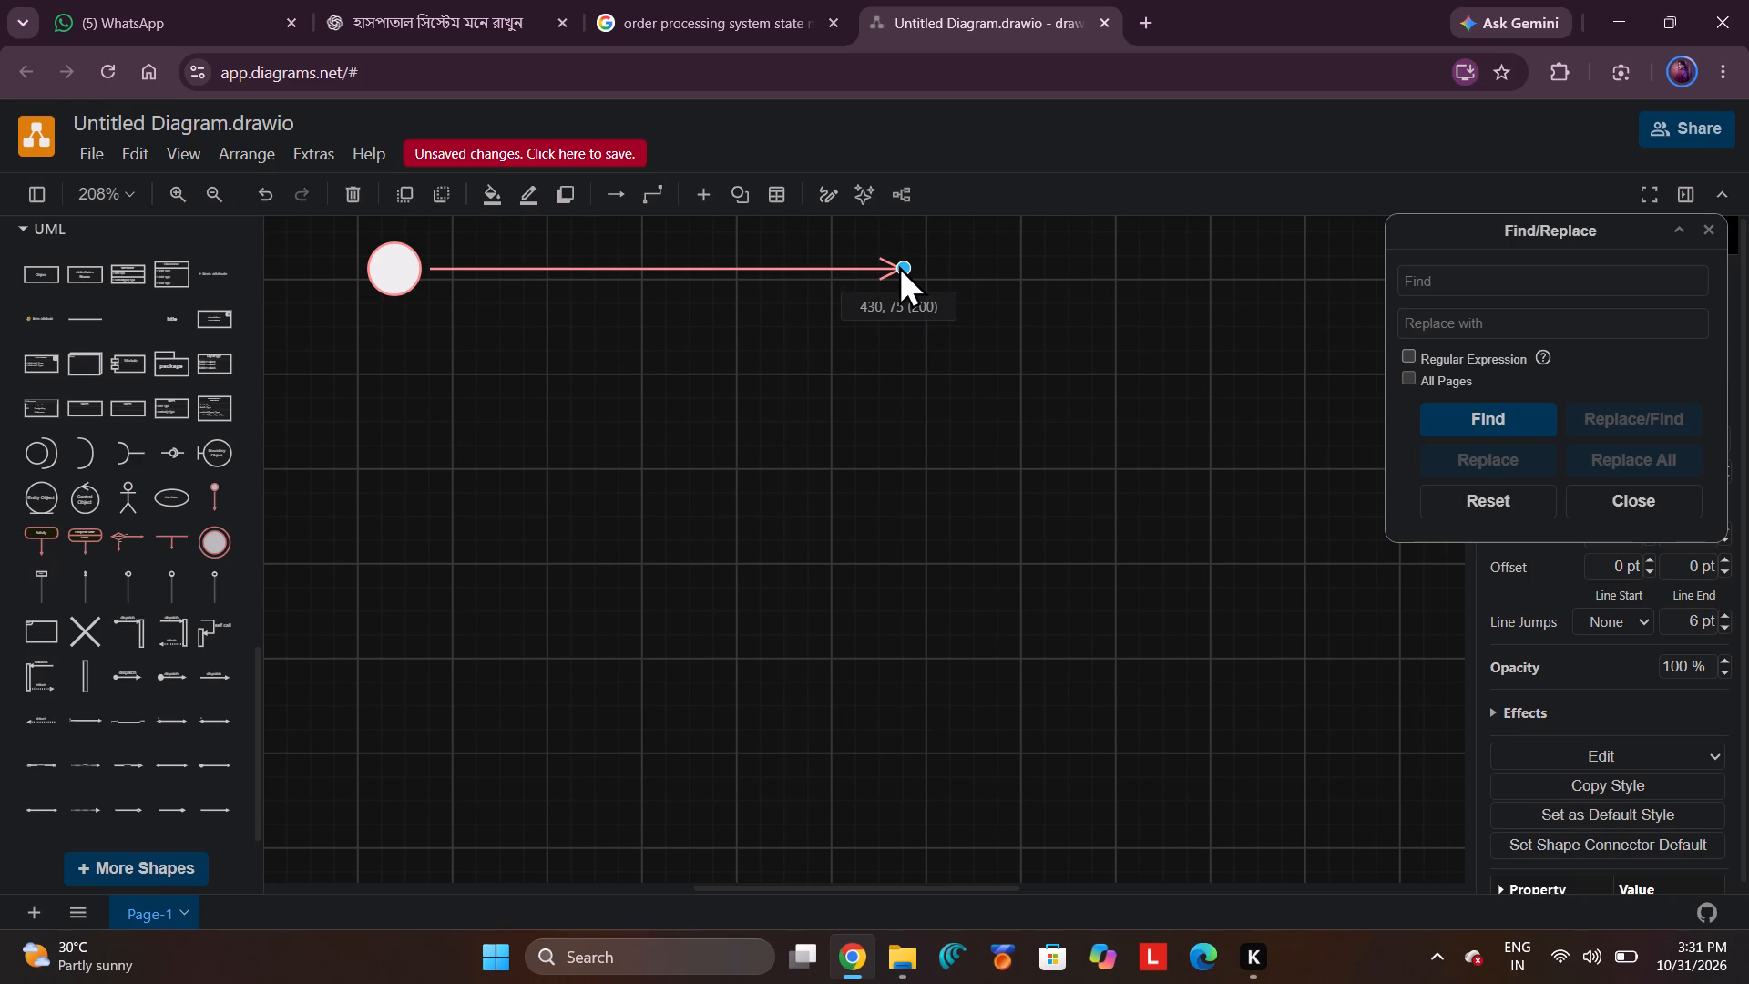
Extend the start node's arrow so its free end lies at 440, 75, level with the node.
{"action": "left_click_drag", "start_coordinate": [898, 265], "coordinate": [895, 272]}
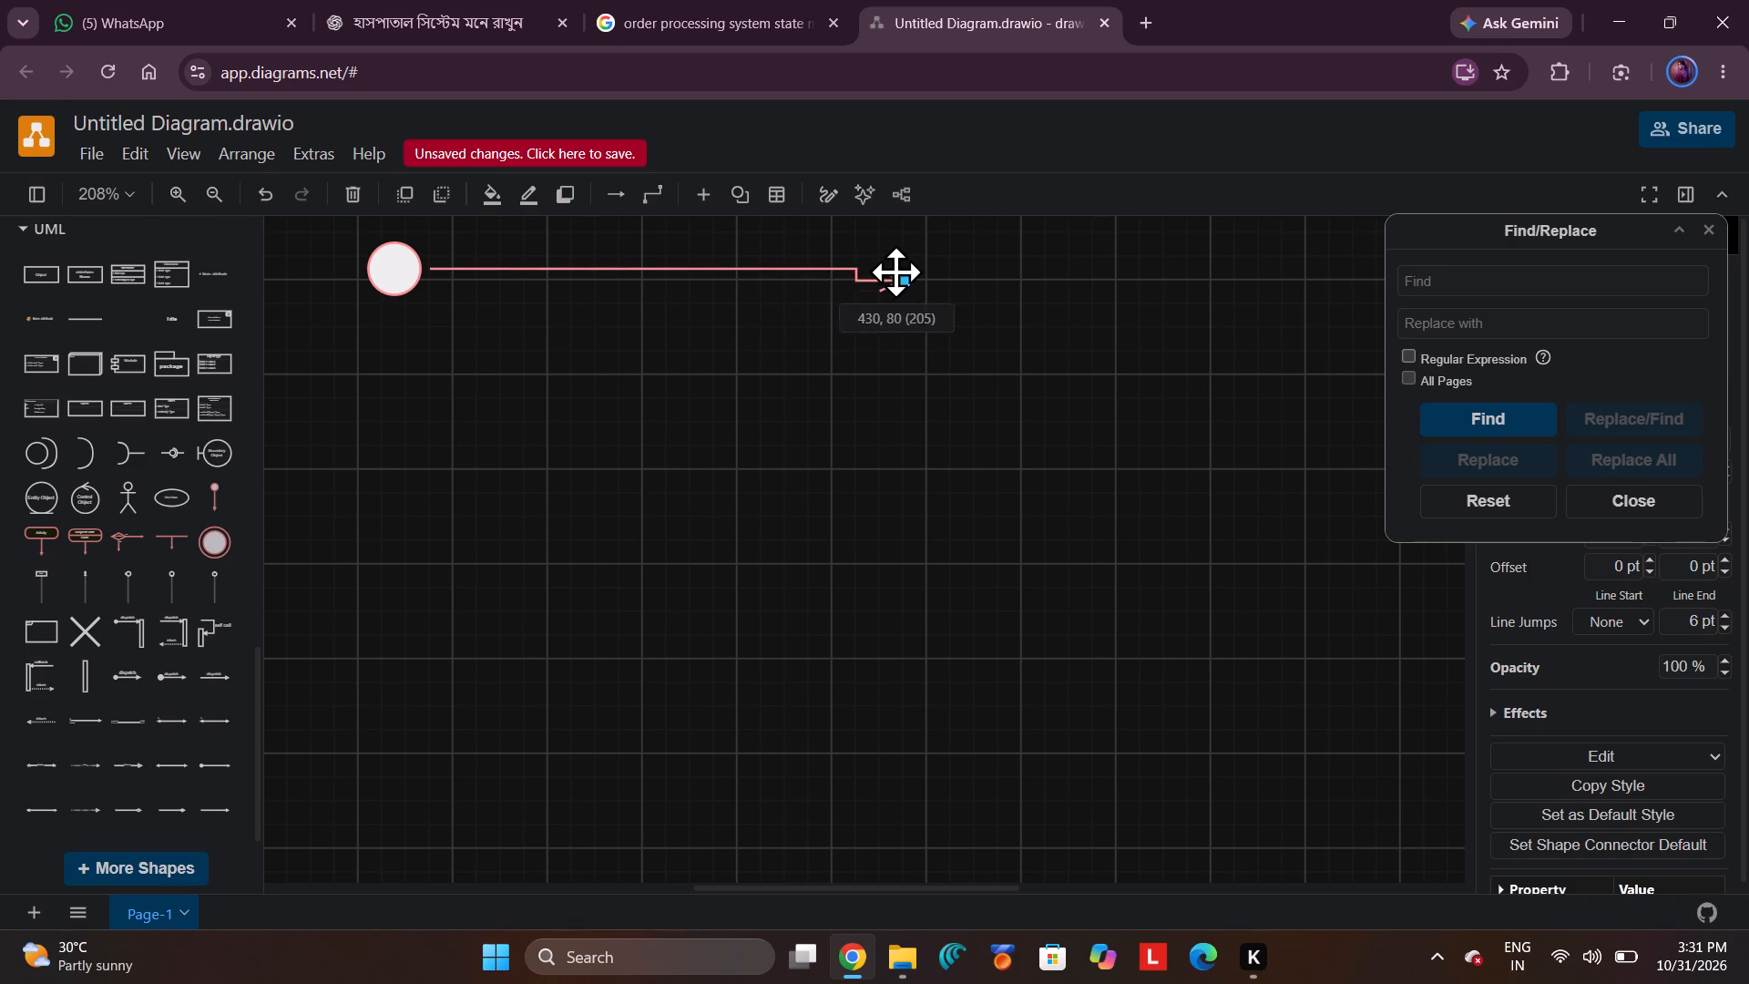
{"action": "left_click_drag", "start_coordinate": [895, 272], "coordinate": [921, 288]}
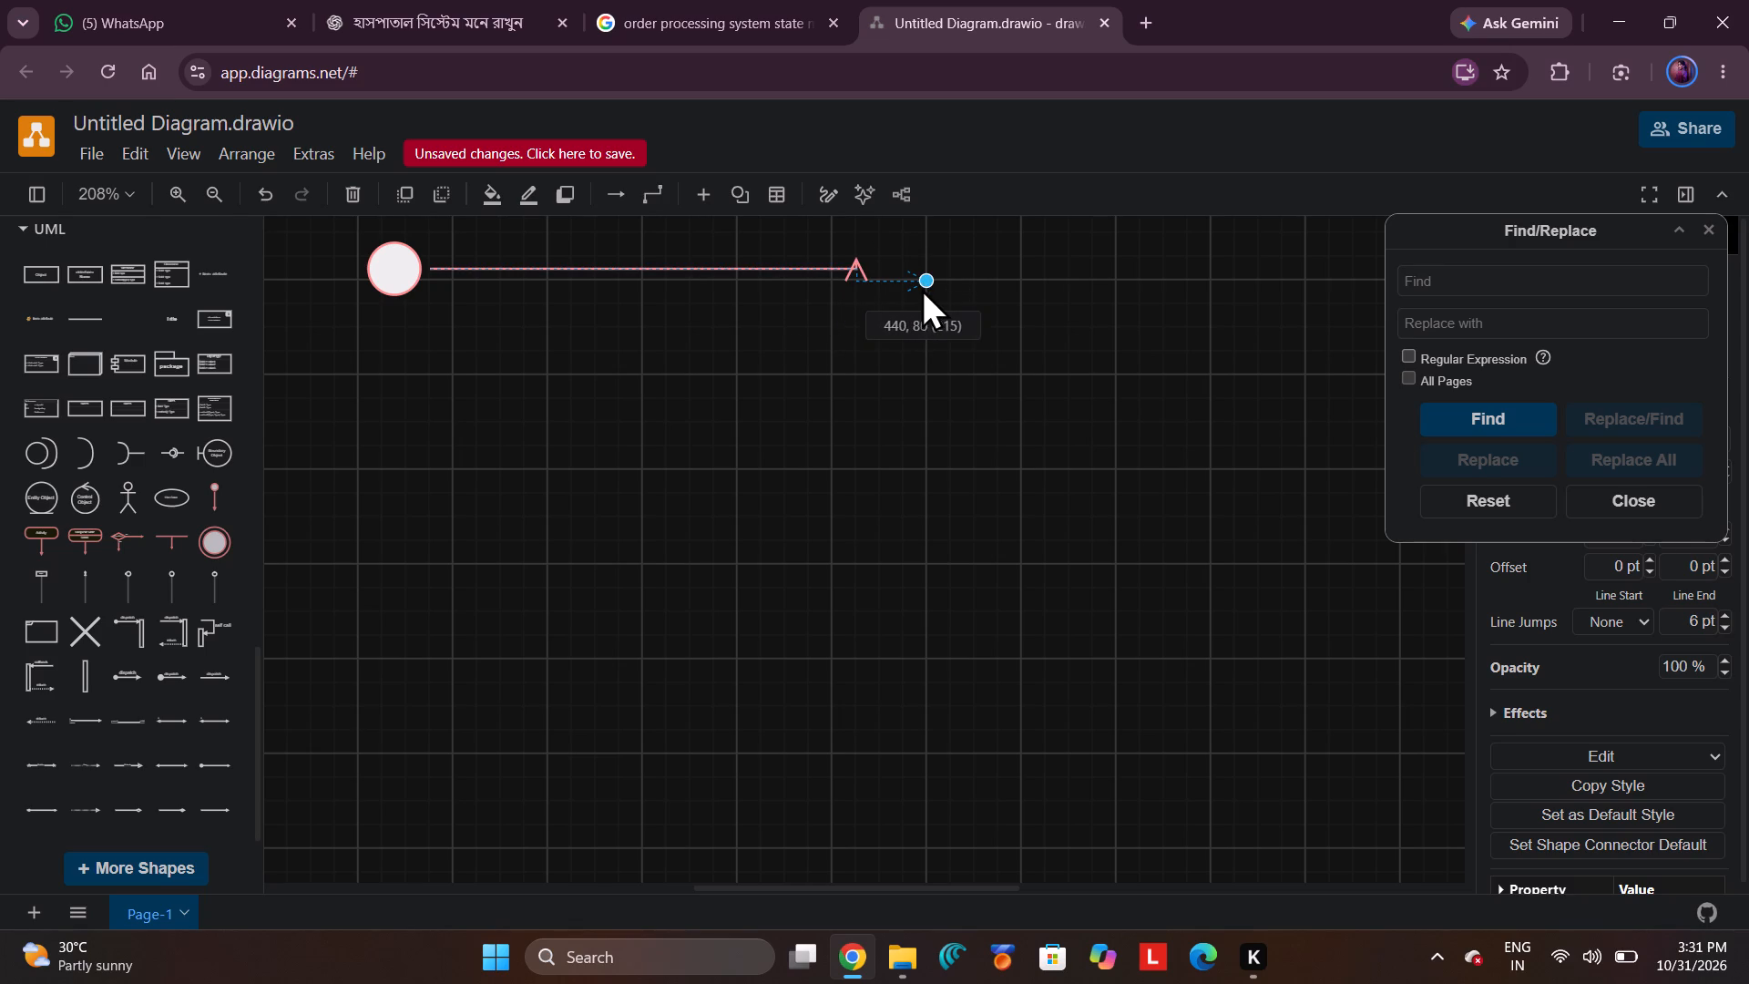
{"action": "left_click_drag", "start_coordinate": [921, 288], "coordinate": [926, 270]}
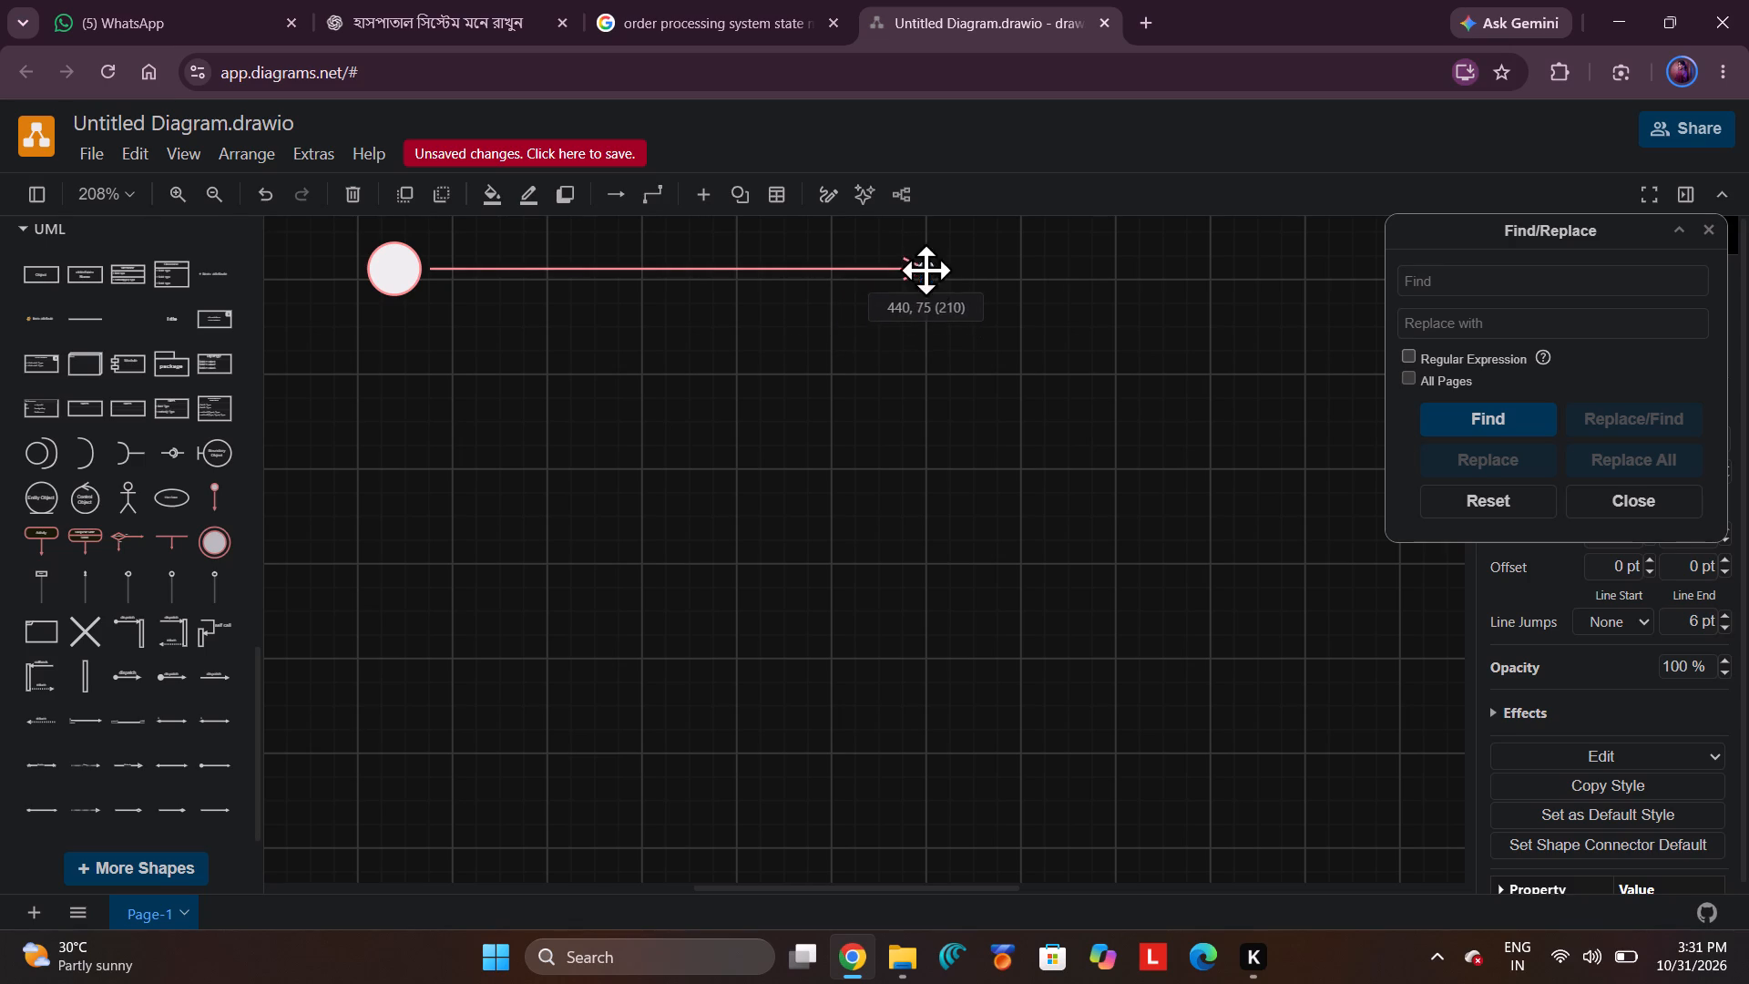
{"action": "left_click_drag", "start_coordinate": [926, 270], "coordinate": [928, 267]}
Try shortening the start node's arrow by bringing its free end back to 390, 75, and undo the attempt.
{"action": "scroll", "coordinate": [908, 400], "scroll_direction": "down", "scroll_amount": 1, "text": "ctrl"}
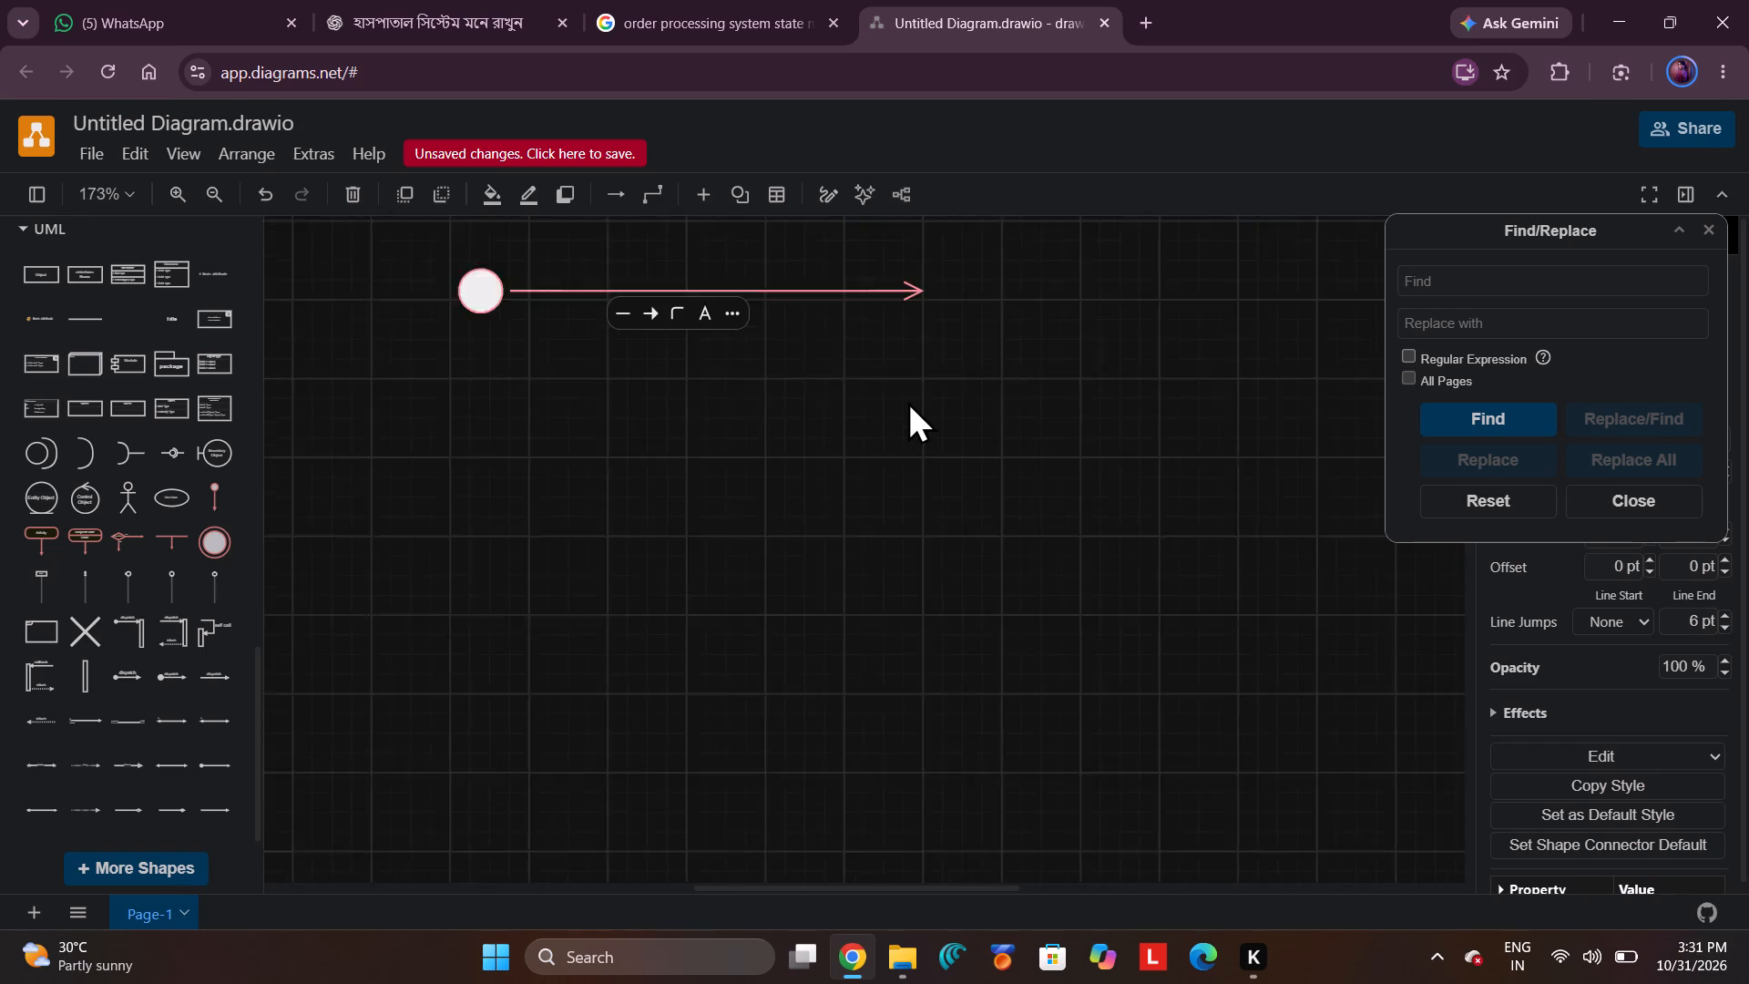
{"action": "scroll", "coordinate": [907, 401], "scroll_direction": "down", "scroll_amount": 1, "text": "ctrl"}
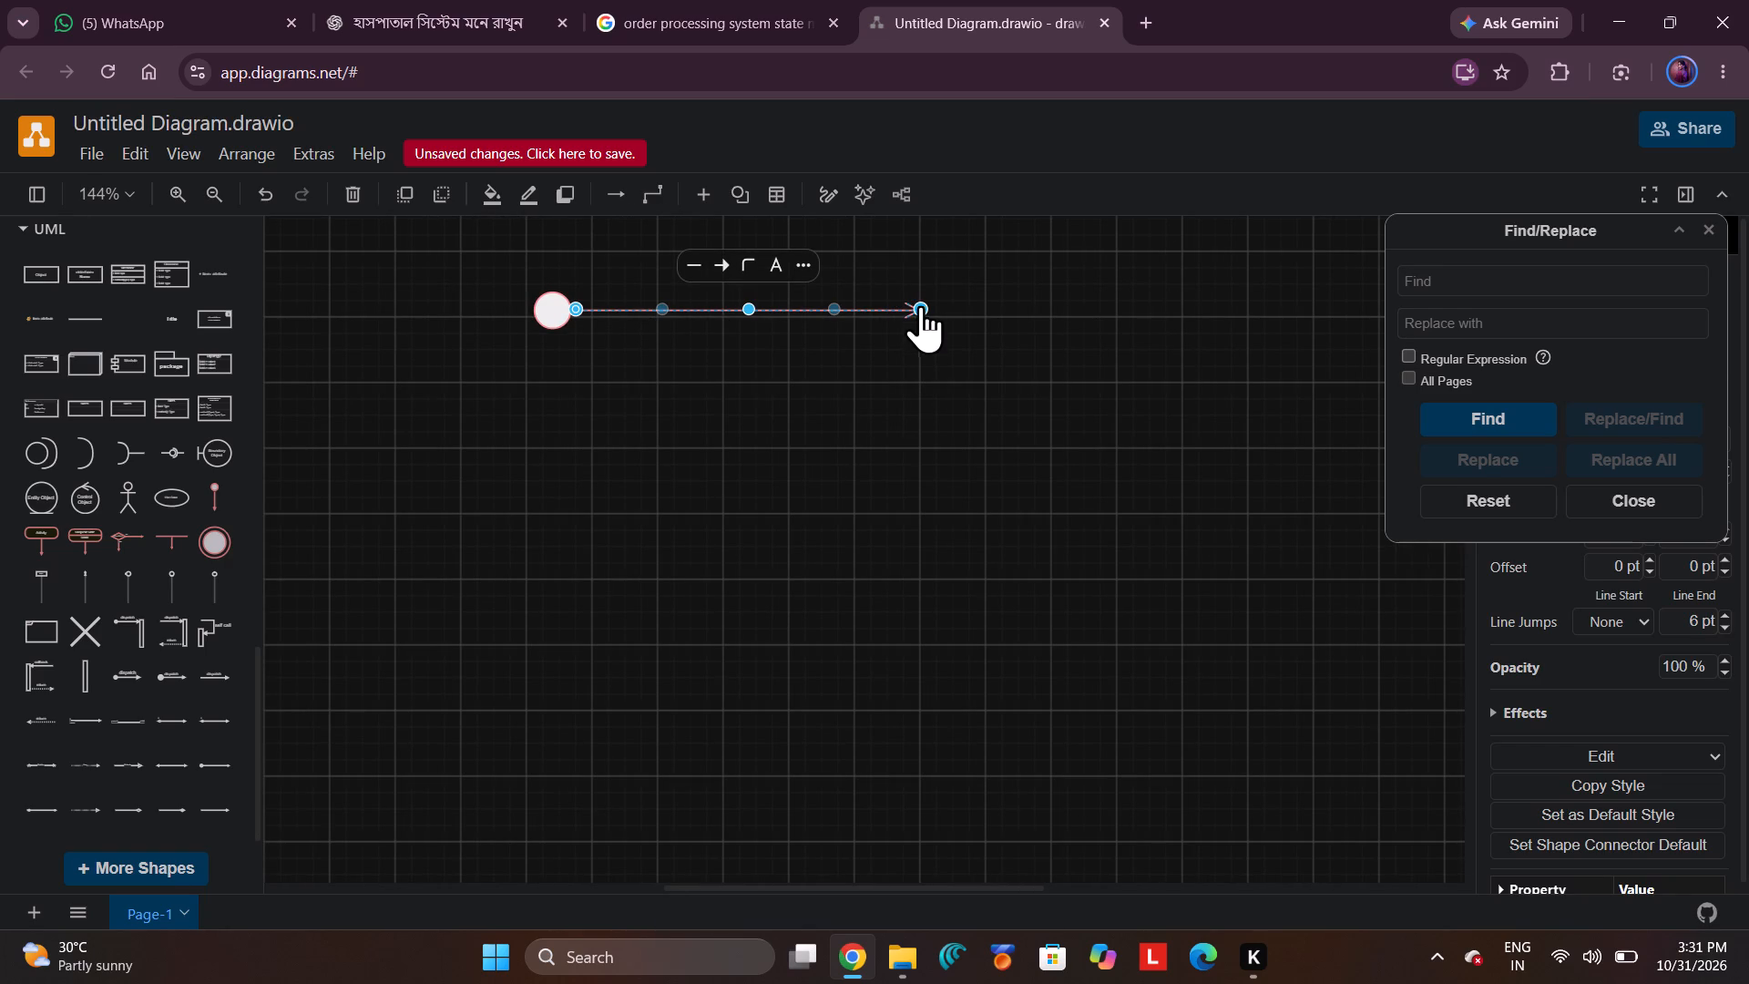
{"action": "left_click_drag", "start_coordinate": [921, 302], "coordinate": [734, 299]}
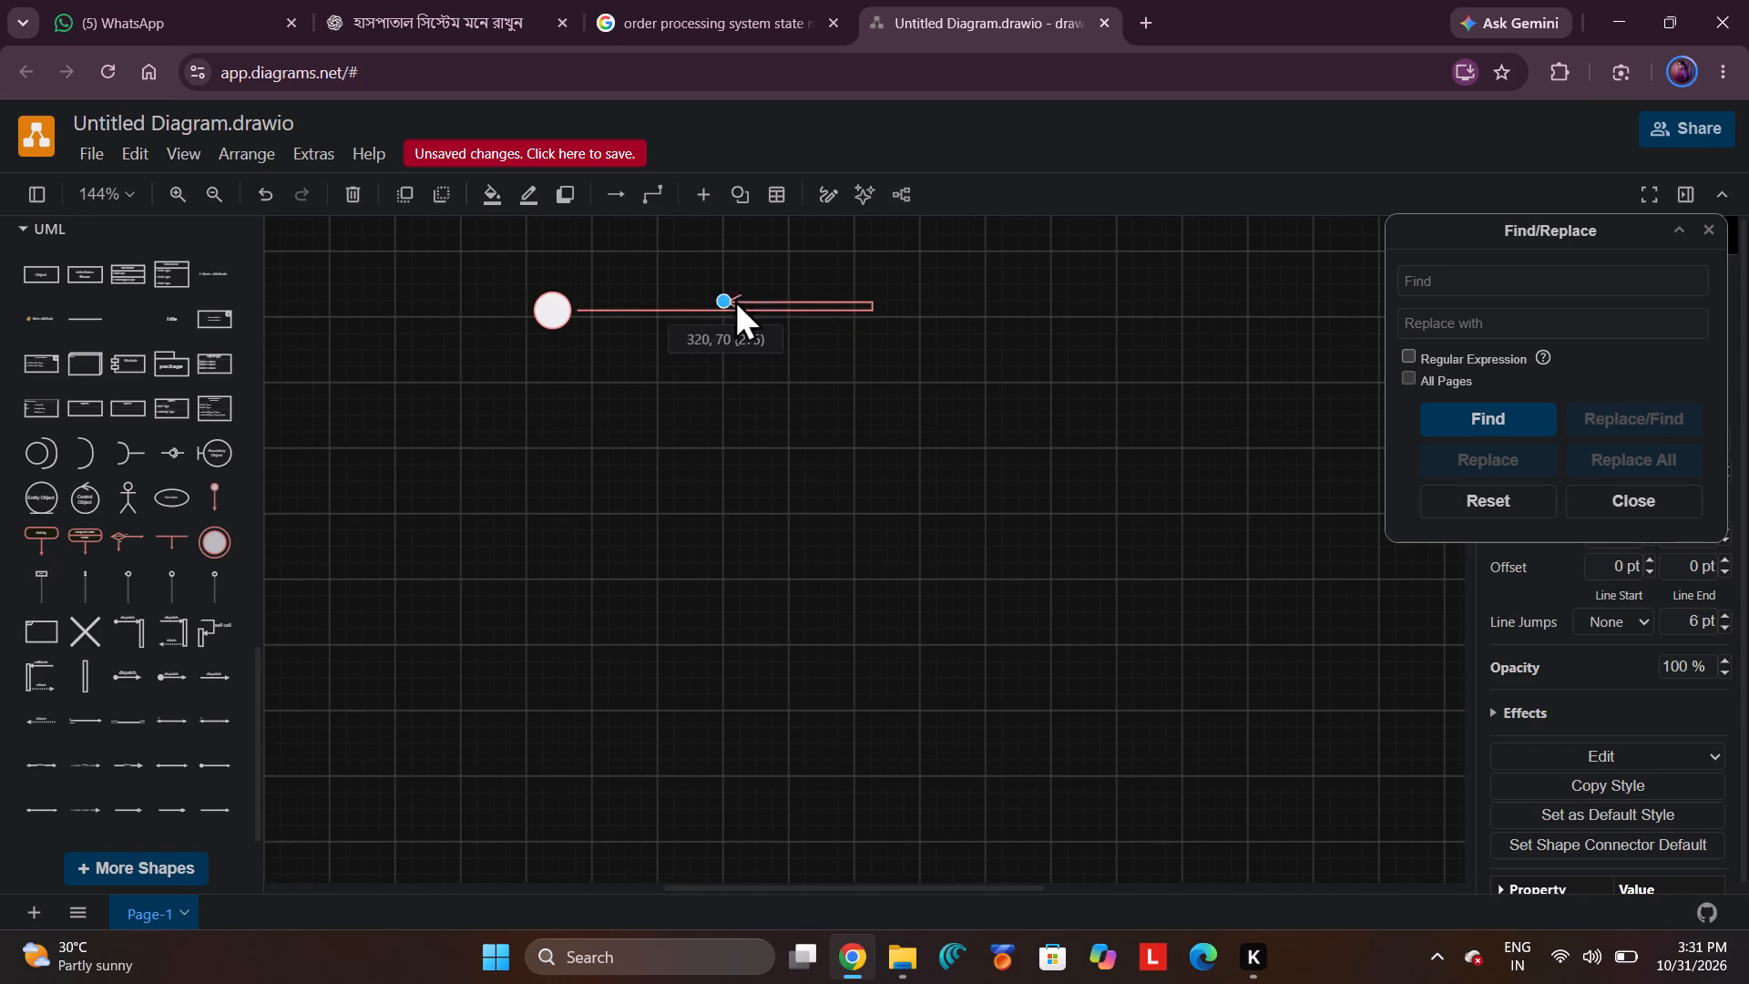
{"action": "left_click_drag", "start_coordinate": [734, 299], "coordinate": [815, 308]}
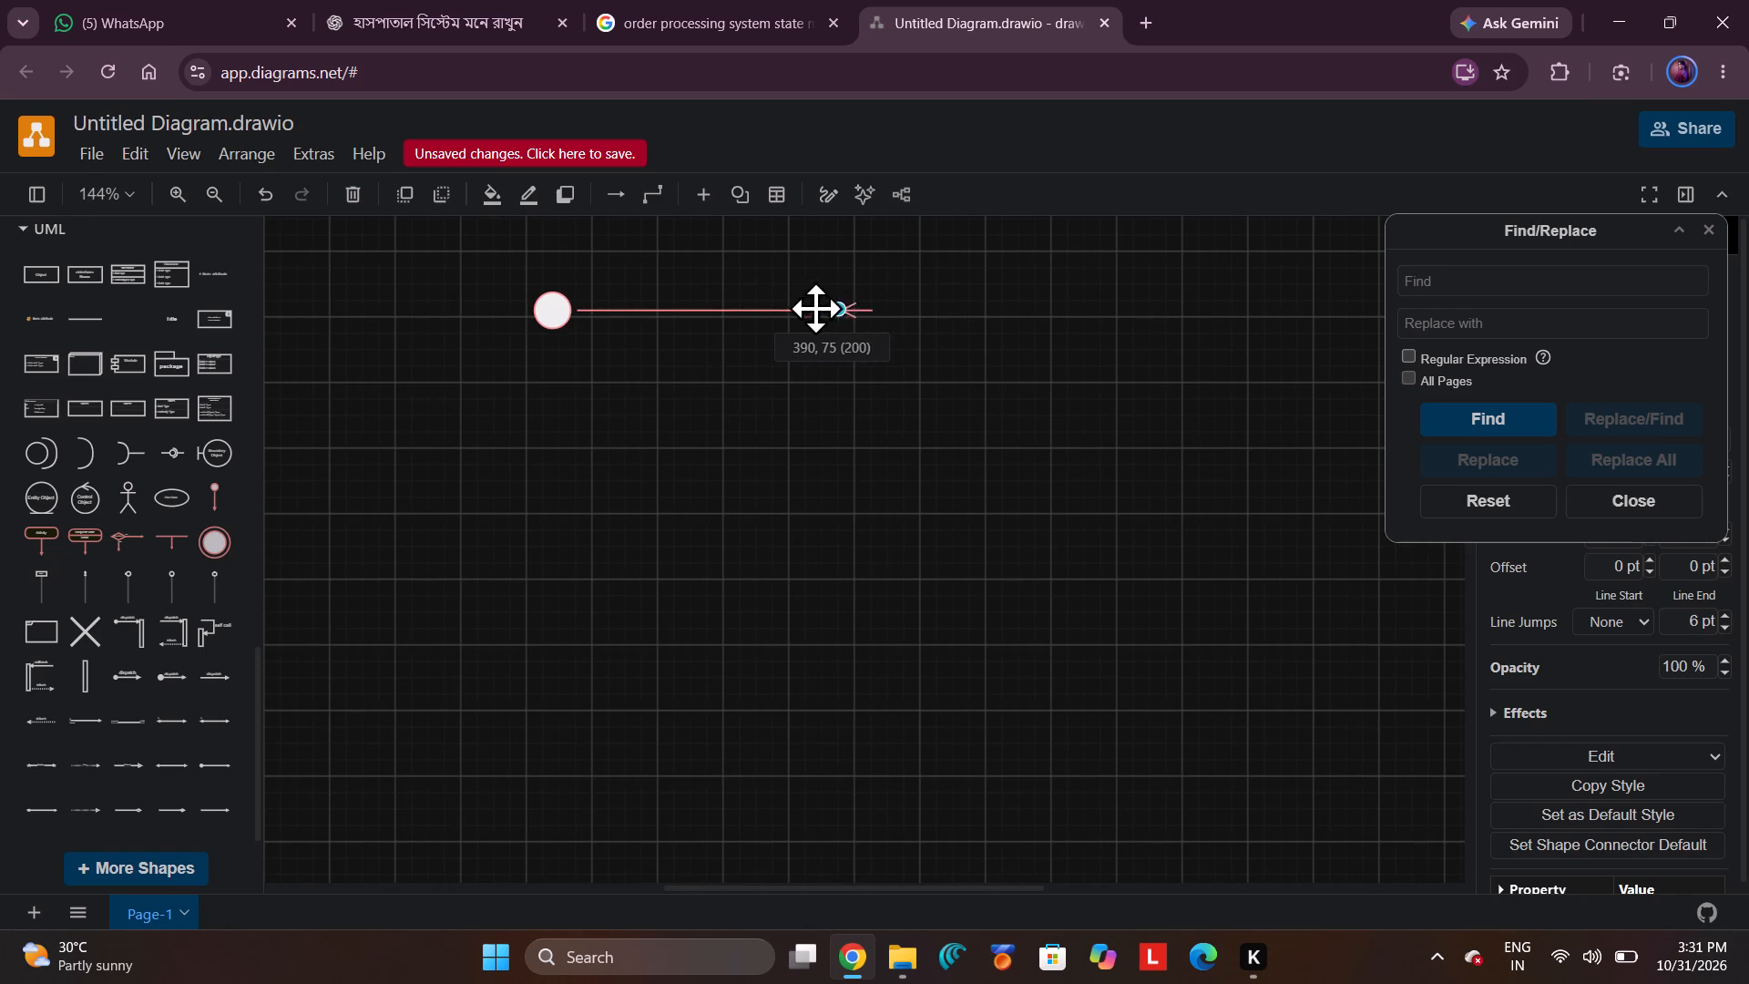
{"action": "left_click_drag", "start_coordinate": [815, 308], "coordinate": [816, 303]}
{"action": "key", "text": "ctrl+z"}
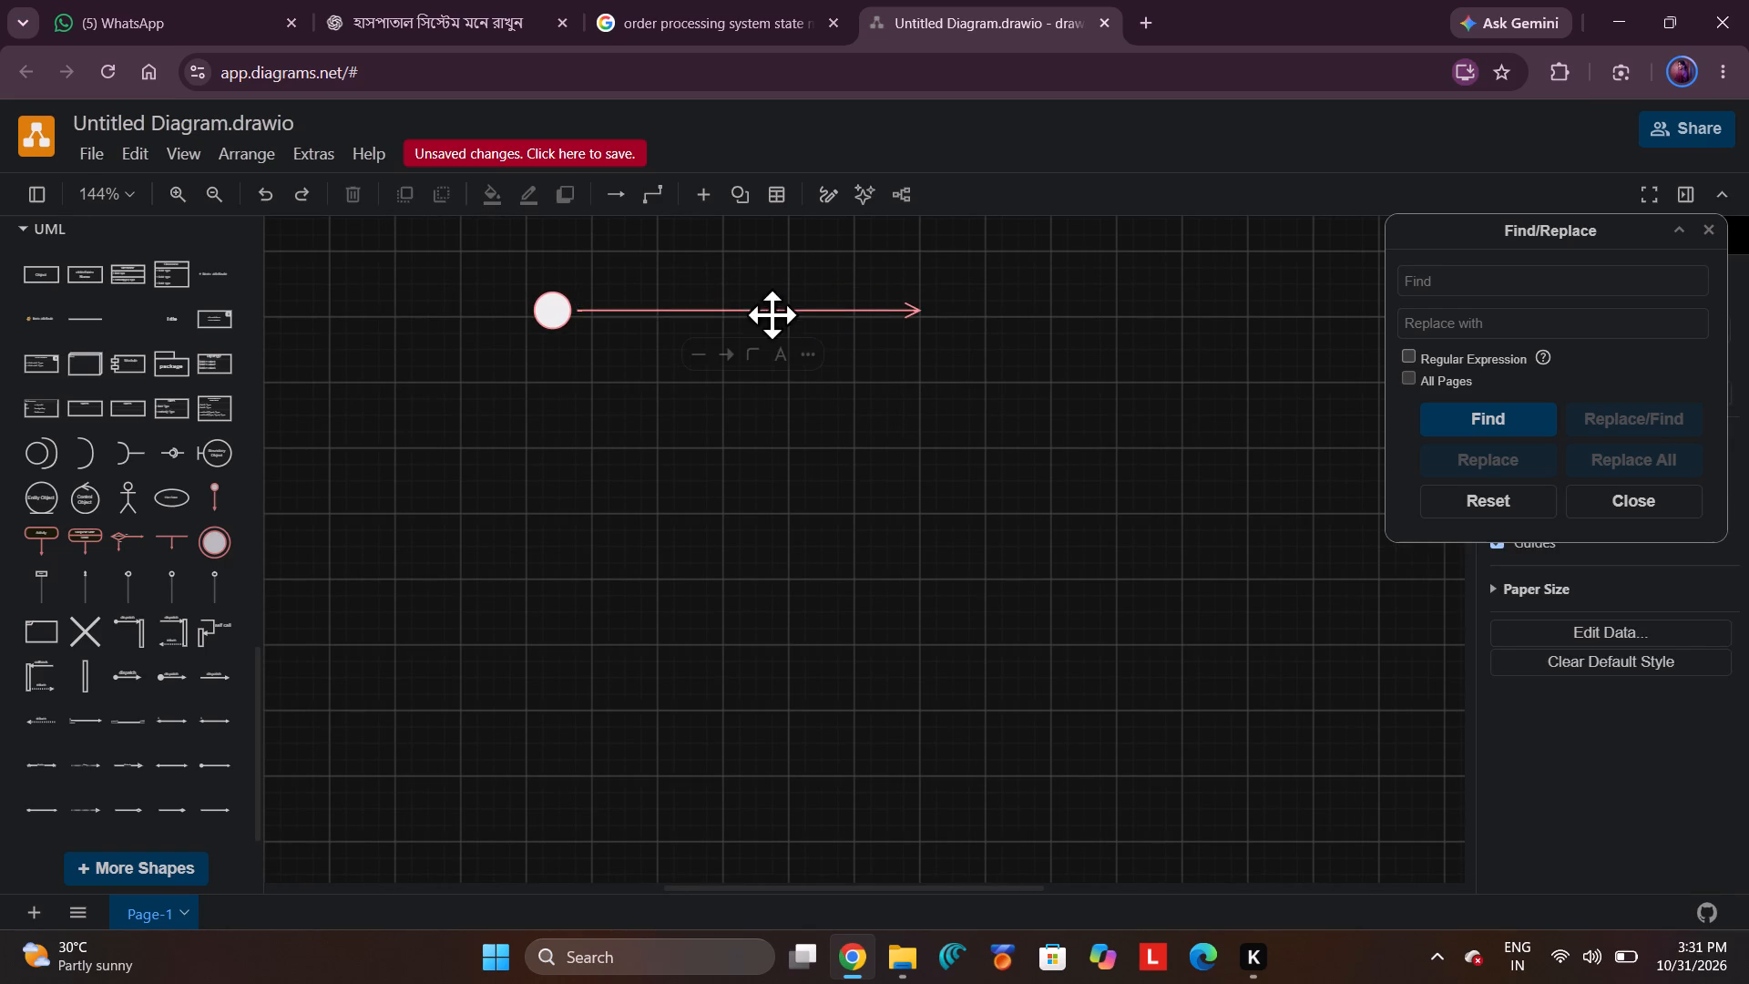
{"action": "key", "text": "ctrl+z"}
Delete the start node together with its long arrow.
{"action": "left_click_drag", "start_coordinate": [499, 244], "coordinate": [901, 436]}
{"action": "key", "text": "BackSpace"}
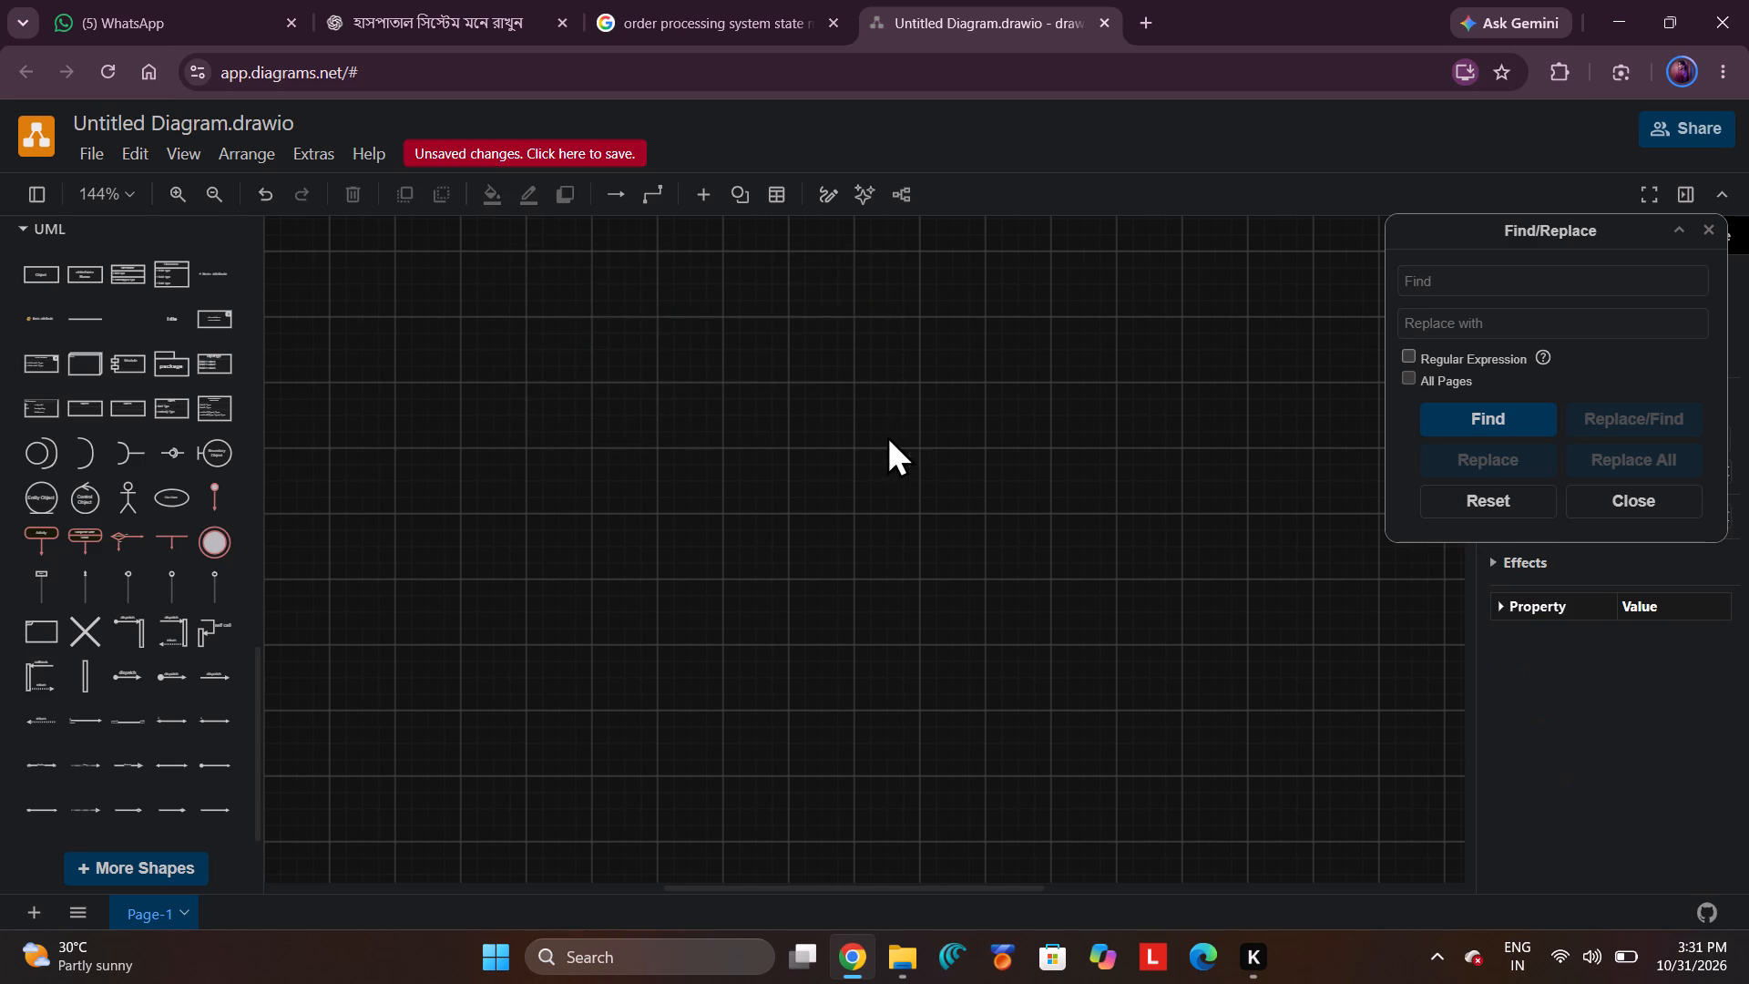
Add a new UML start node near the page's upper left and swing its arrow horizontal, ending at 280, 115.
{"action": "left_click", "coordinate": [215, 484]}
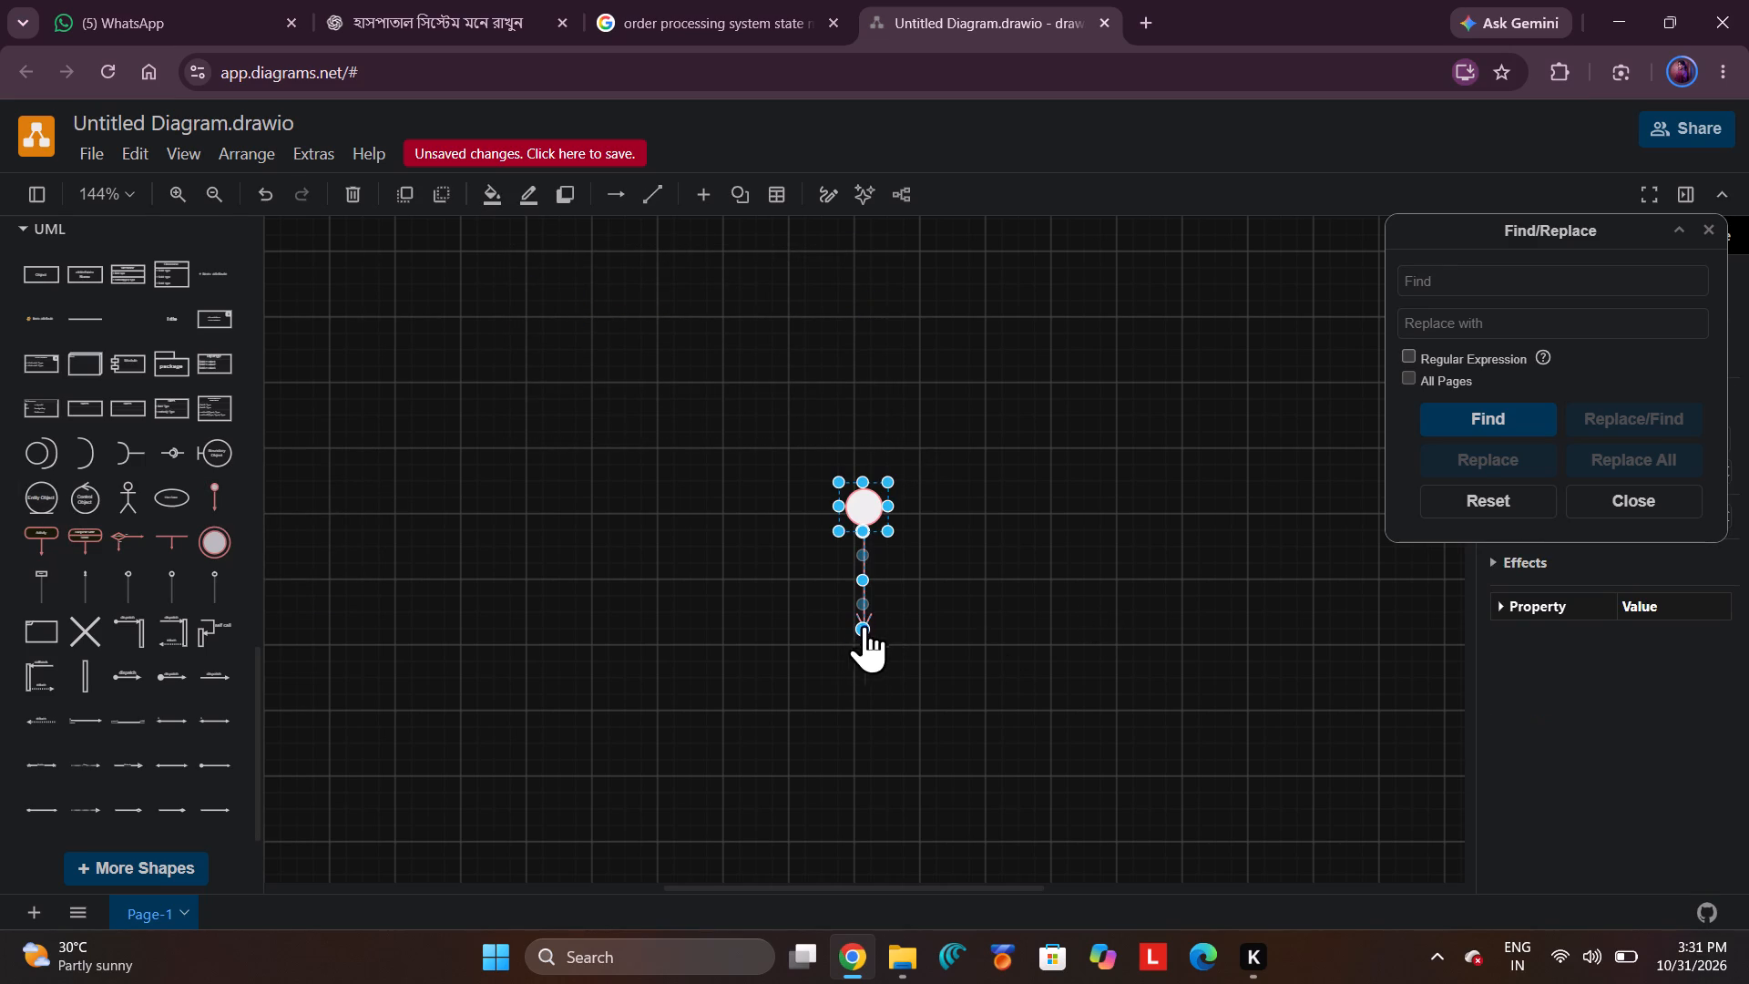
{"action": "left_click_drag", "start_coordinate": [864, 507], "coordinate": [516, 368]}
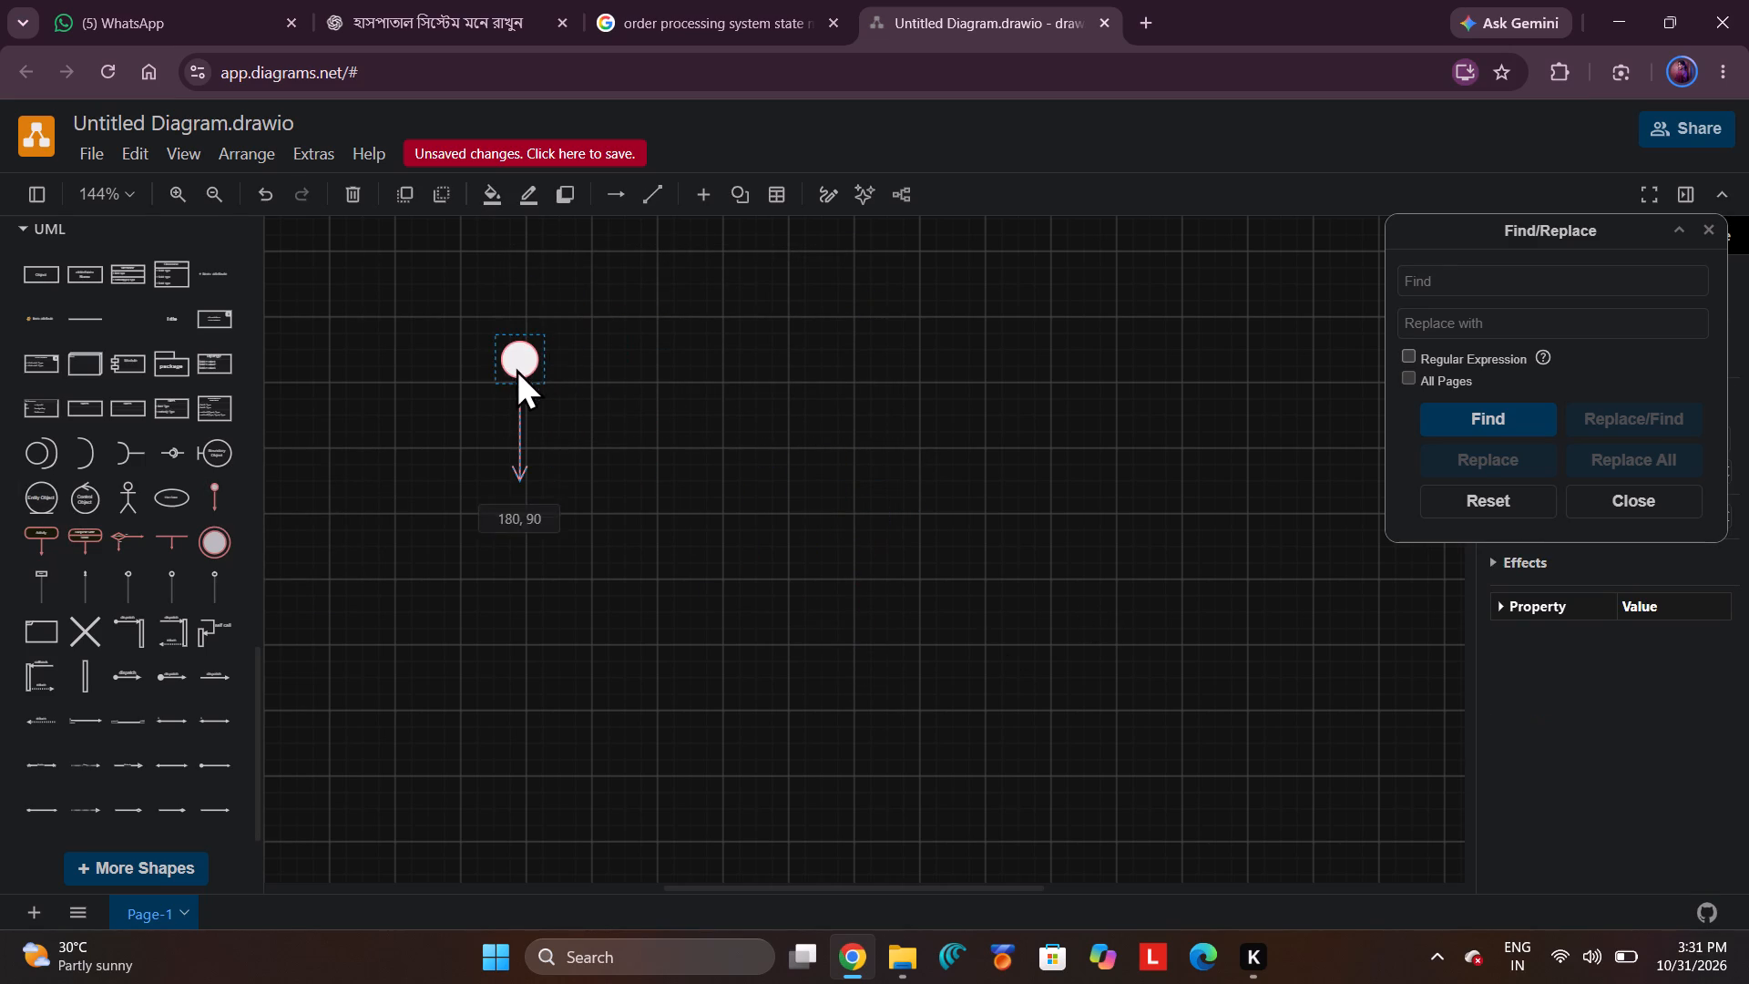
{"action": "left_click_drag", "start_coordinate": [516, 368], "coordinate": [515, 379]}
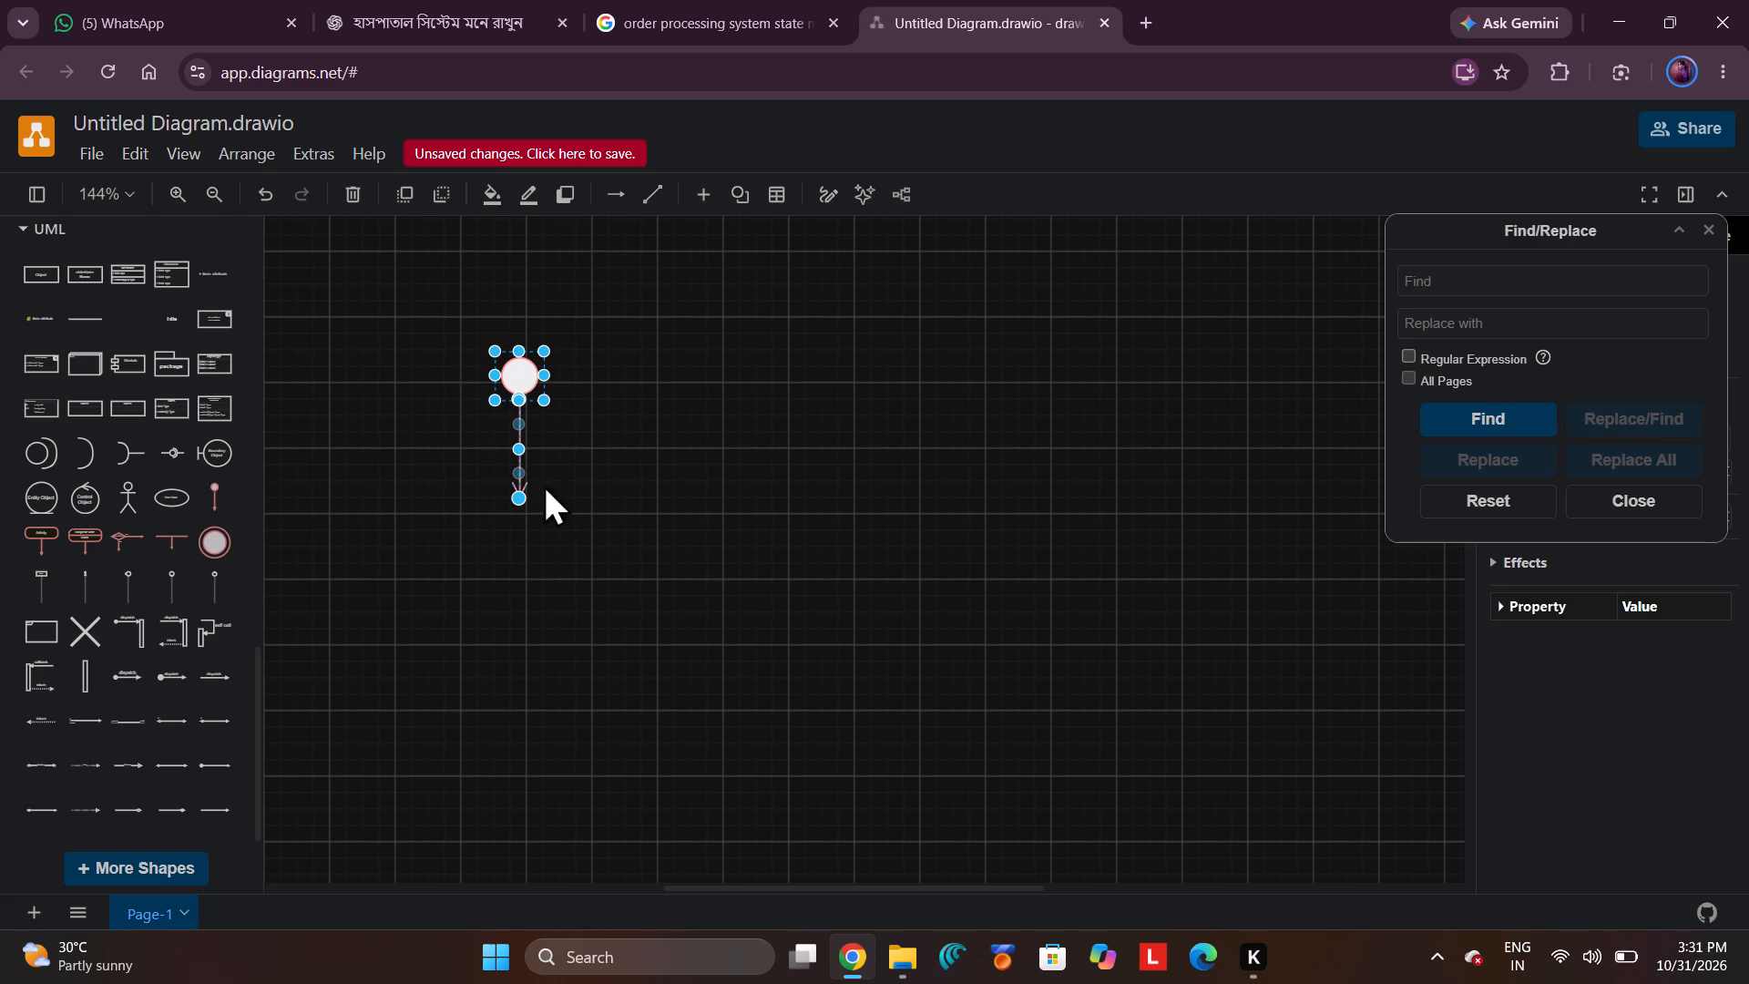
{"action": "left_click_drag", "start_coordinate": [518, 494], "coordinate": [584, 459]}
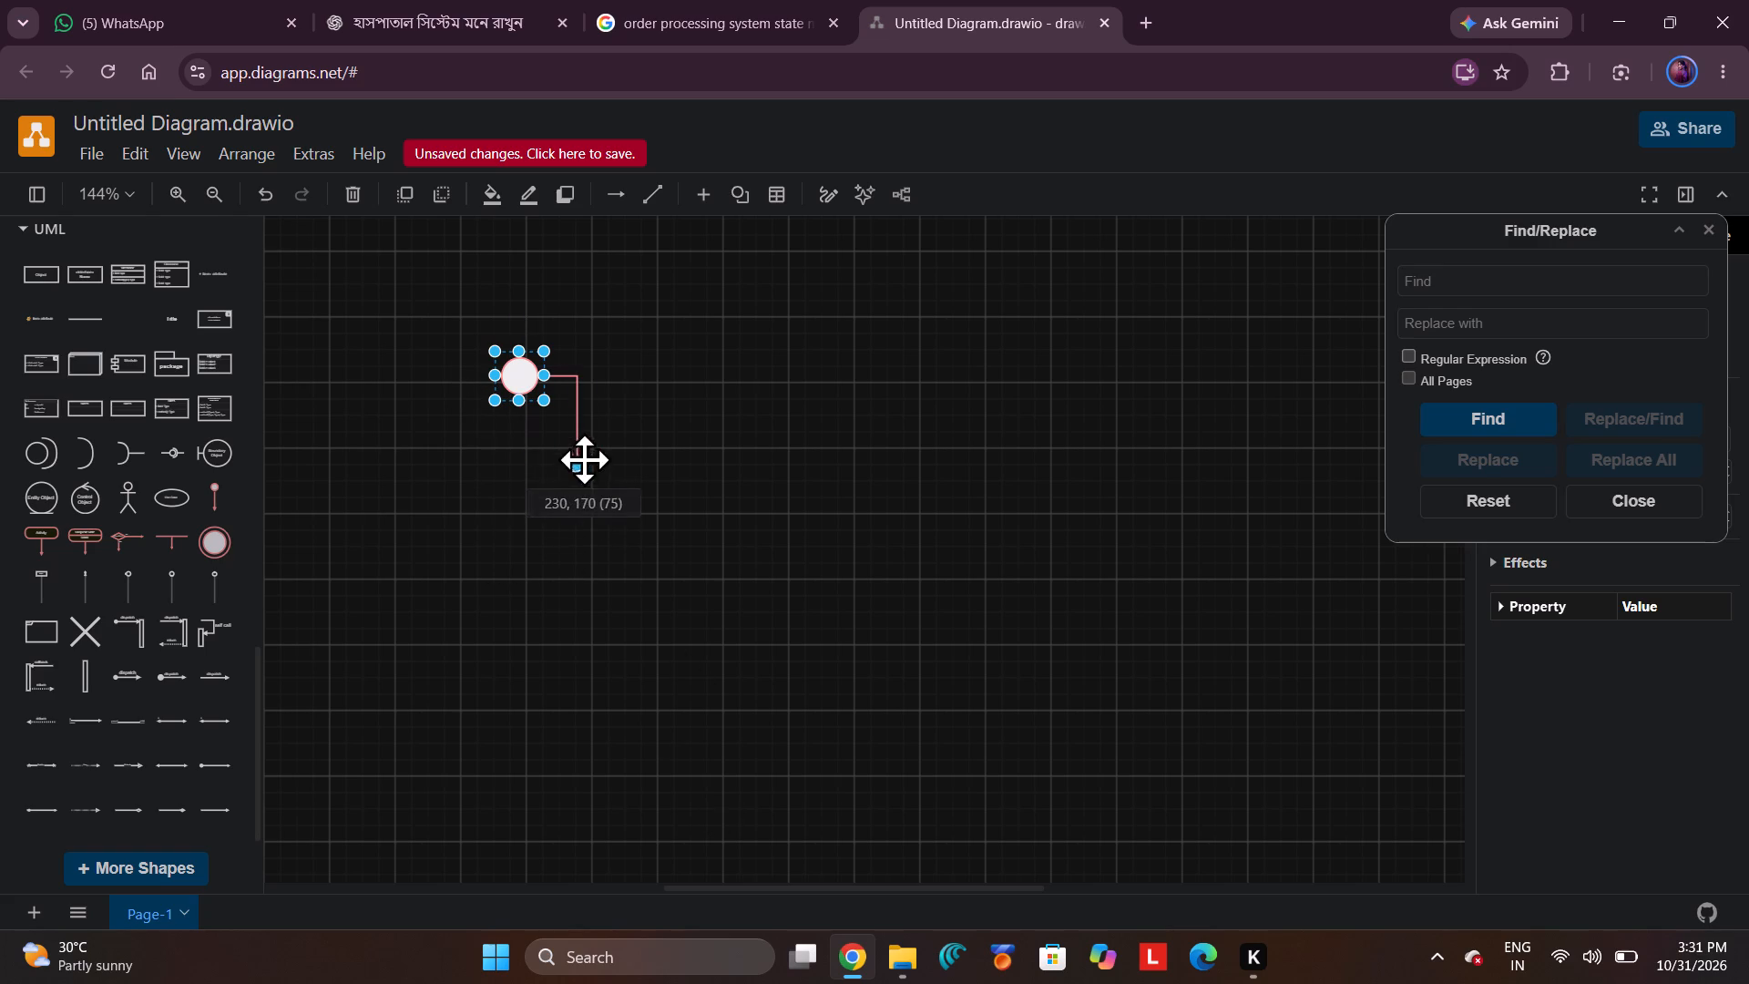
{"action": "left_click_drag", "start_coordinate": [584, 459], "coordinate": [657, 375]}
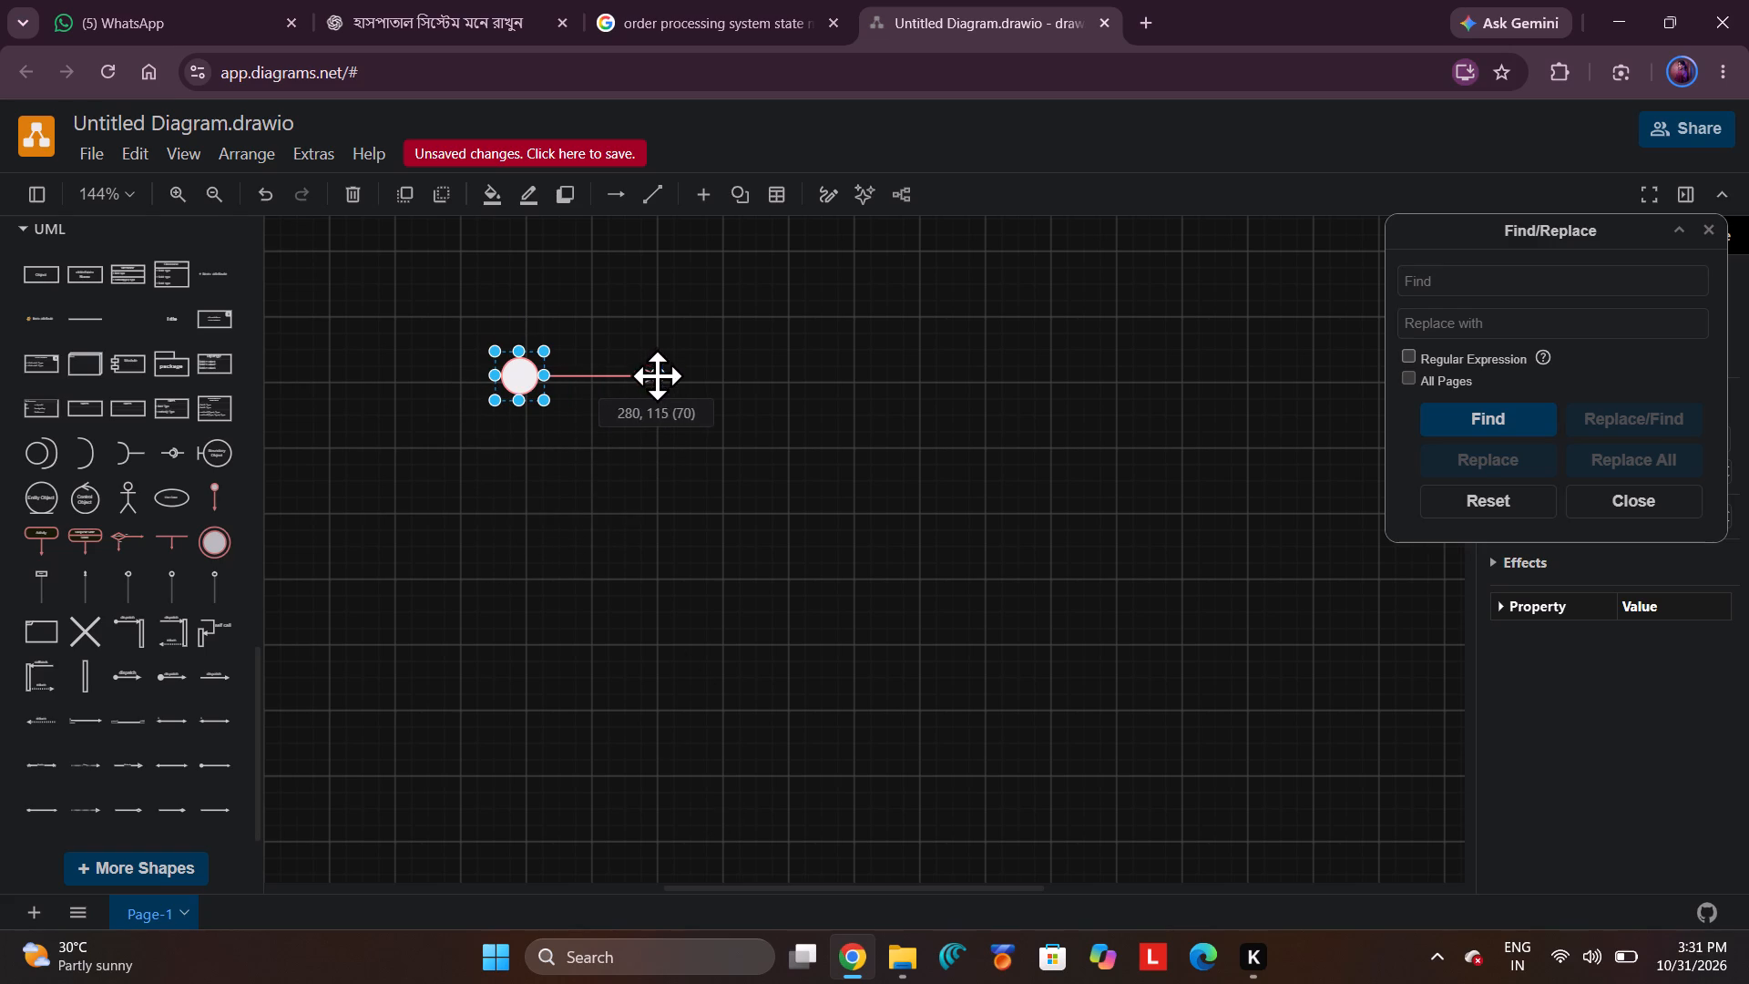
{"action": "left_click_drag", "start_coordinate": [657, 375], "coordinate": [658, 374]}
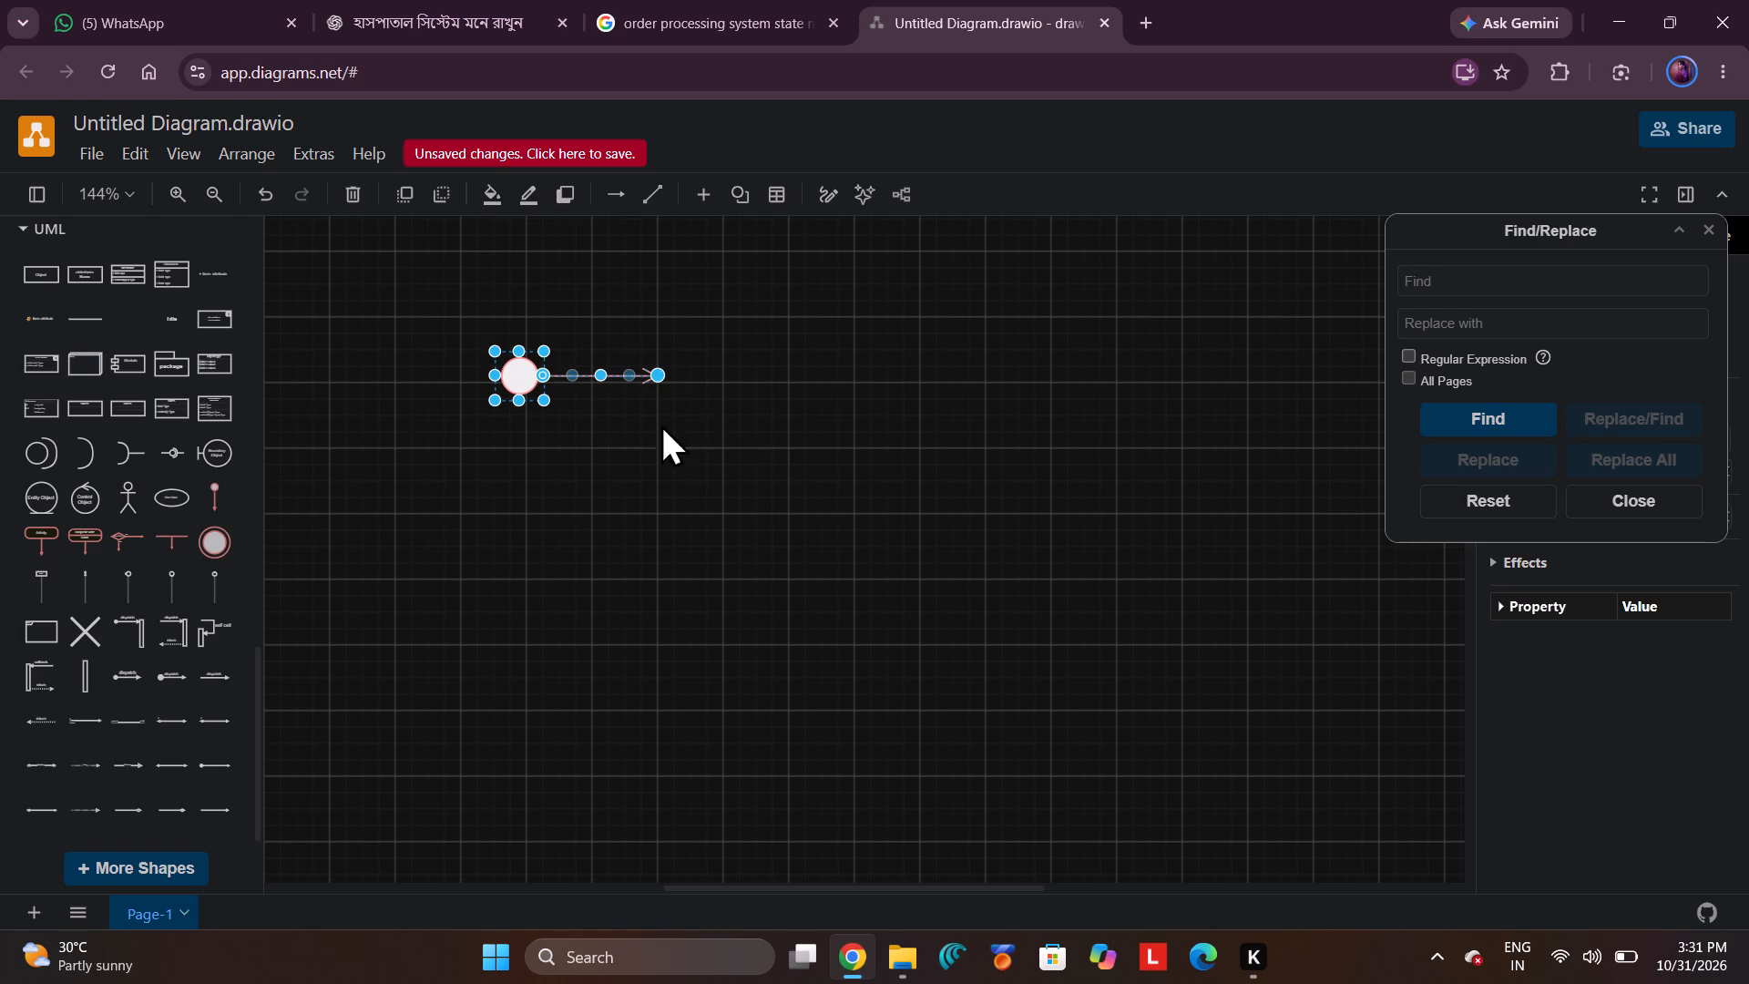
{"action": "scroll", "coordinate": [88, 513], "scroll_direction": "down", "scroll_amount": 1}
{"action": "scroll", "coordinate": [91, 497], "scroll_direction": "up", "scroll_amount": 2}
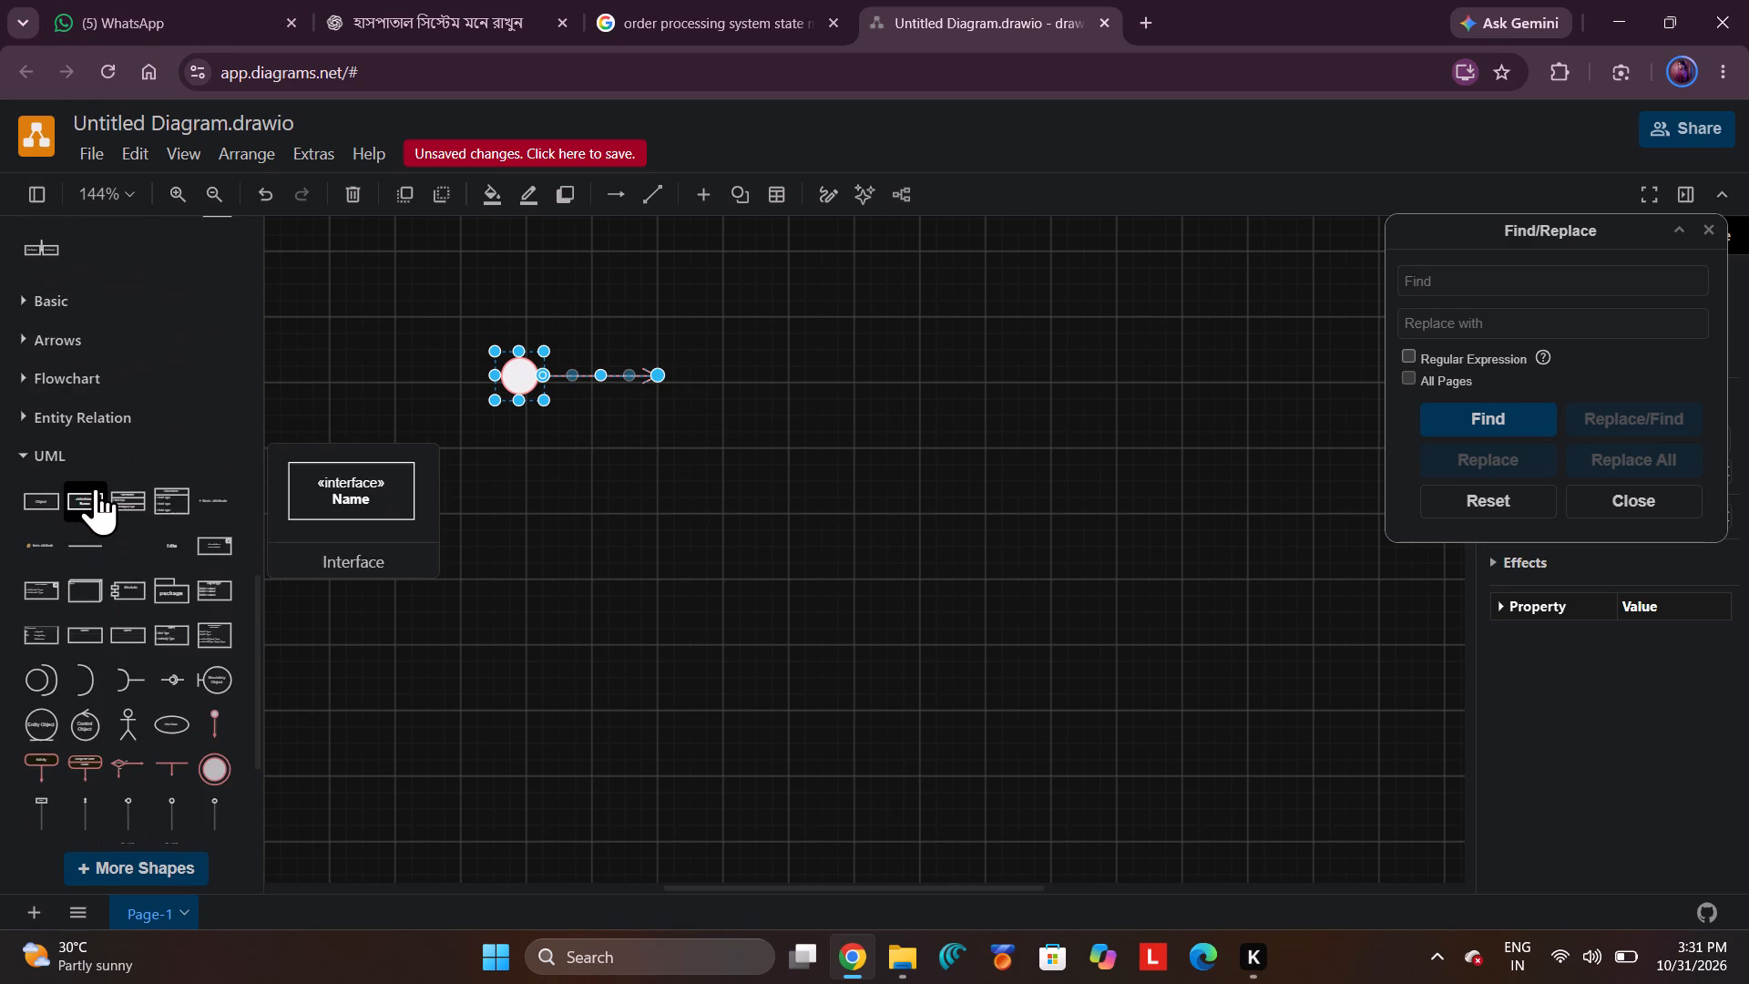
{"action": "scroll", "coordinate": [96, 508], "scroll_direction": "down", "scroll_amount": 8}
{"action": "scroll", "coordinate": [88, 481], "scroll_direction": "up", "scroll_amount": 8}
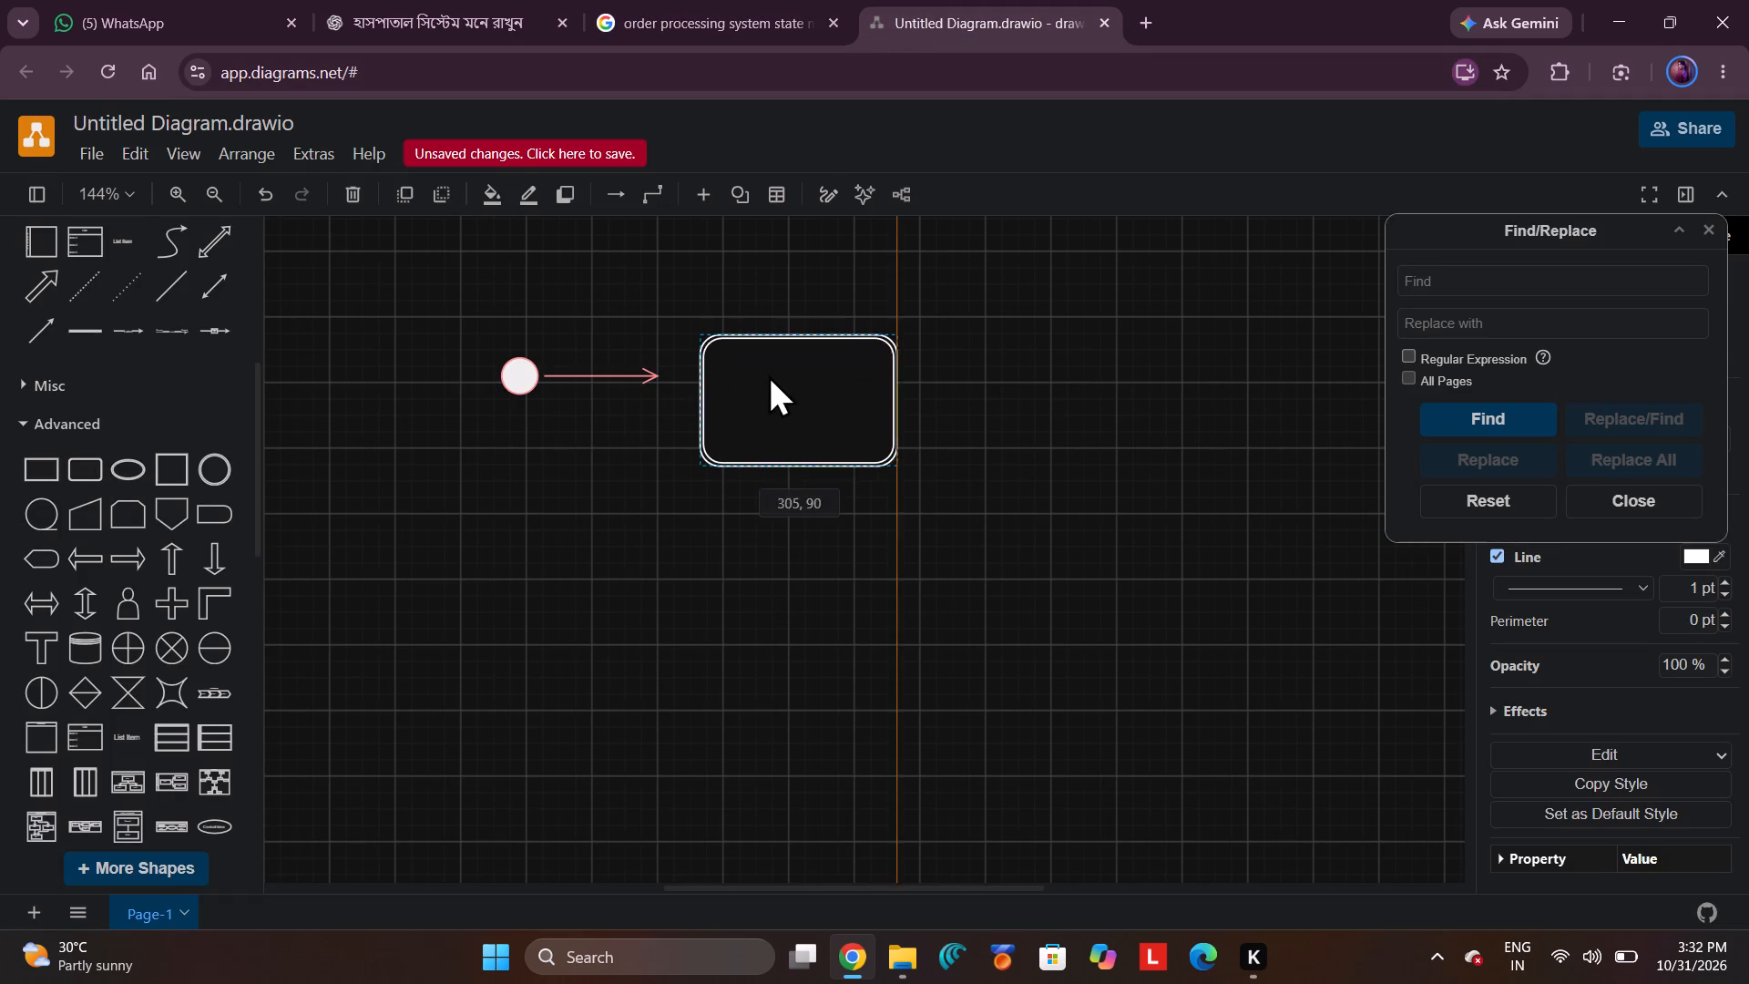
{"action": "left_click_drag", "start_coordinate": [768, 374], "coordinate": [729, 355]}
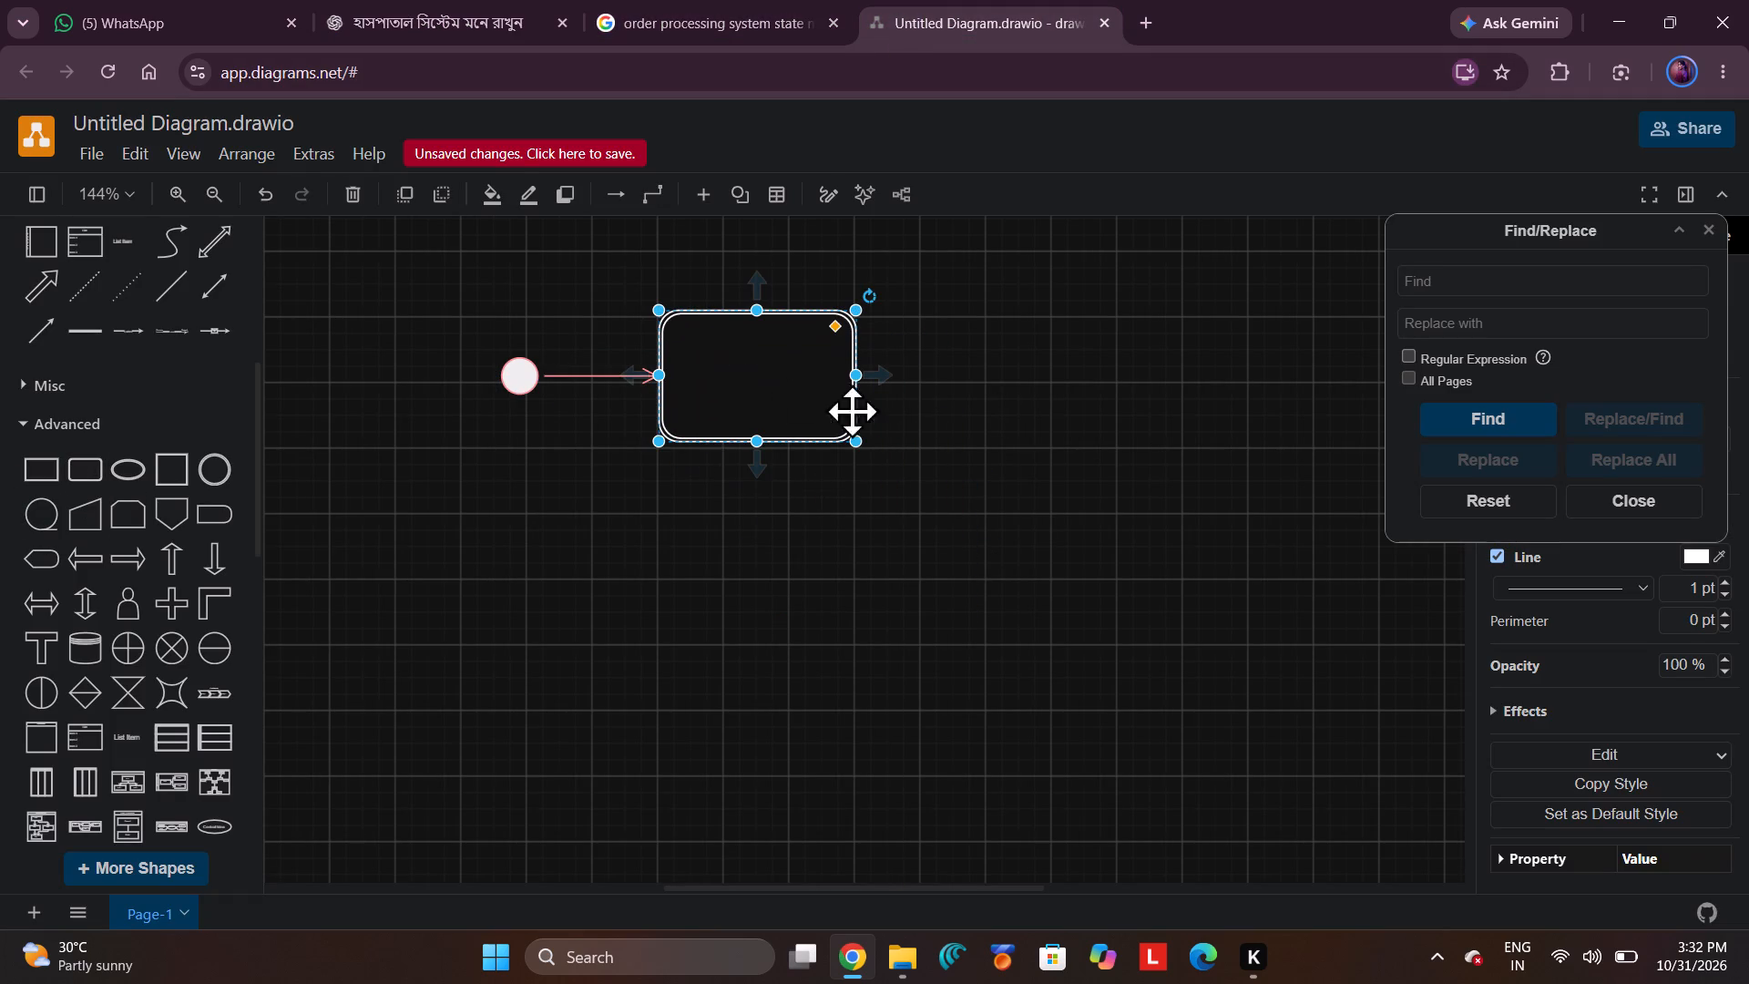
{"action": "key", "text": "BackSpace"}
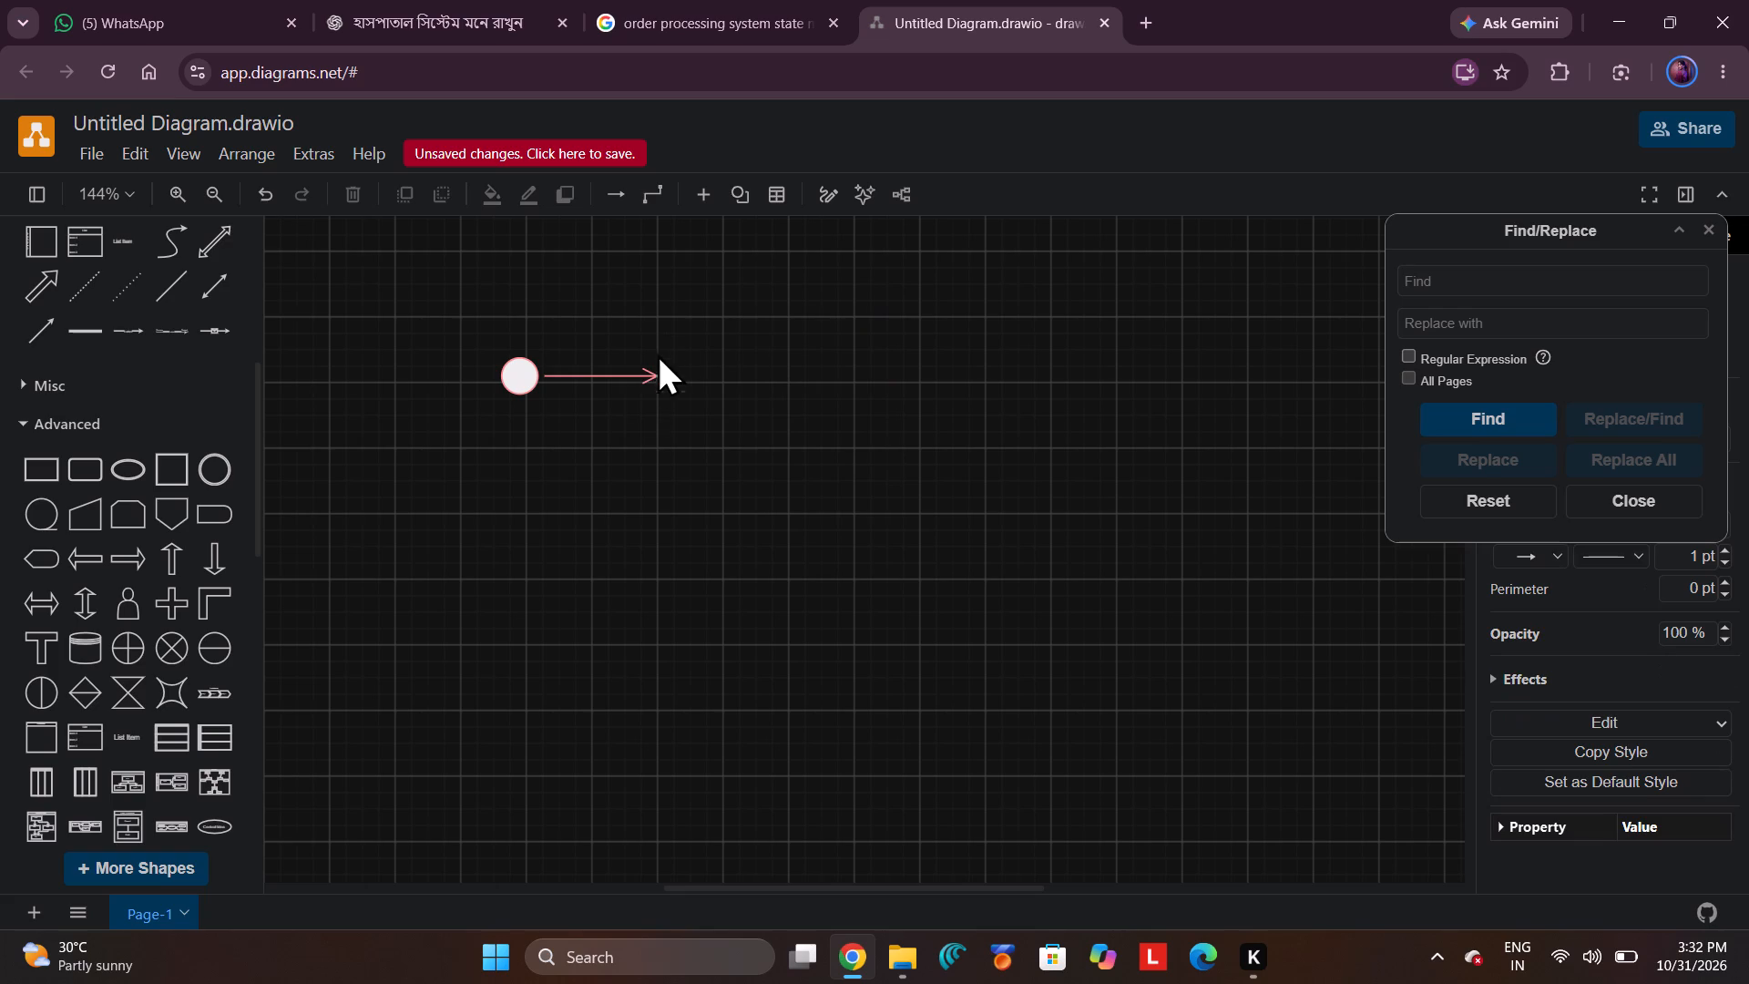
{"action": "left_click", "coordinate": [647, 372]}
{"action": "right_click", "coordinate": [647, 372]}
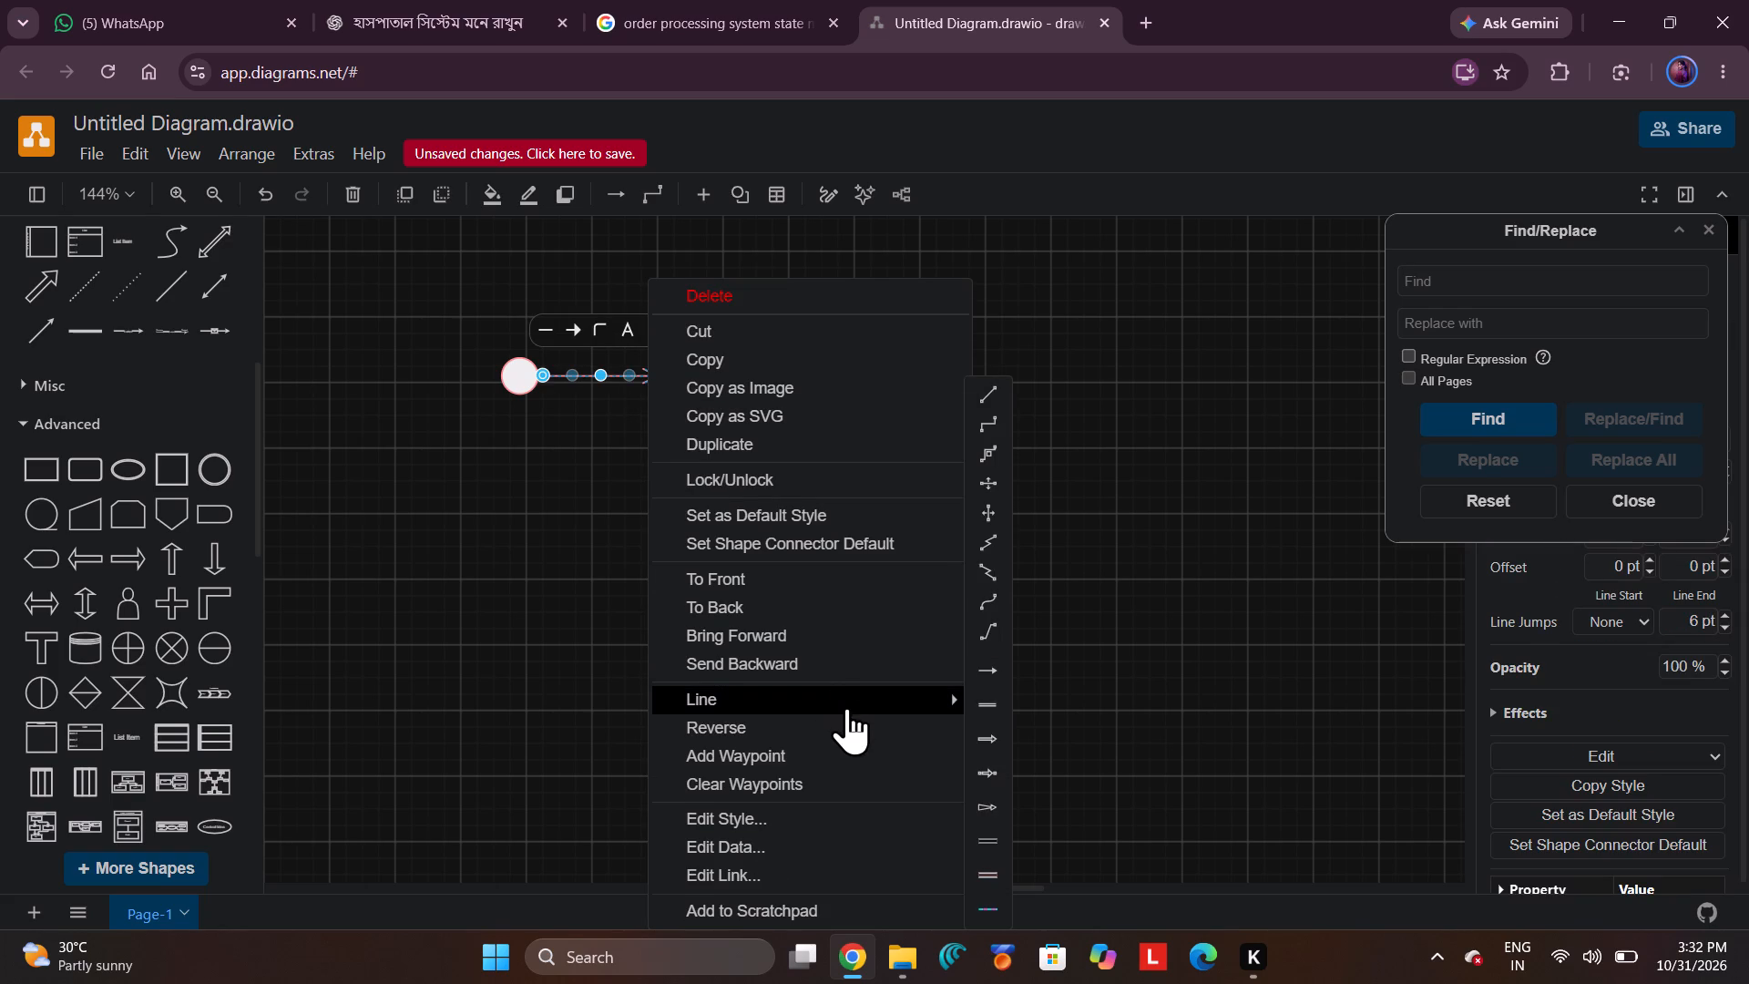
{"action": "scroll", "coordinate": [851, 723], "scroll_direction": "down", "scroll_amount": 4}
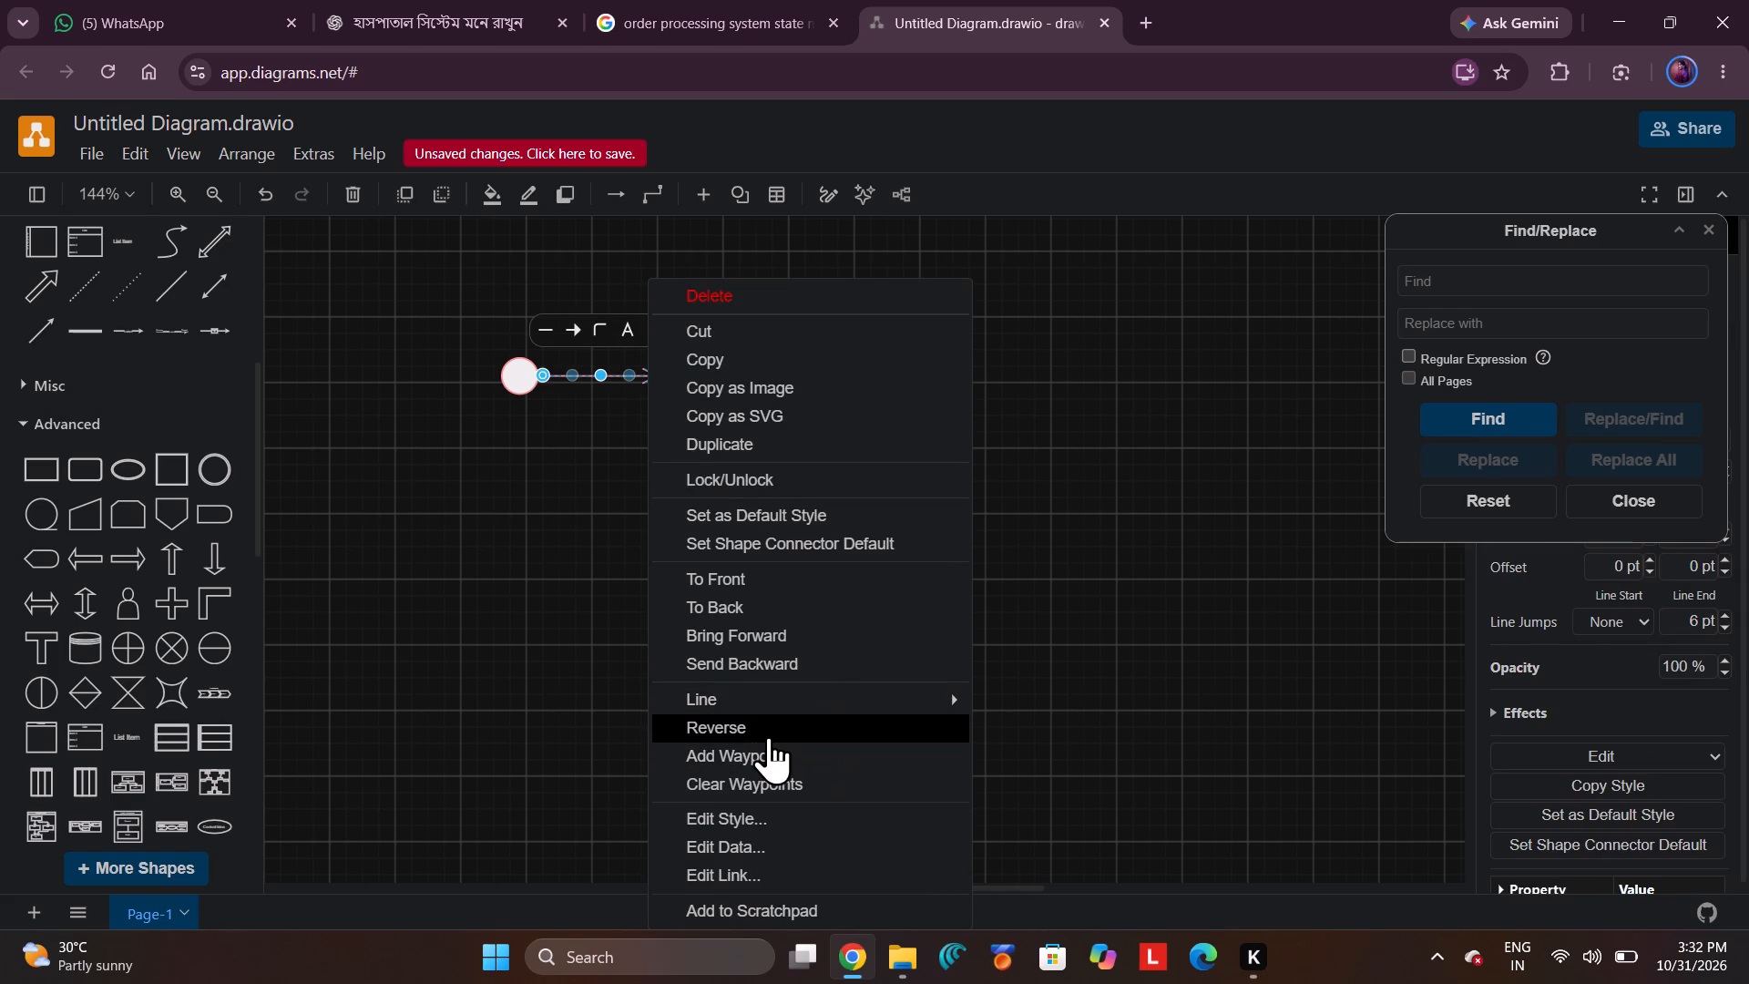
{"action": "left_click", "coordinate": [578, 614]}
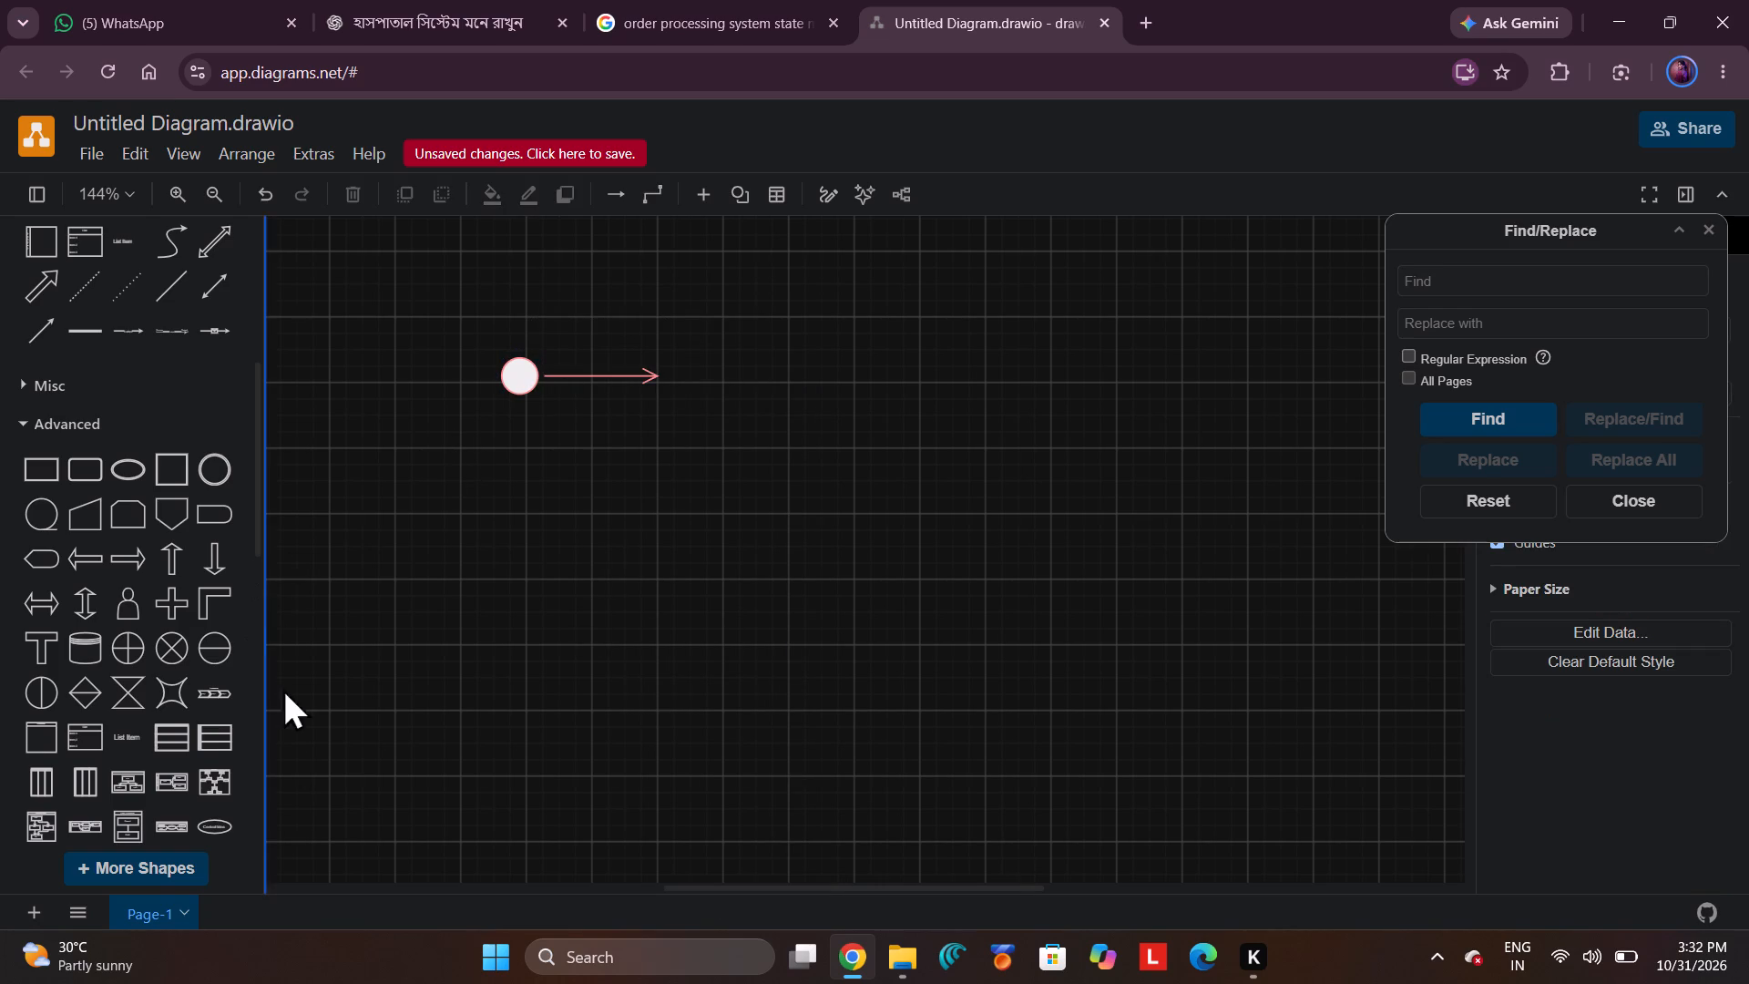
Add a double rounded rectangle at the start arrow's tip, sized 90 x 65 and vertically centred on the arrow.
{"action": "left_click", "coordinate": [94, 471]}
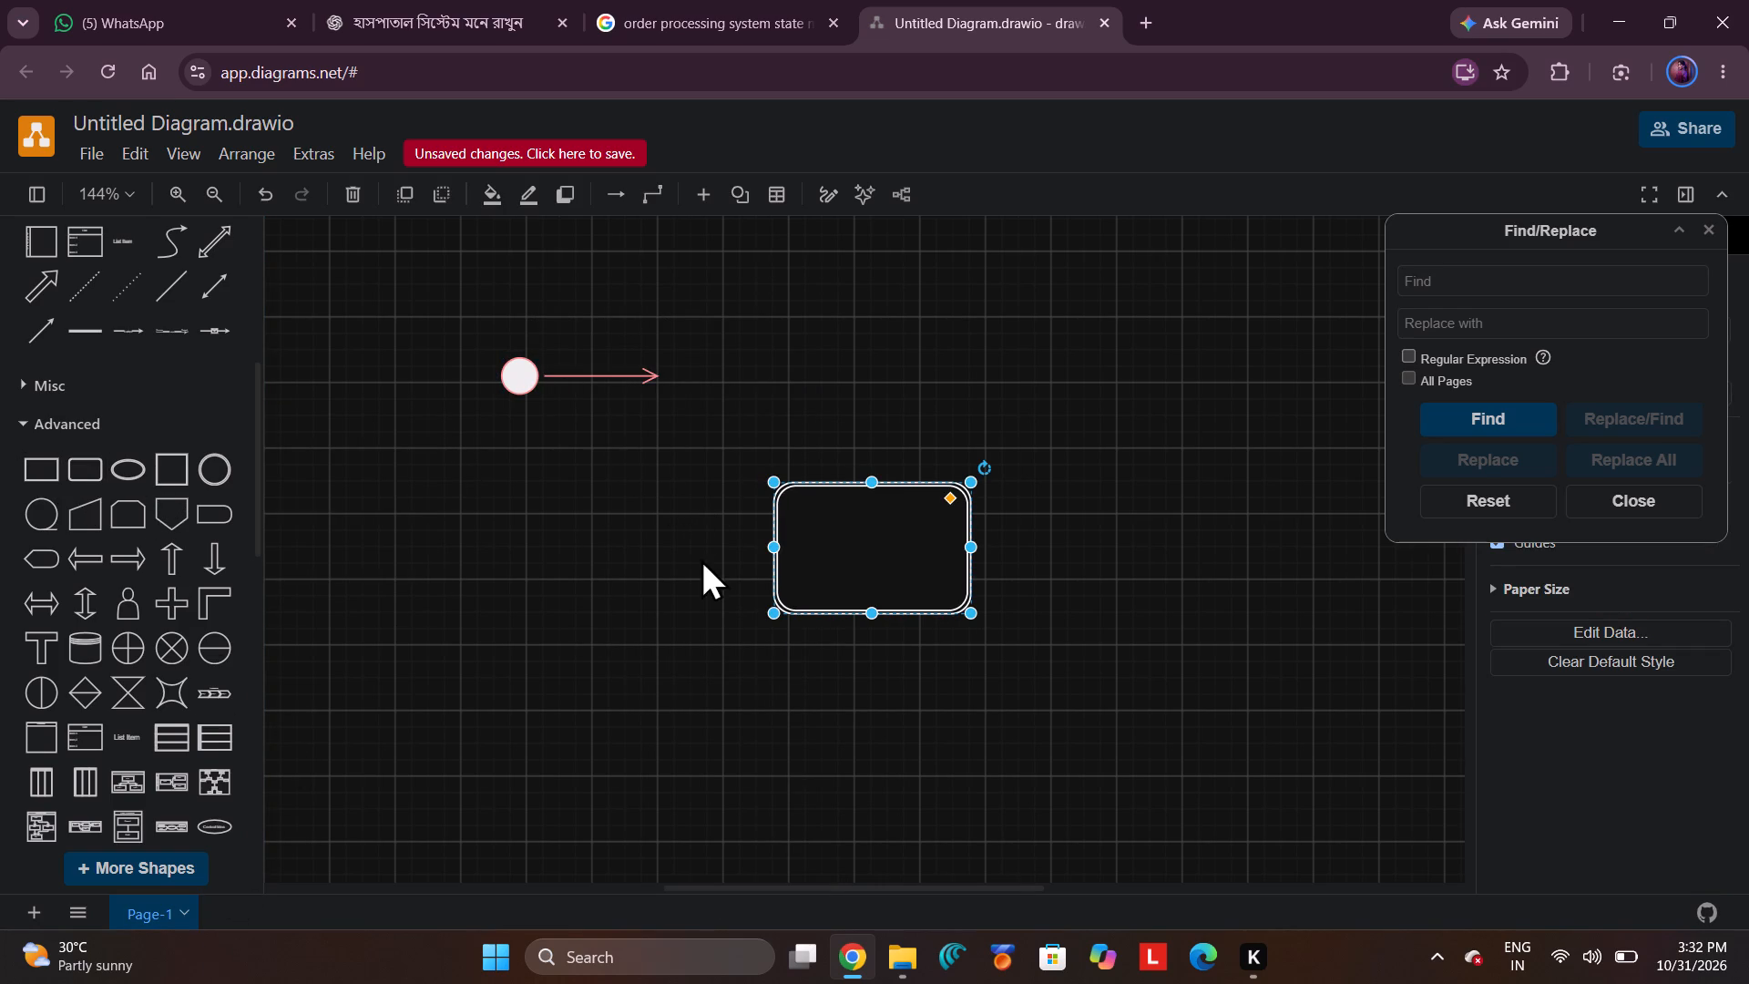
{"action": "left_click_drag", "start_coordinate": [874, 559], "coordinate": [757, 395]}
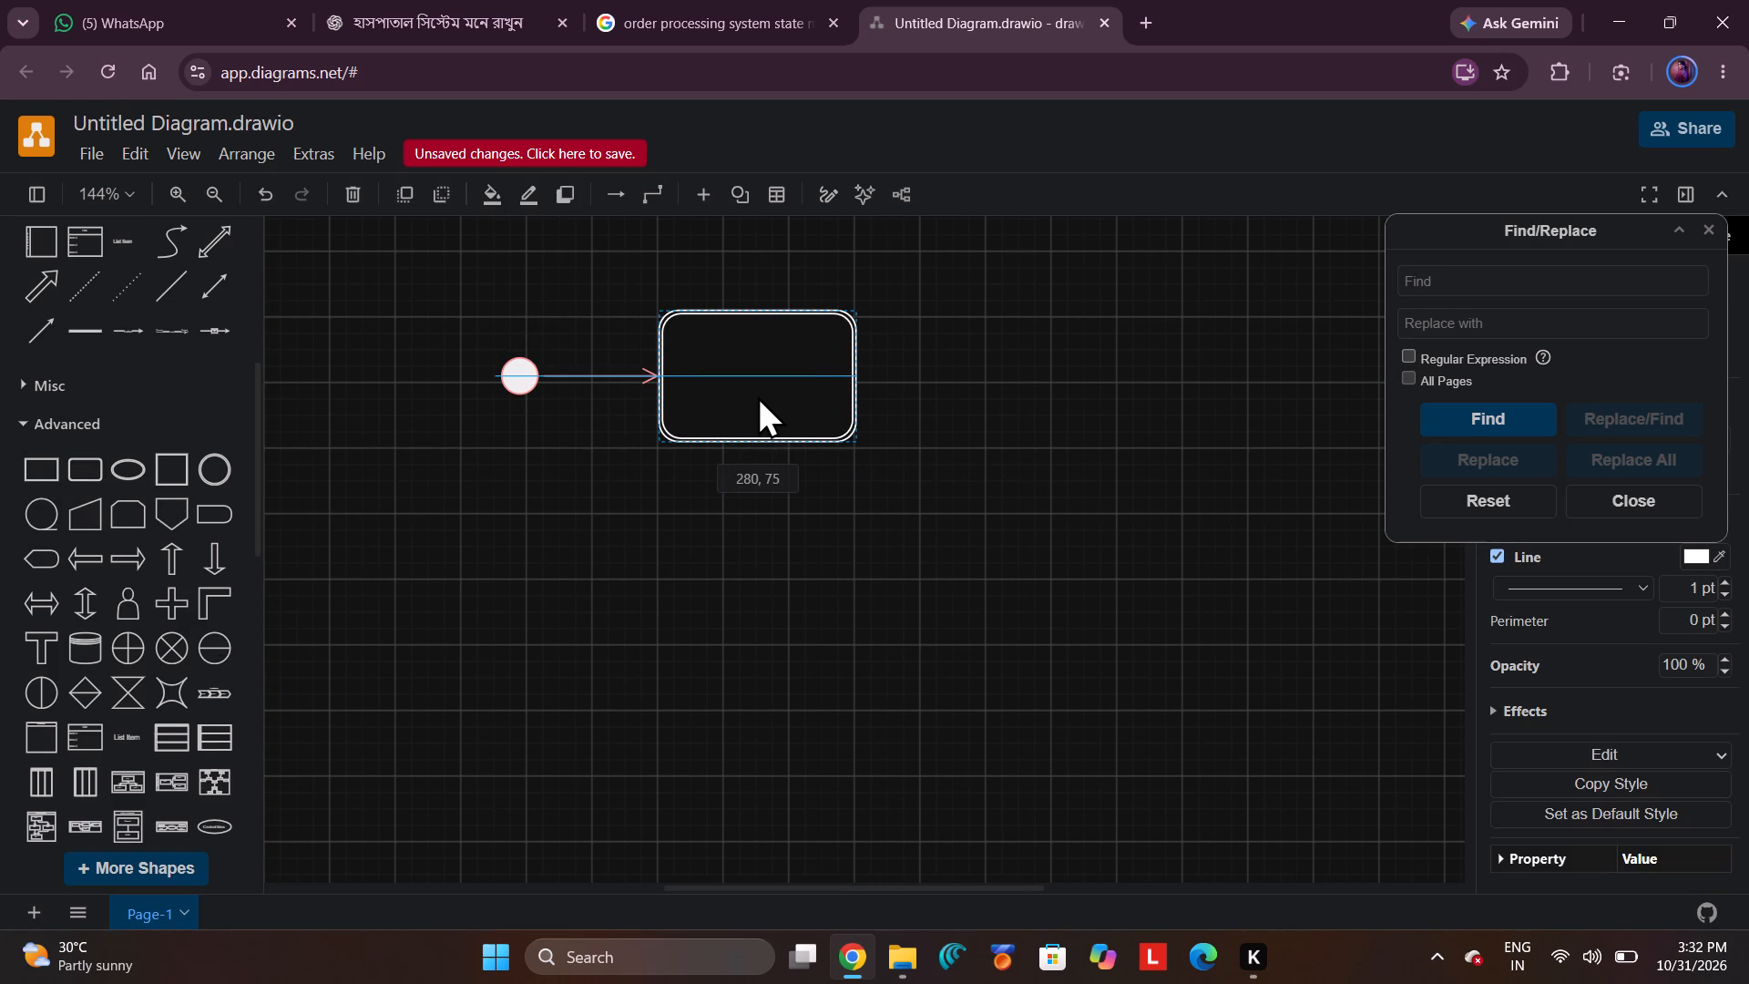
{"action": "left_click_drag", "start_coordinate": [757, 395], "coordinate": [754, 395]}
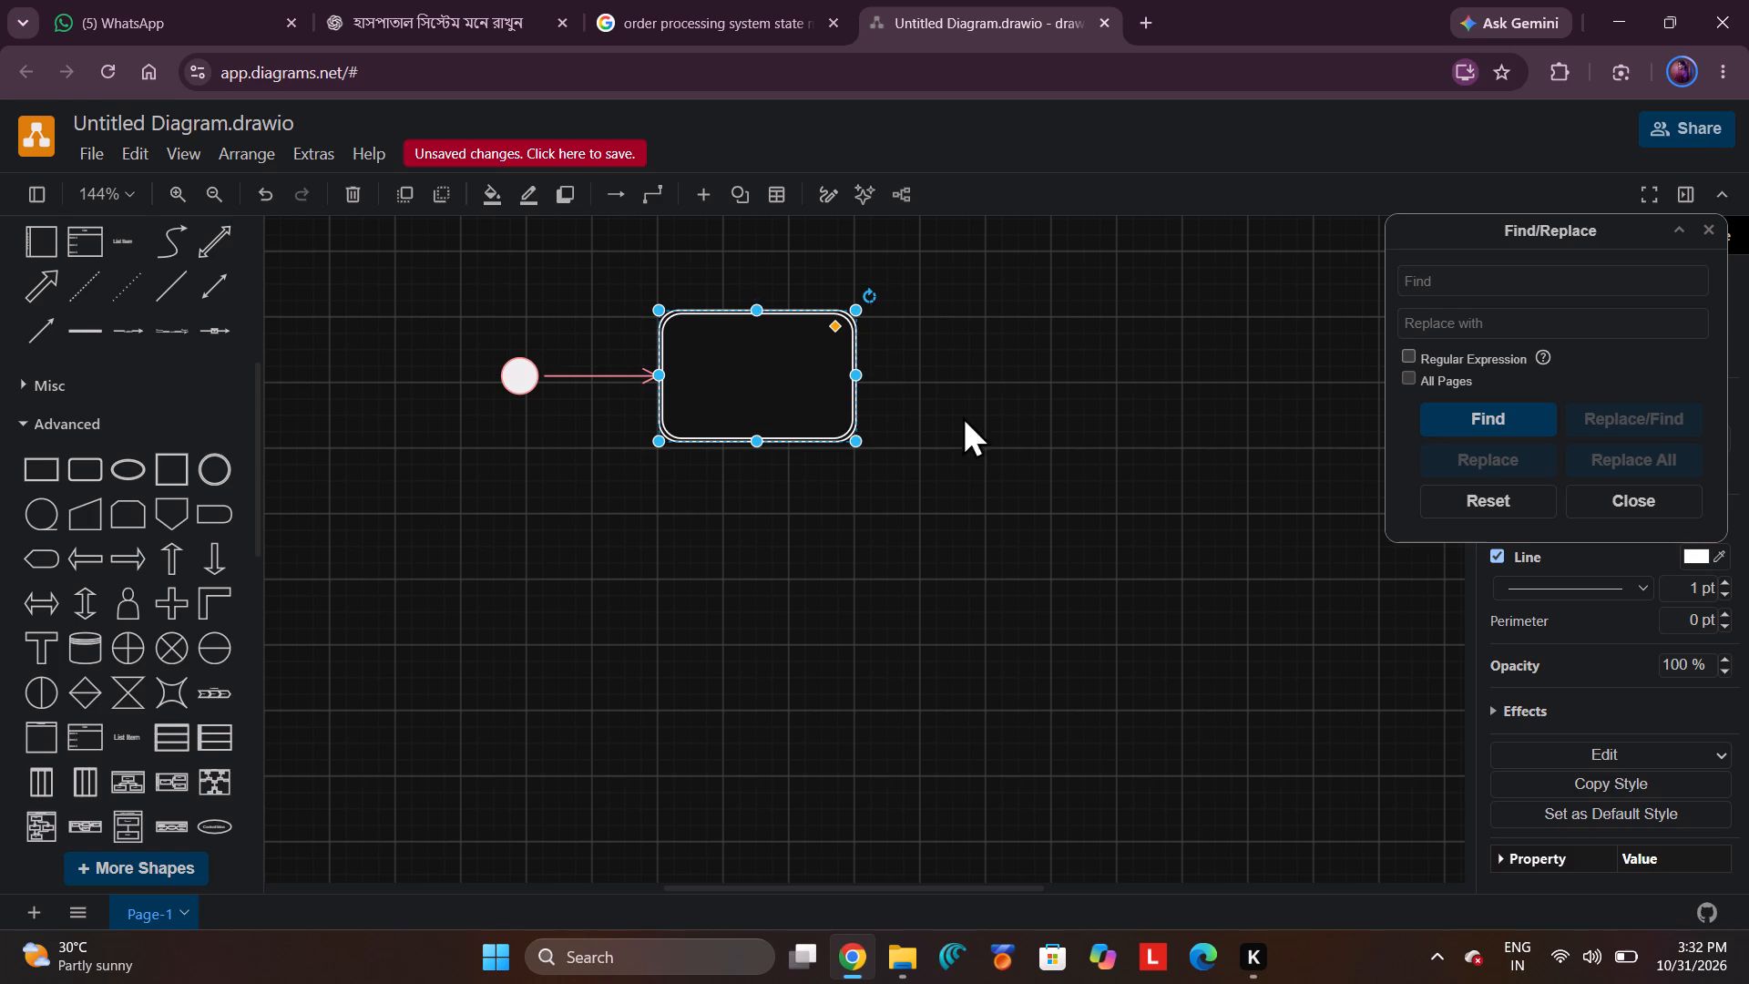
{"action": "left_click_drag", "start_coordinate": [856, 441], "coordinate": [812, 413]}
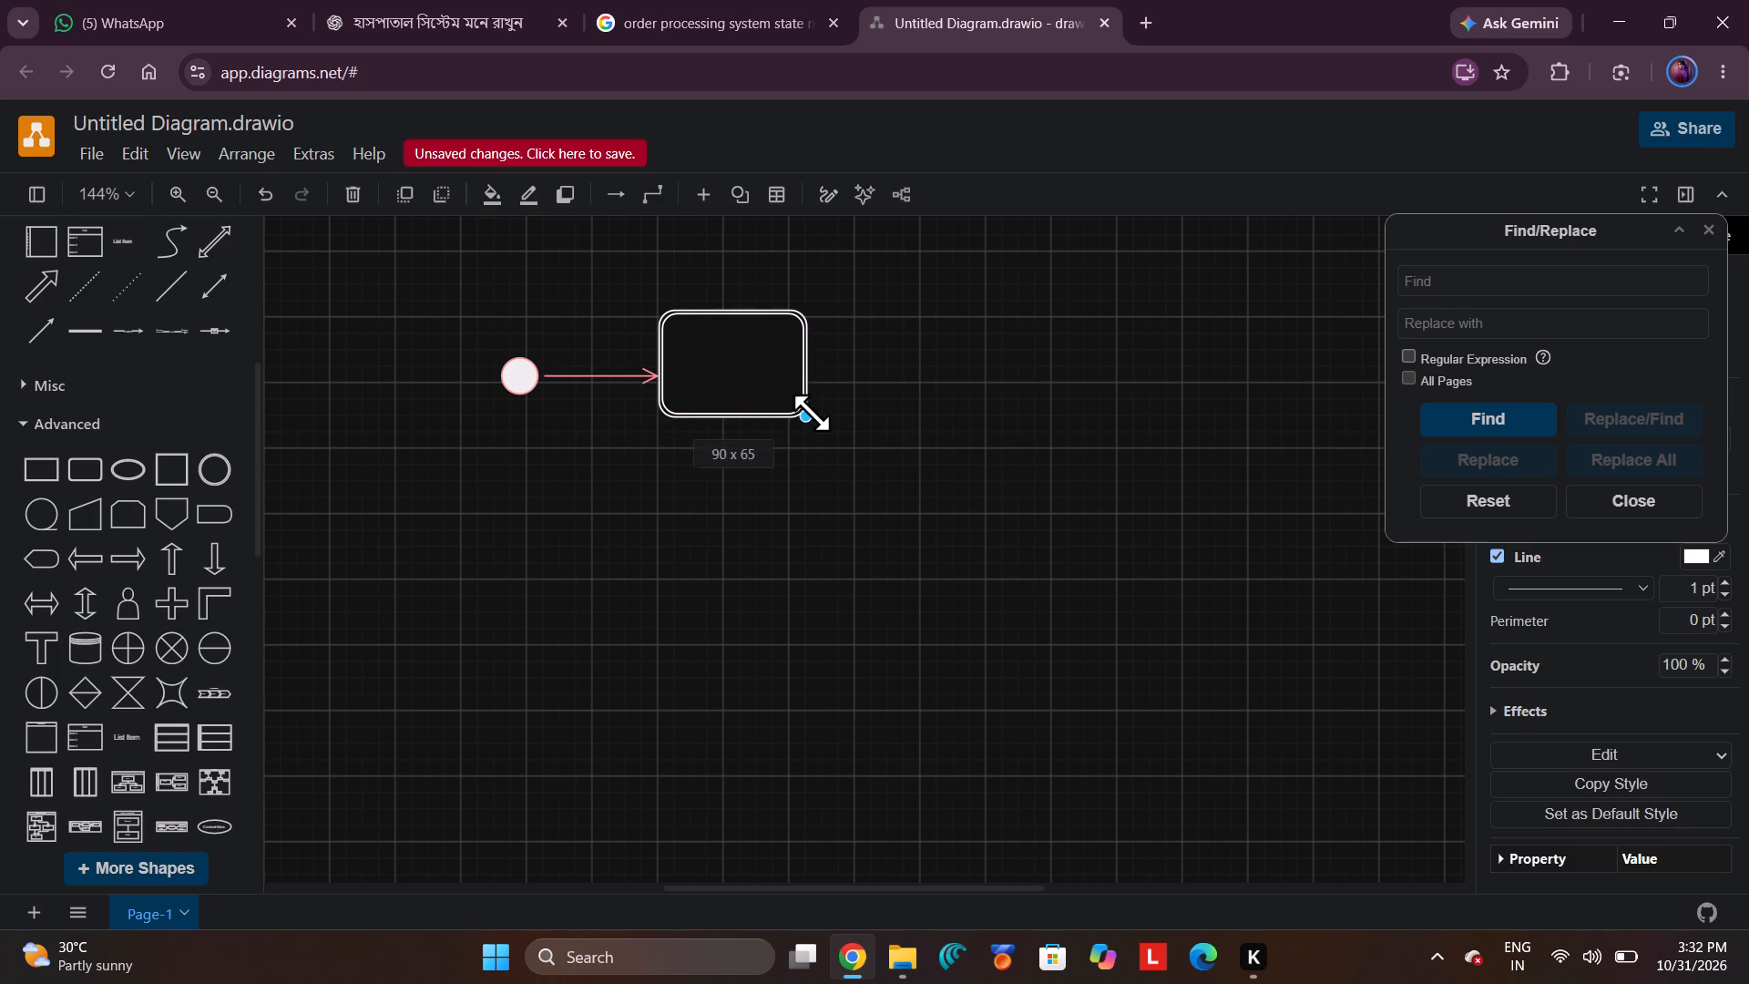
{"action": "left_click_drag", "start_coordinate": [812, 413], "coordinate": [811, 412]}
{"action": "left_click_drag", "start_coordinate": [725, 354], "coordinate": [730, 370]}
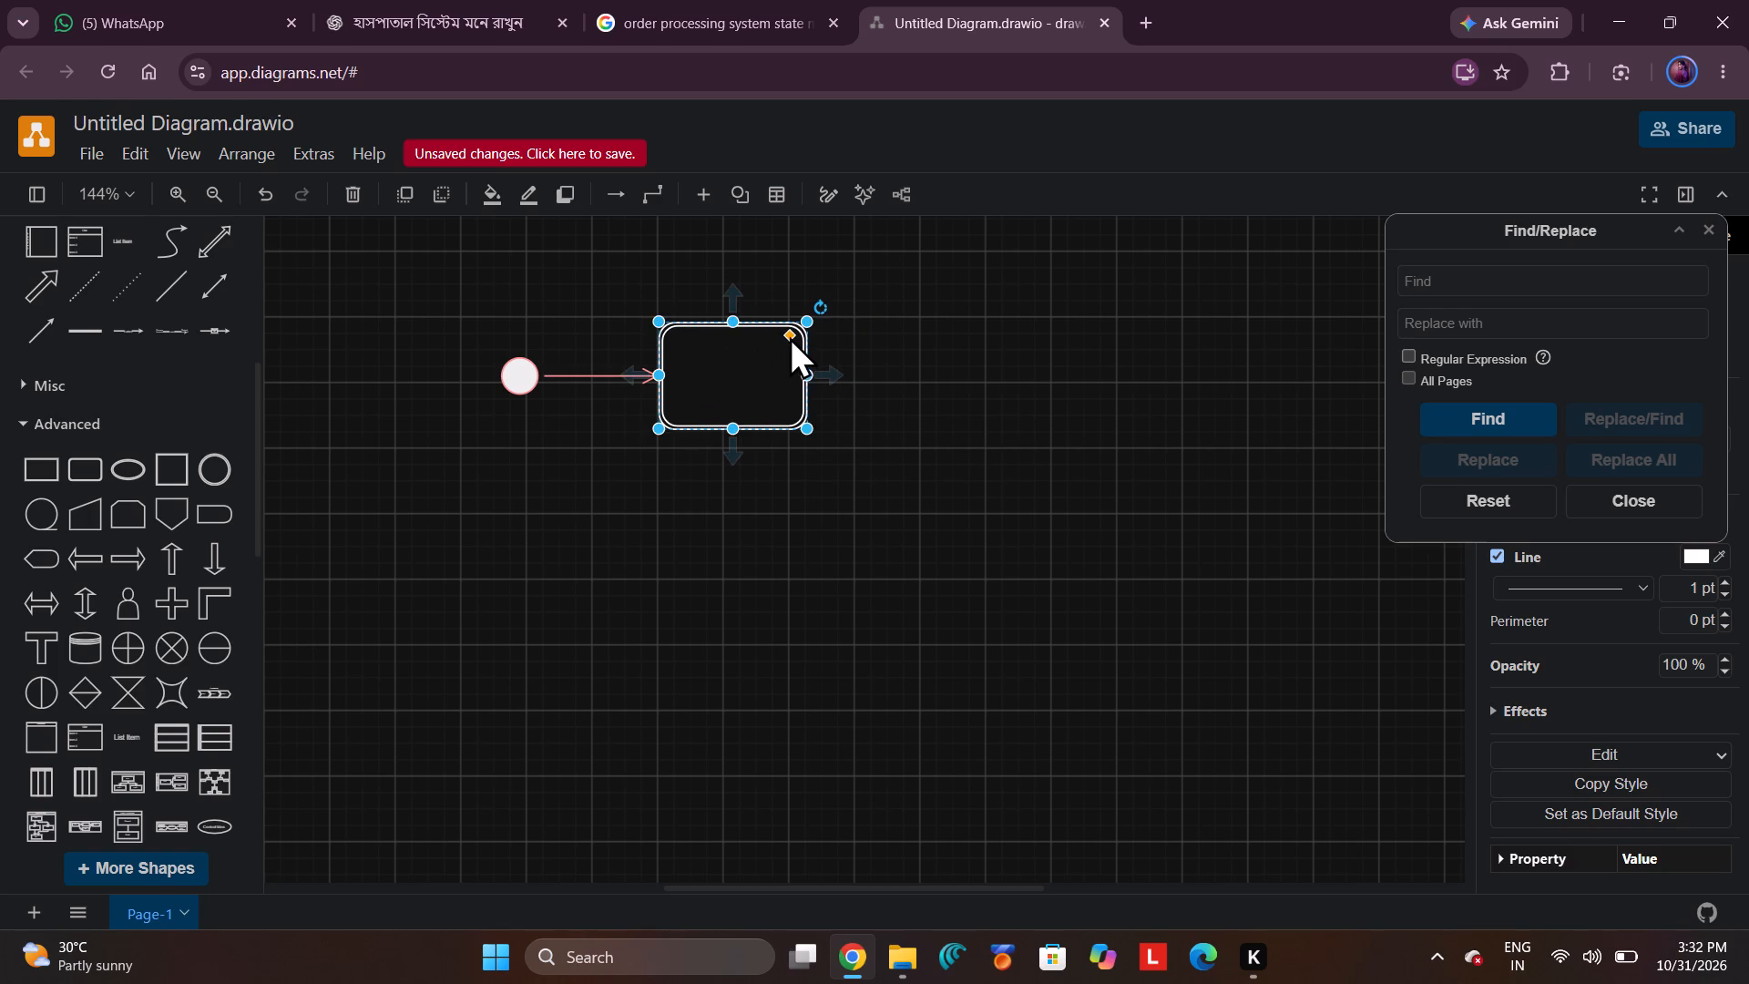
Increase the corner rounding of the double rounded rectangle slightly.
{"action": "left_click", "coordinate": [789, 336]}
{"action": "left_click", "coordinate": [789, 336]}
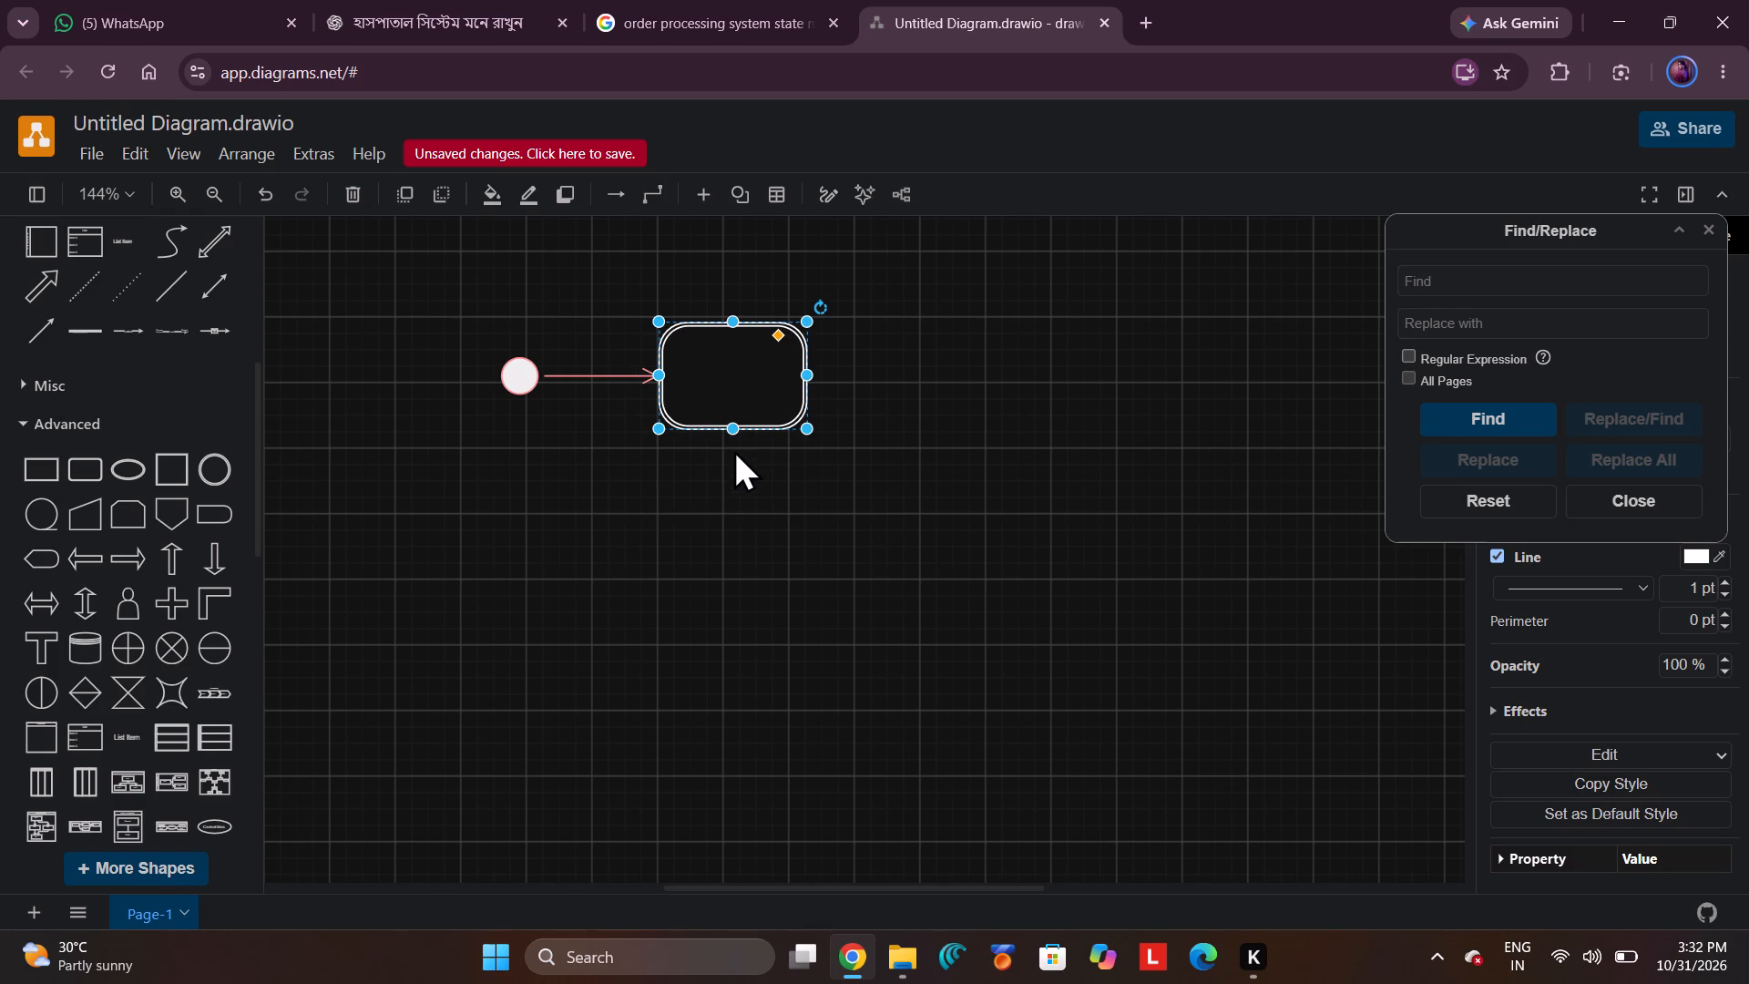
Draw a short vertical arrow downward from the middle of the rounded rectangle's bottom edge.
{"action": "left_click_drag", "start_coordinate": [733, 458], "coordinate": [733, 498]}
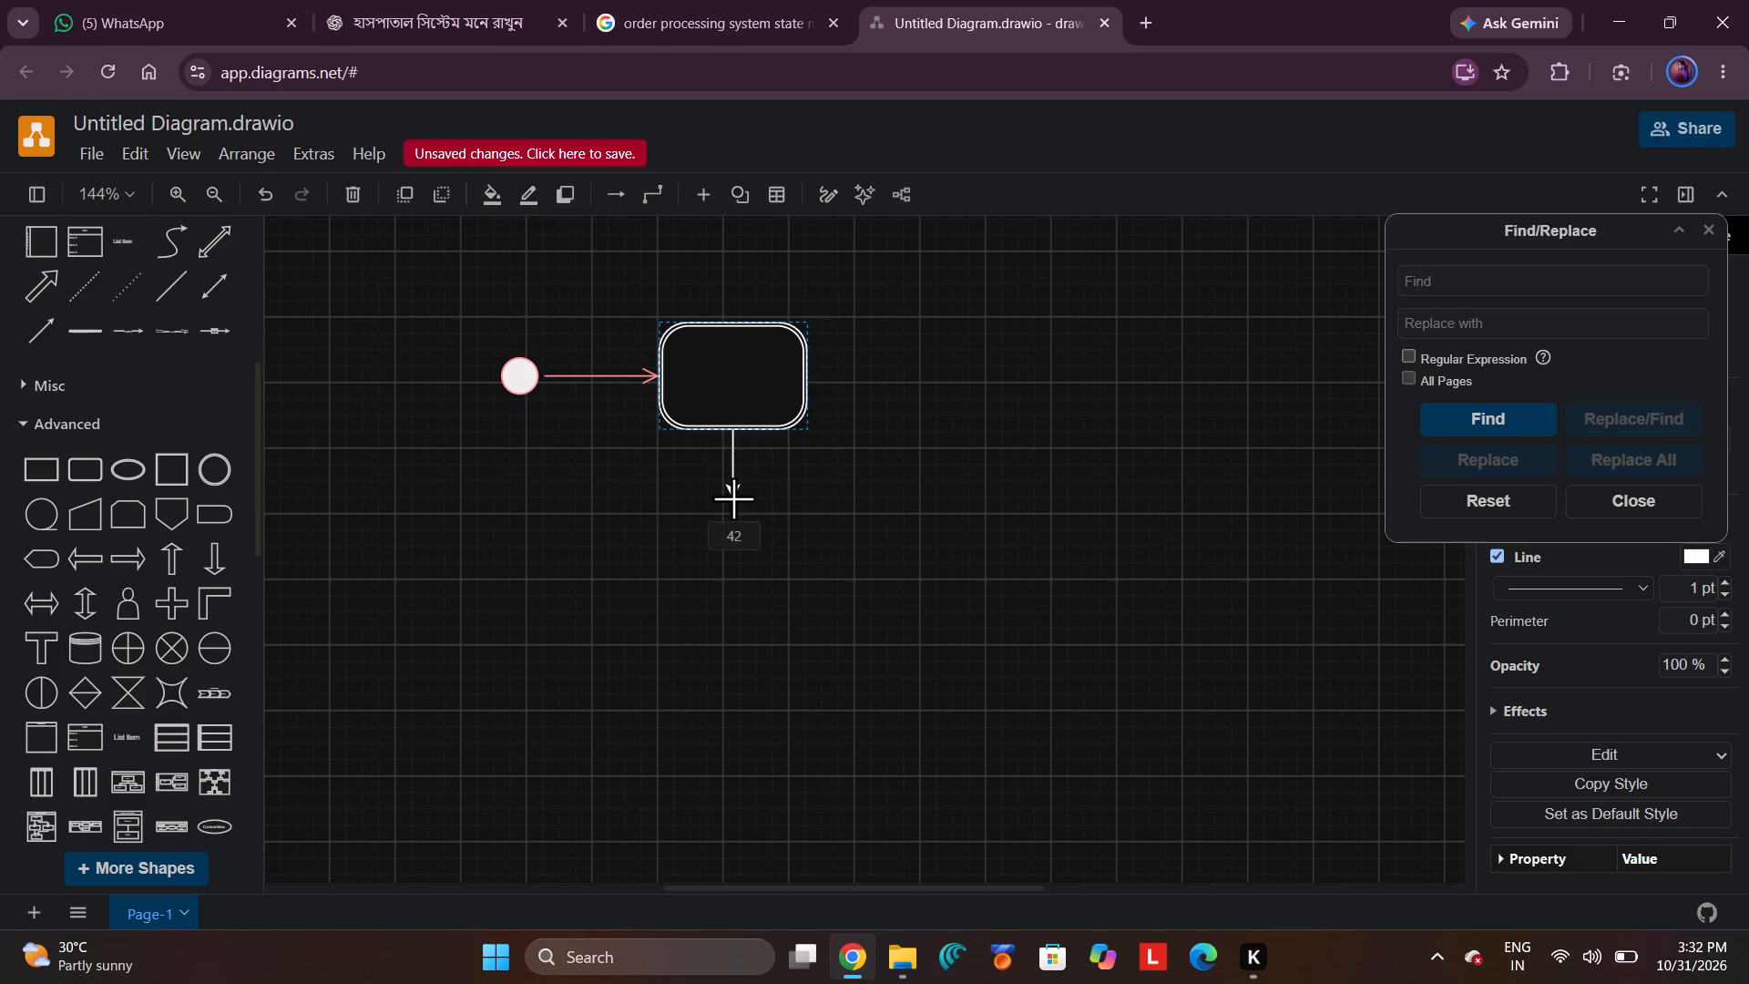
{"action": "left_click_drag", "start_coordinate": [733, 498], "coordinate": [727, 519]}
{"action": "left_click_drag", "start_coordinate": [729, 511], "coordinate": [733, 519]}
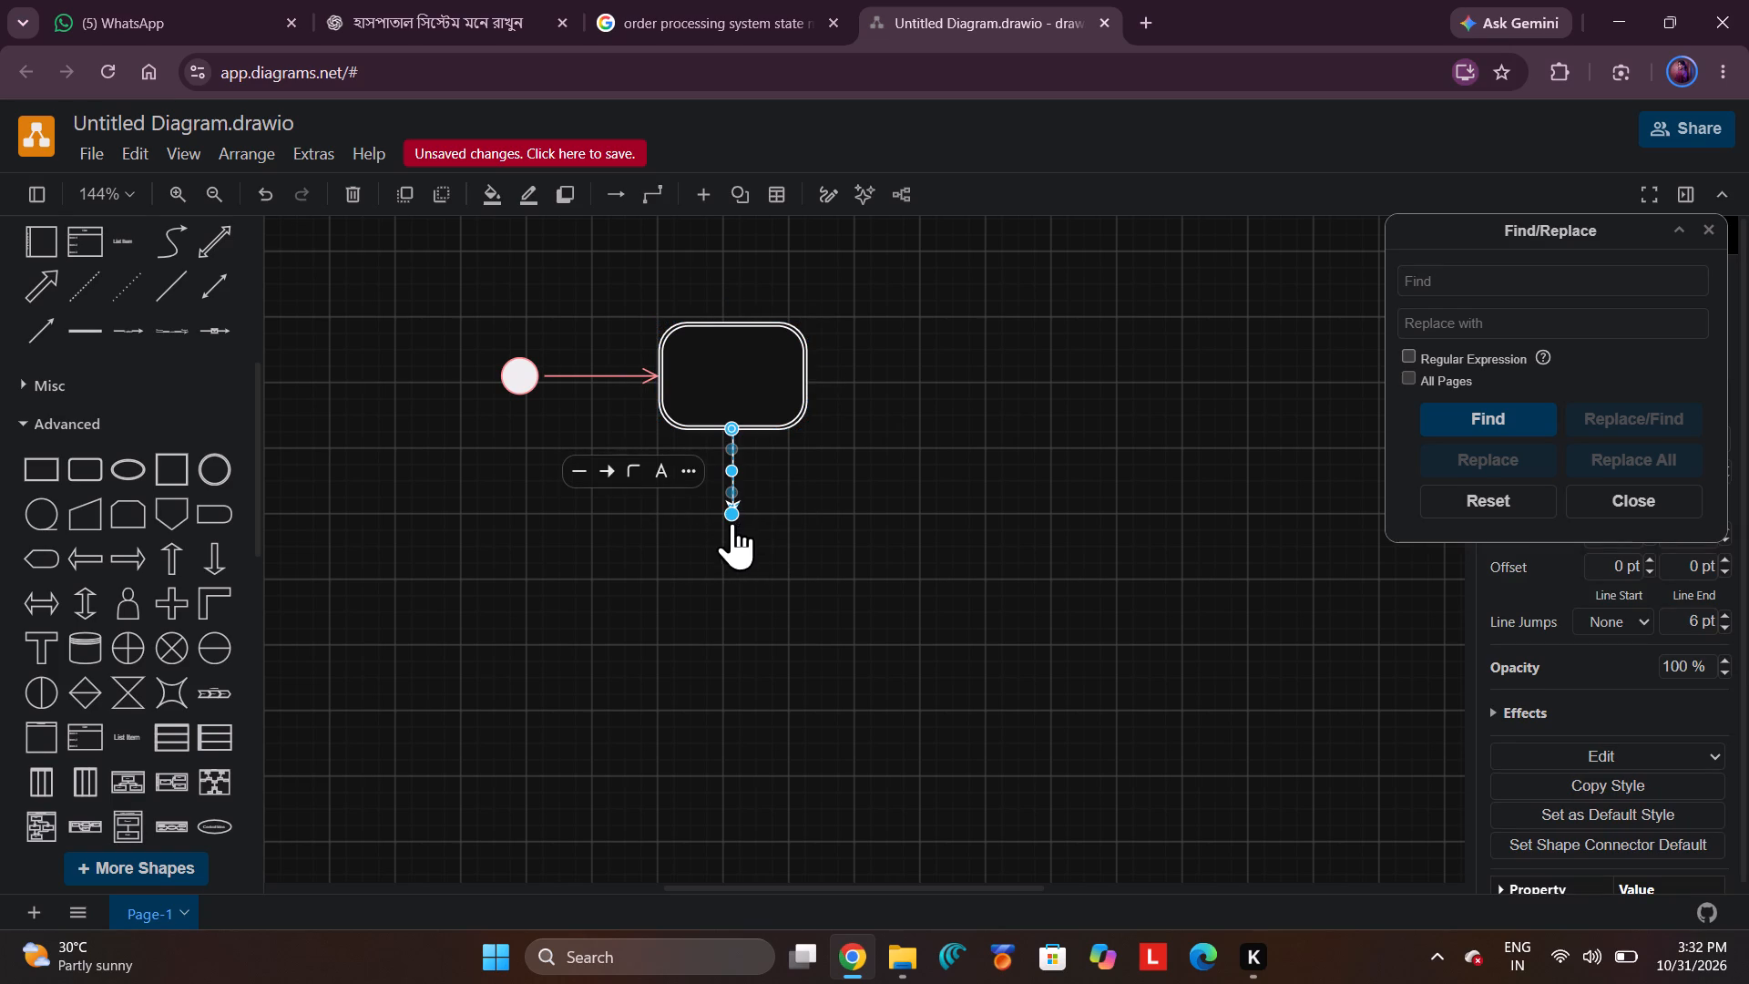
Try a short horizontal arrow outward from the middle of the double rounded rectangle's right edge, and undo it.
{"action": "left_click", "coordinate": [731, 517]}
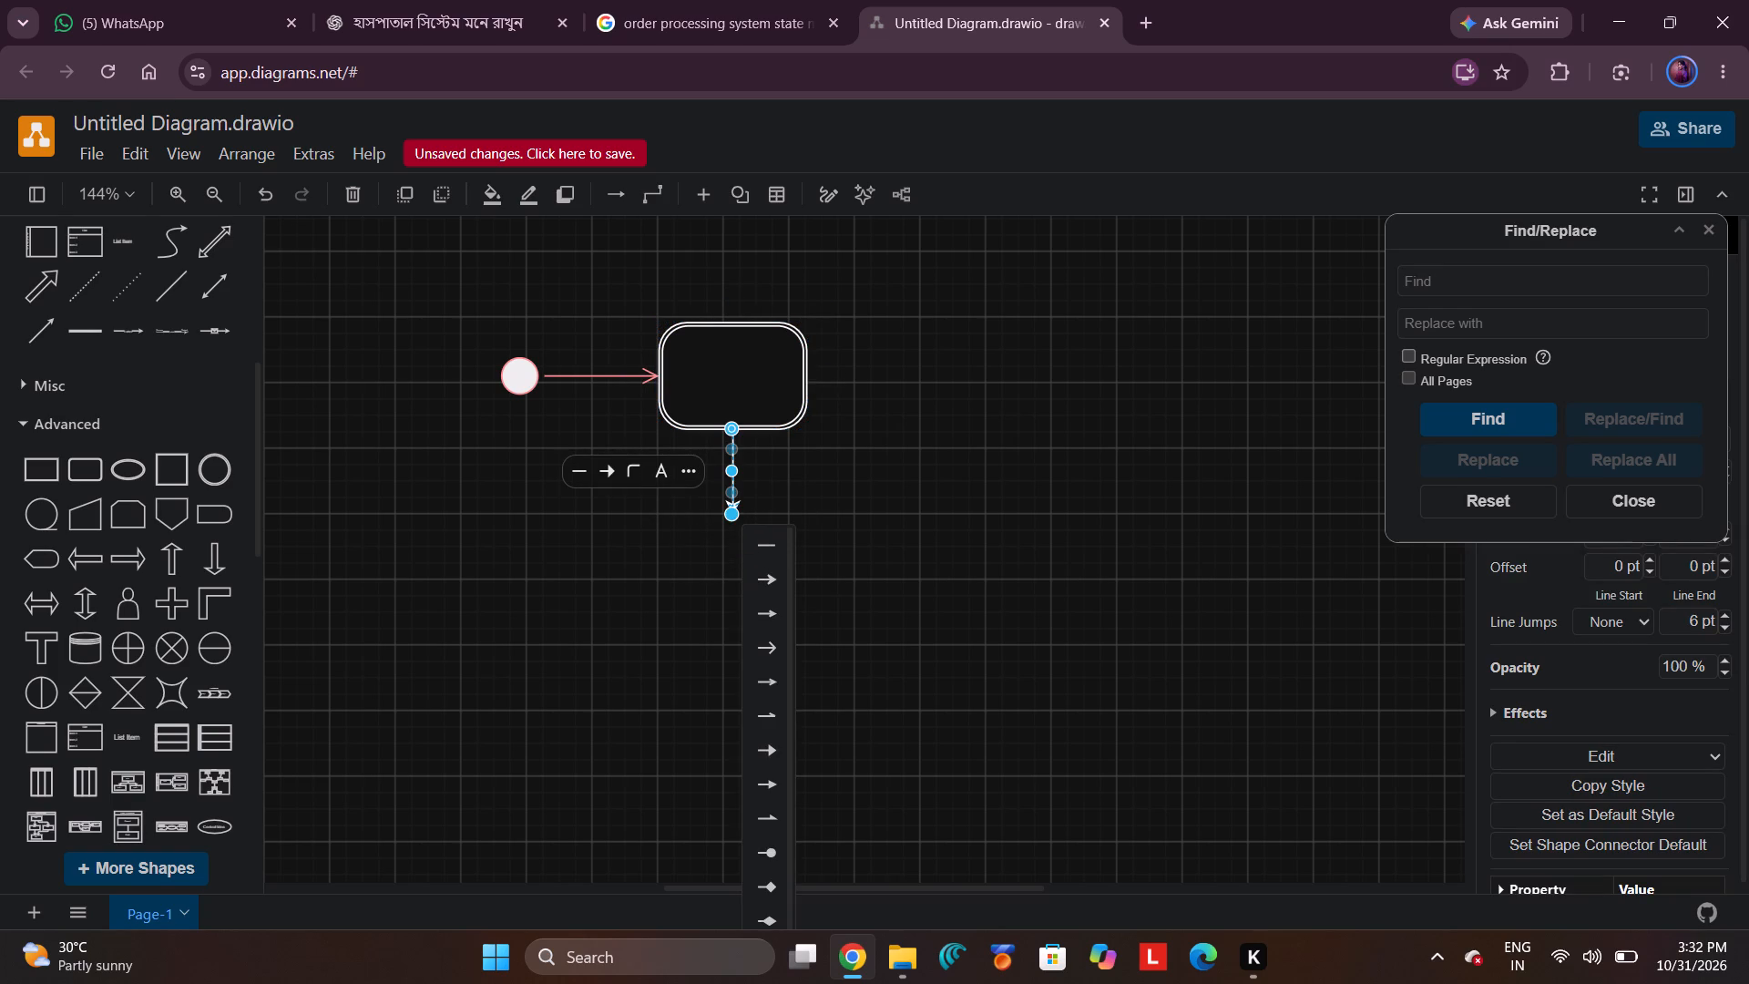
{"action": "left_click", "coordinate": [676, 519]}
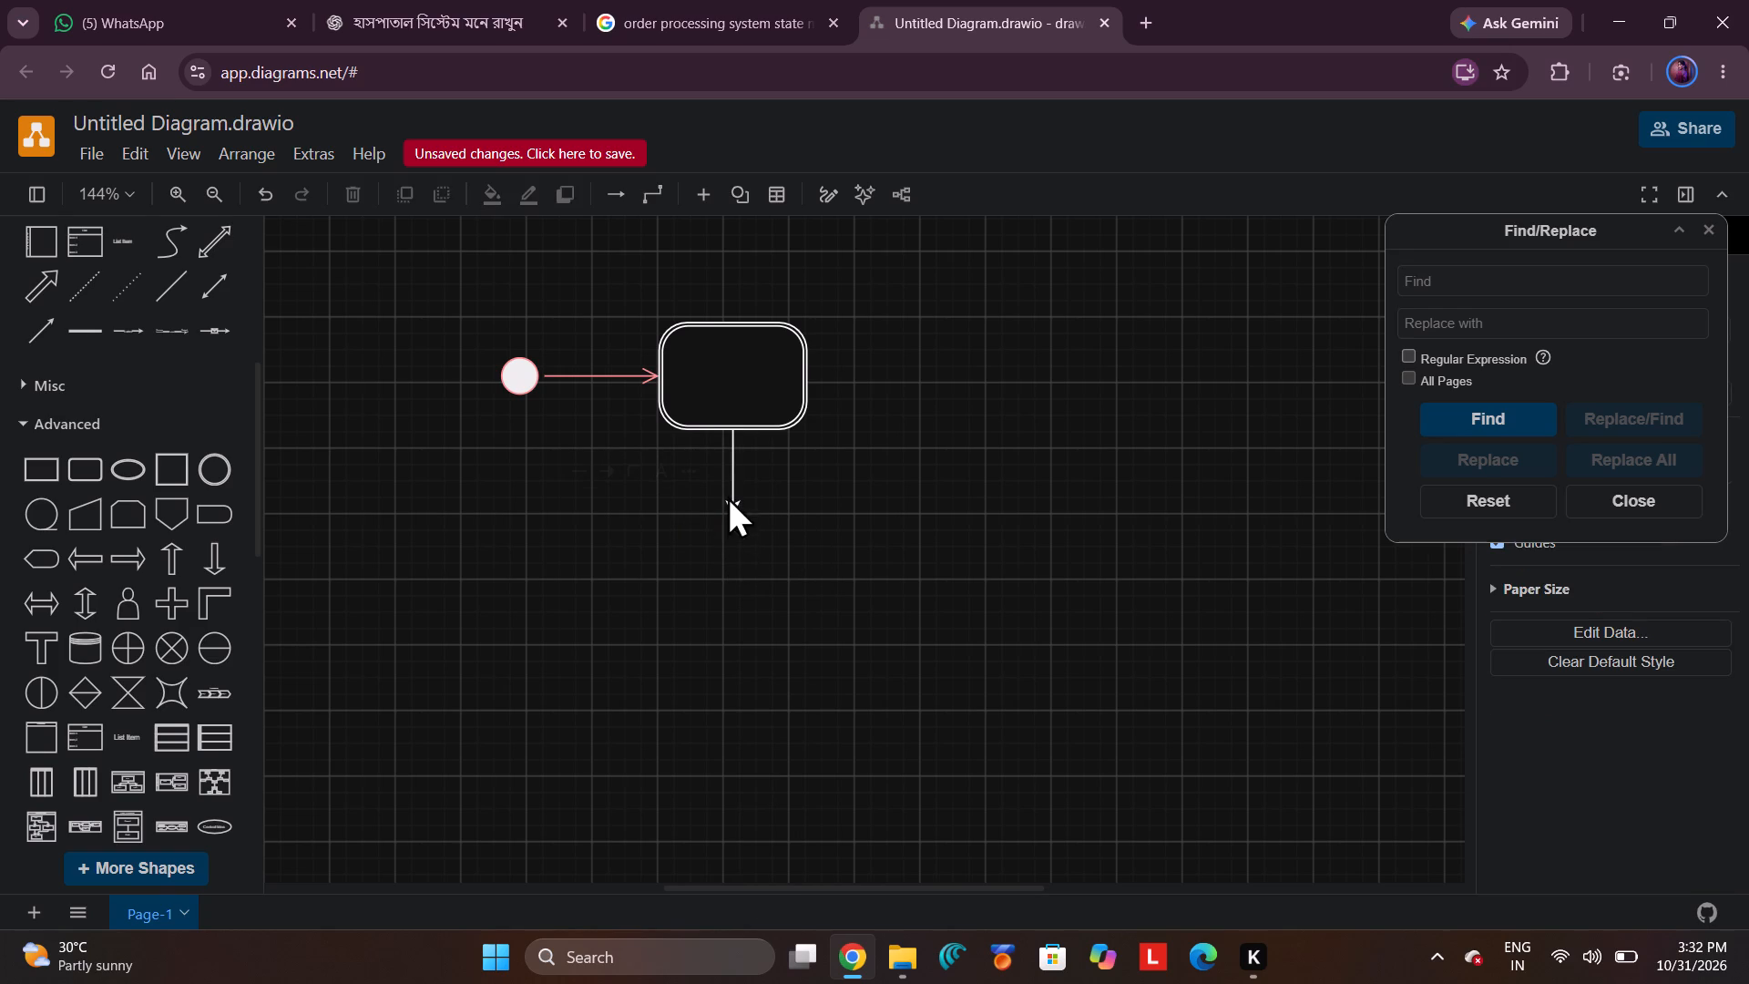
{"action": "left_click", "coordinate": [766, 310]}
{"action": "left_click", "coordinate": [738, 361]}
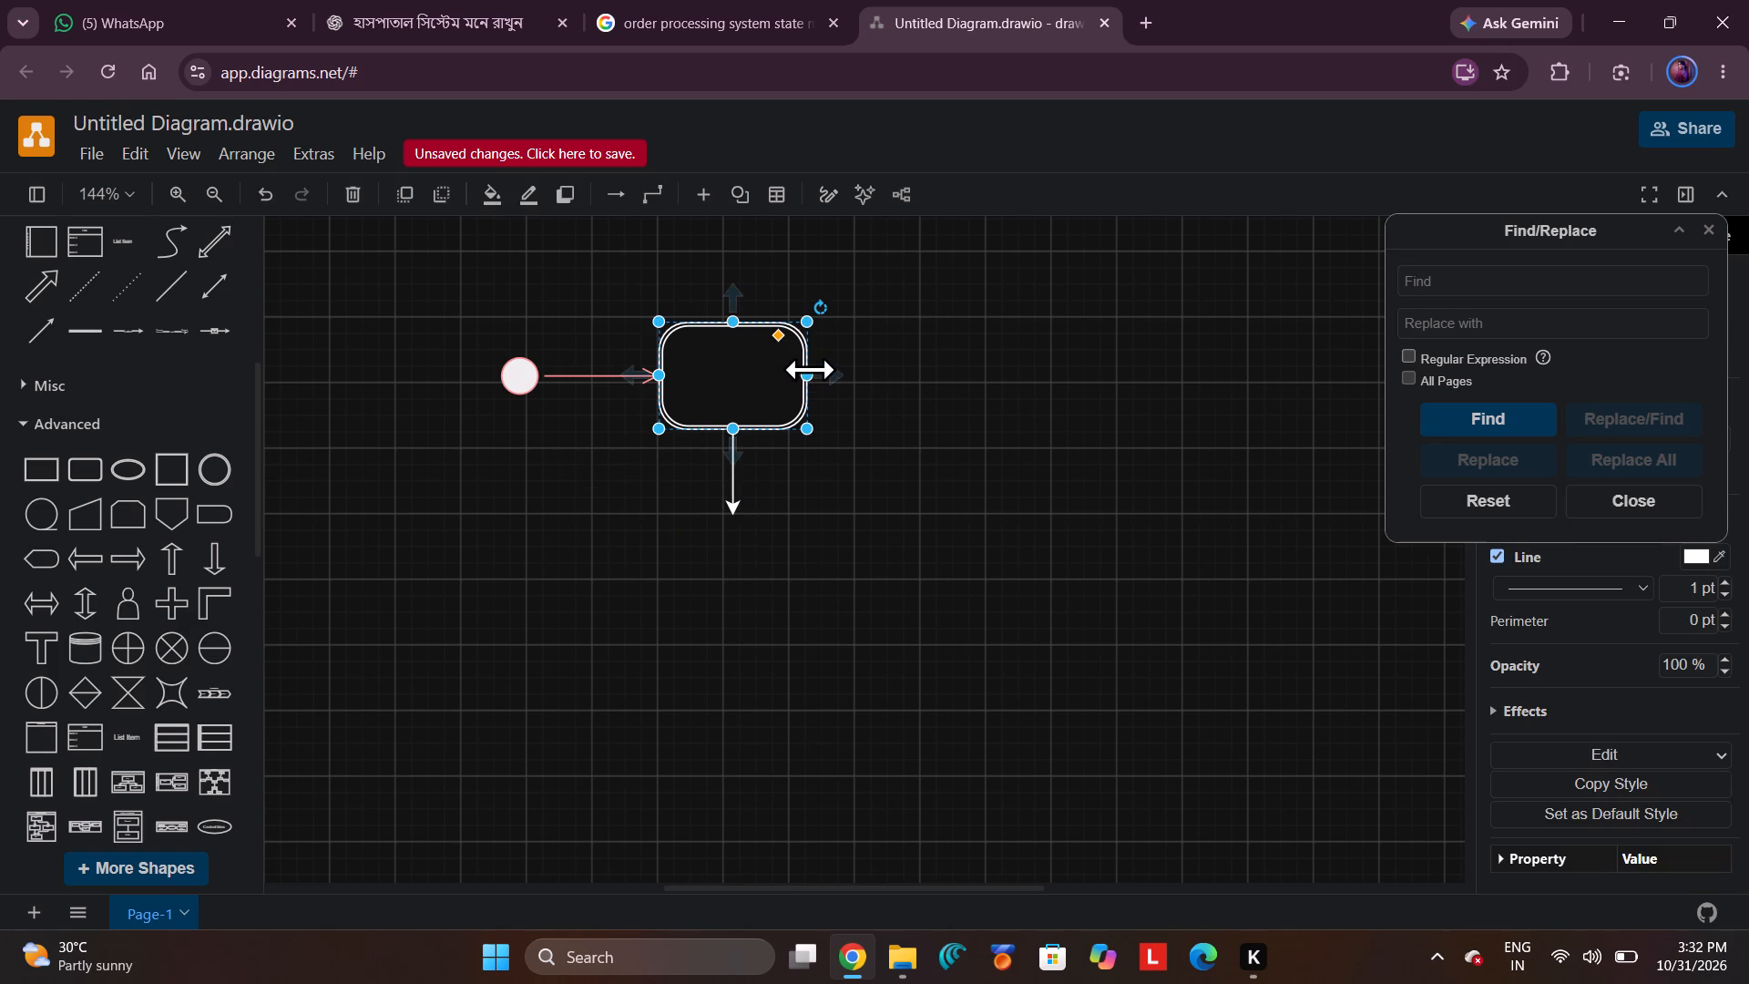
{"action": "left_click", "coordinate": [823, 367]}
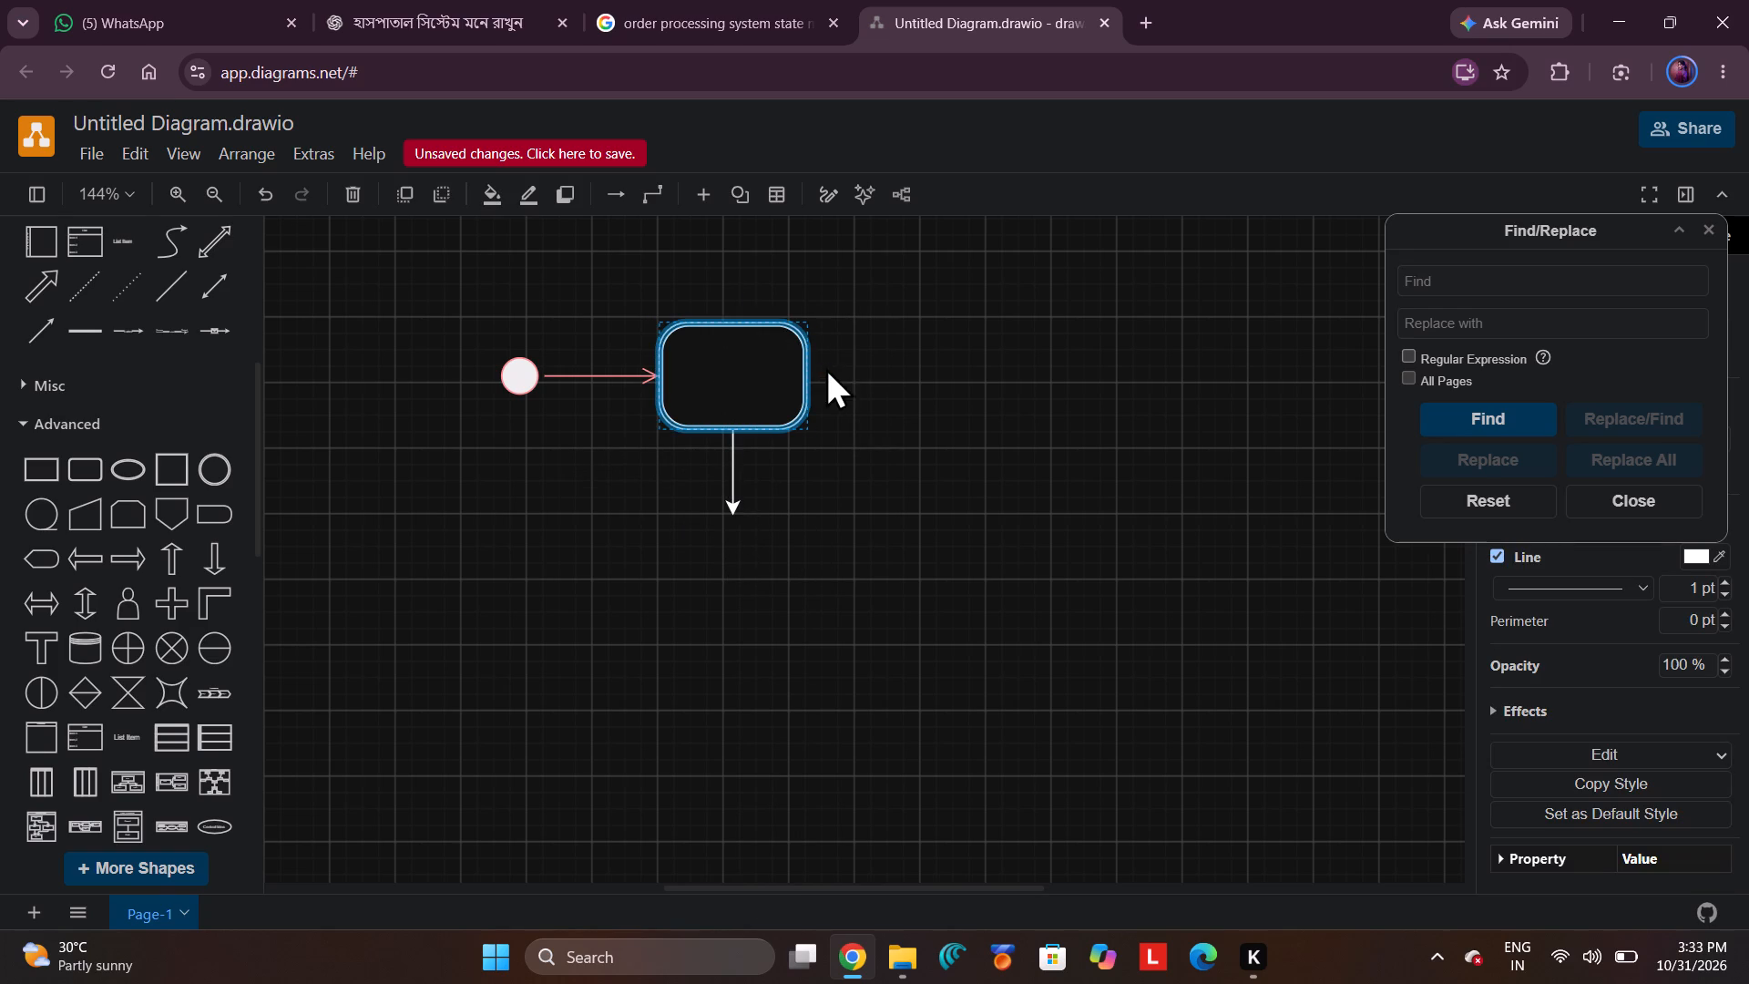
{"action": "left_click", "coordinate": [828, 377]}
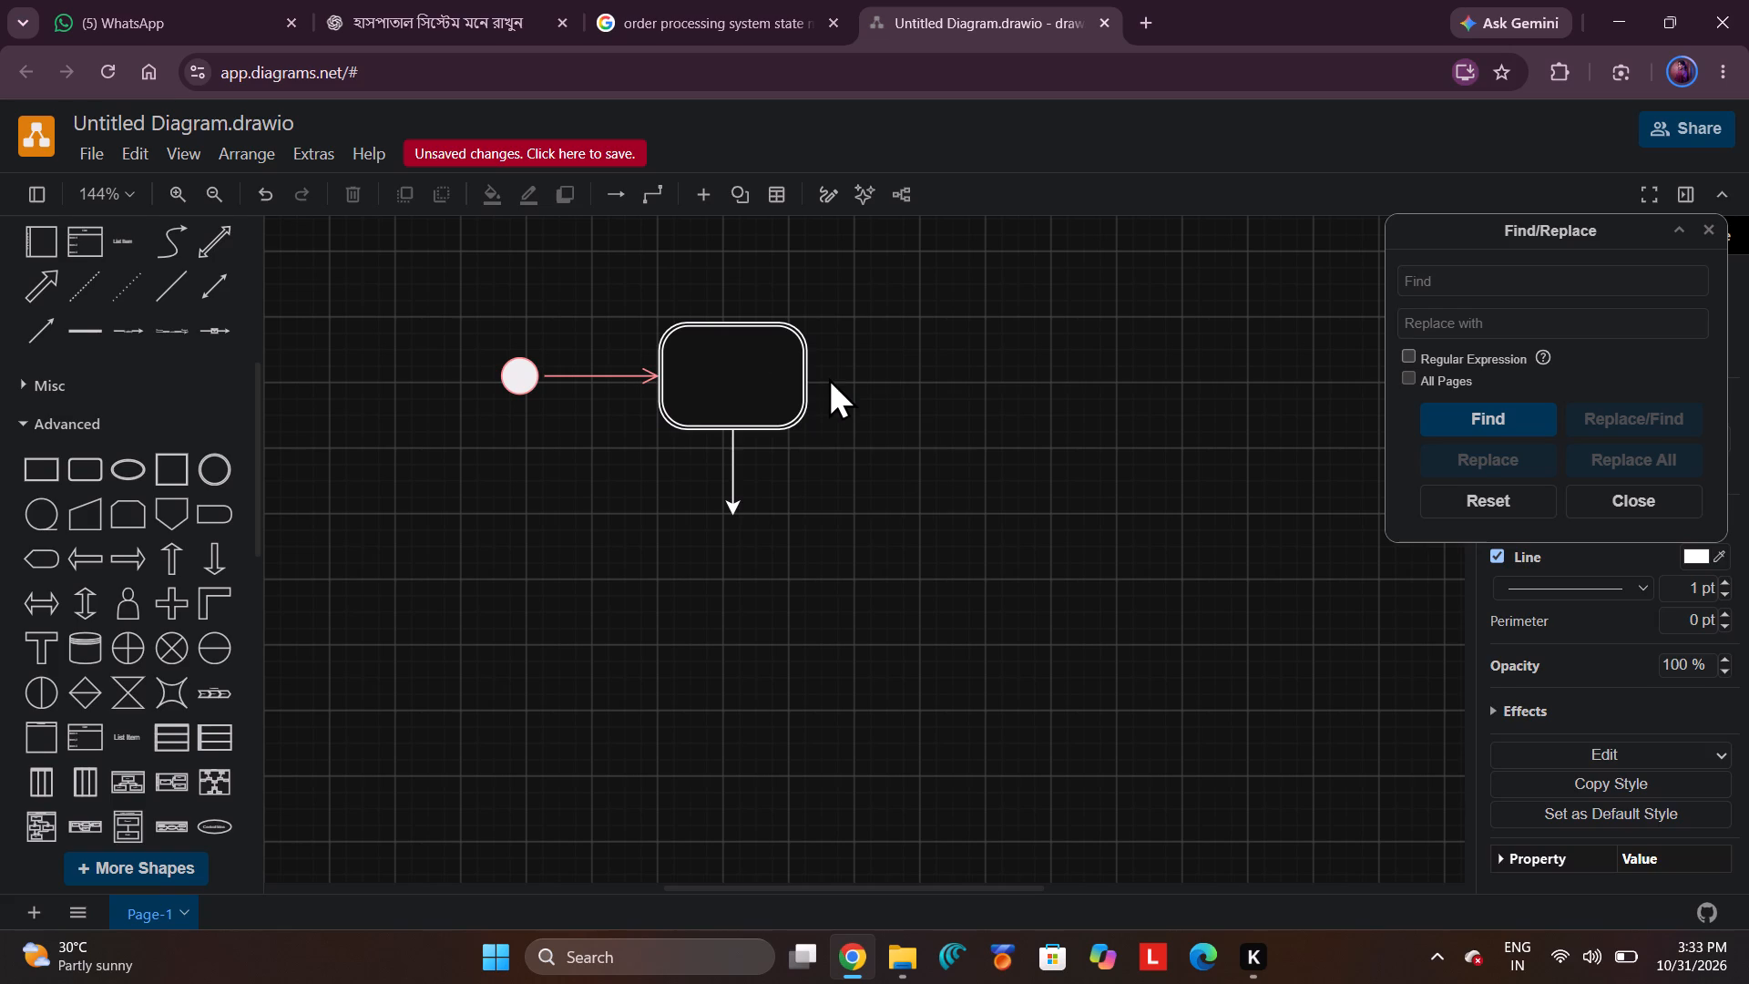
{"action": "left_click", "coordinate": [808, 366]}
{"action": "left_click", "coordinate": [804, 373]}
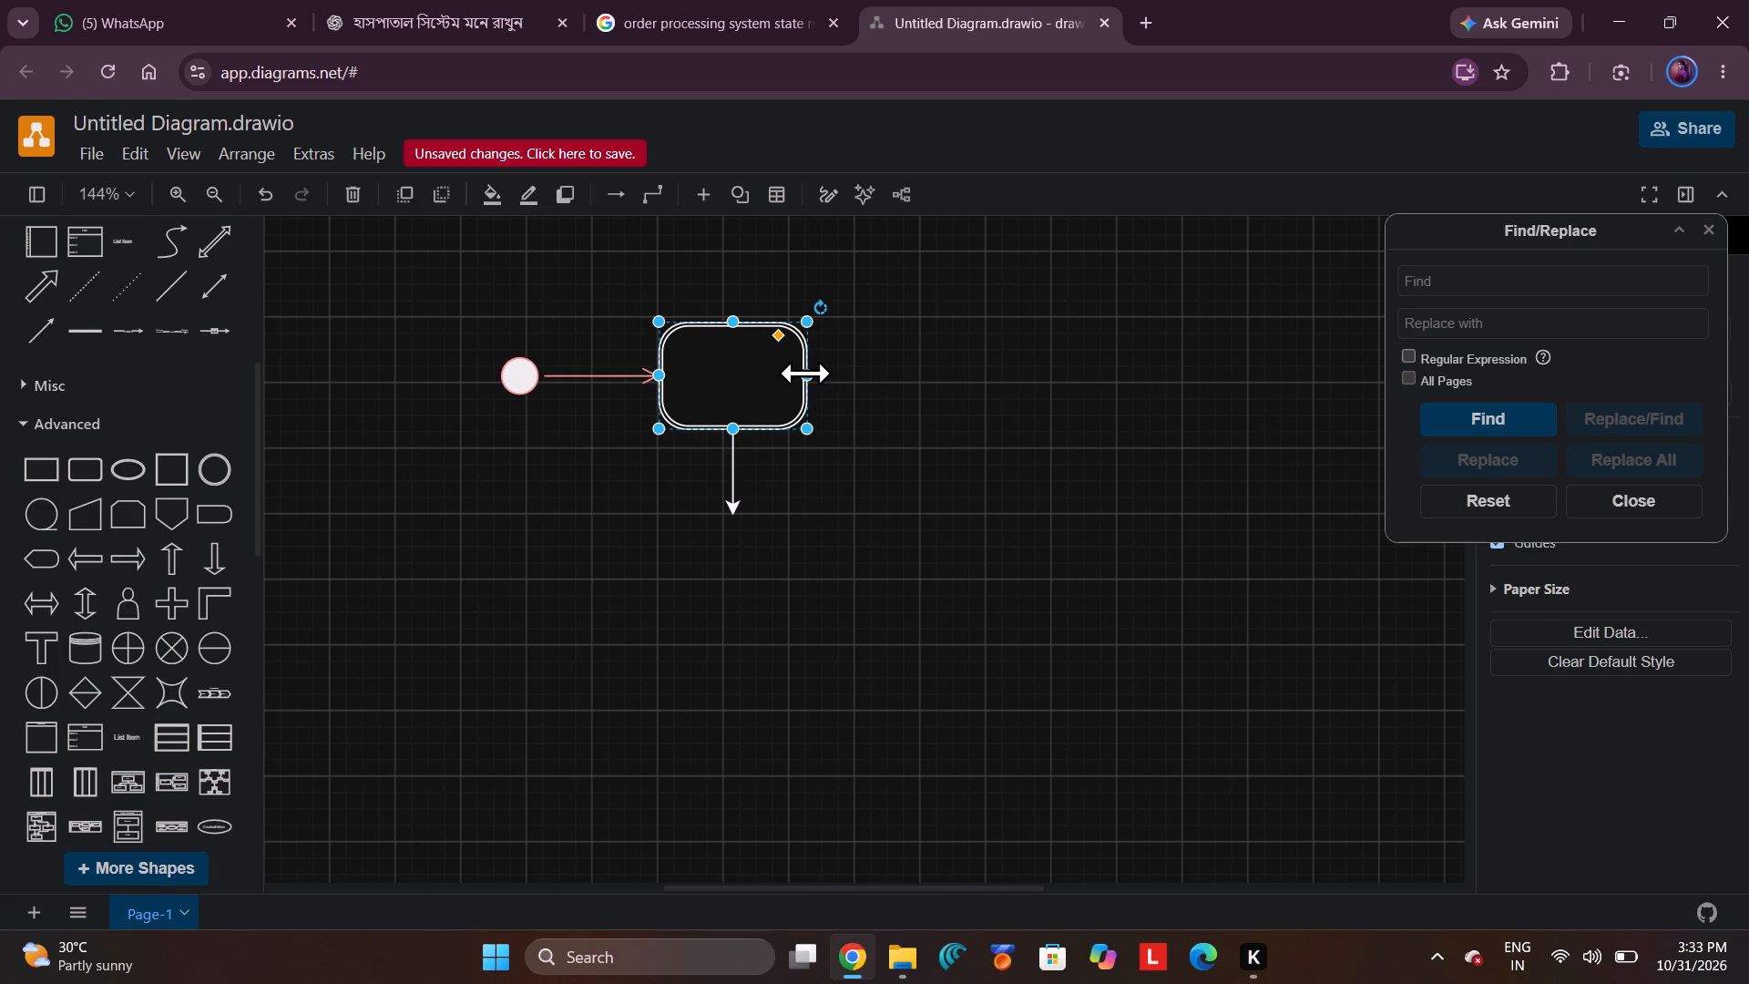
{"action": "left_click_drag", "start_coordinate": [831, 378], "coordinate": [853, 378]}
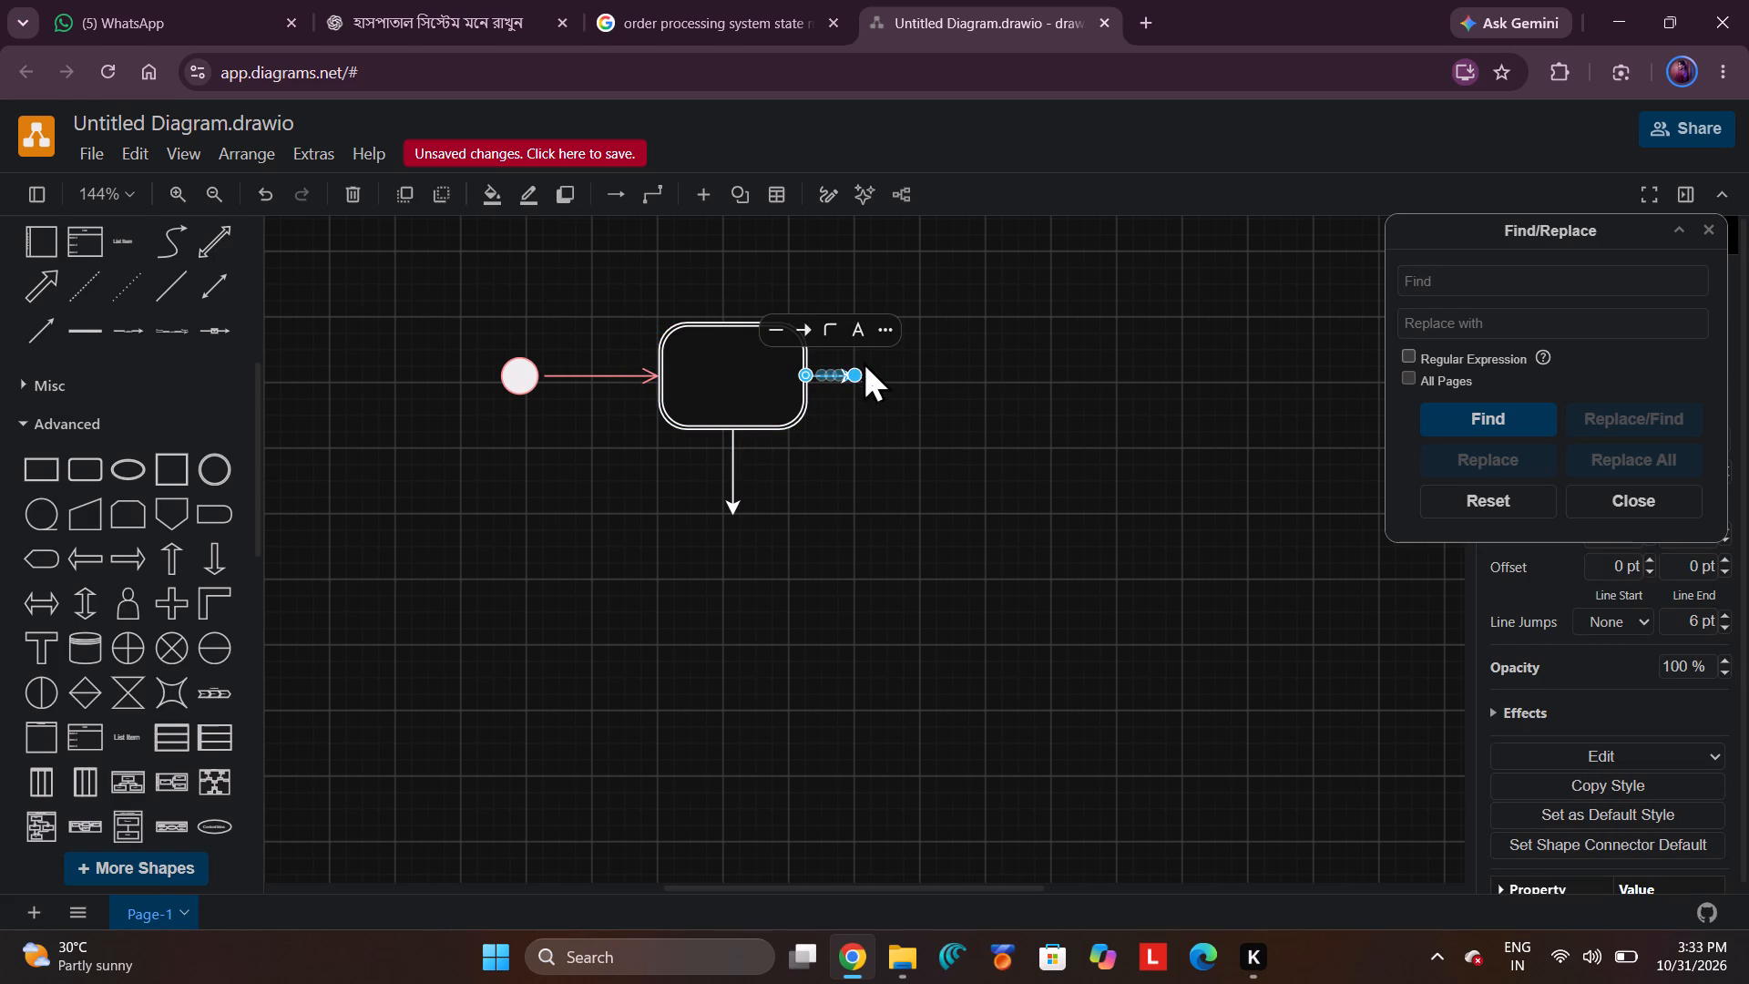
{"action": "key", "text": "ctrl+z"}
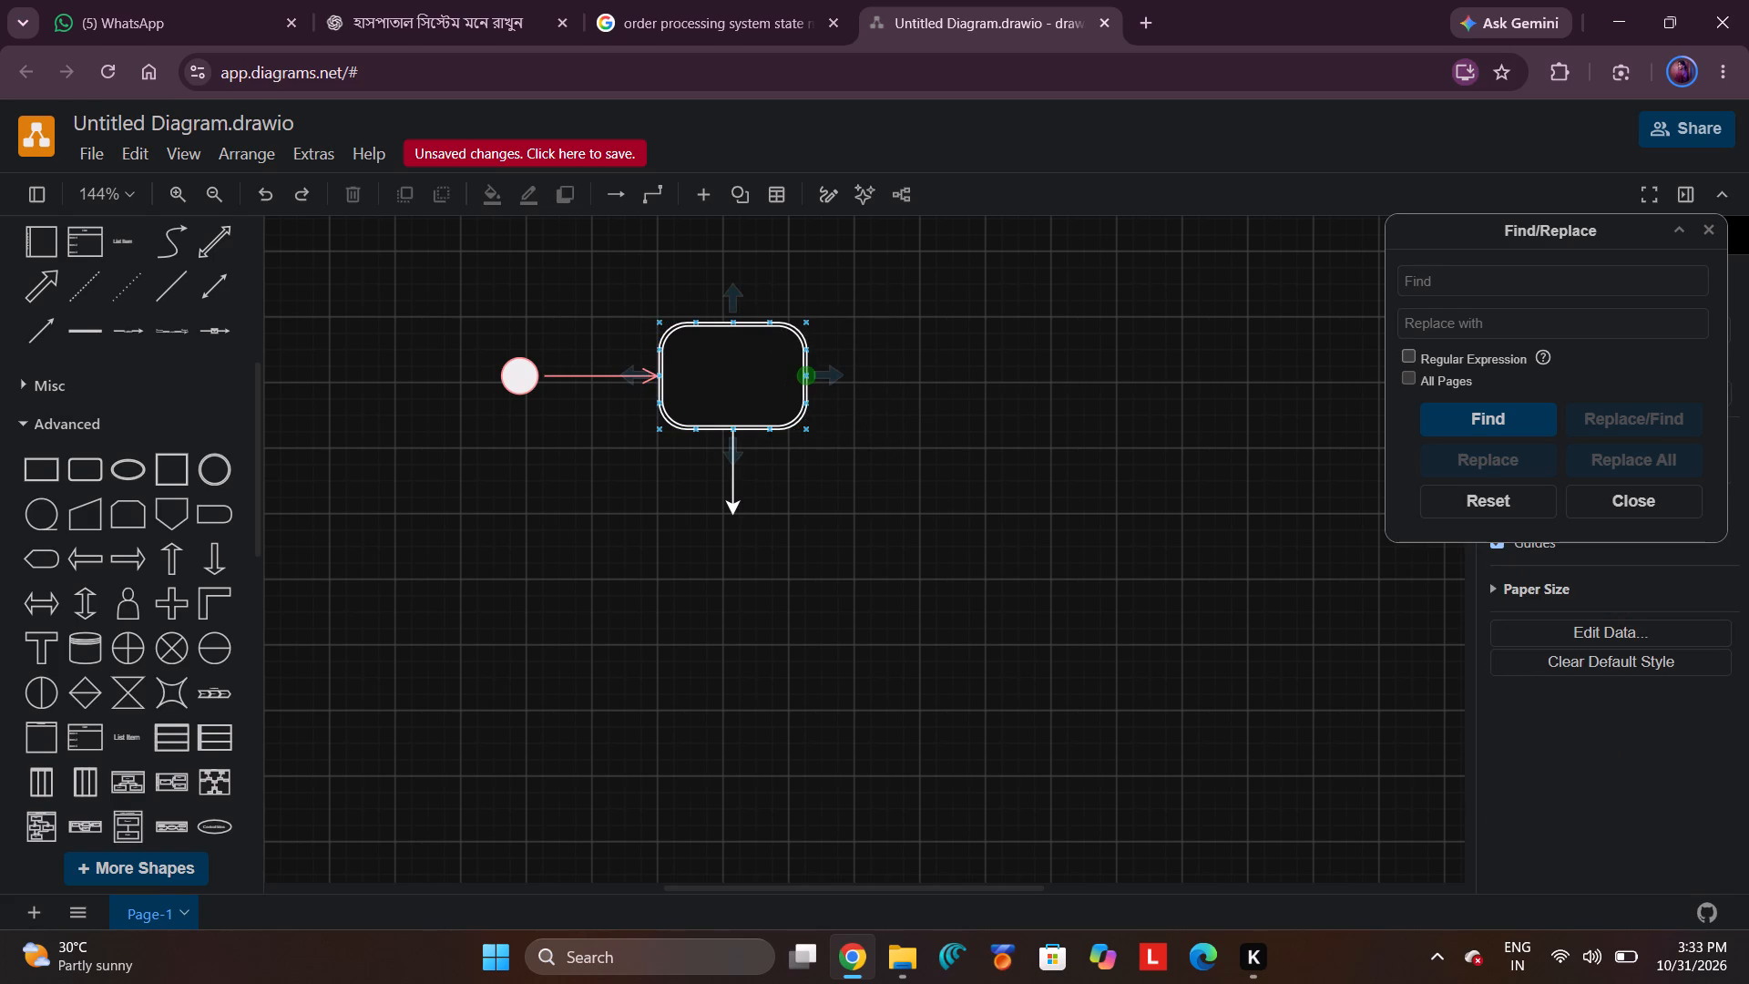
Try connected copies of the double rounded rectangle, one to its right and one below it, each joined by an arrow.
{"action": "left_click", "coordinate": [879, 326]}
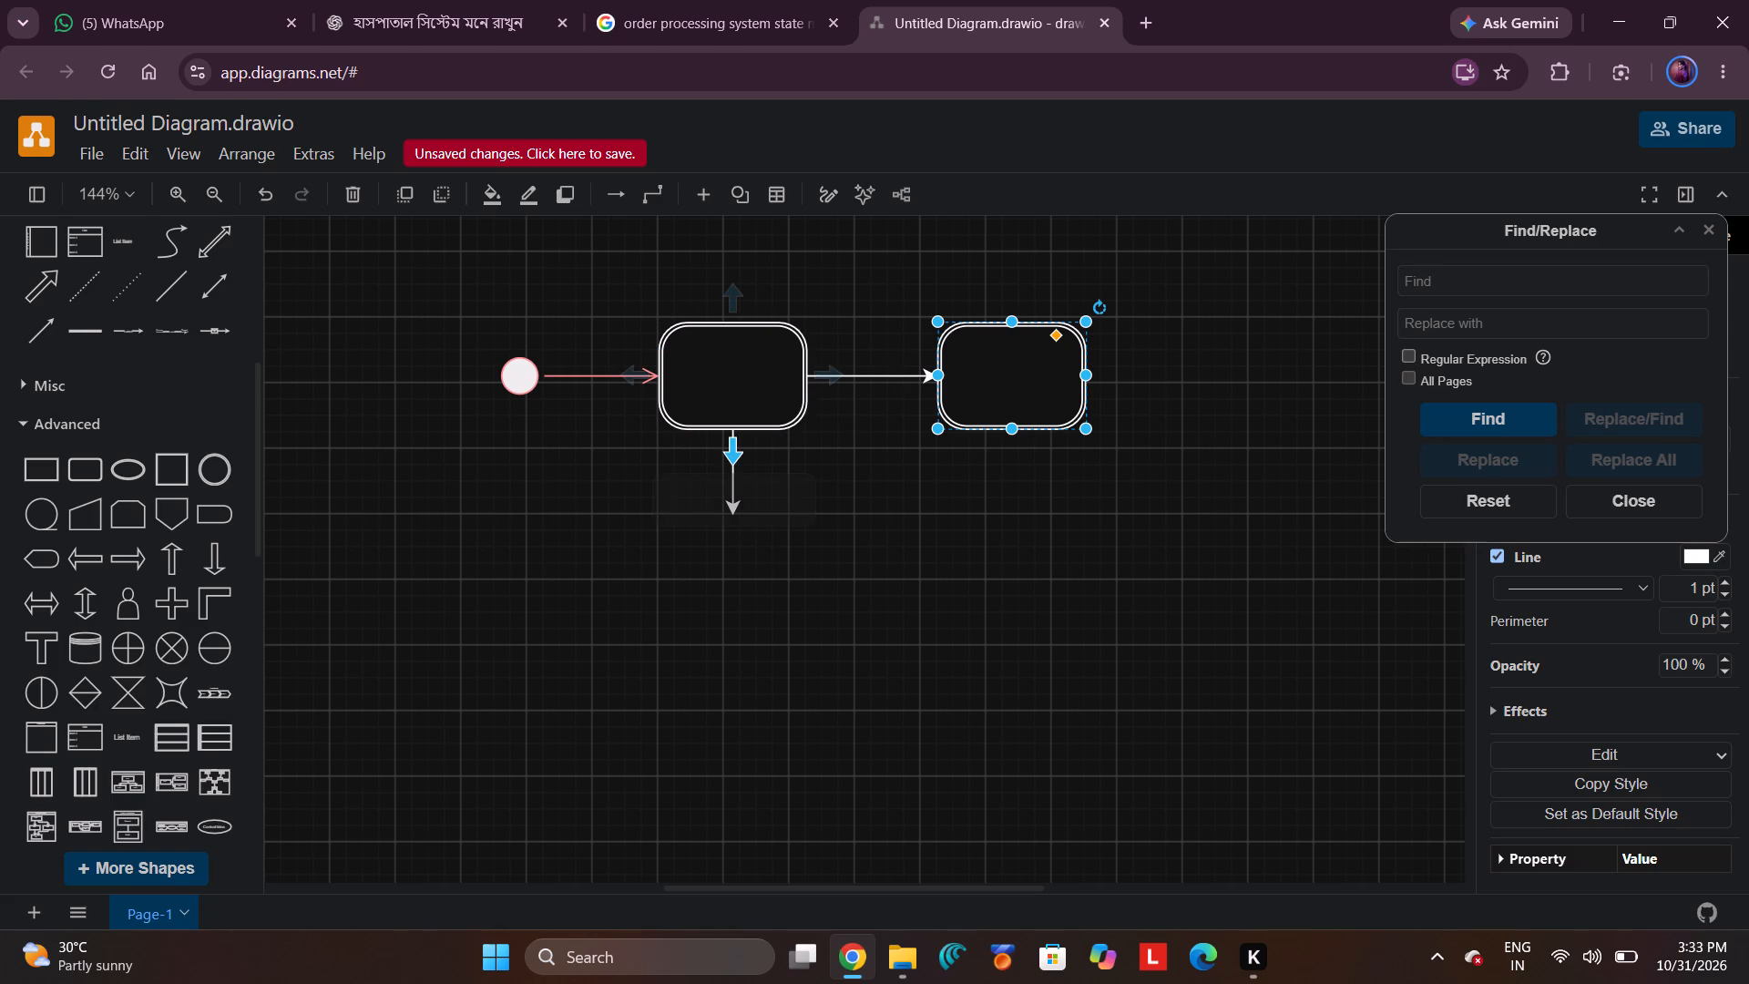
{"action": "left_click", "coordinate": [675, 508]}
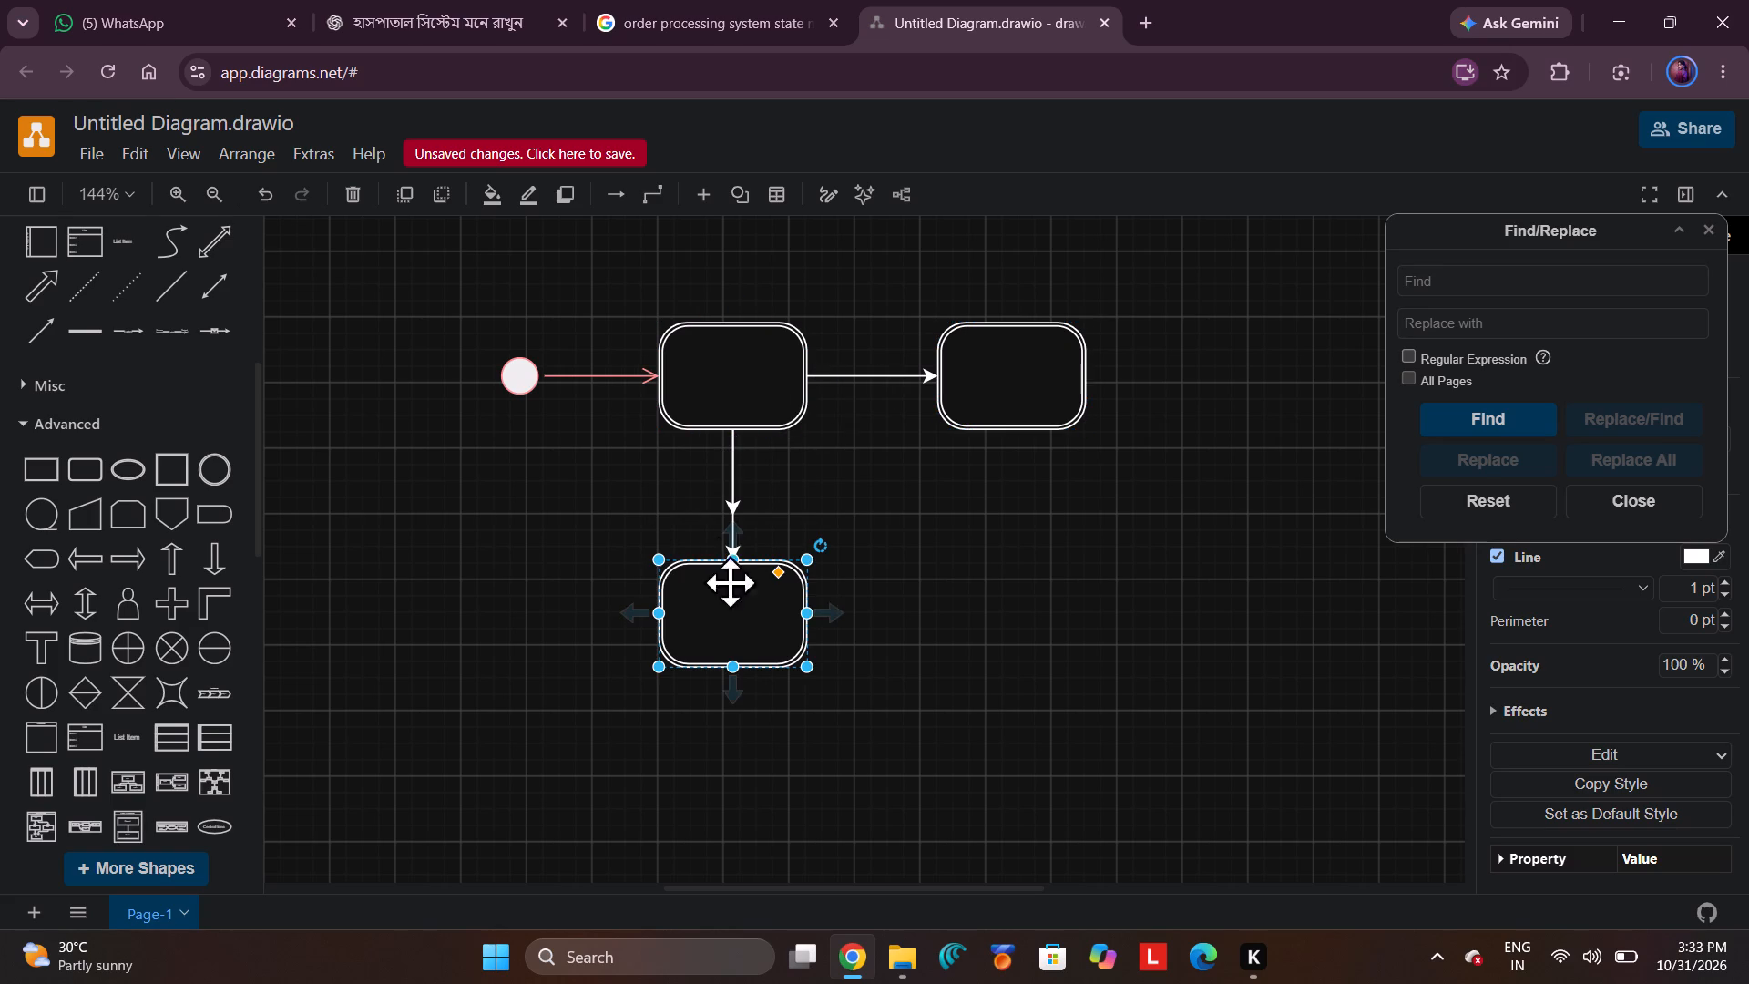
Delete the lower double rounded rectangle and both downward arrows leading to it.
{"action": "left_click", "coordinate": [1010, 530]}
{"action": "left_click_drag", "start_coordinate": [585, 486], "coordinate": [914, 712]}
{"action": "key", "text": "BackSpace"}
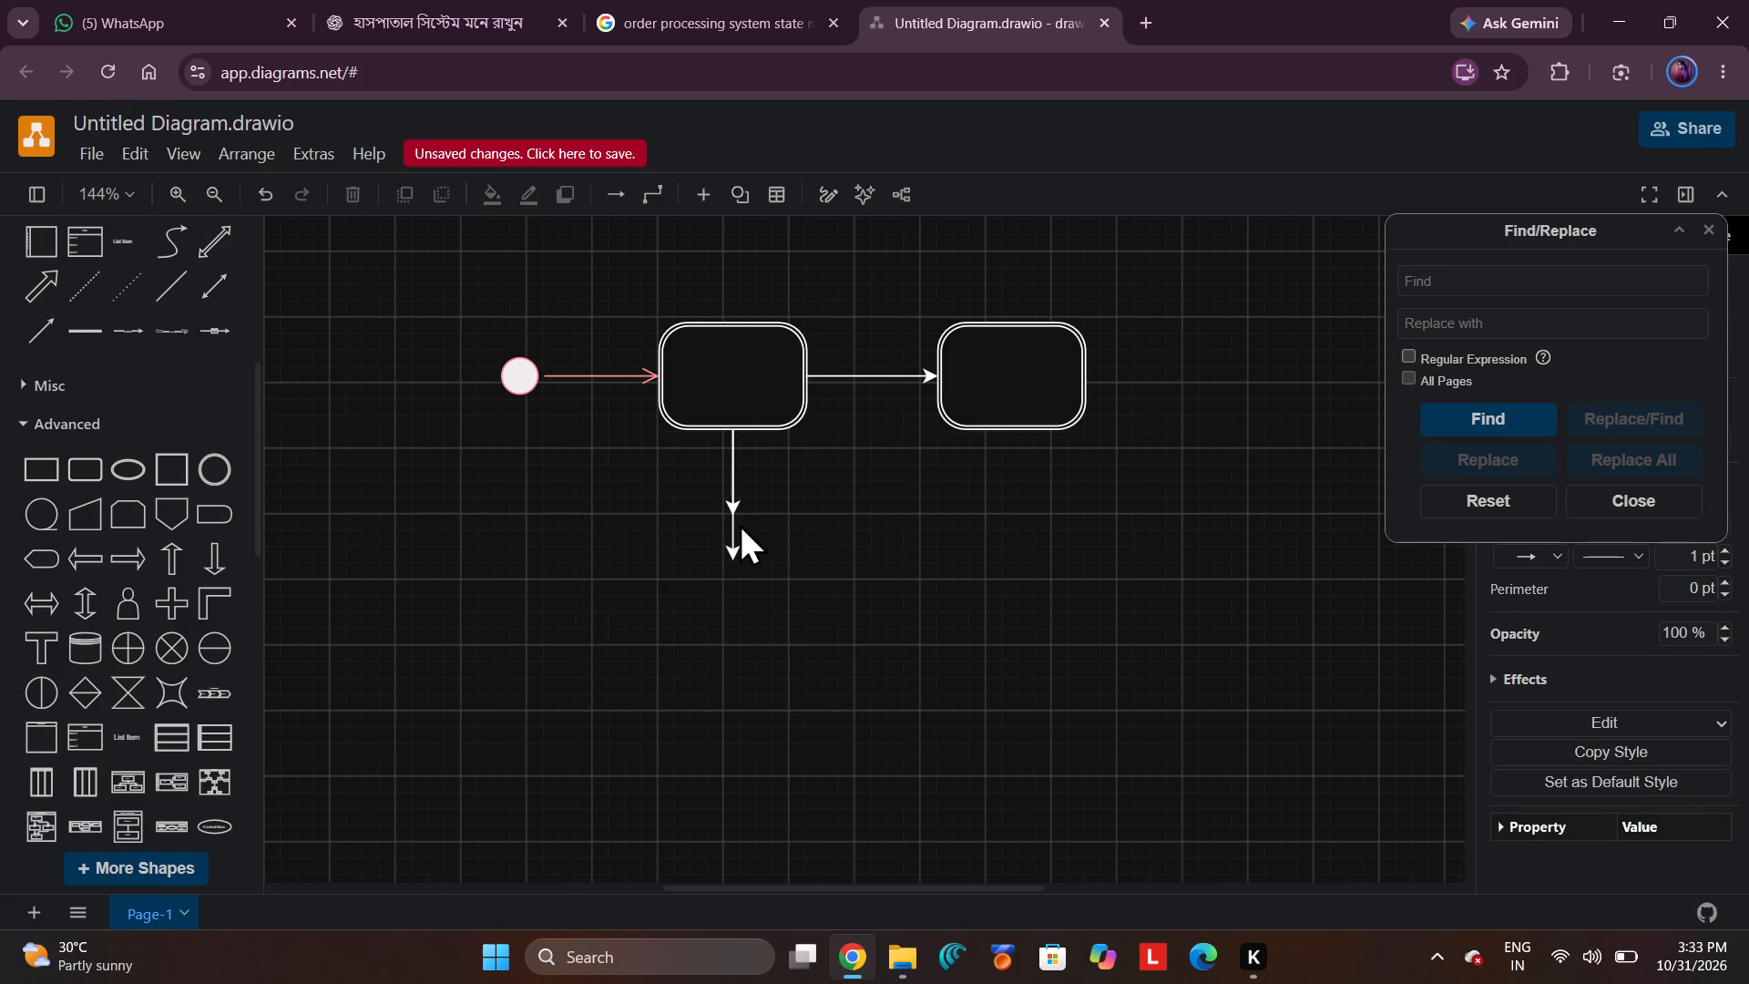
{"action": "left_click", "coordinate": [732, 519]}
{"action": "key", "text": "BackSpace"}
{"action": "left_click", "coordinate": [733, 500]}
{"action": "key", "text": "BackSpace"}
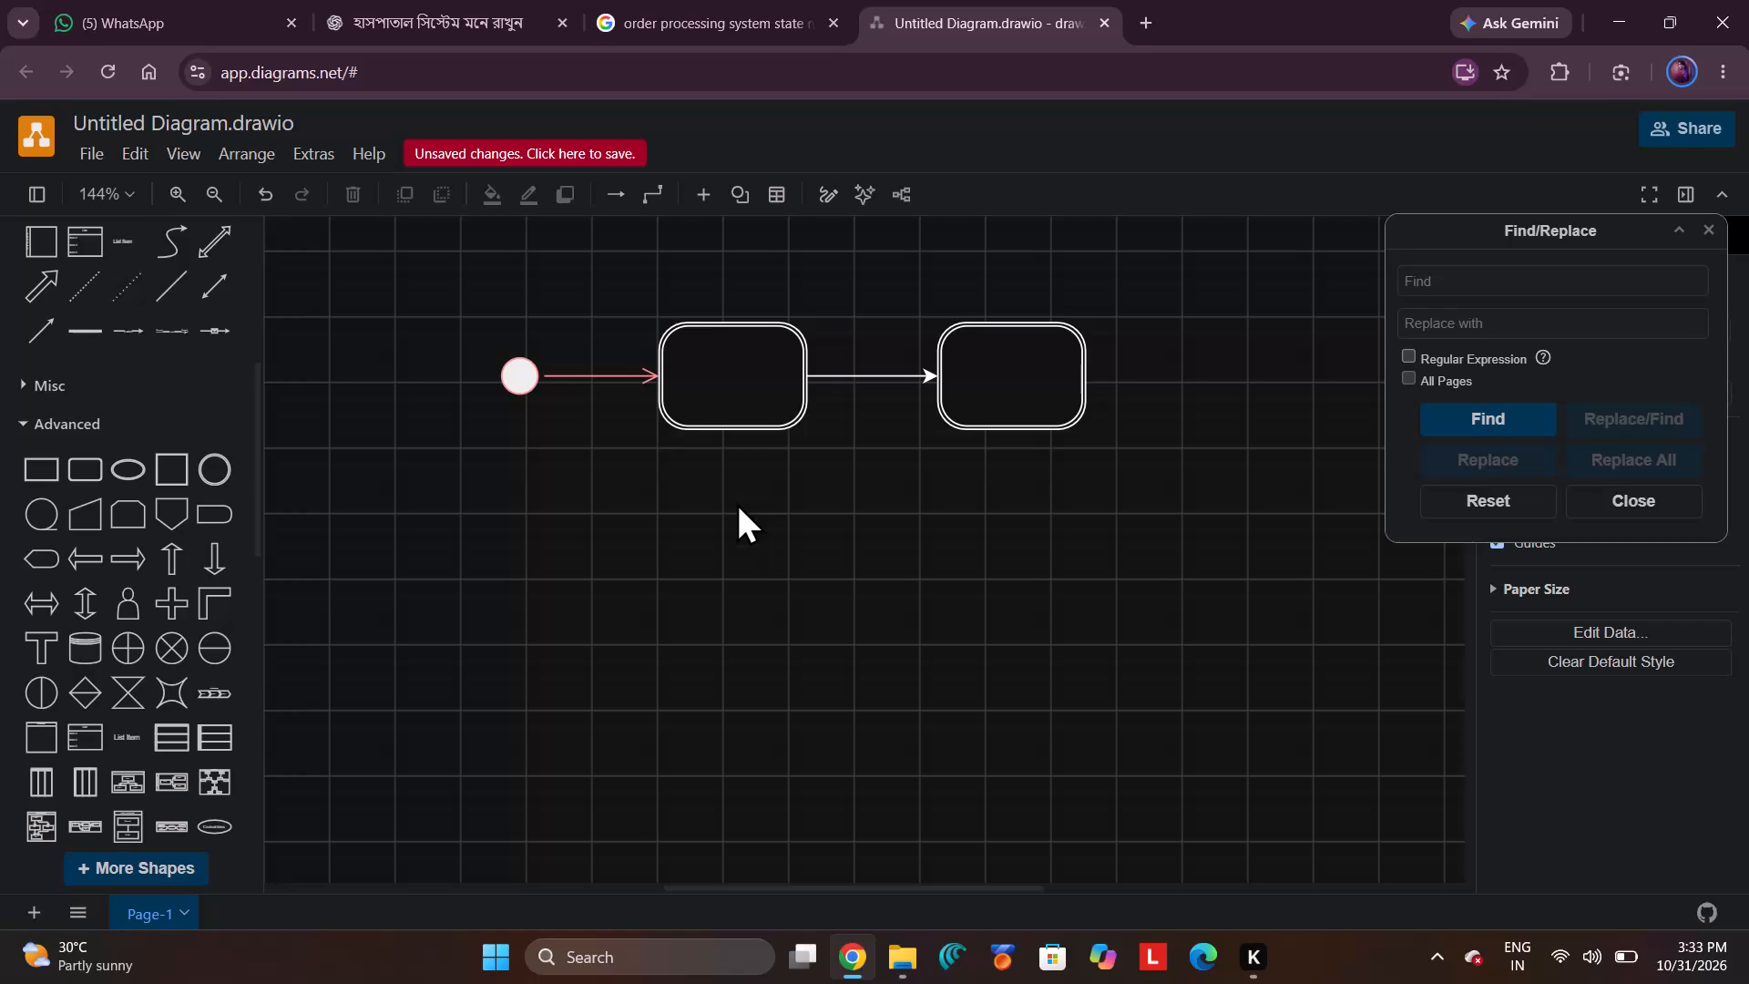
Delete both remaining double rounded rectangles and the arrow between them, keeping the start circle and its arrow.
{"action": "left_click_drag", "start_coordinate": [991, 262], "coordinate": [1033, 562]}
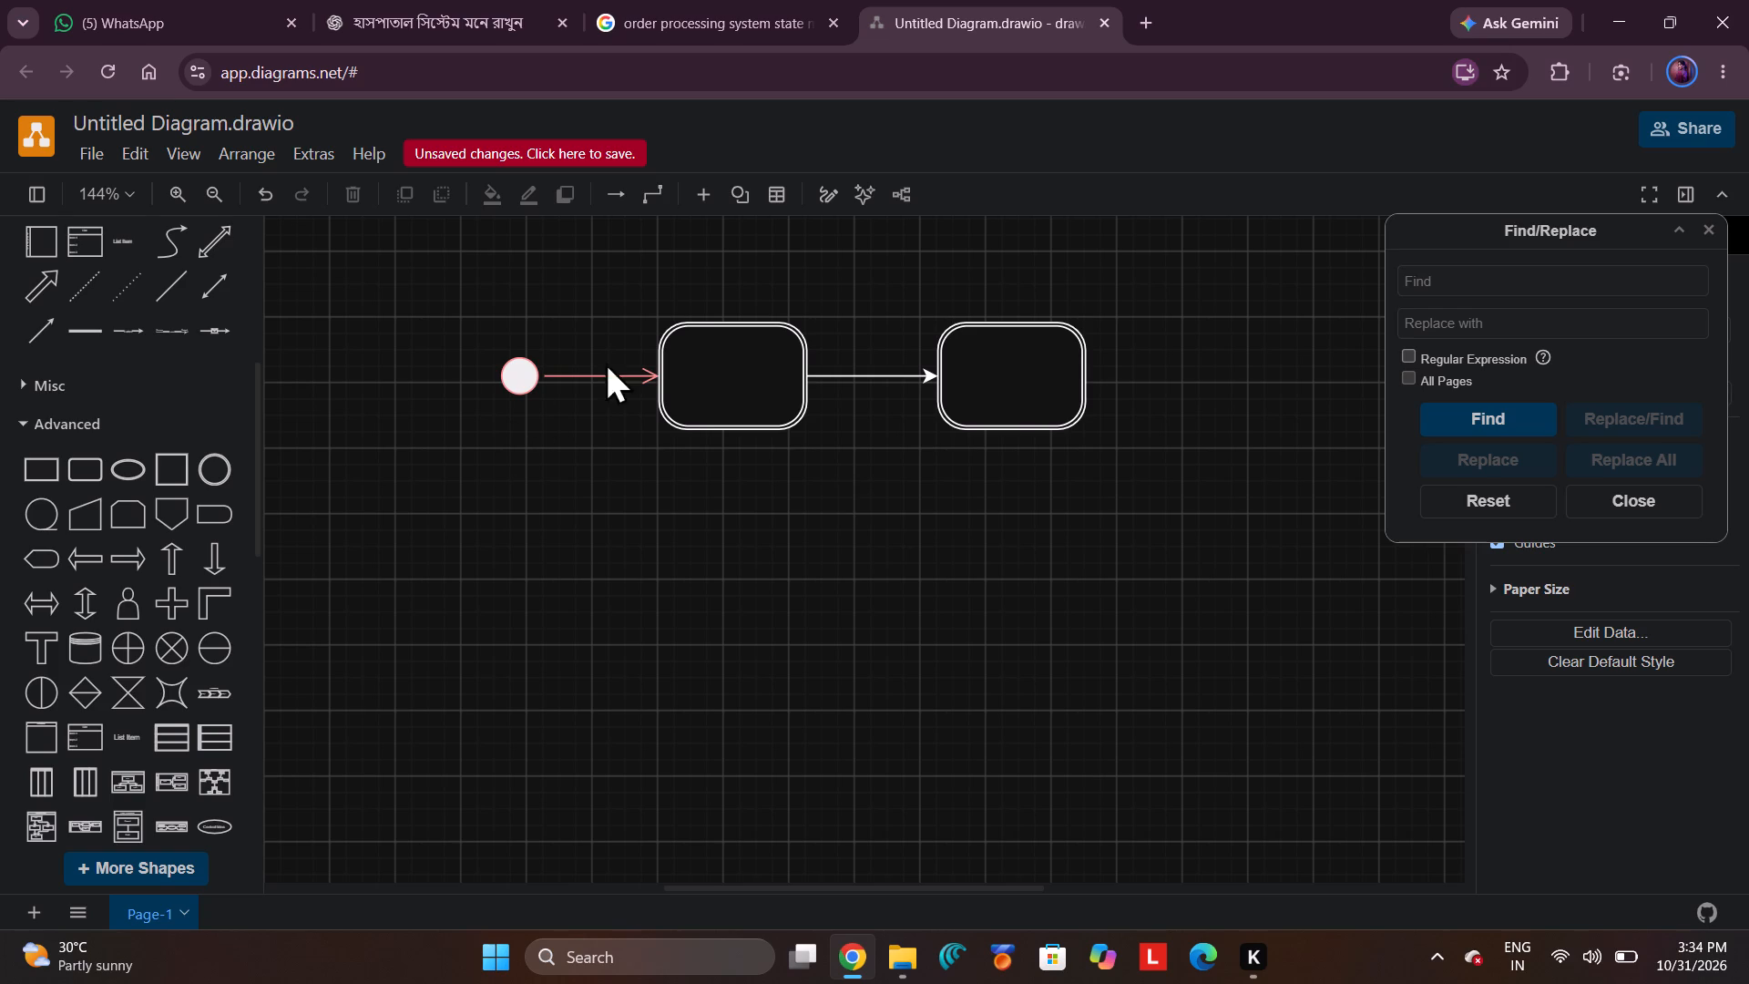
{"action": "left_click_drag", "start_coordinate": [1076, 210], "coordinate": [995, 434]}
{"action": "left_click", "coordinate": [999, 377]}
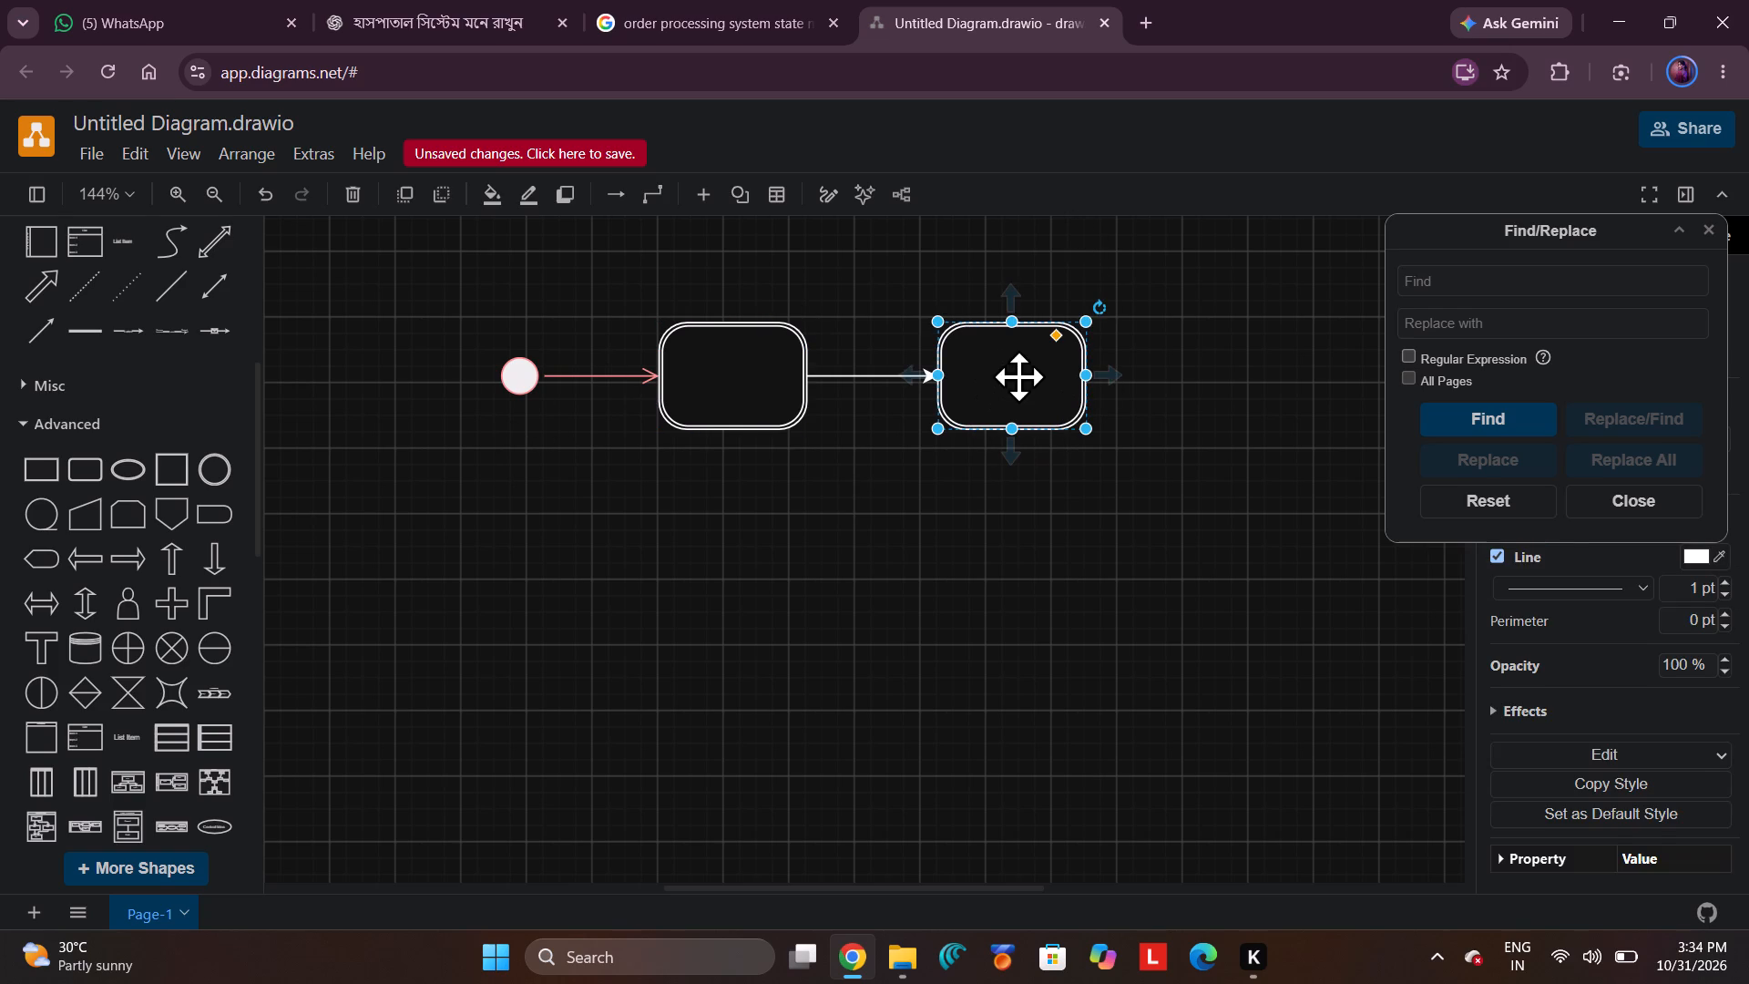
{"action": "key", "text": "BackSpace"}
{"action": "left_click", "coordinate": [878, 374]}
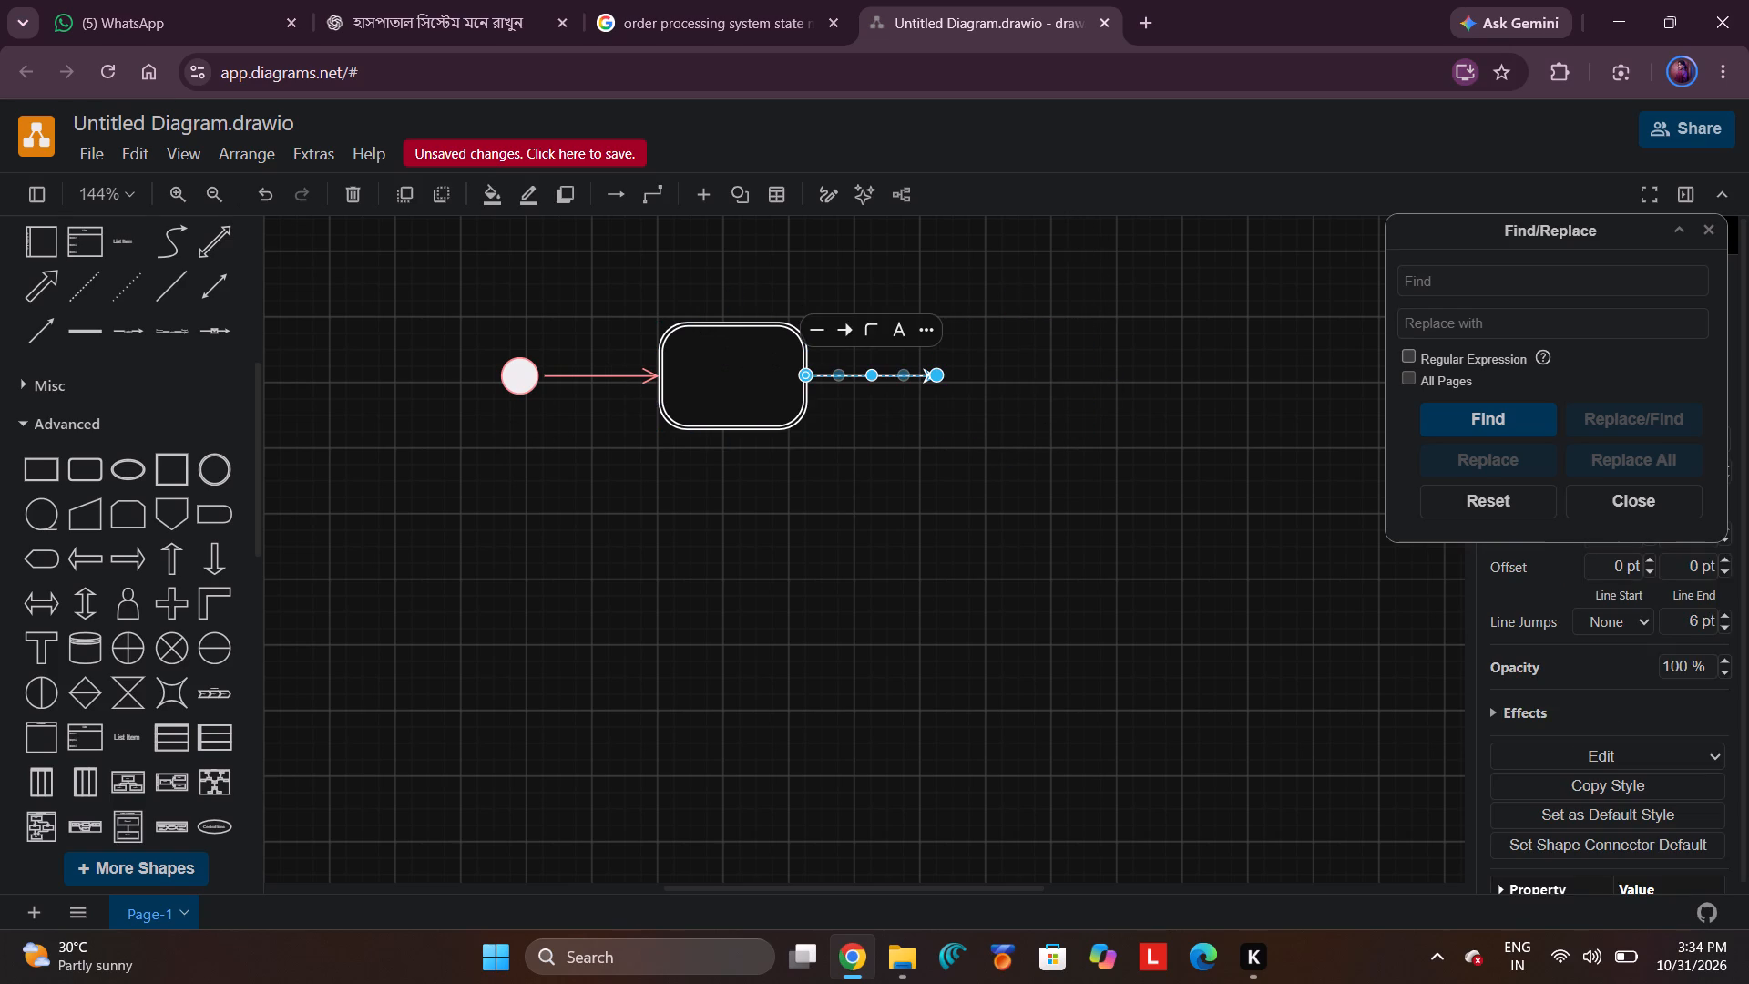
{"action": "key", "text": "BackSpace"}
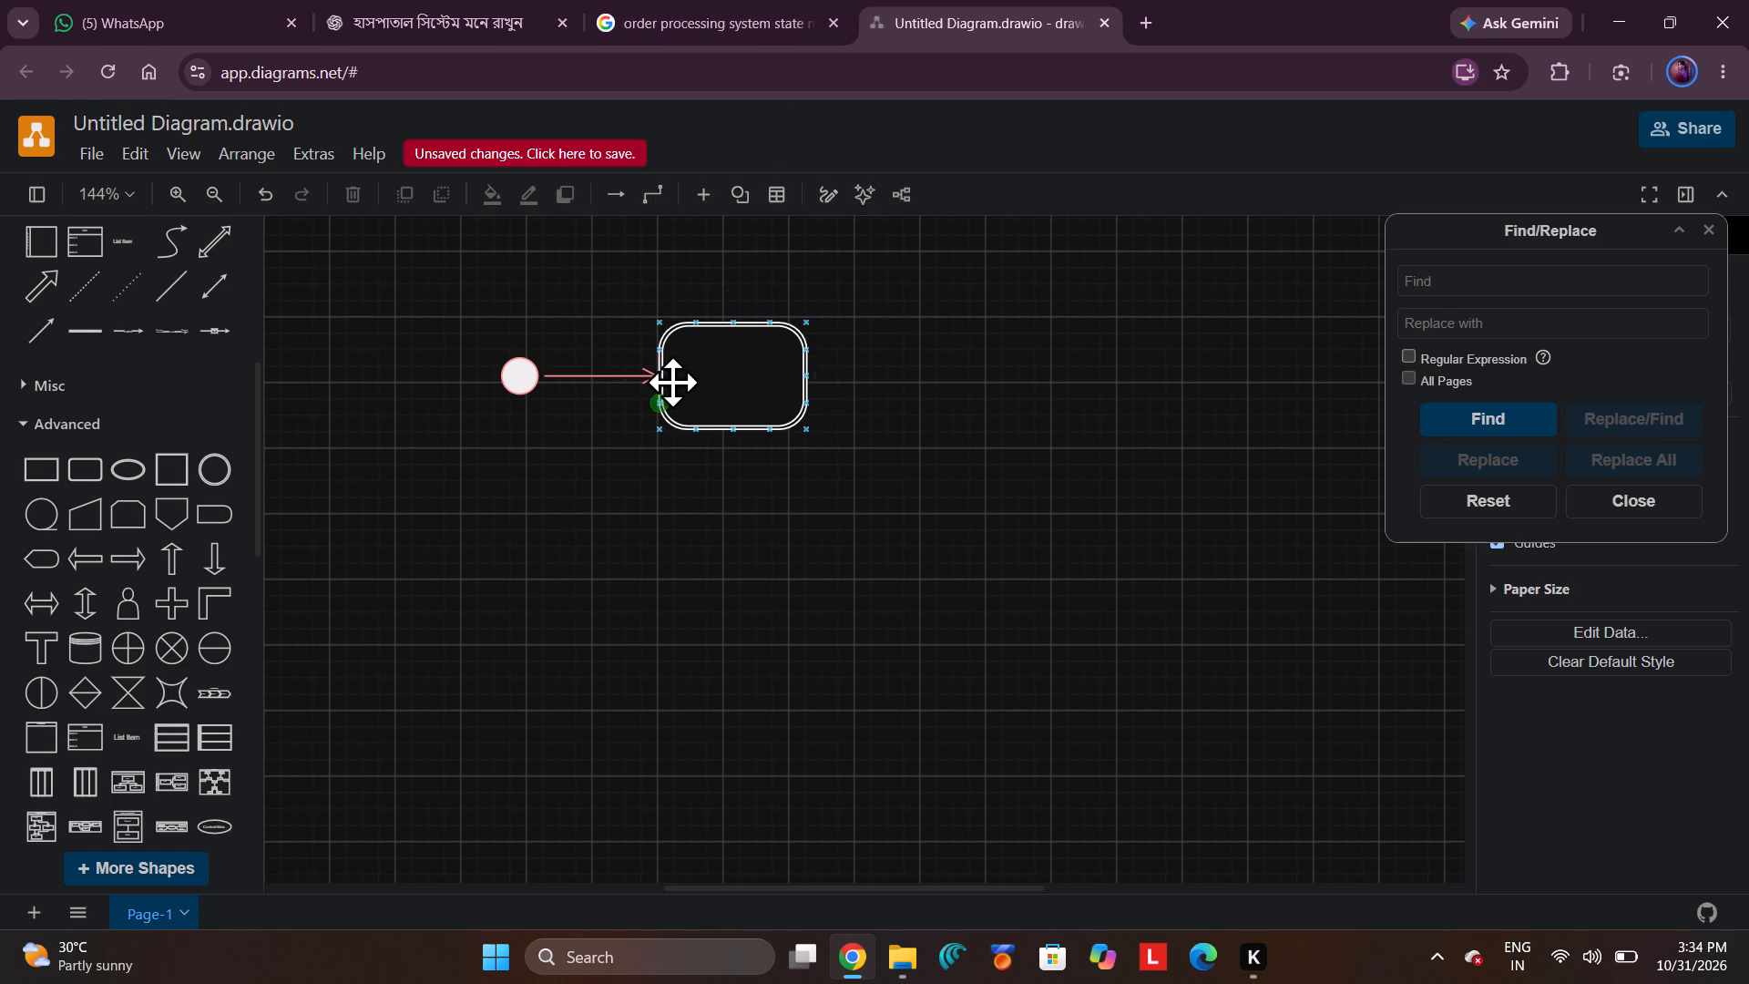
{"action": "left_click", "coordinate": [744, 366]}
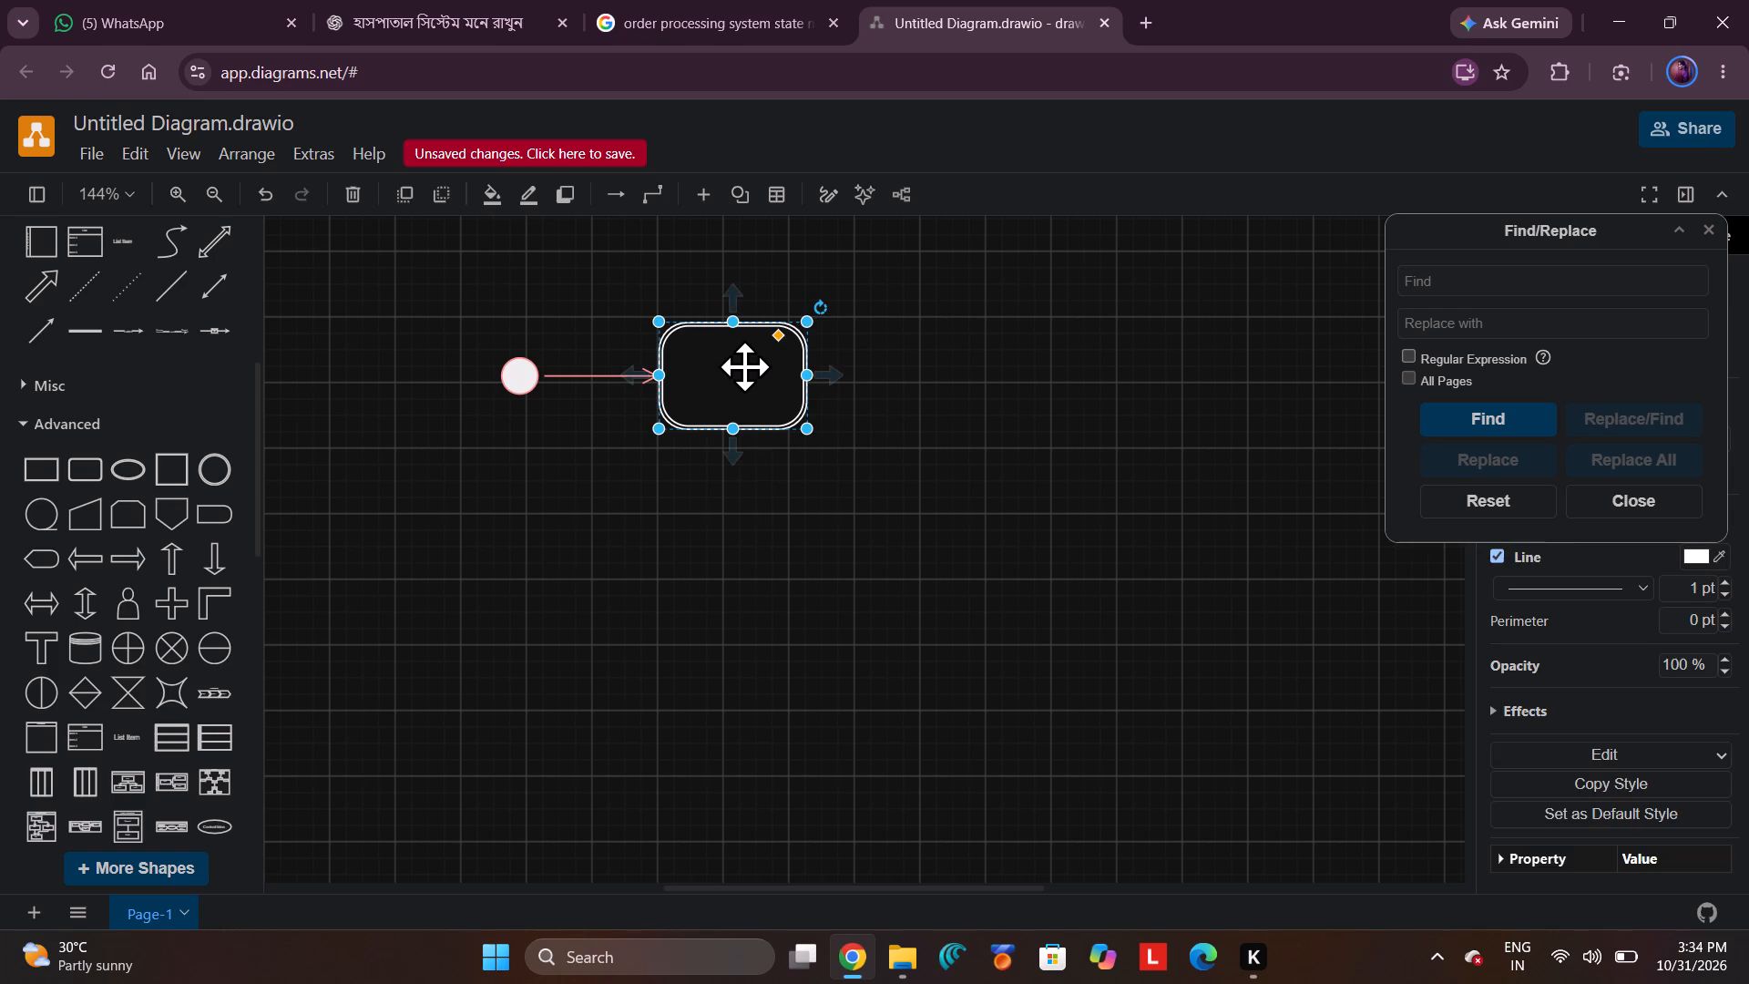
{"action": "key", "text": "BackSpace"}
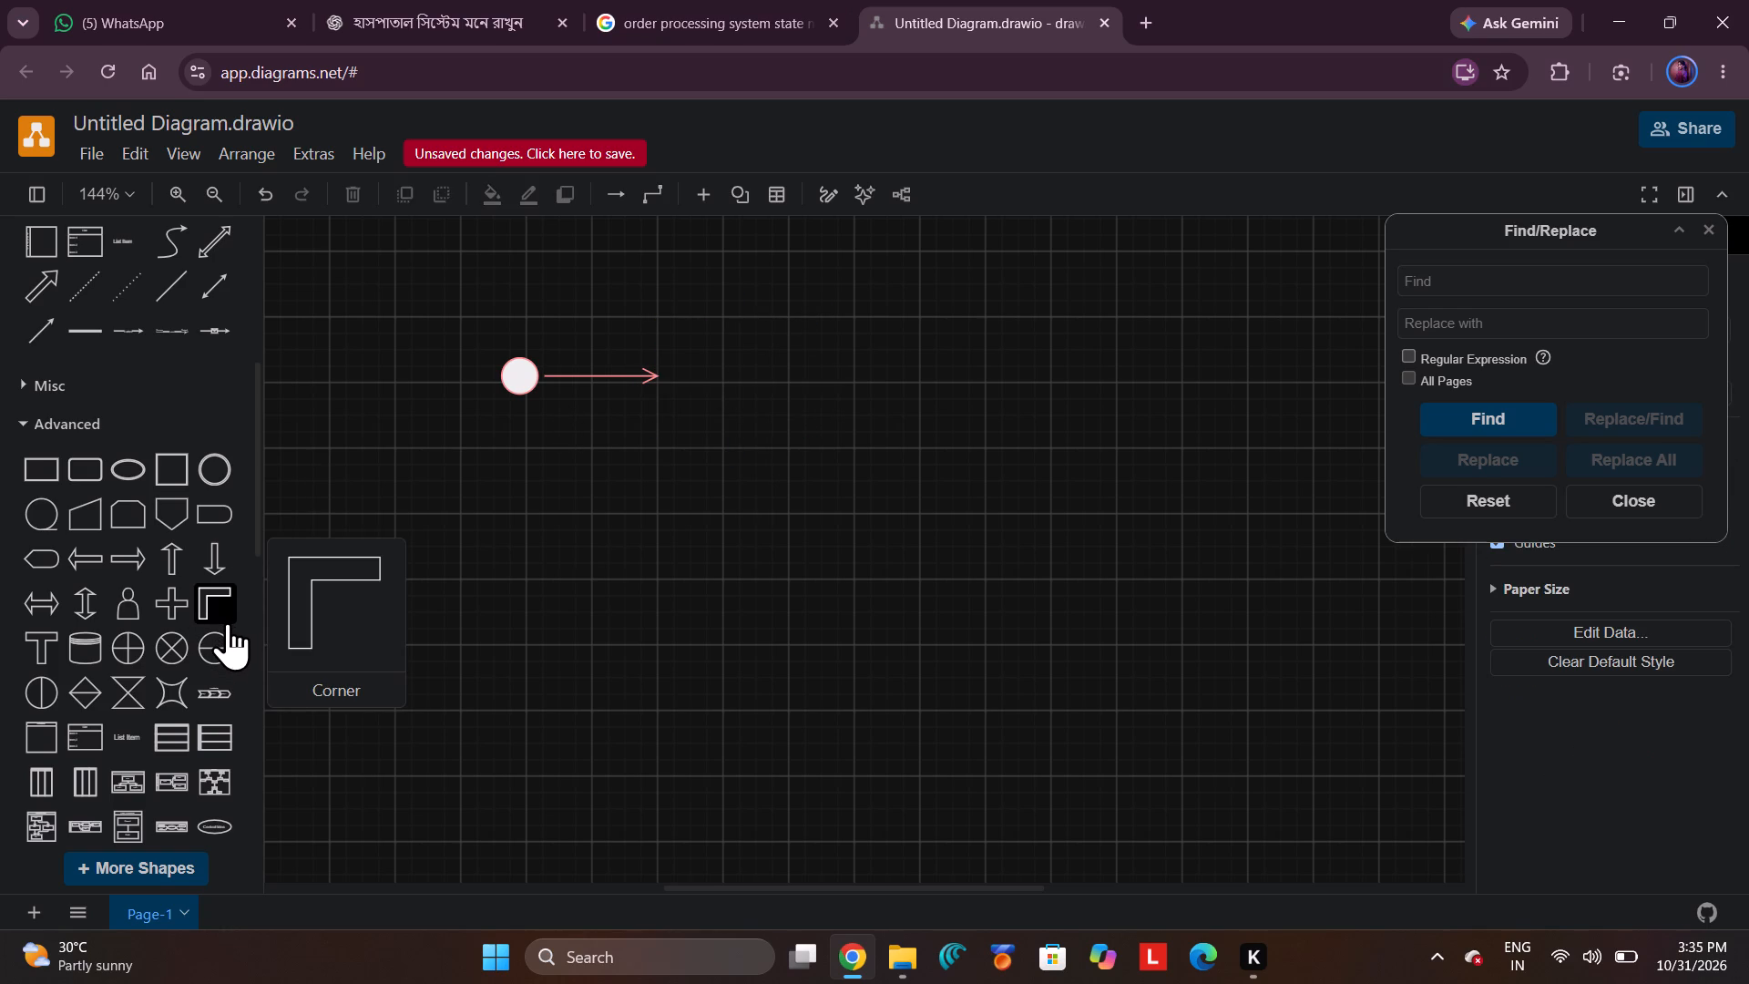
Add a single-line rounded rectangle from the General shapes at the start arrow's tip, sized 80 x 55.
{"action": "scroll", "coordinate": [251, 488], "scroll_direction": "up", "scroll_amount": 5}
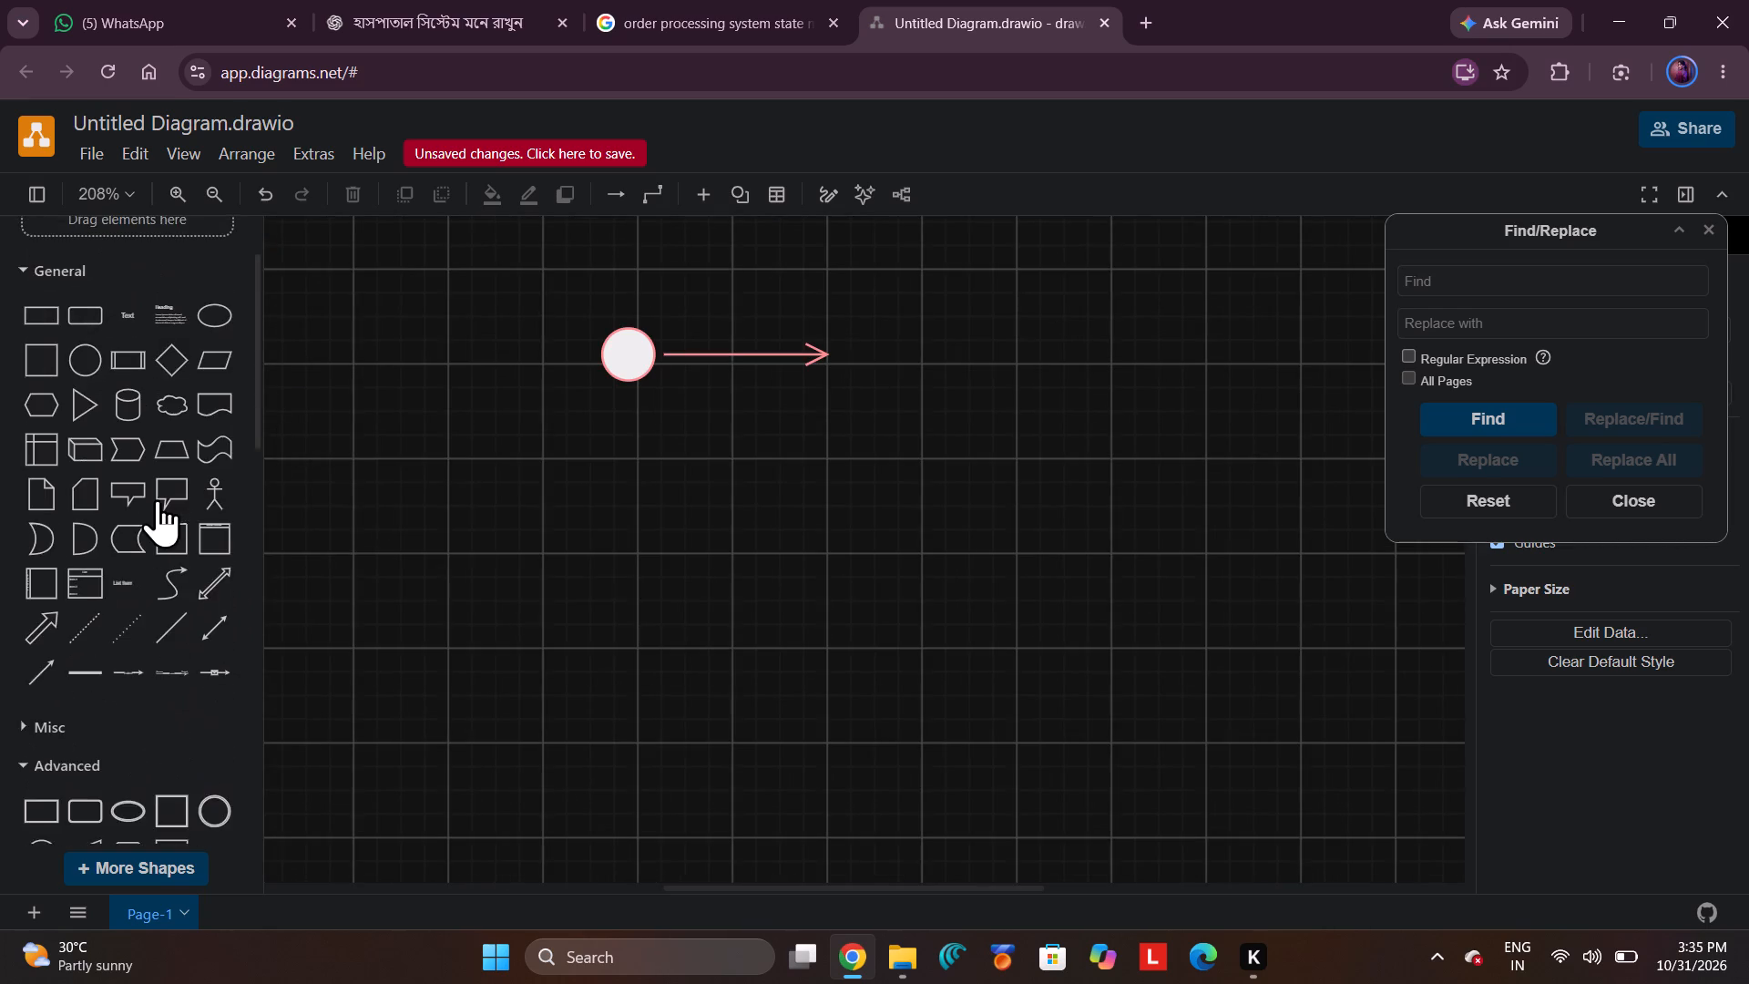
{"action": "scroll", "coordinate": [157, 499], "scroll_direction": "up", "scroll_amount": 6}
{"action": "scroll", "coordinate": [148, 590], "scroll_direction": "down", "scroll_amount": 3}
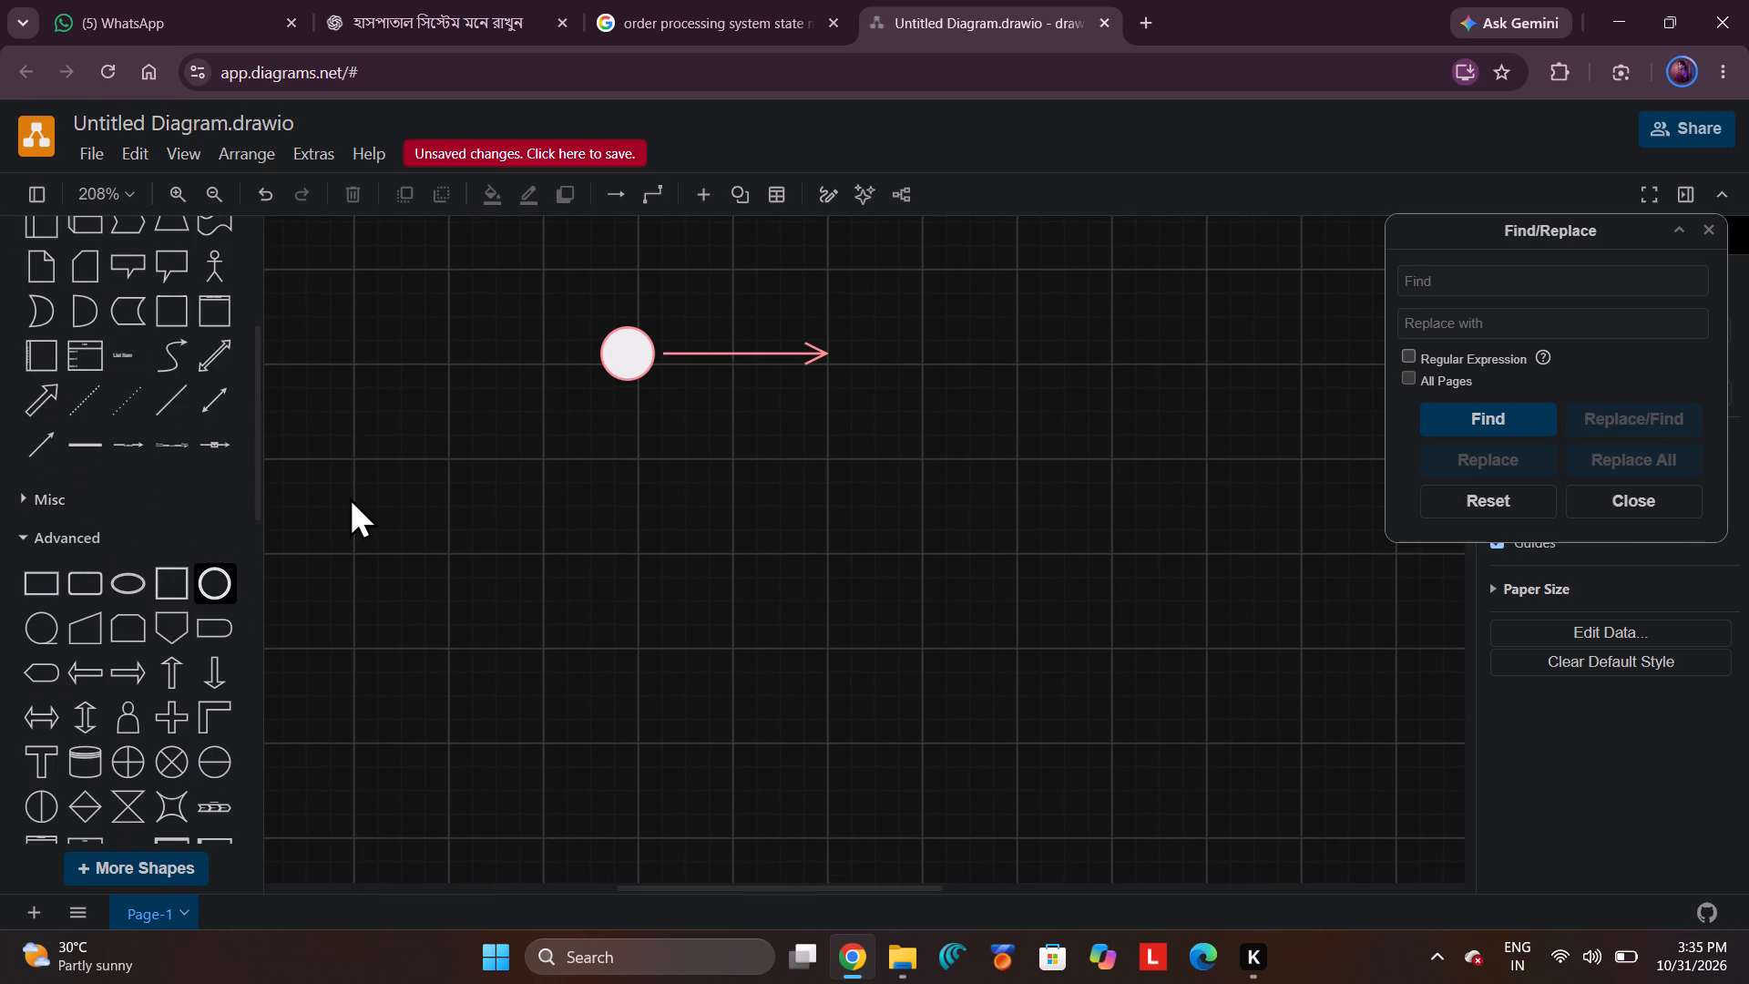
{"action": "scroll", "coordinate": [29, 823], "scroll_direction": "down", "scroll_amount": 4}
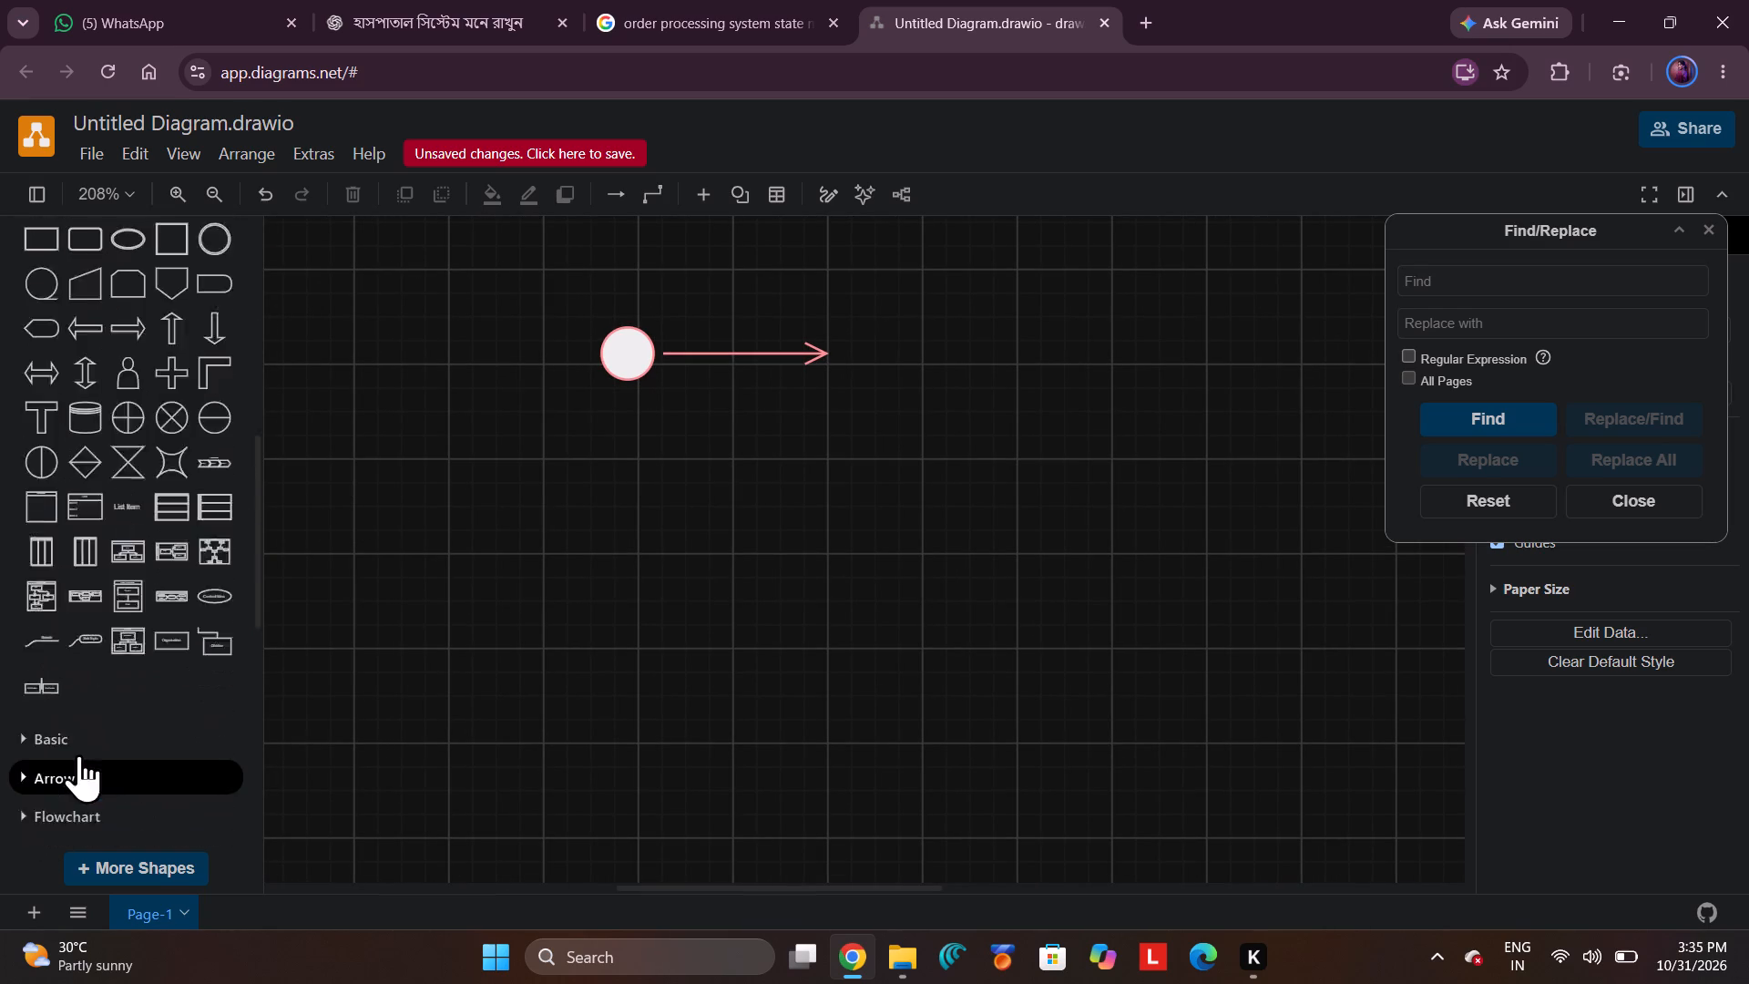
{"action": "scroll", "coordinate": [39, 453], "scroll_direction": "down", "scroll_amount": 6}
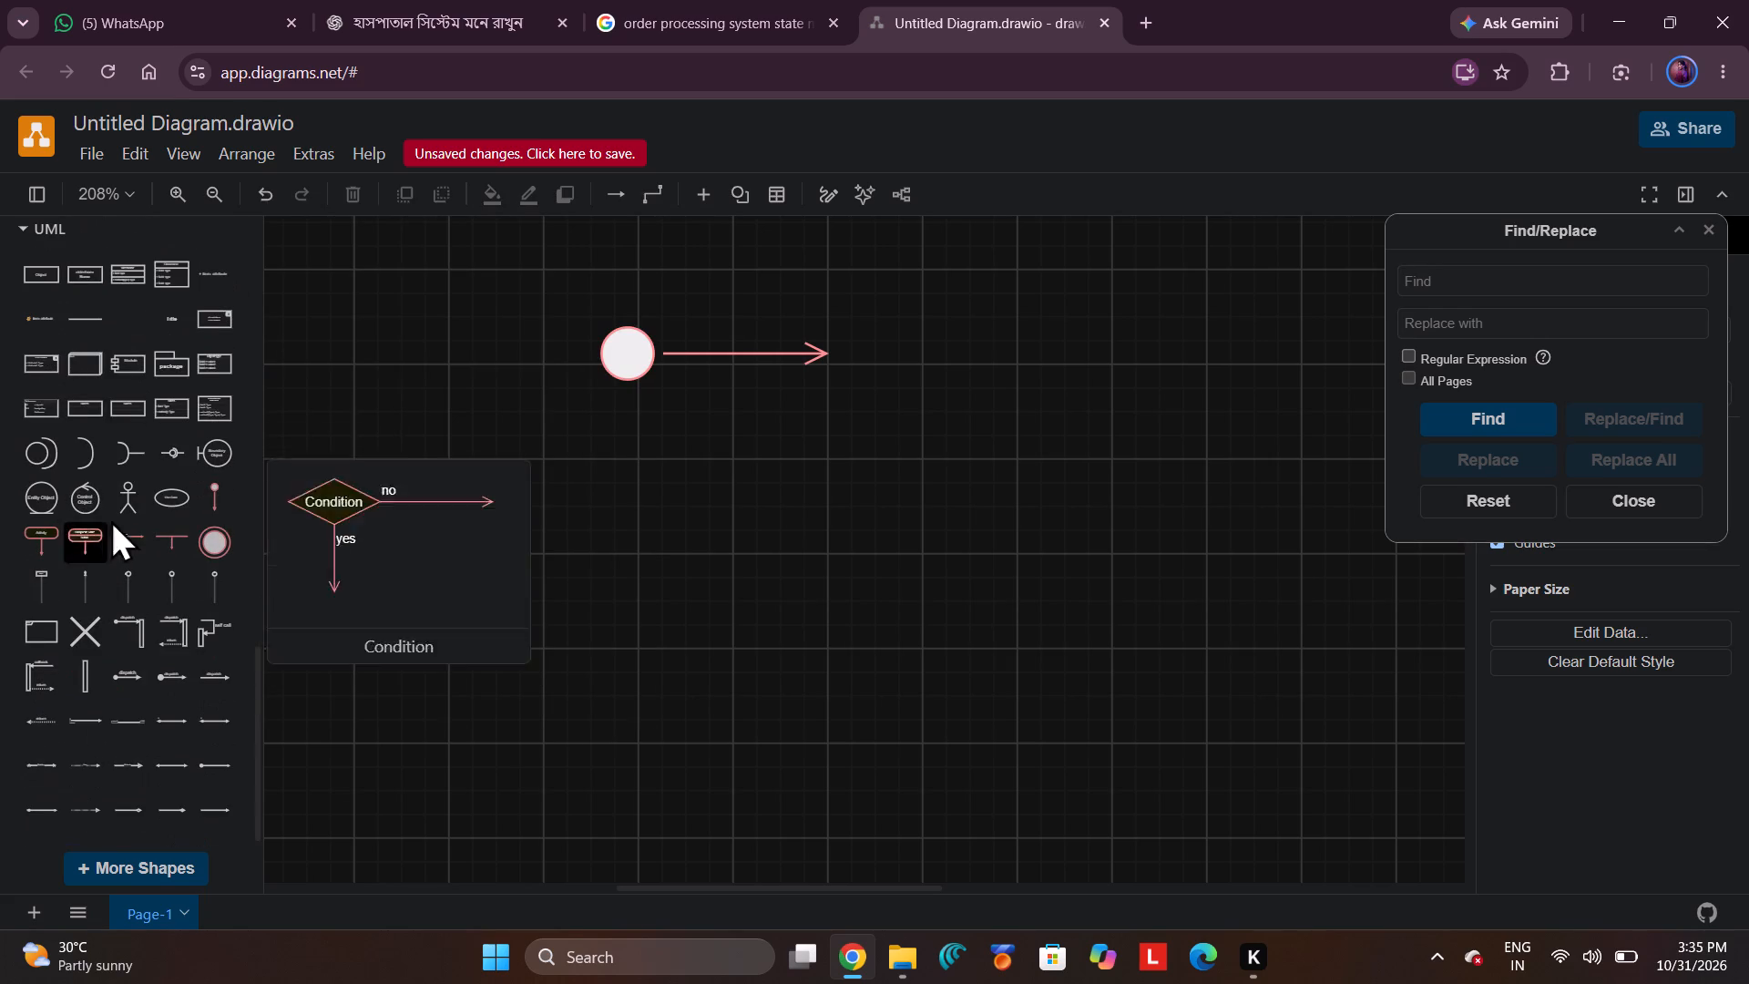
{"action": "scroll", "coordinate": [111, 512], "scroll_direction": "up", "scroll_amount": 2}
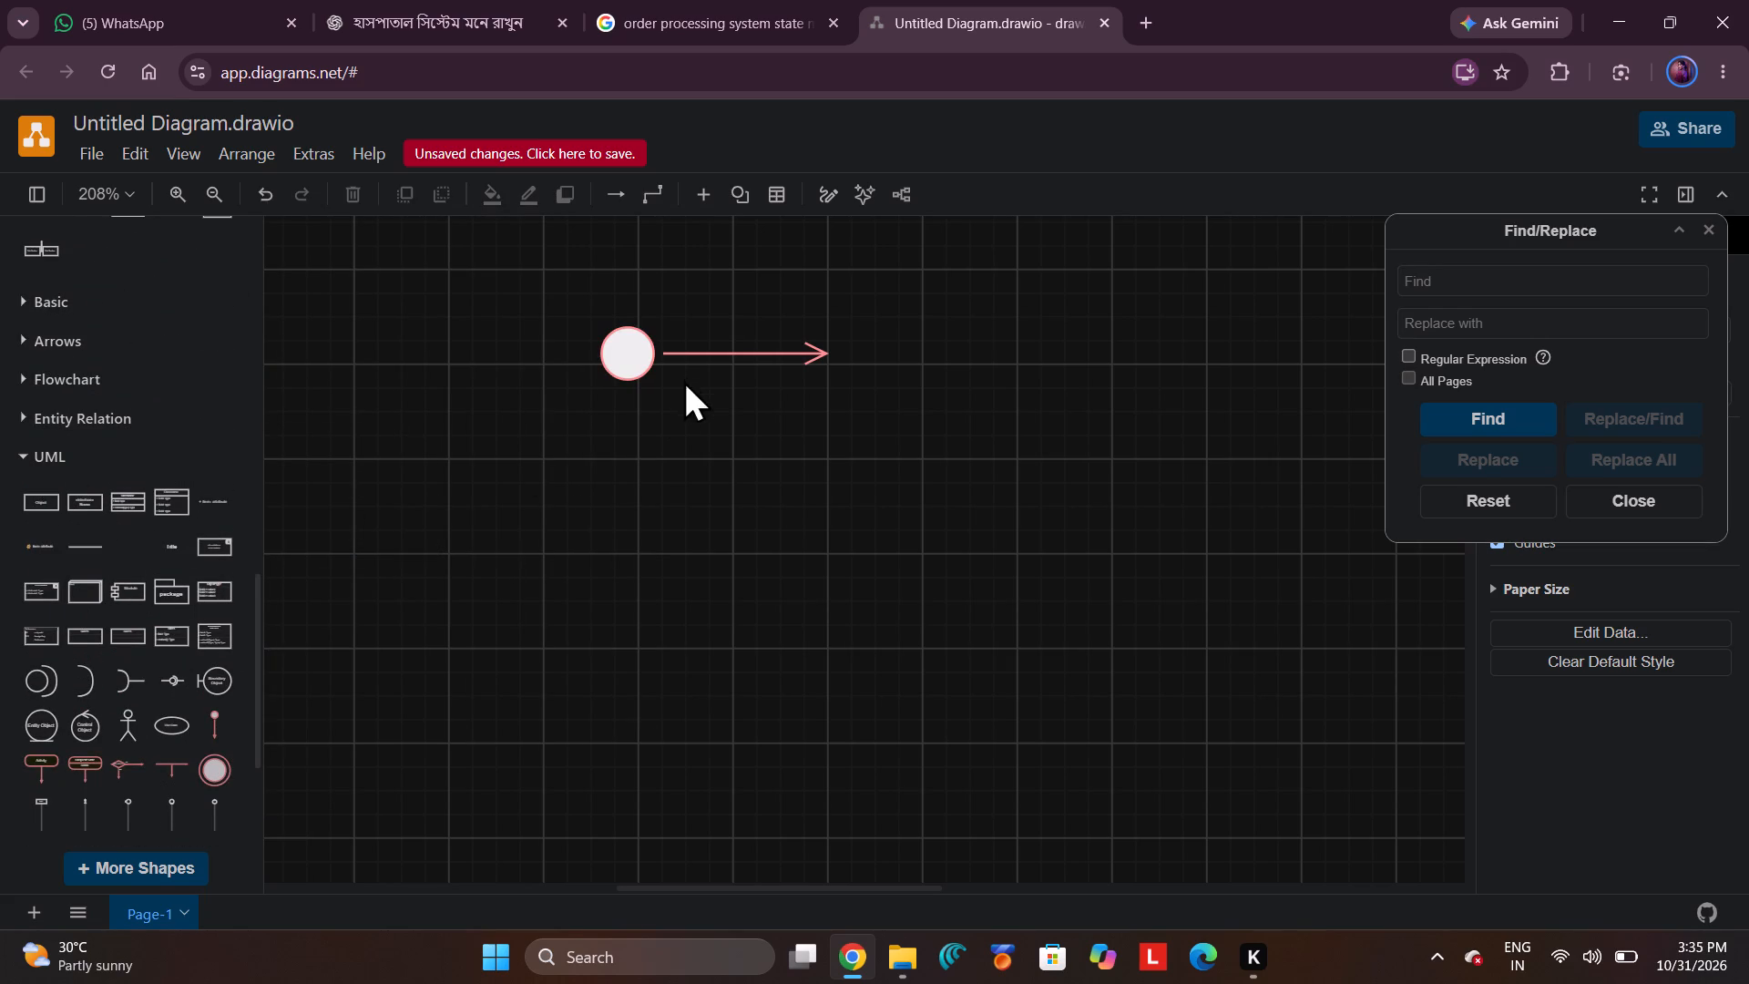
{"action": "scroll", "coordinate": [0, 697], "scroll_direction": "up", "scroll_amount": 18}
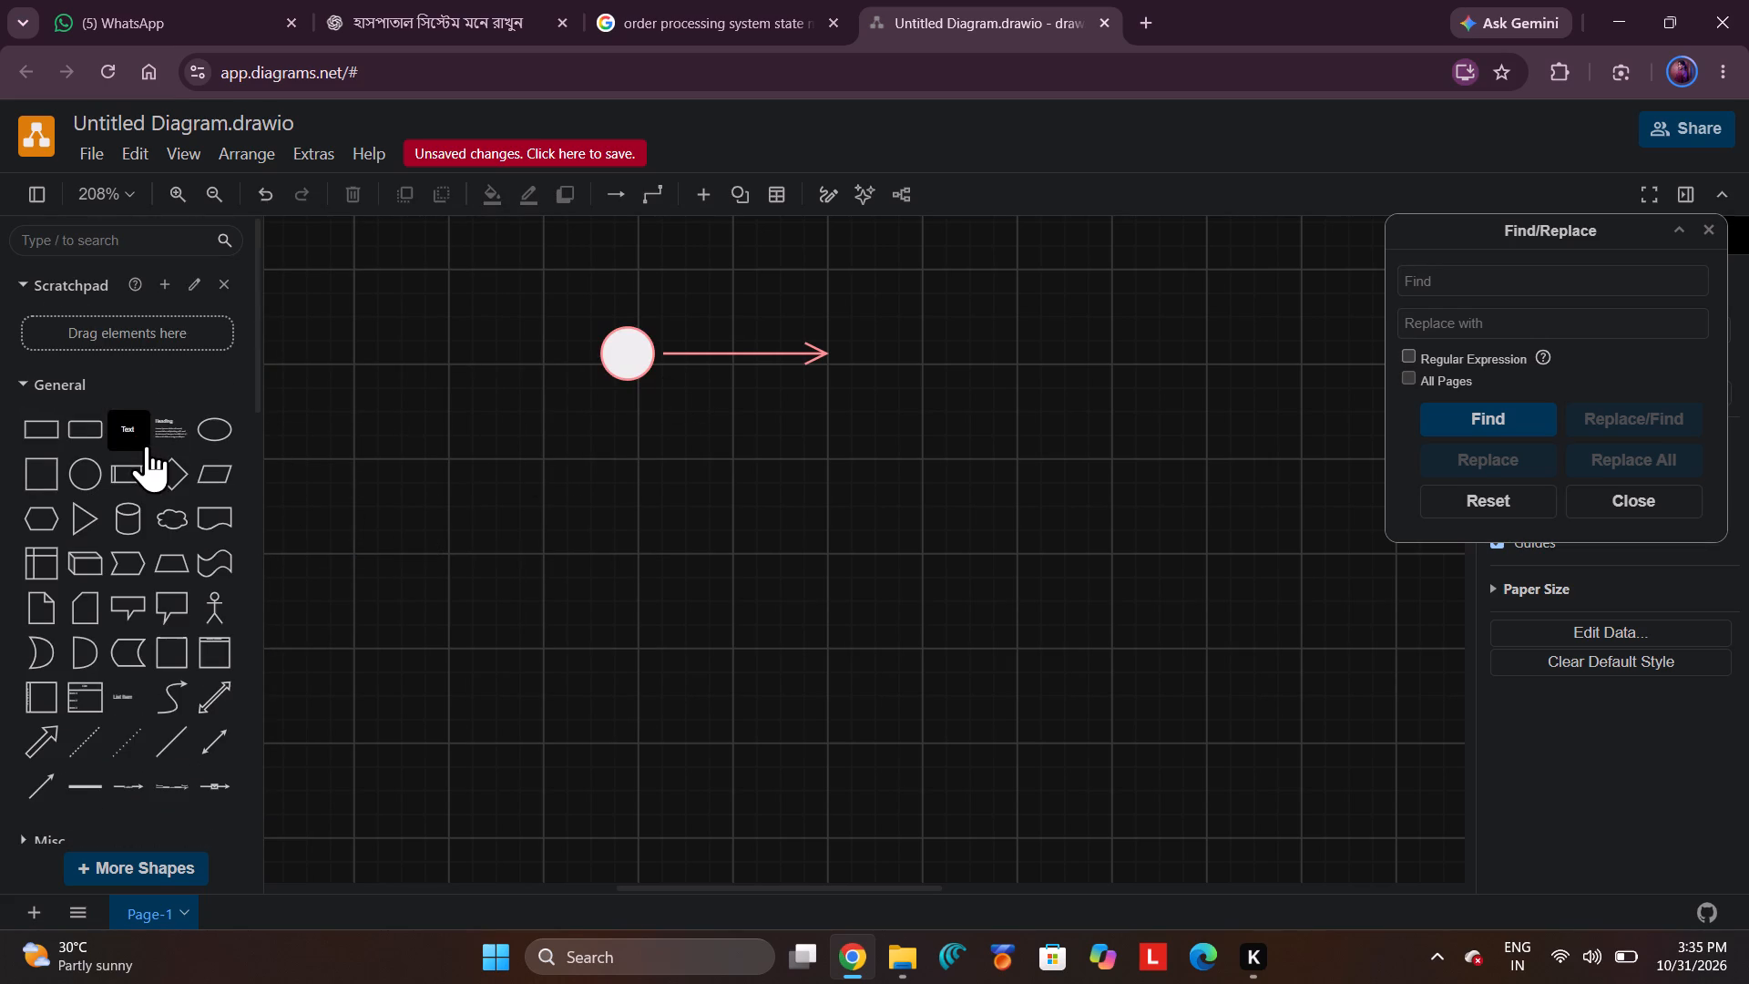
{"action": "left_click", "coordinate": [92, 406]}
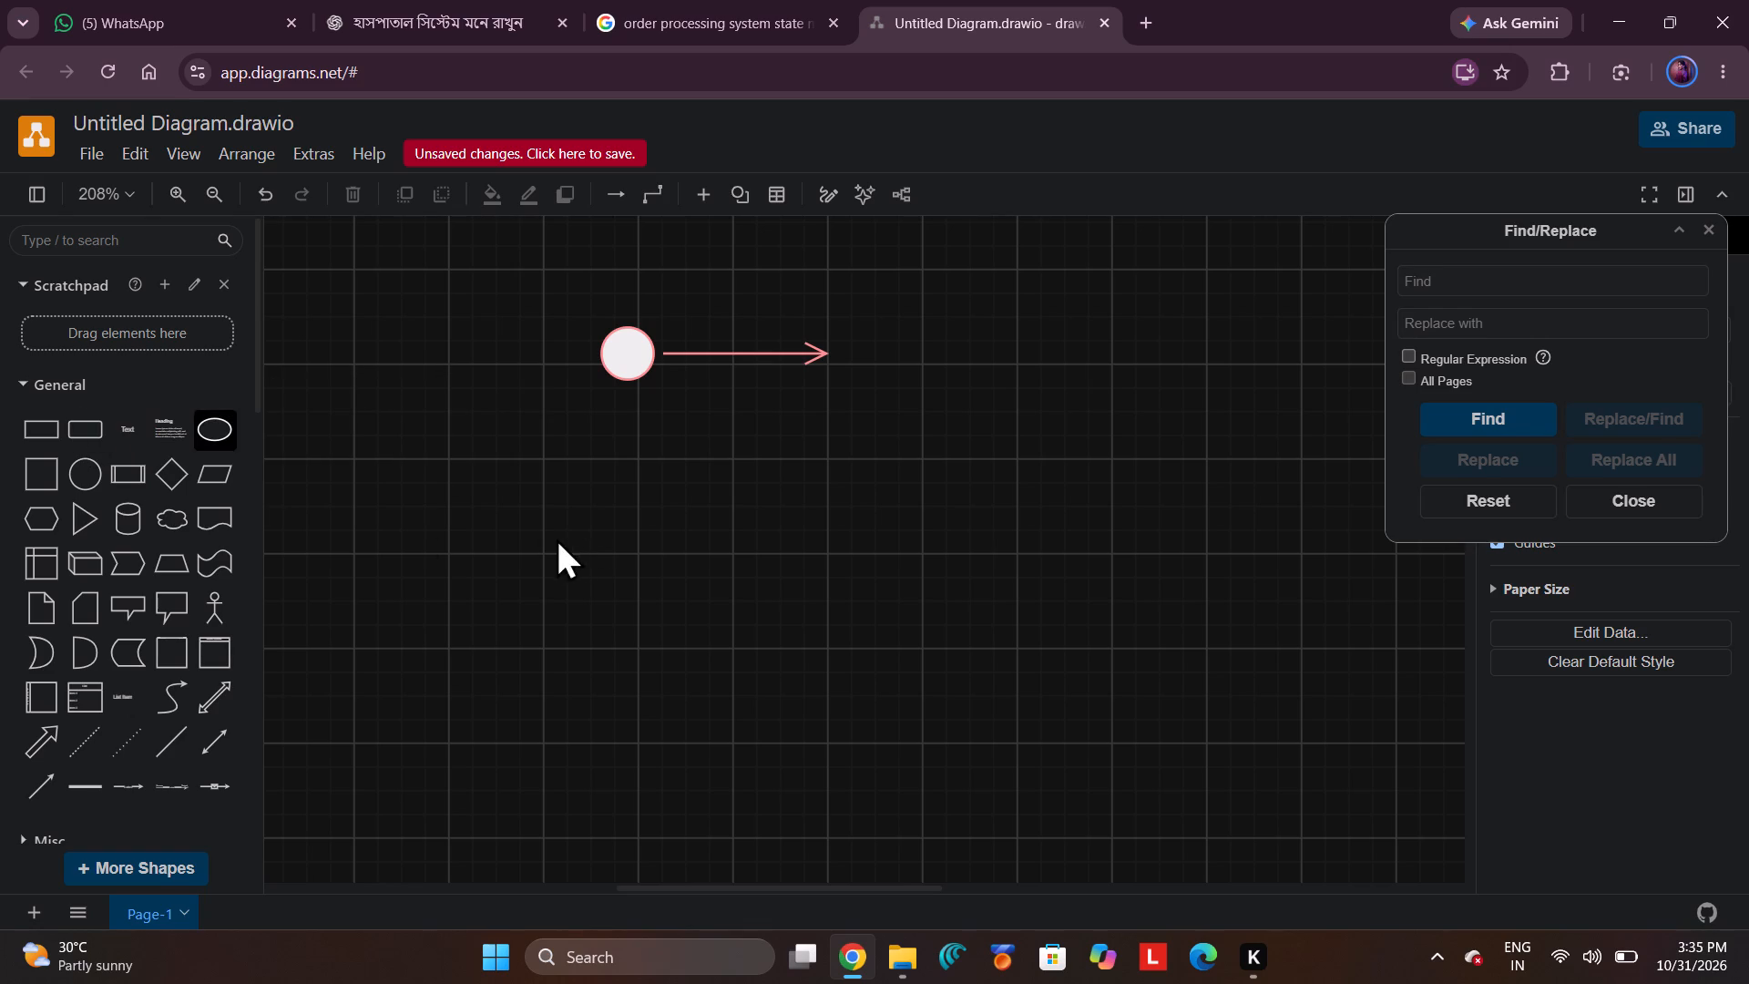
{"action": "left_click", "coordinate": [87, 434]}
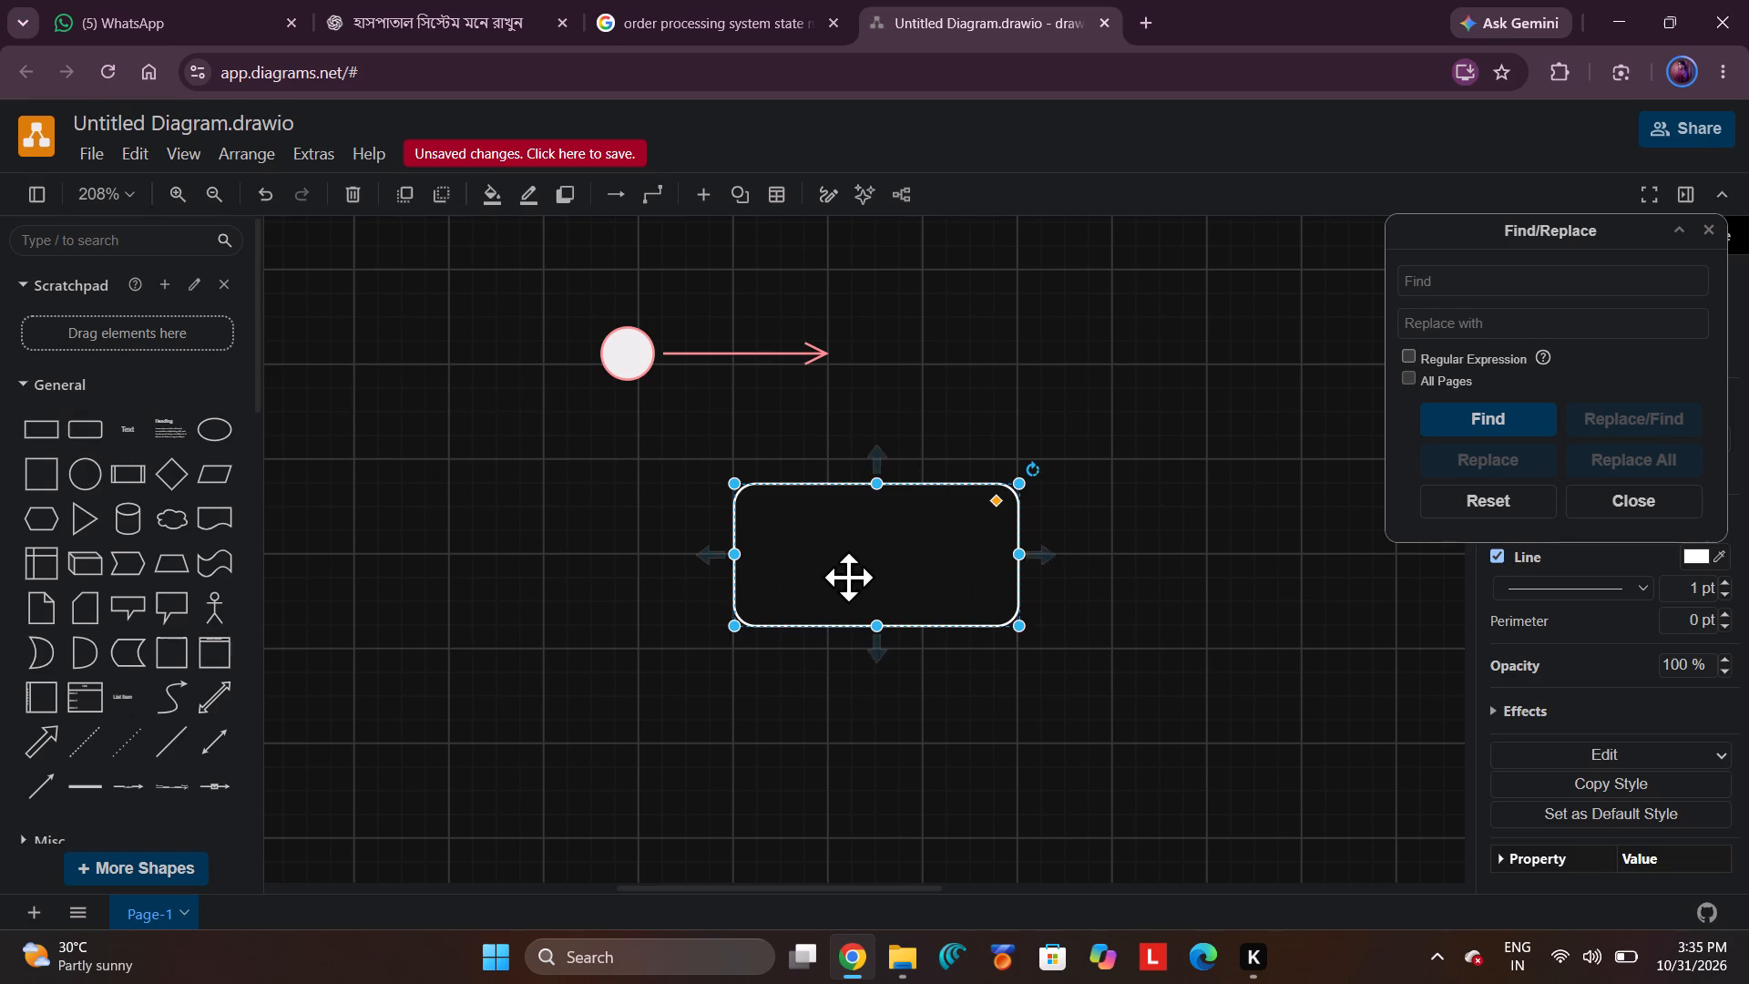
{"action": "left_click_drag", "start_coordinate": [853, 582], "coordinate": [947, 384]}
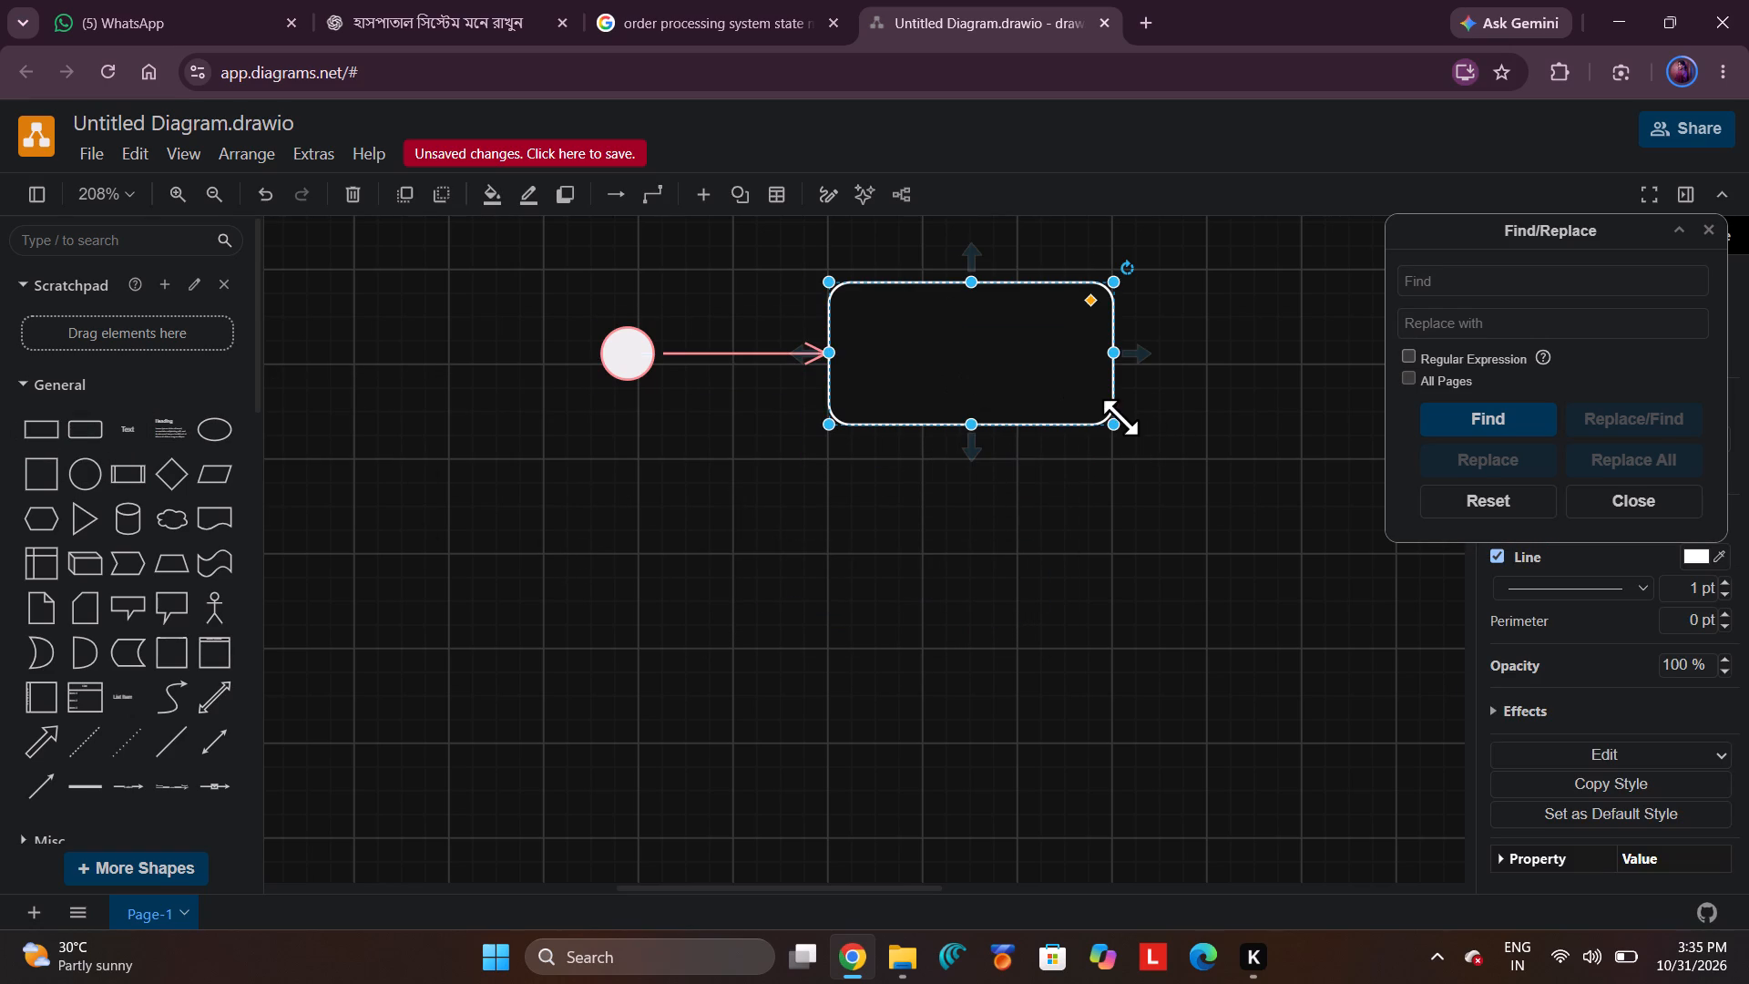
{"action": "left_click_drag", "start_coordinate": [1115, 429], "coordinate": [1024, 414]}
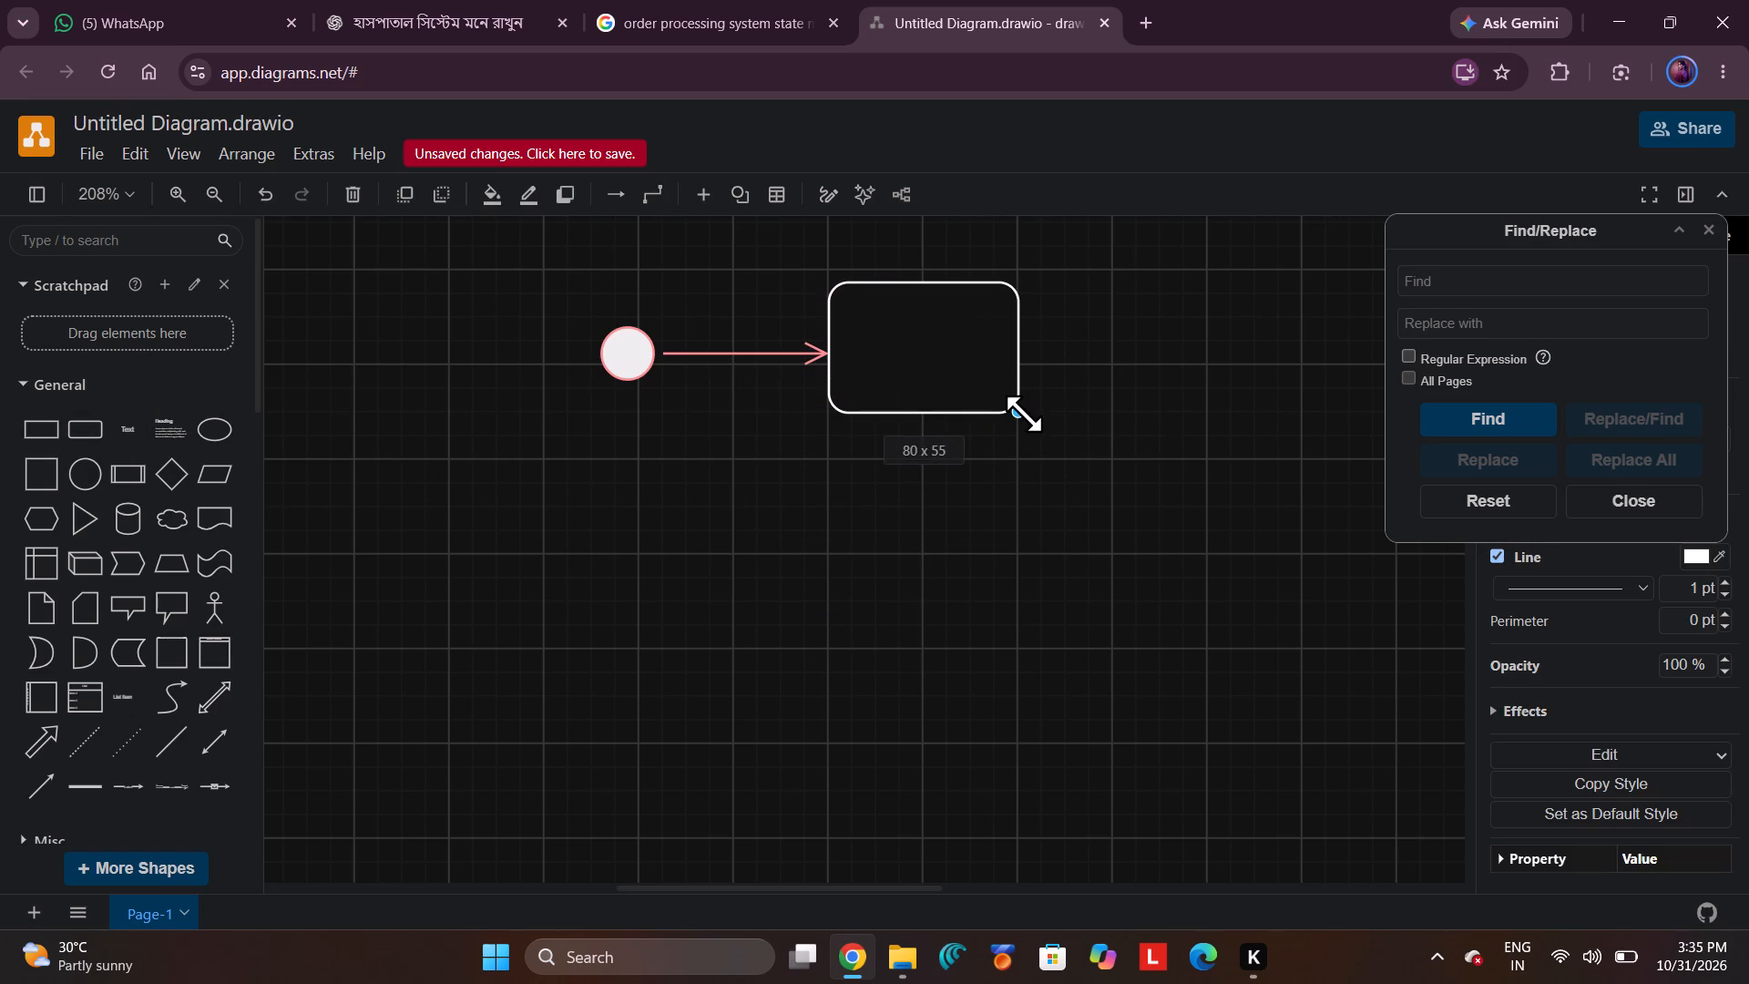
{"action": "left_click_drag", "start_coordinate": [1024, 414], "coordinate": [1024, 415]}
Increase the corner rounding of the new rounded rectangle.
{"action": "left_click_drag", "start_coordinate": [997, 300], "coordinate": [985, 309]}
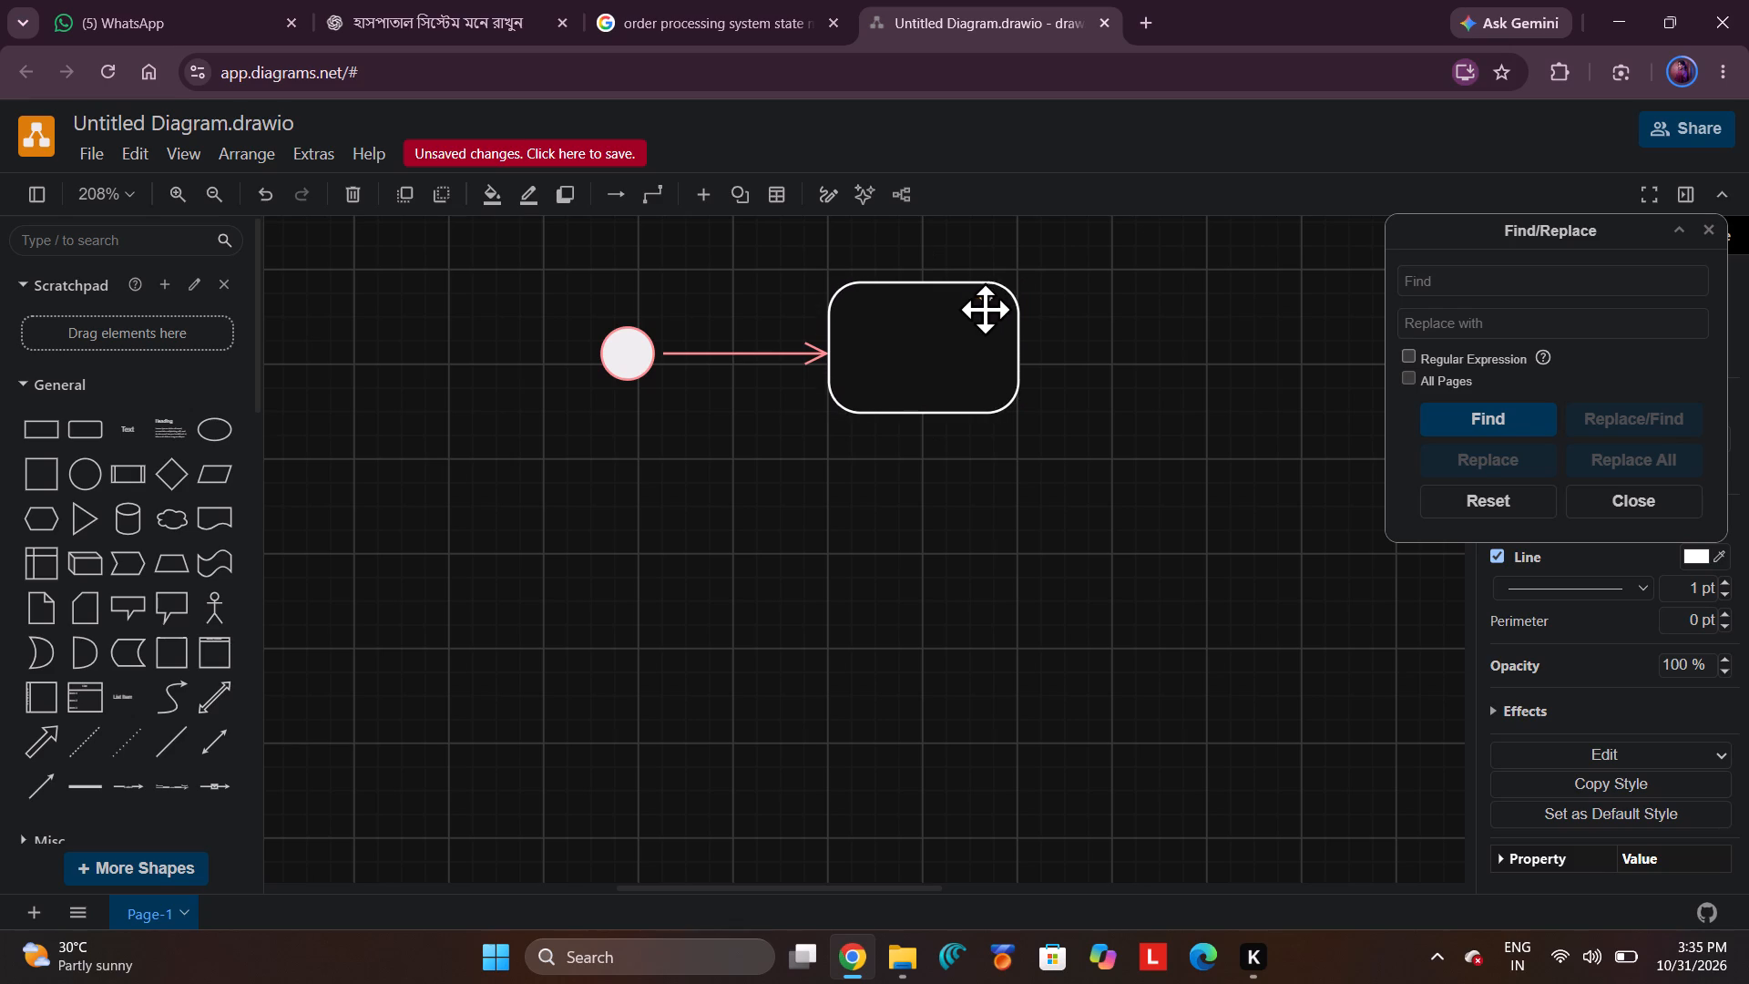
{"action": "left_click_drag", "start_coordinate": [985, 309], "coordinate": [982, 321]}
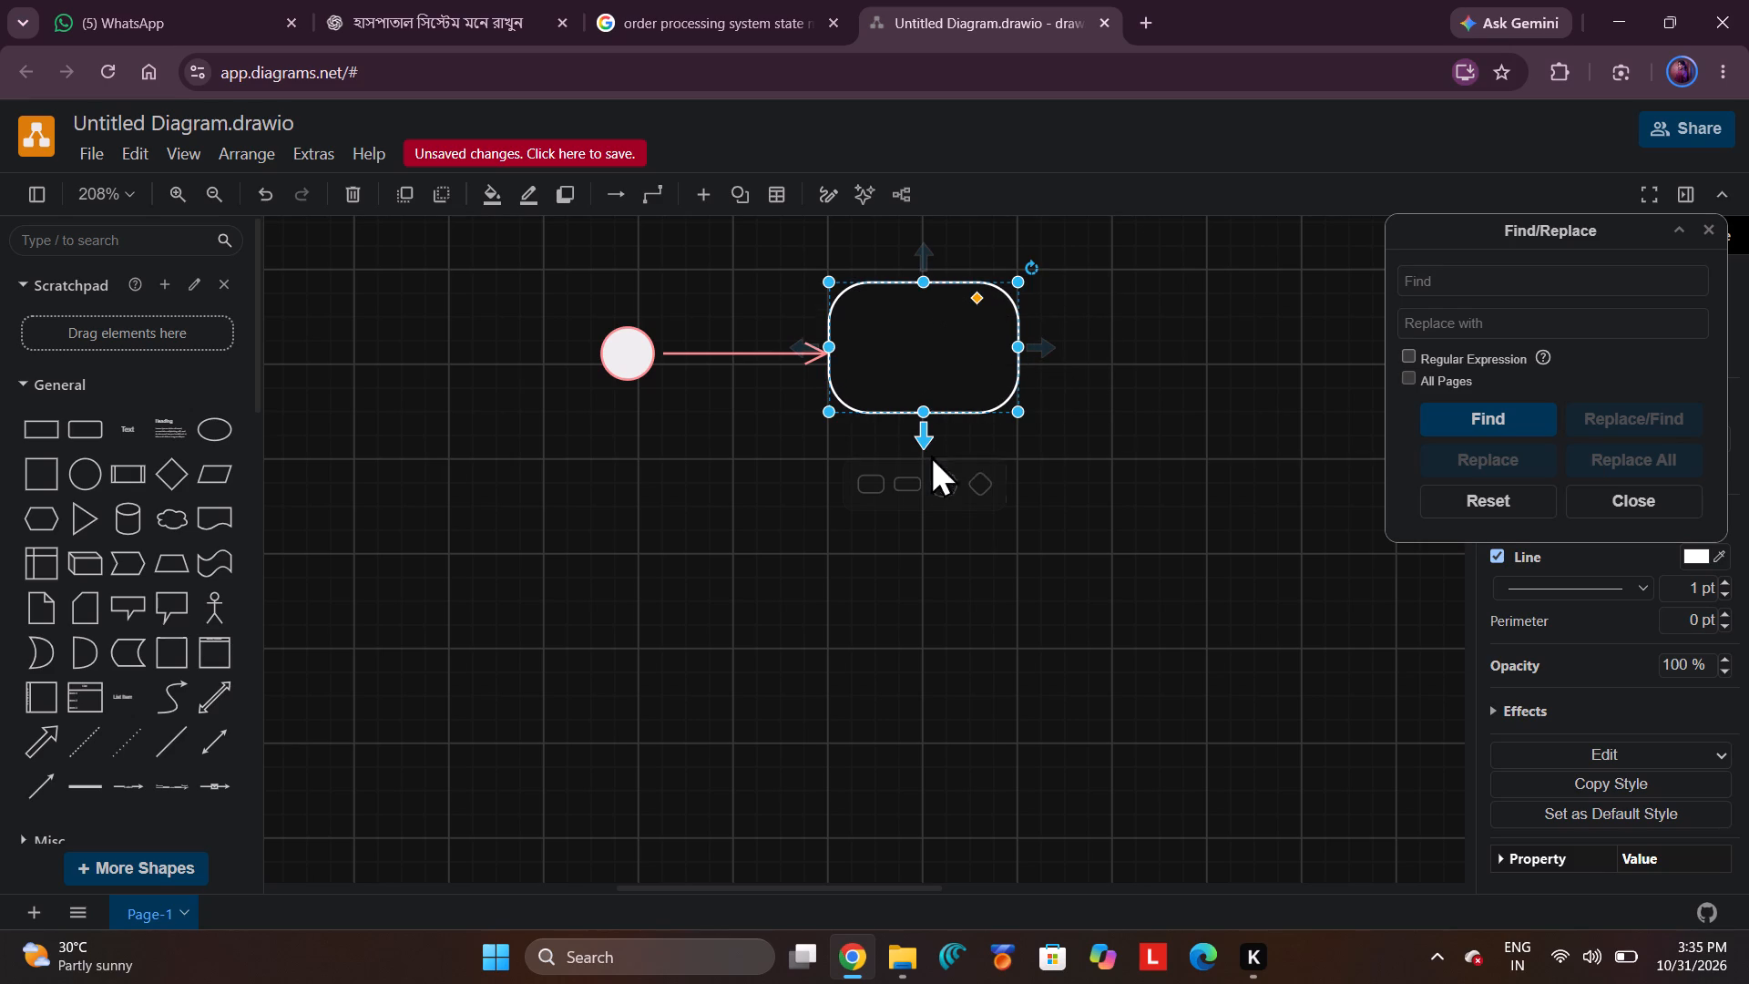
Add two more matching rounded rectangles in a column below the first, each connected by a downward arrow.
{"action": "left_click", "coordinate": [875, 488]}
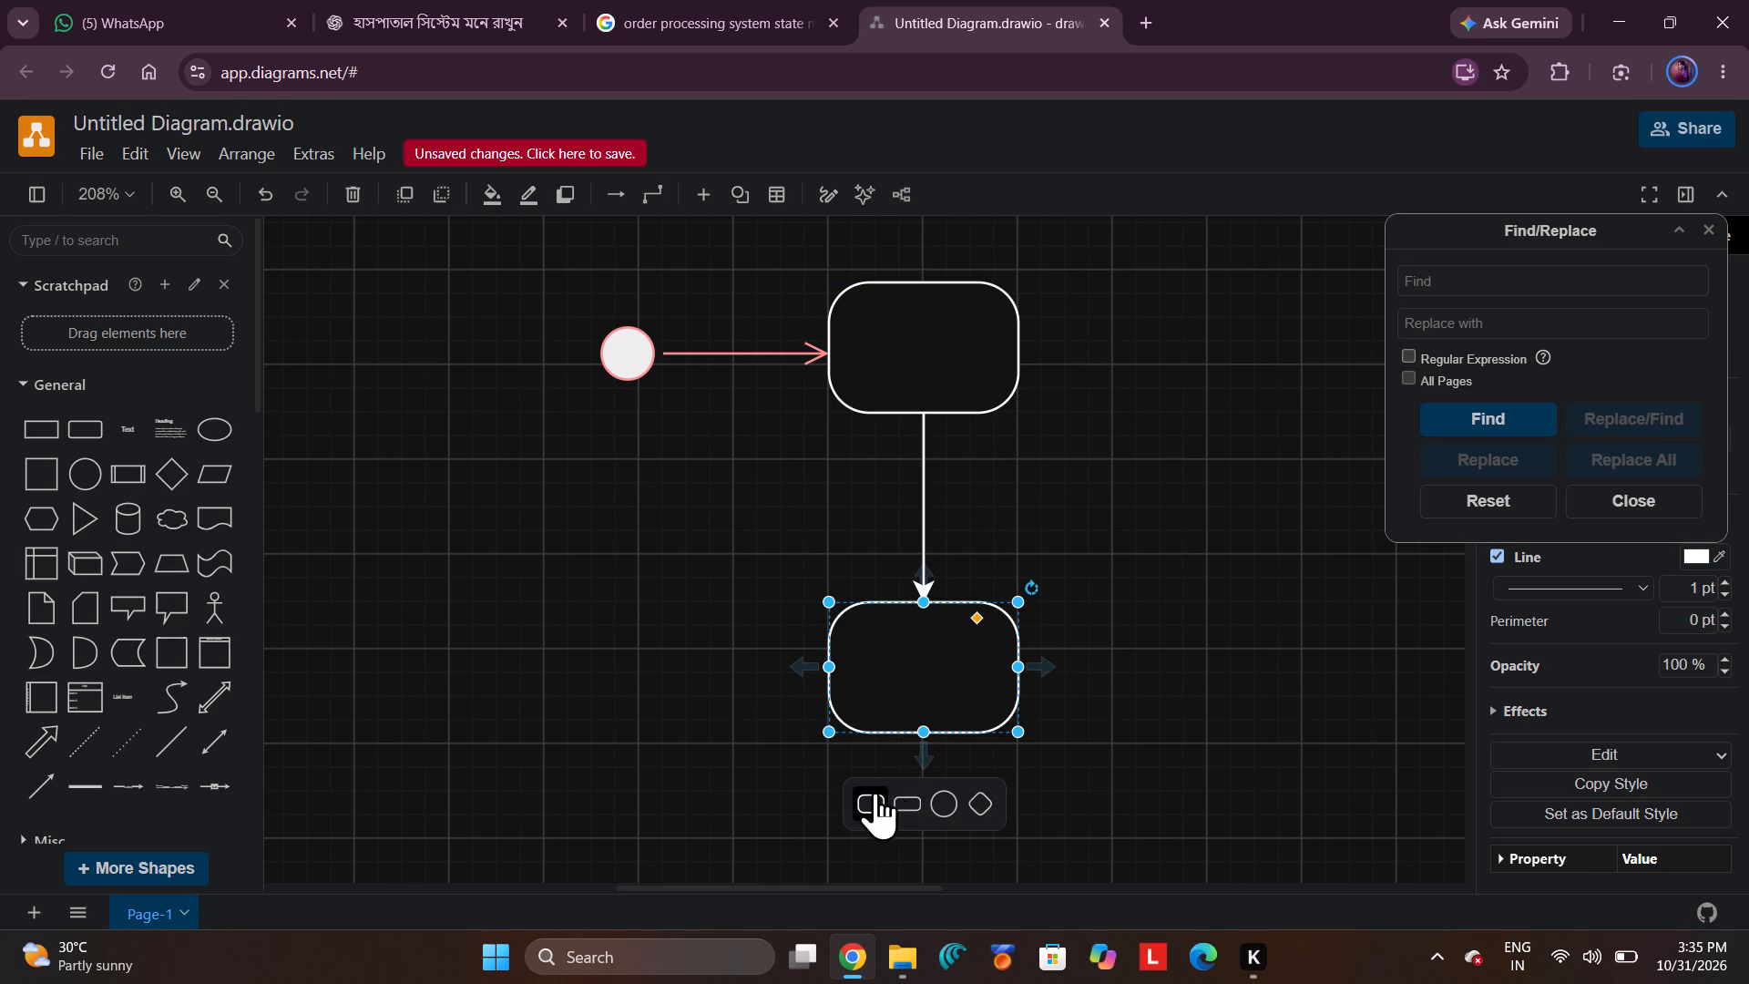
{"action": "left_click", "coordinate": [885, 794]}
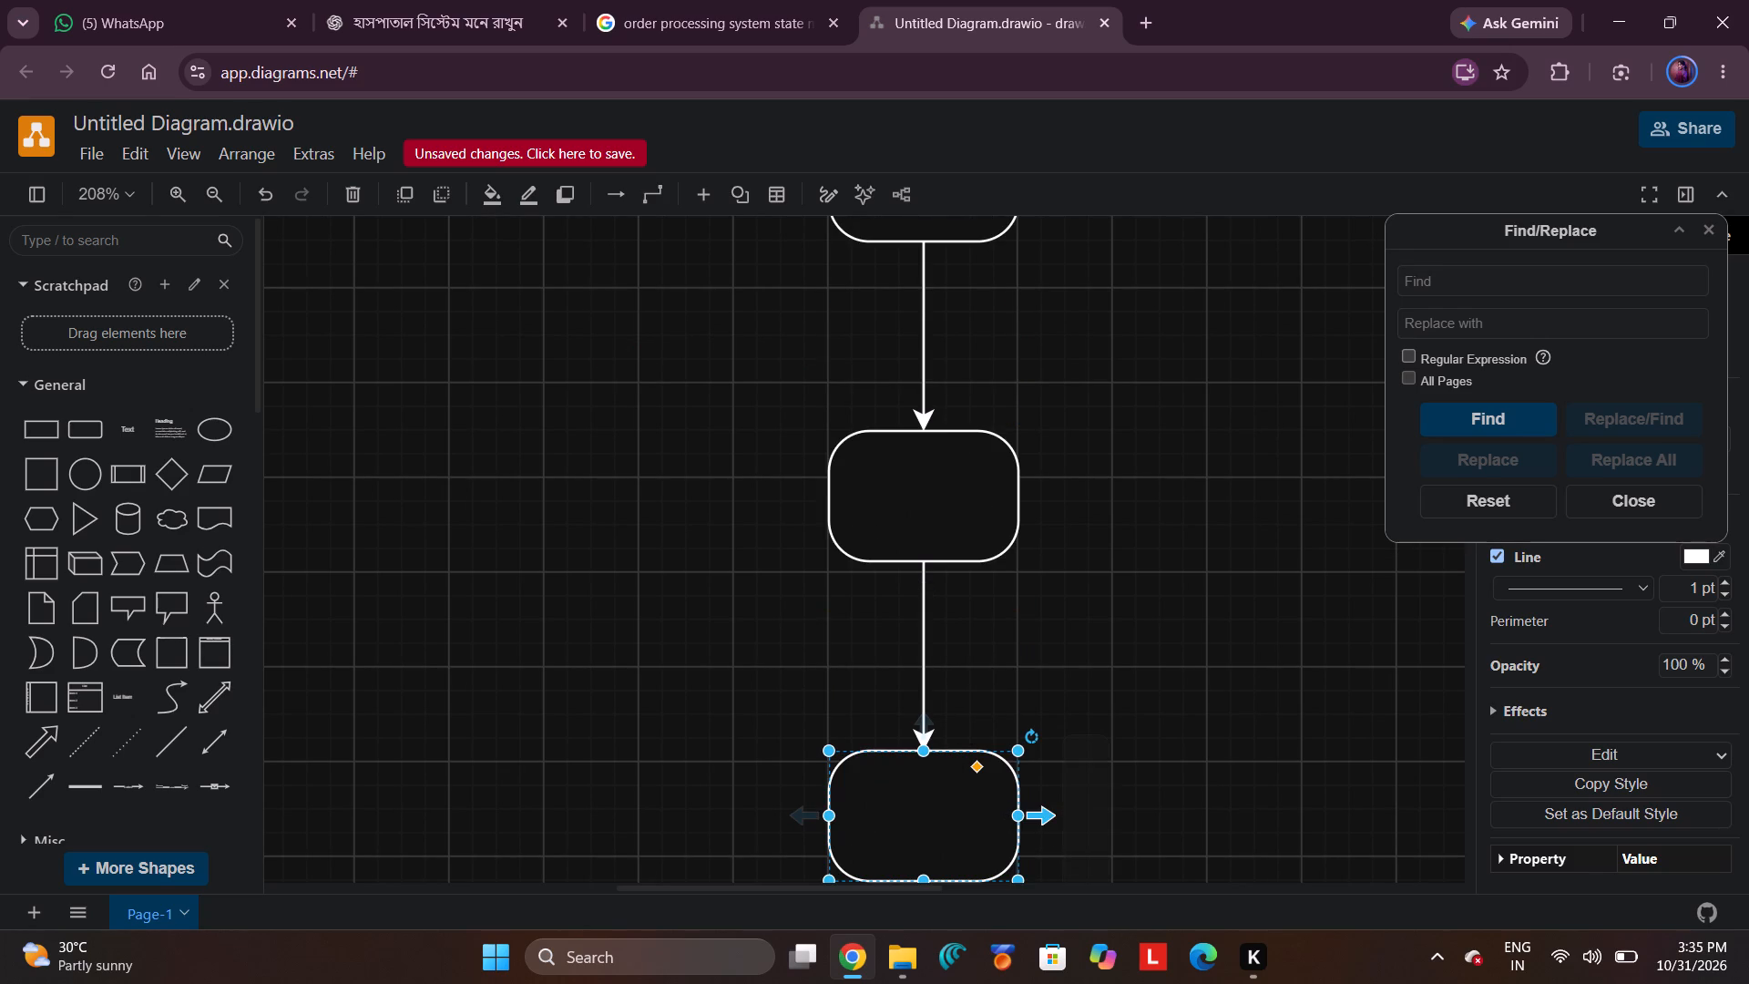
Add a connected rounded rectangle to the right of the bottom one and move it farther right, level with its source.
{"action": "left_click", "coordinate": [1086, 760]}
{"action": "left_click_drag", "start_coordinate": [1329, 800], "coordinate": [1359, 800]}
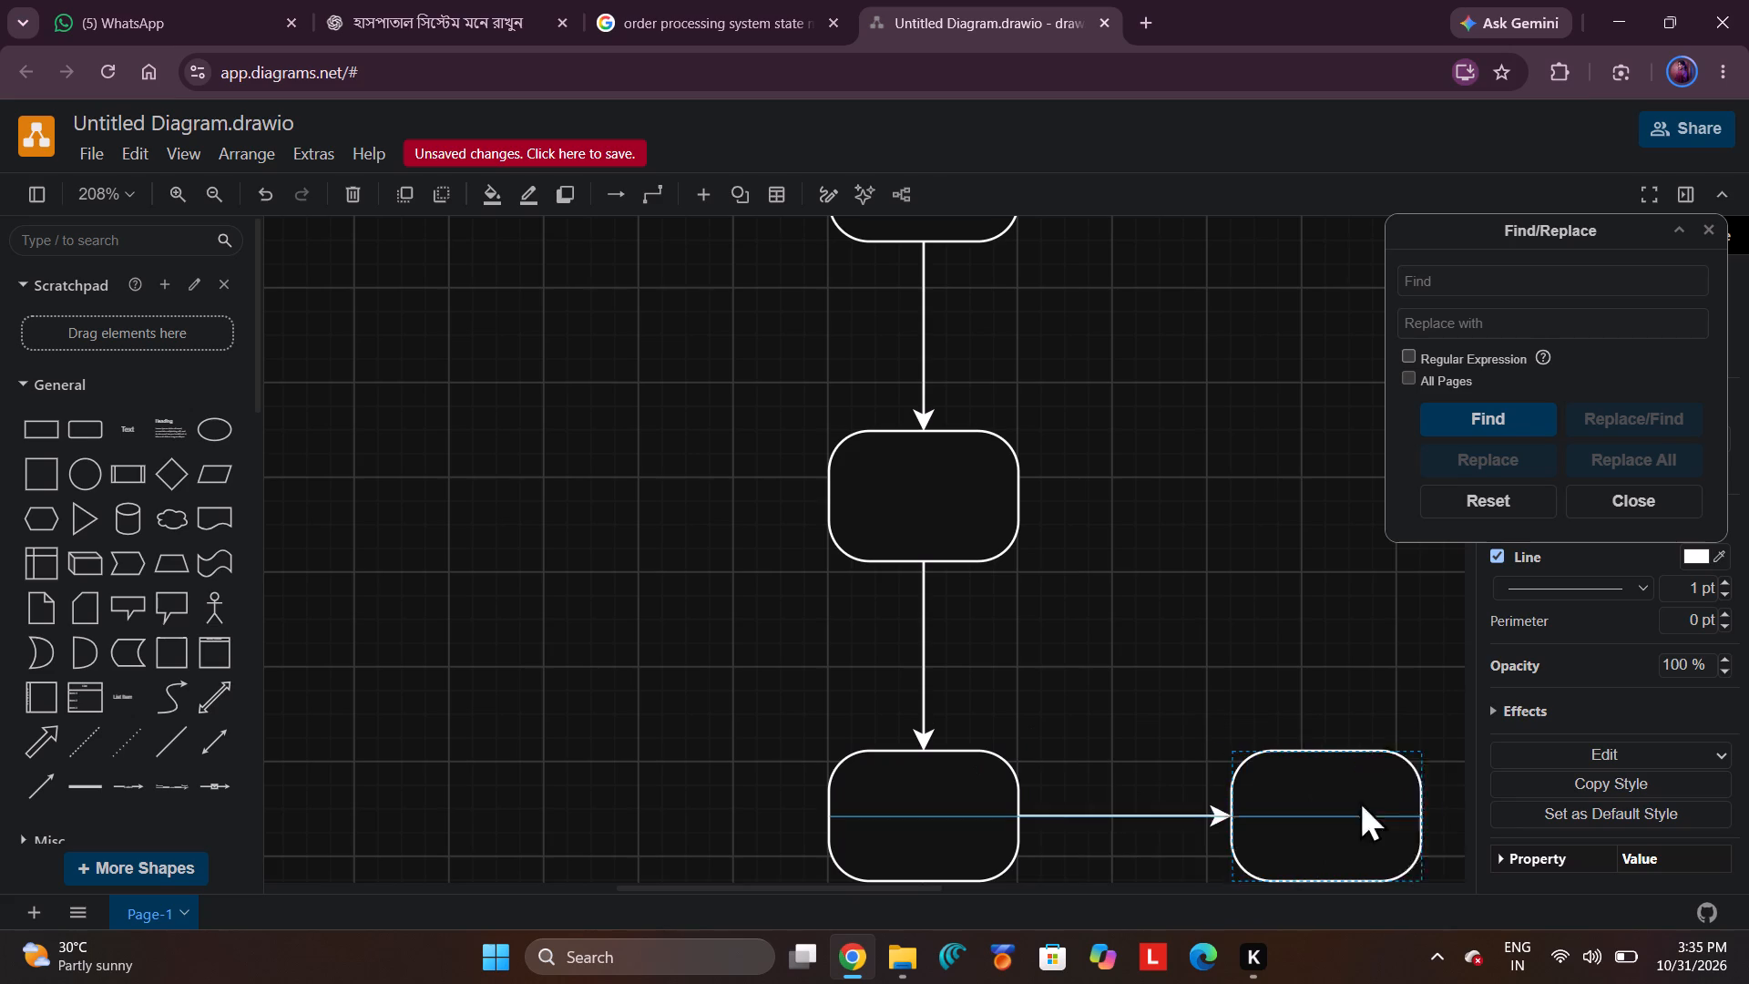
{"action": "left_click_drag", "start_coordinate": [1359, 800], "coordinate": [1459, 806]}
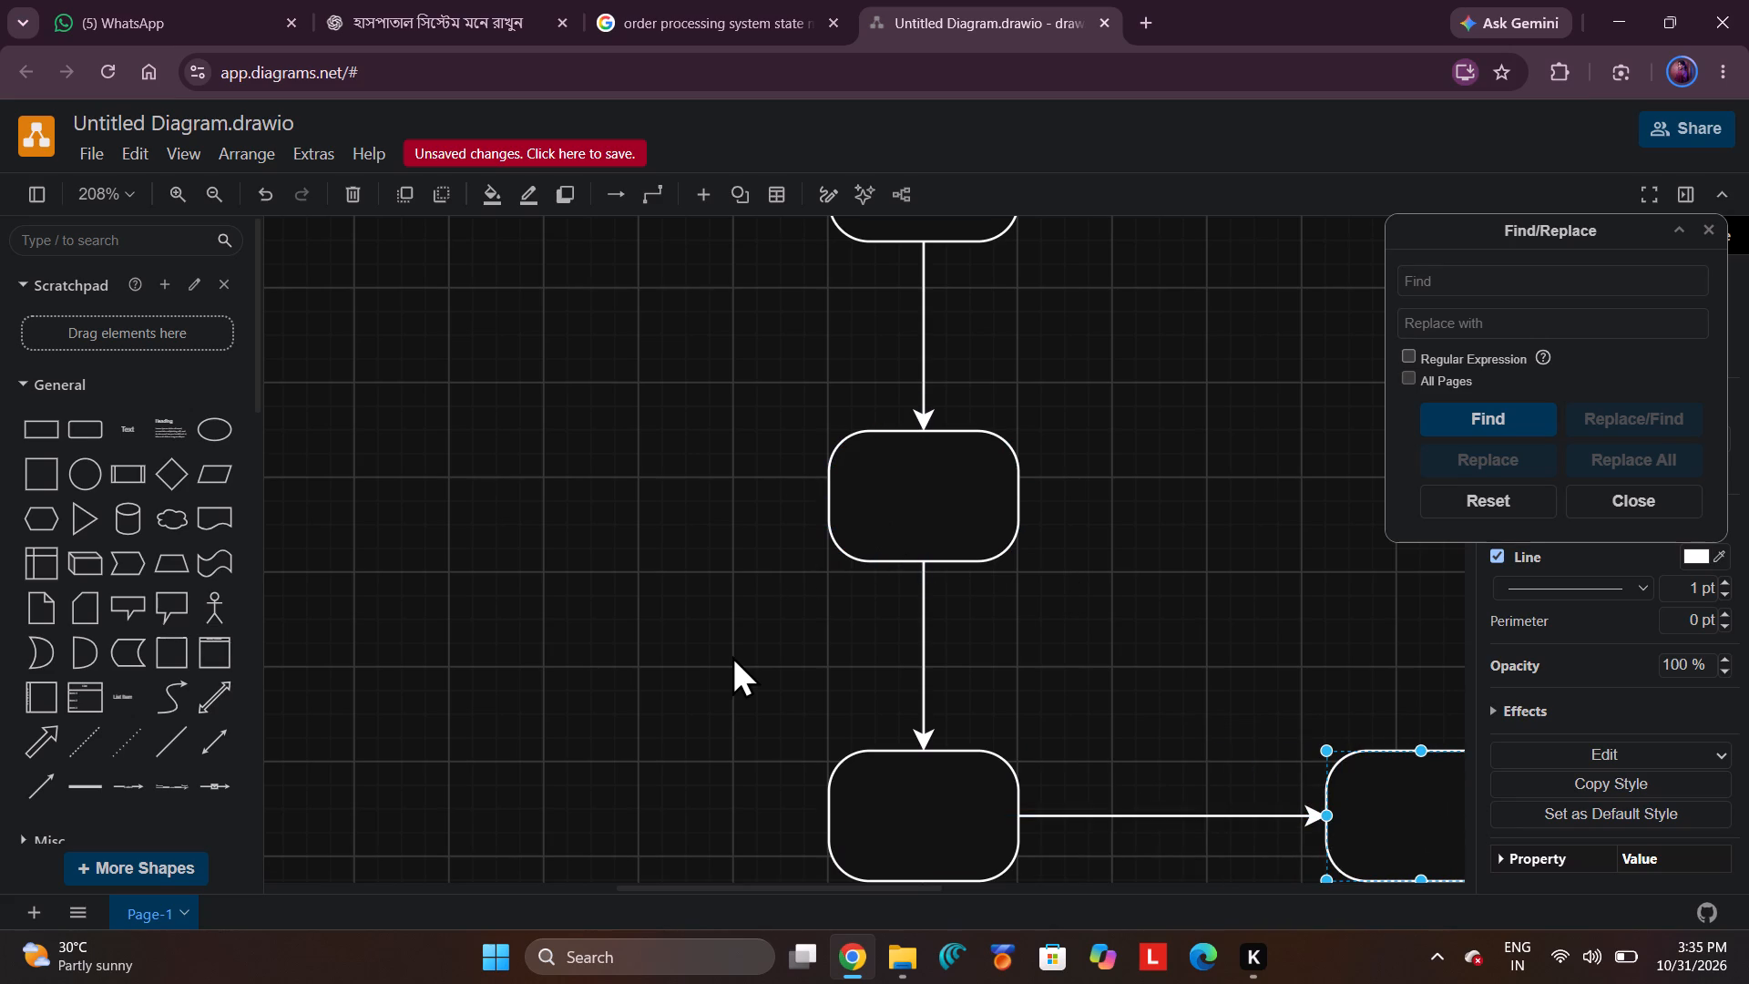
{"action": "scroll", "coordinate": [781, 467], "scroll_direction": "up", "scroll_amount": 2}
{"action": "scroll", "coordinate": [900, 397], "scroll_direction": "down", "scroll_amount": 5}
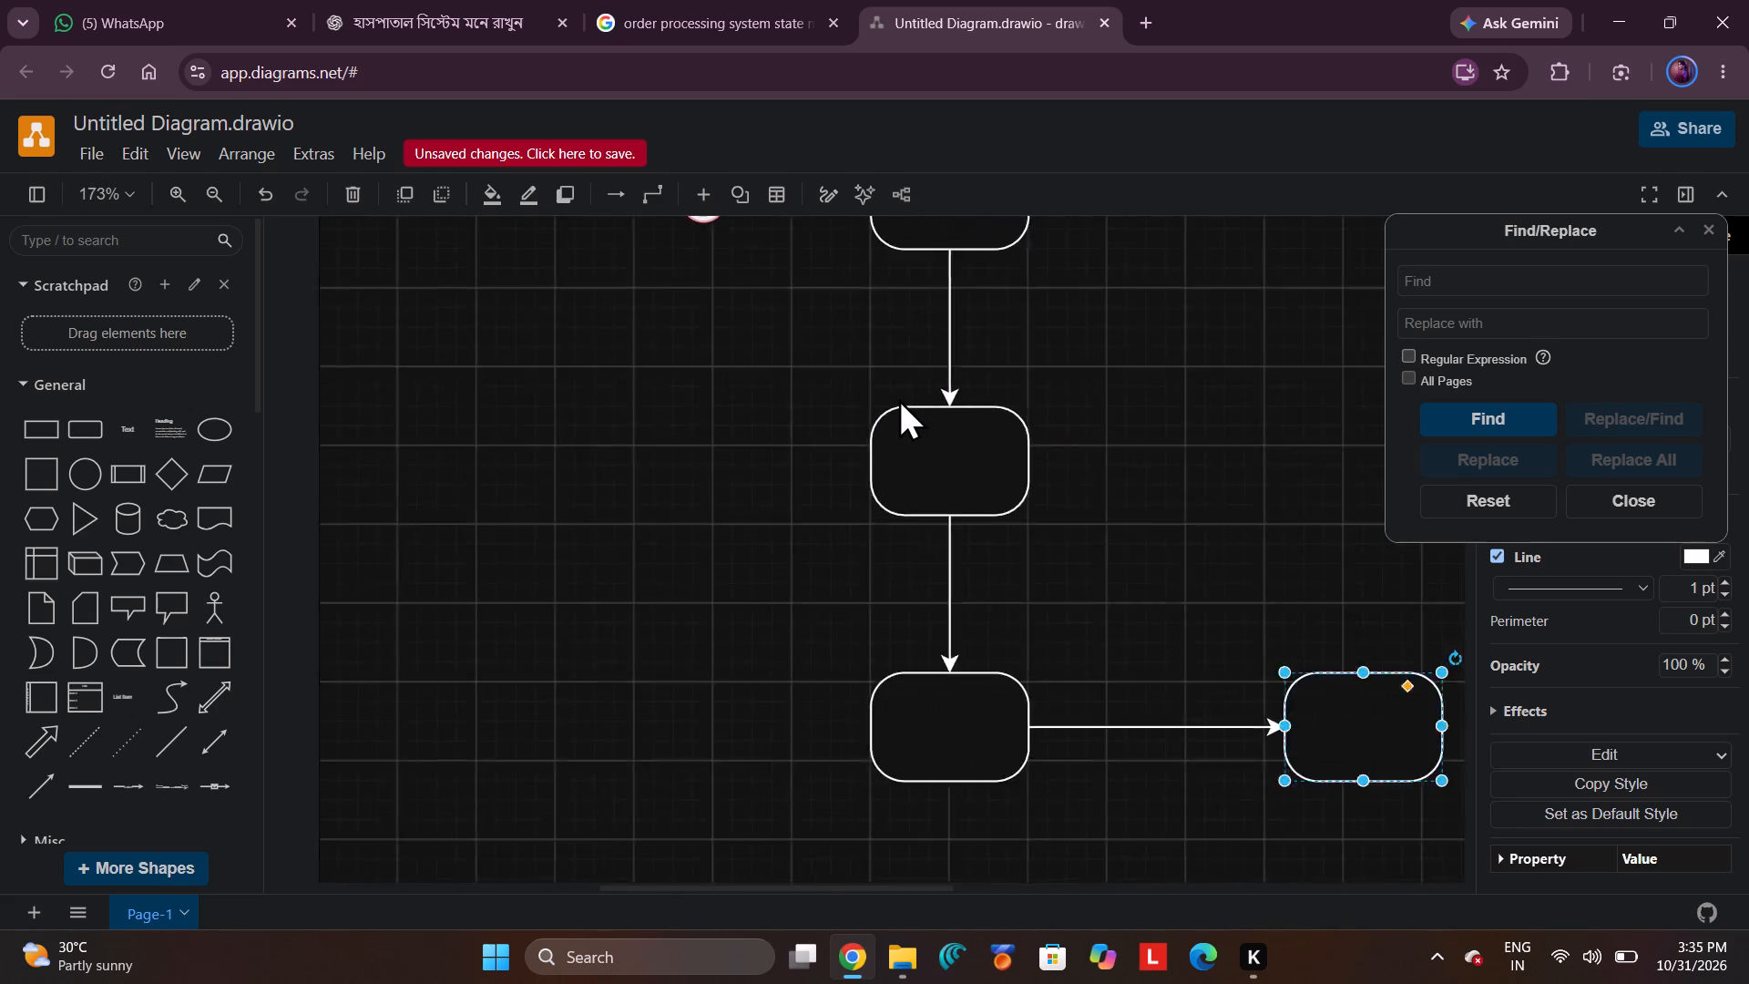
Label the top rounded rectangle, at the start arrow's tip, READING CARD.
{"action": "scroll", "coordinate": [898, 398], "scroll_direction": "down", "scroll_amount": 3}
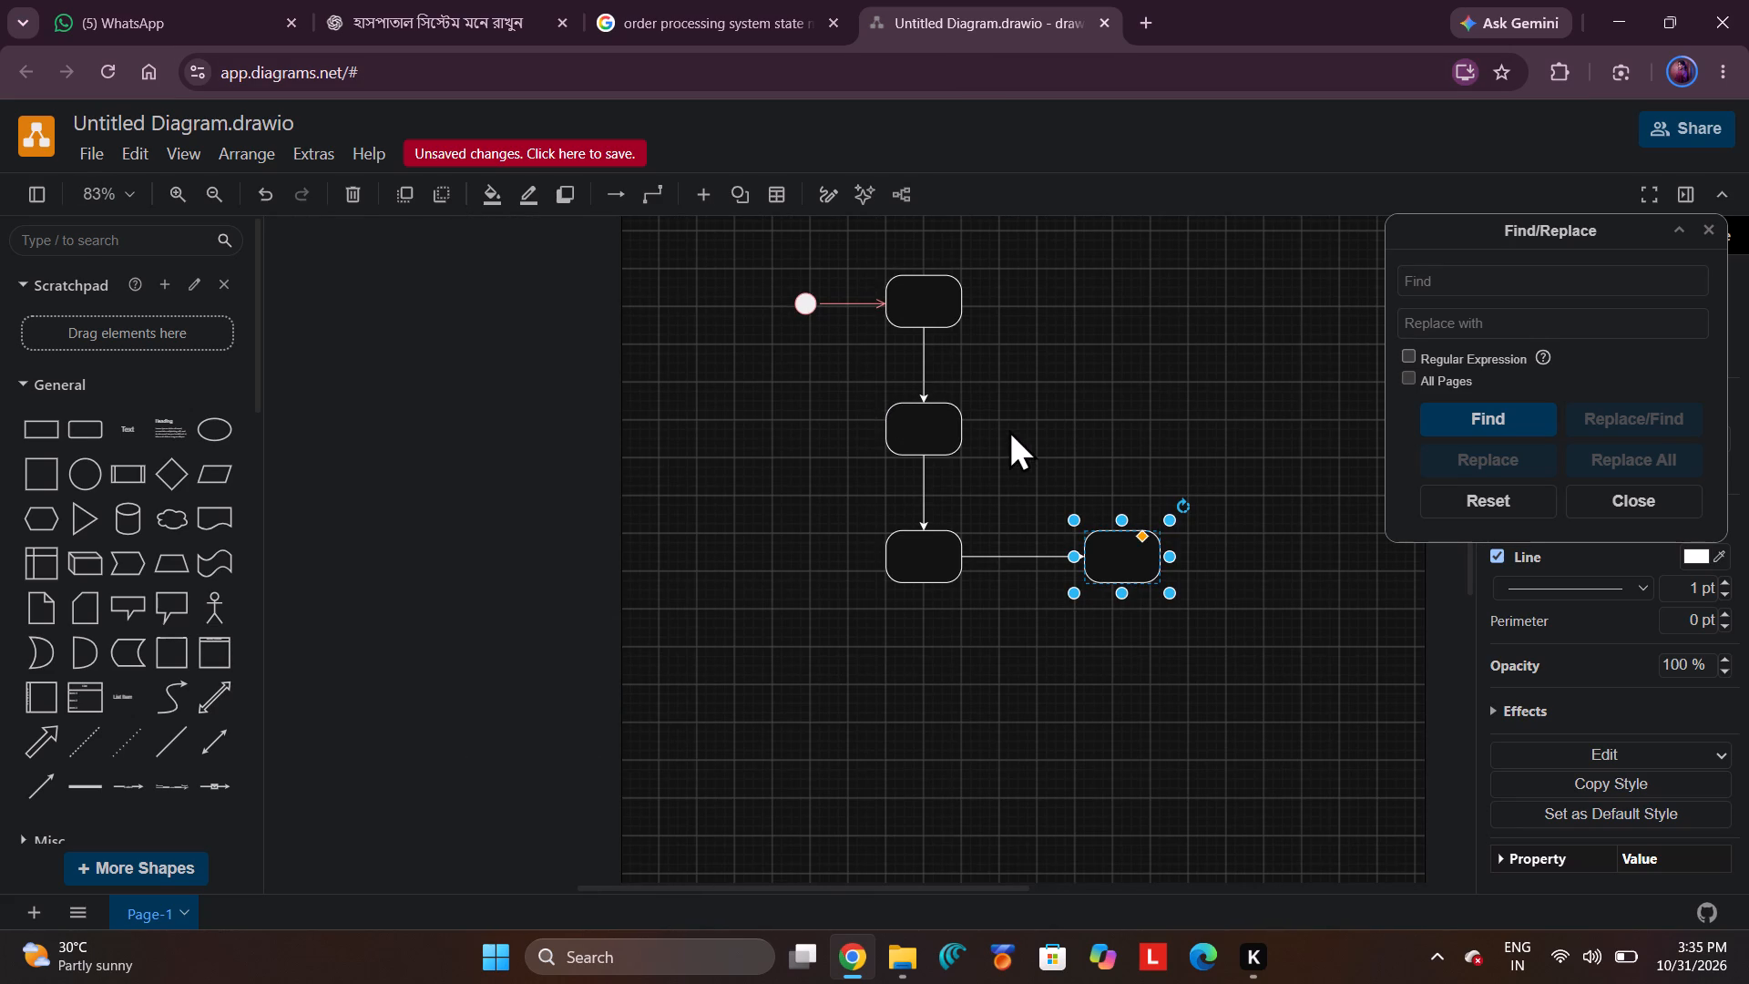
{"action": "double_click", "coordinate": [926, 302]}
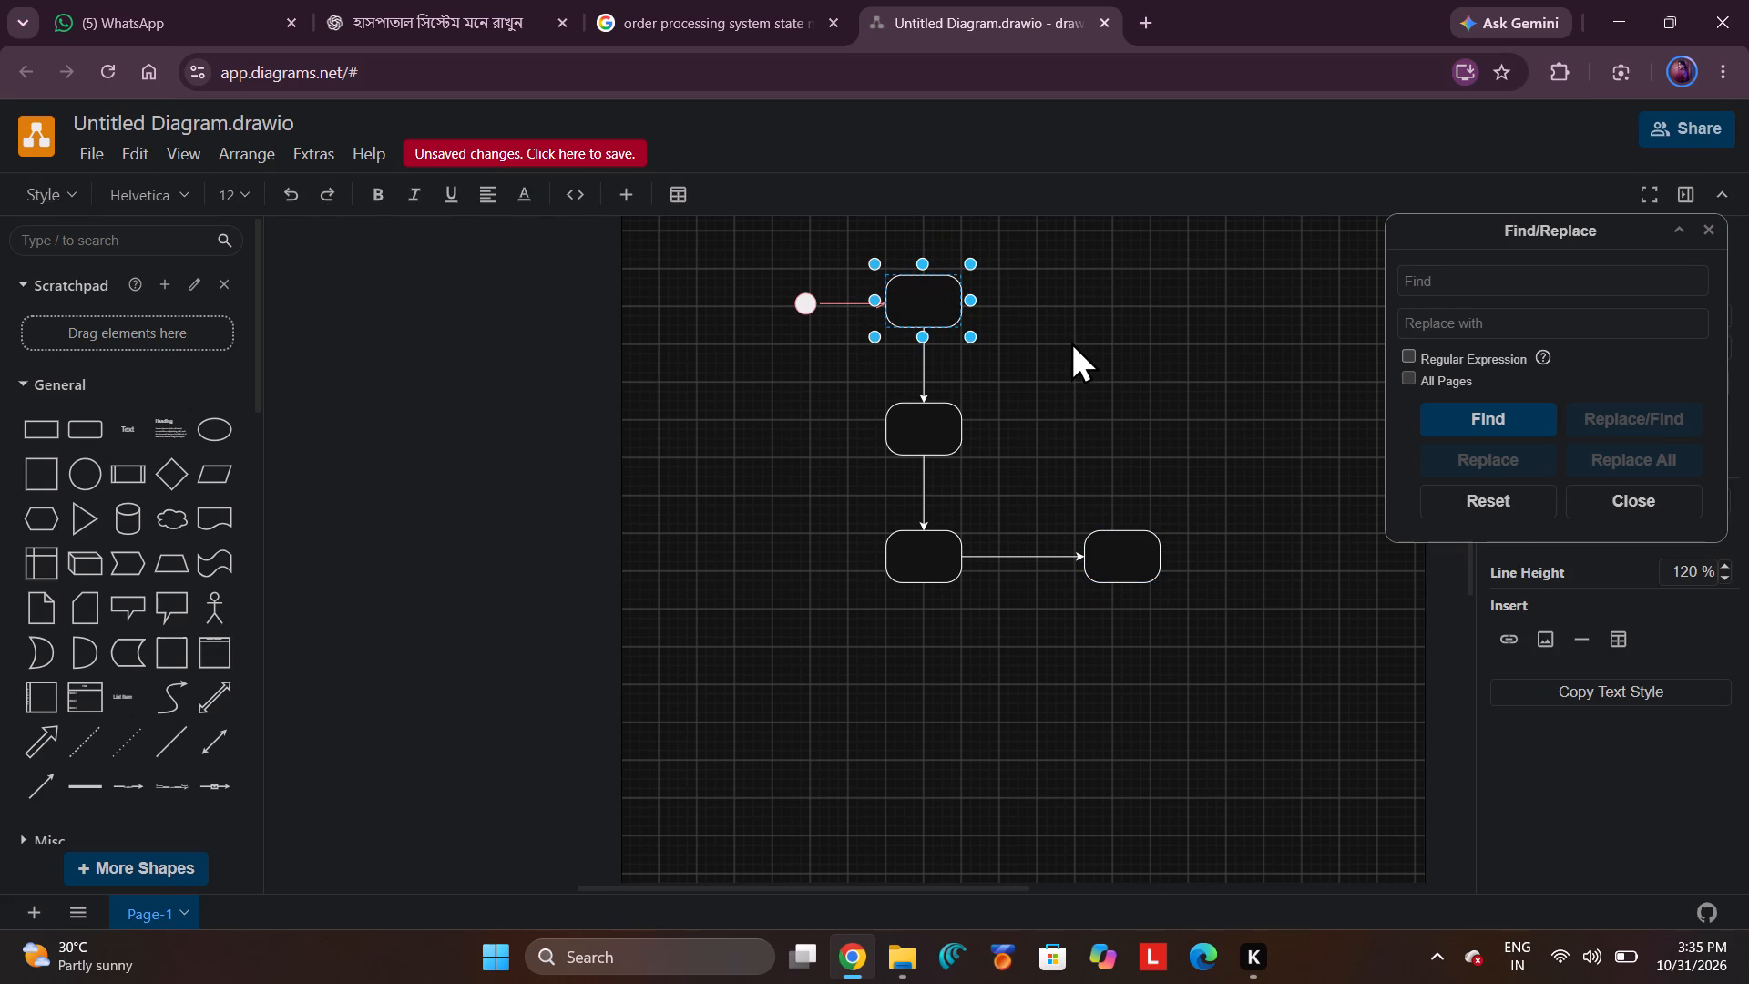
{"action": "type", "text": "READING"}
{"action": "key", "text": "space"}
{"action": "type", "text": "CARD"}
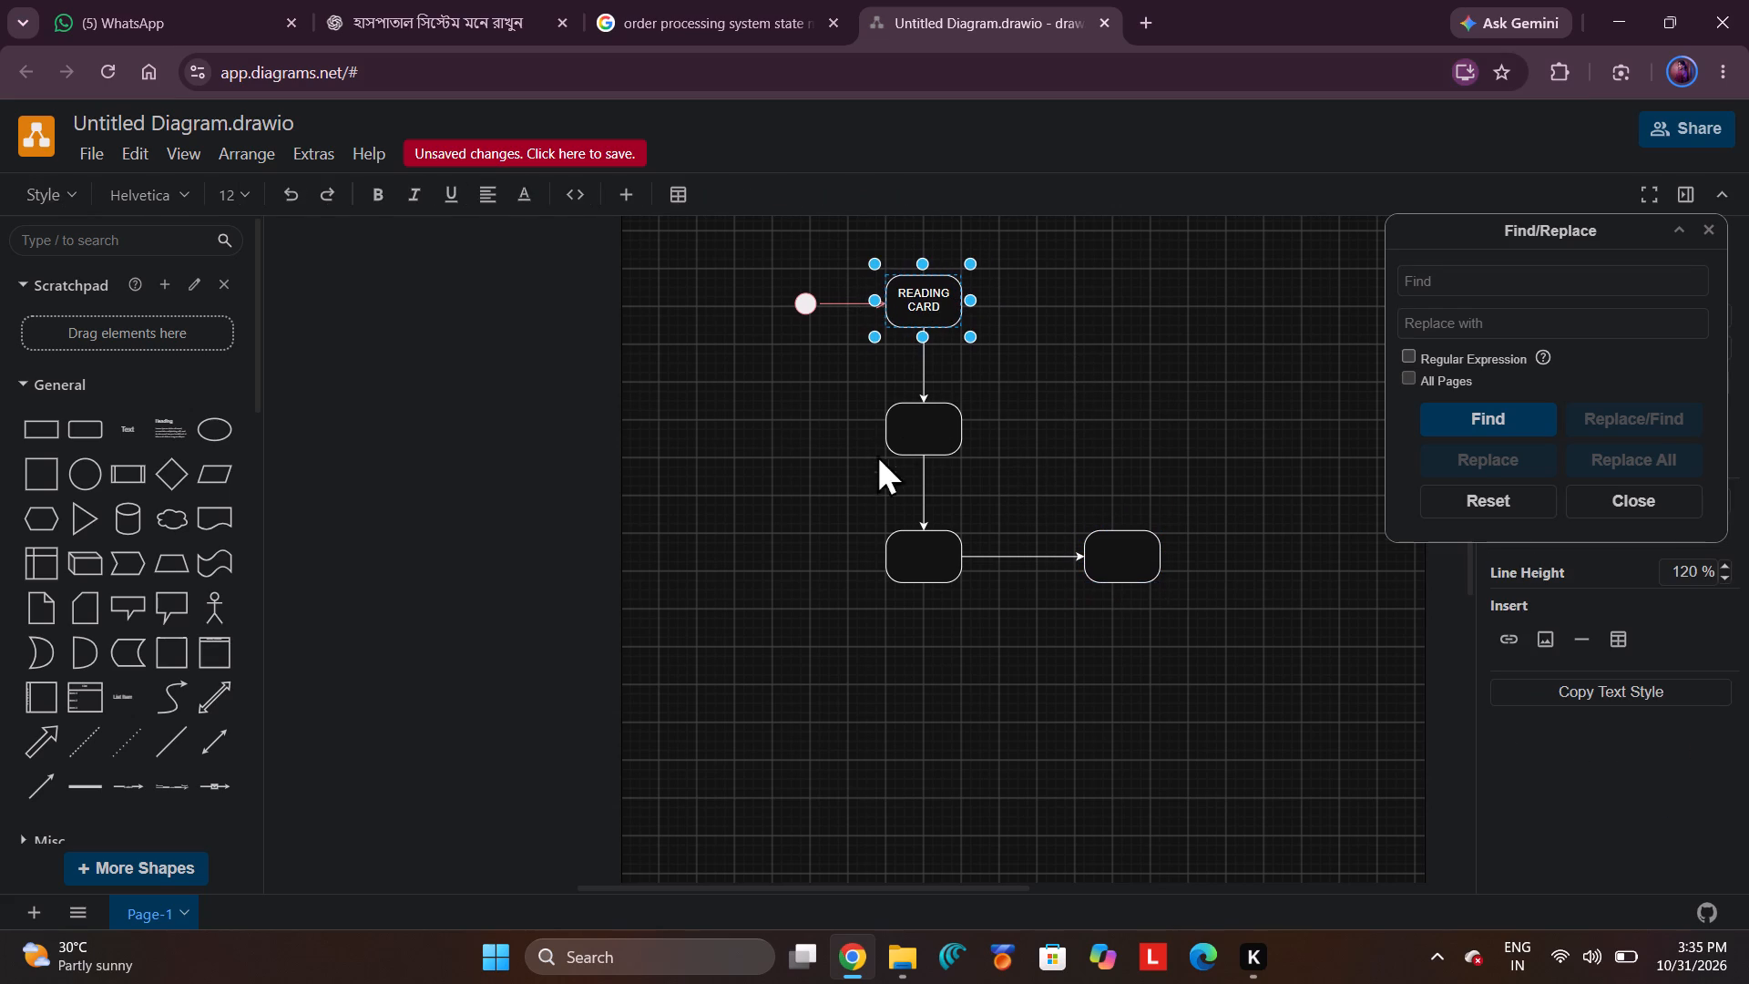
Label the middle rounded rectangle in the column READING PIN.
{"action": "double_click", "coordinate": [920, 430]}
{"action": "double_click", "coordinate": [920, 430]}
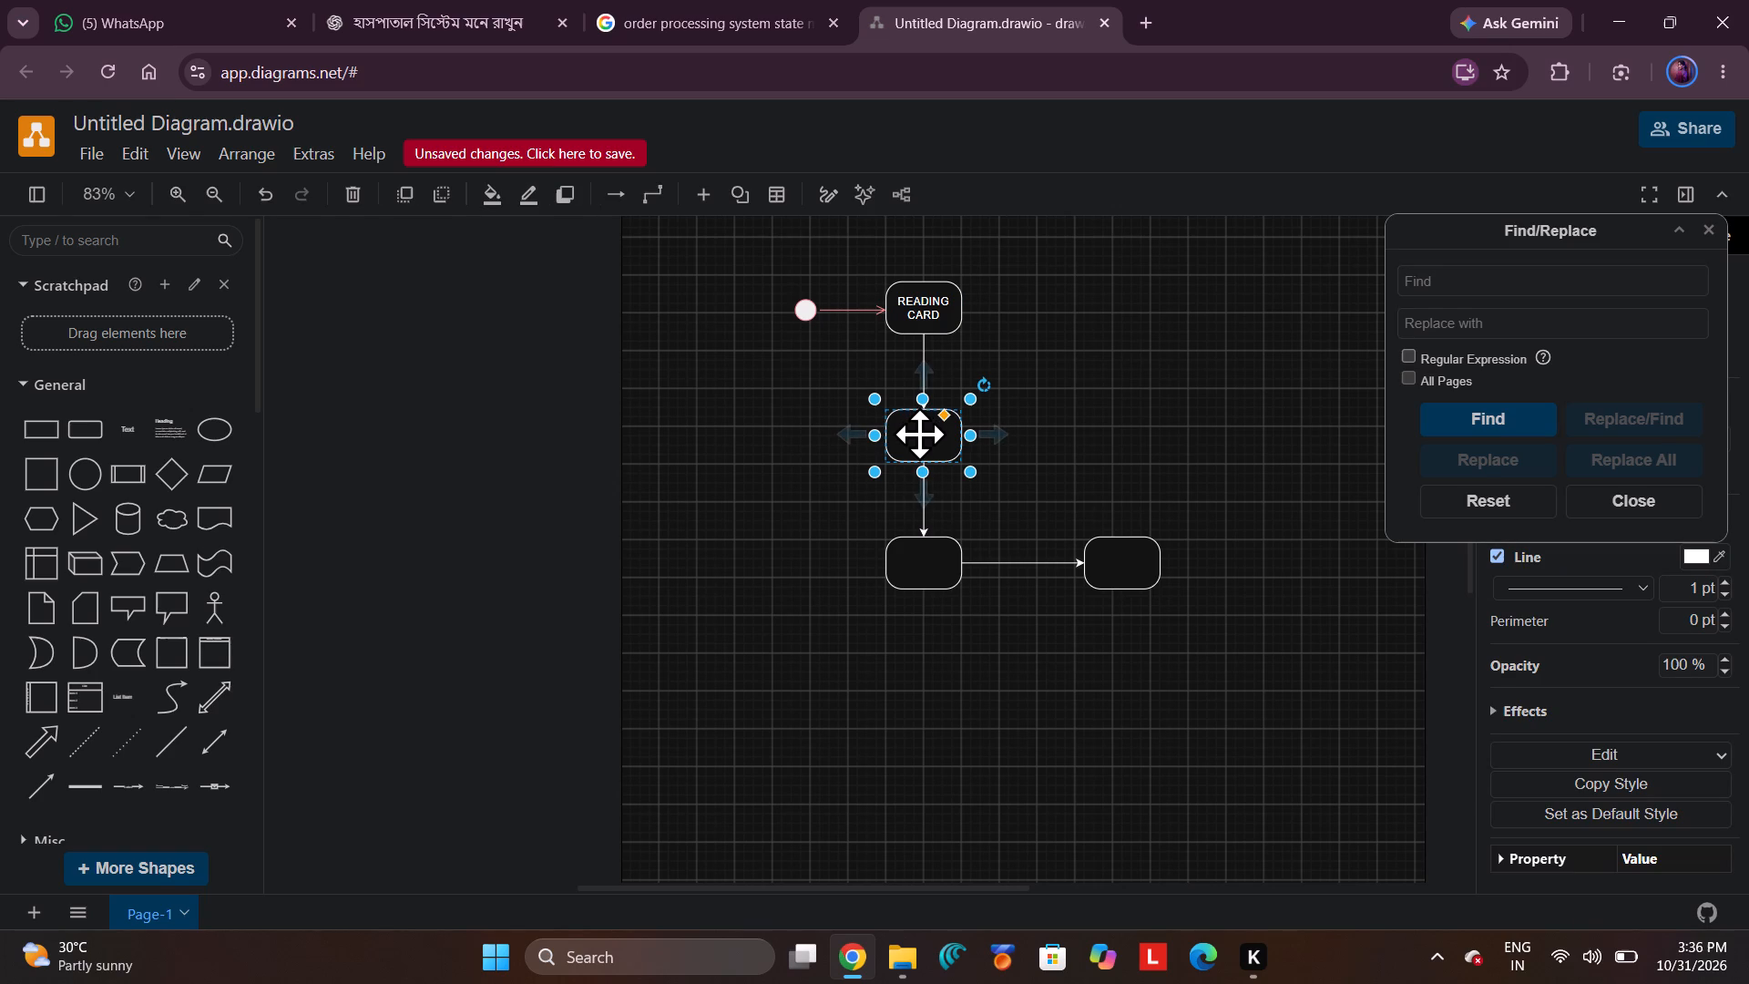
{"action": "double_click", "coordinate": [919, 434]}
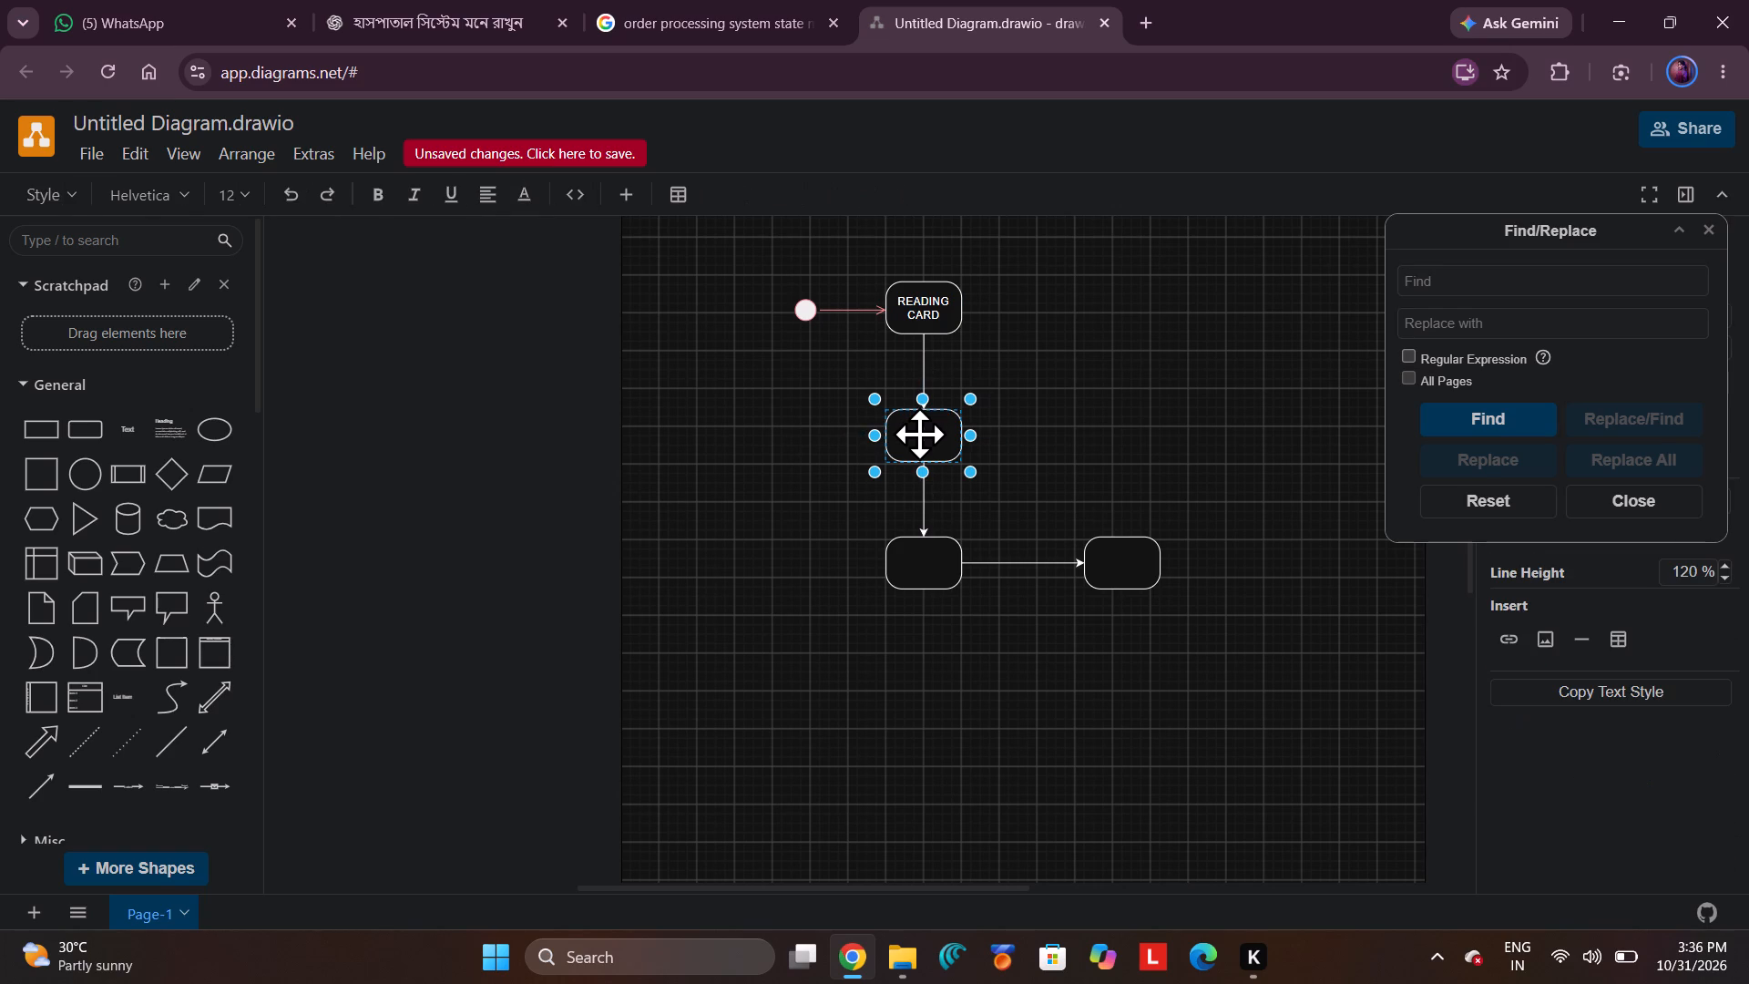
{"action": "type", "text": "READING OP"}
{"action": "key", "text": "BackSpace"}
{"action": "key", "text": "BackSpace"}
{"action": "type", "text": "PIN"}
Label the bottom rounded rectangle in the column CHOOSING TRASACTION.
{"action": "double_click", "coordinate": [918, 559]}
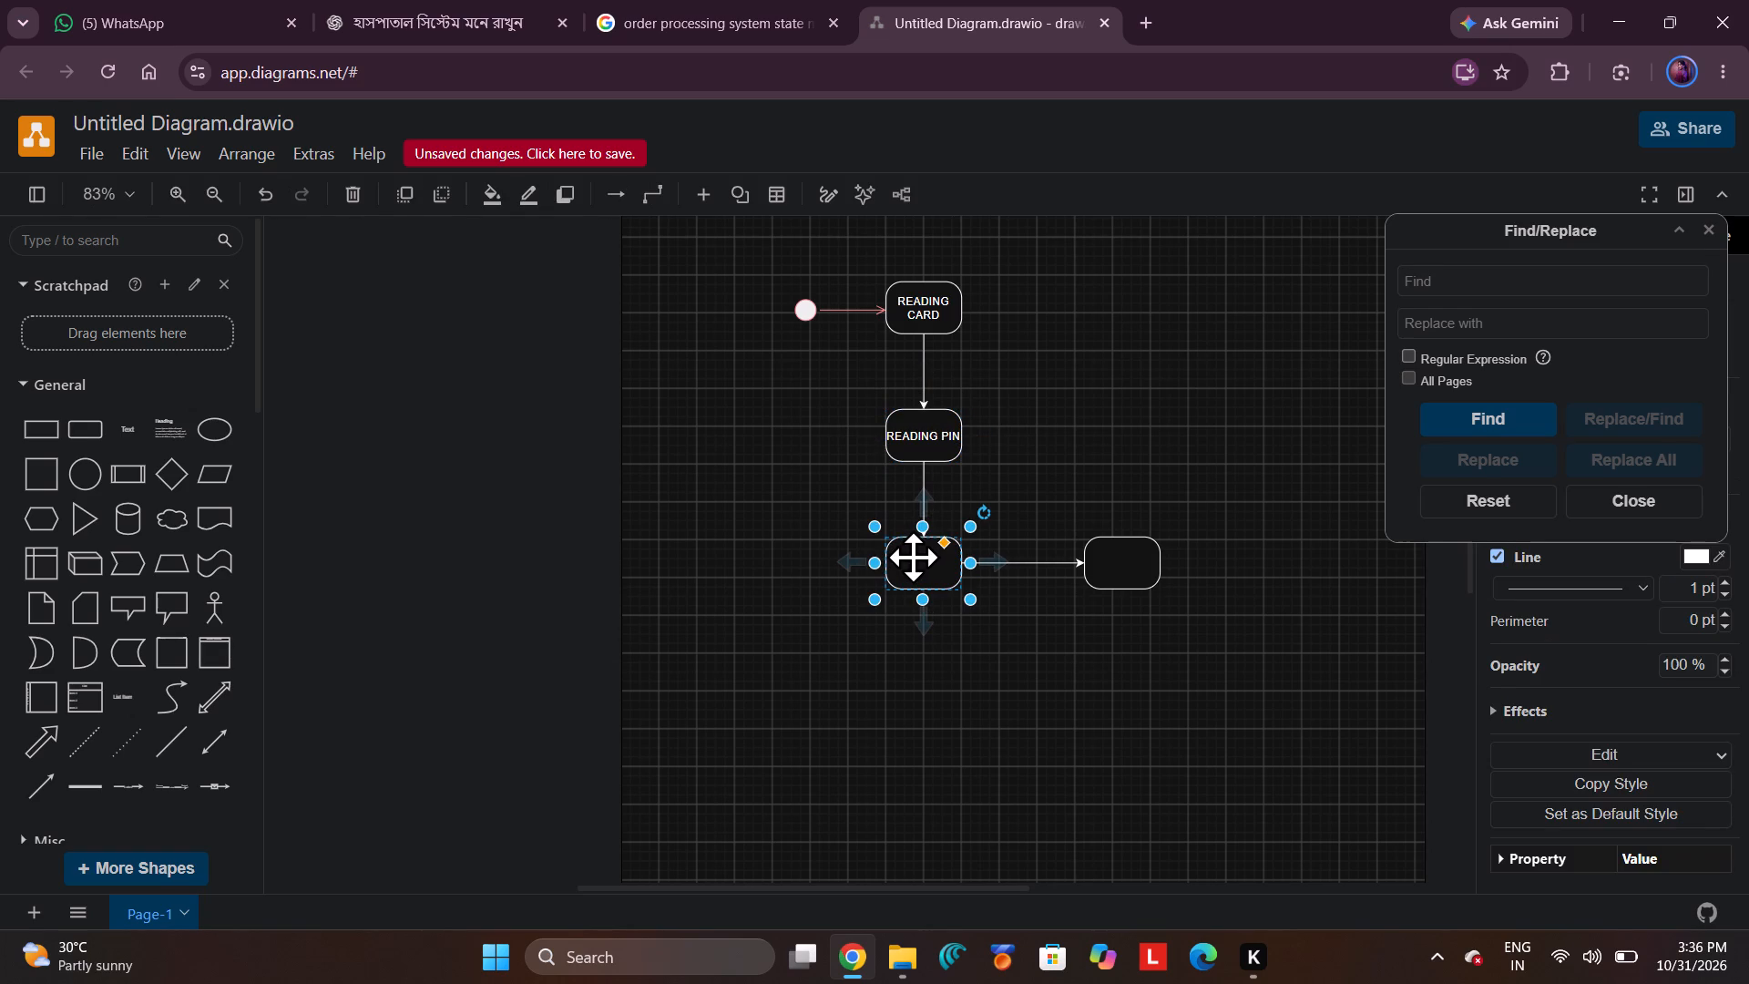
{"action": "type", "text": "CHOOSIU"}
{"action": "key", "text": "BackSpace"}
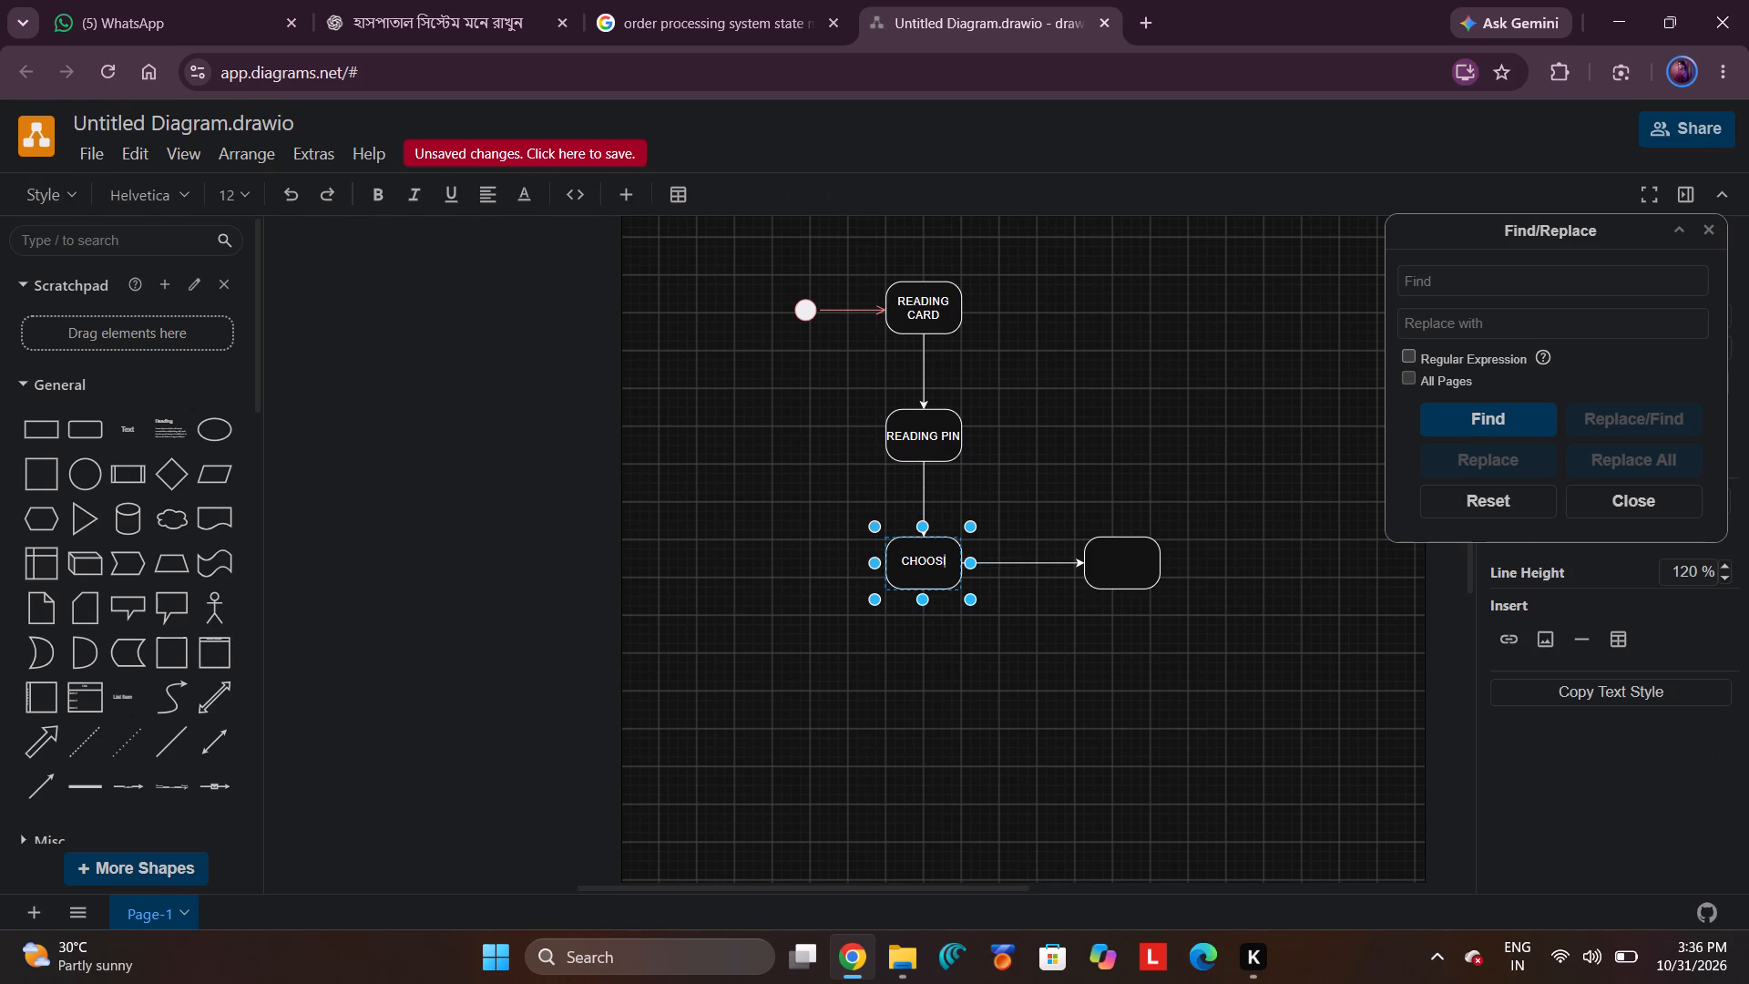
{"action": "type", "text": "NG TRASACTION"}
{"action": "left_click", "coordinate": [1128, 766]}
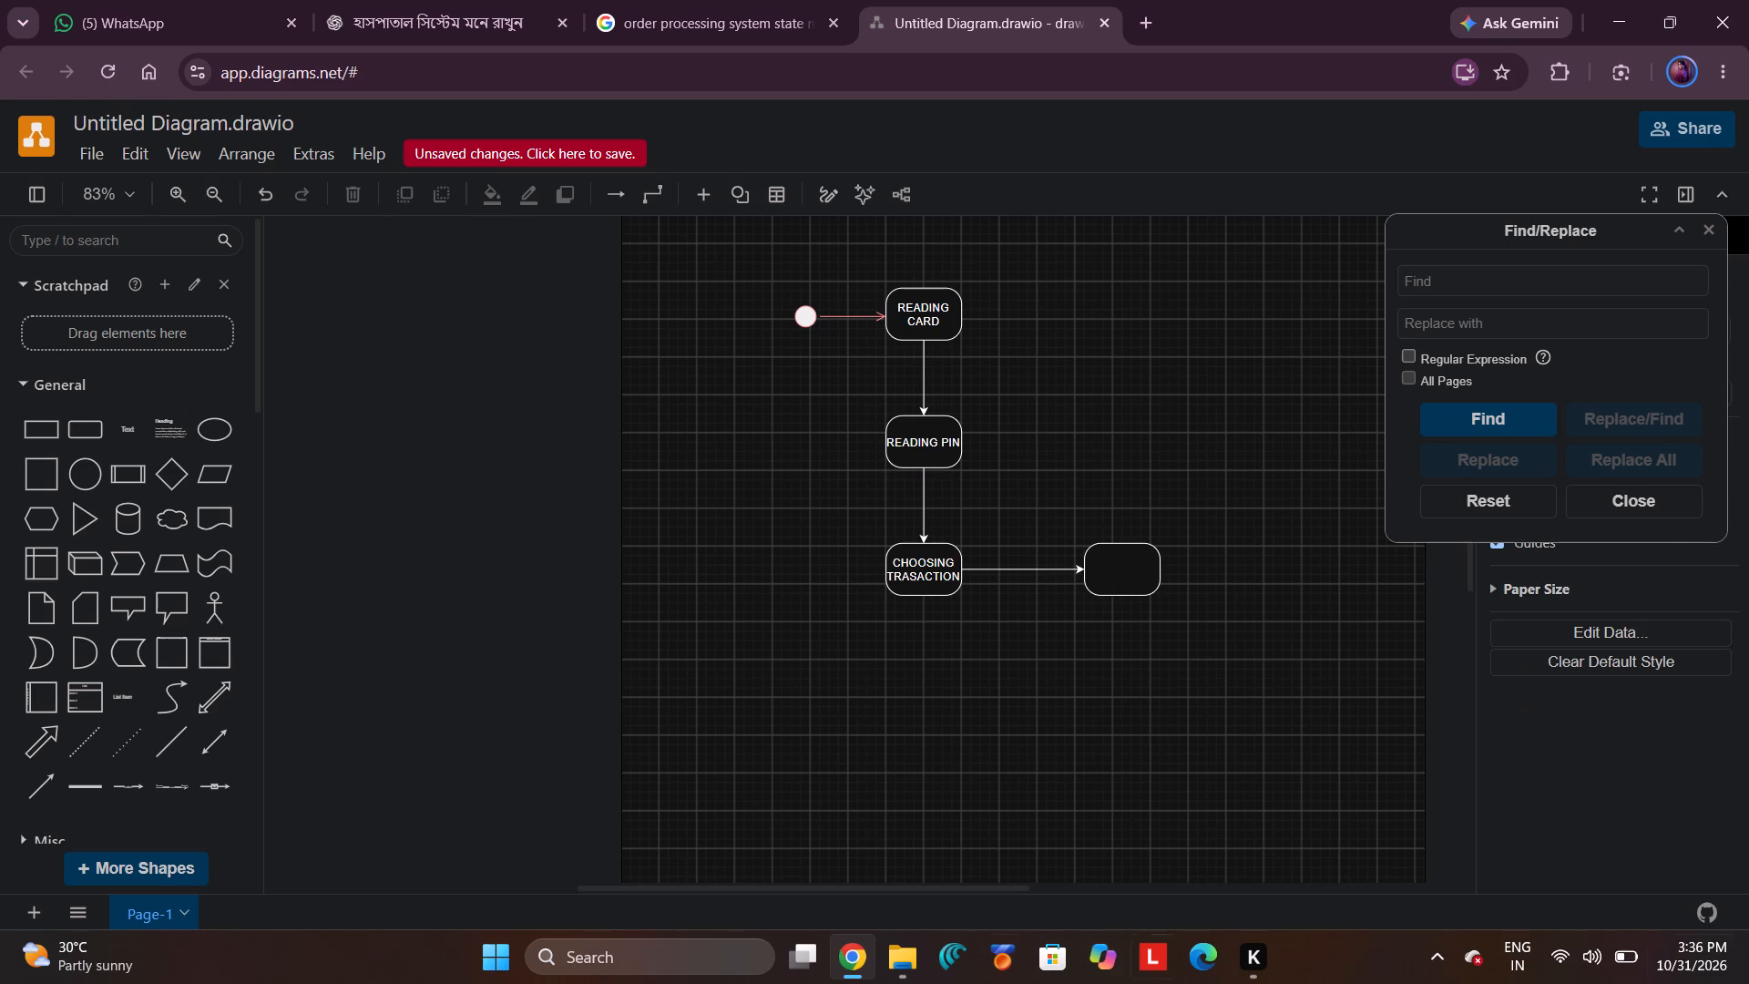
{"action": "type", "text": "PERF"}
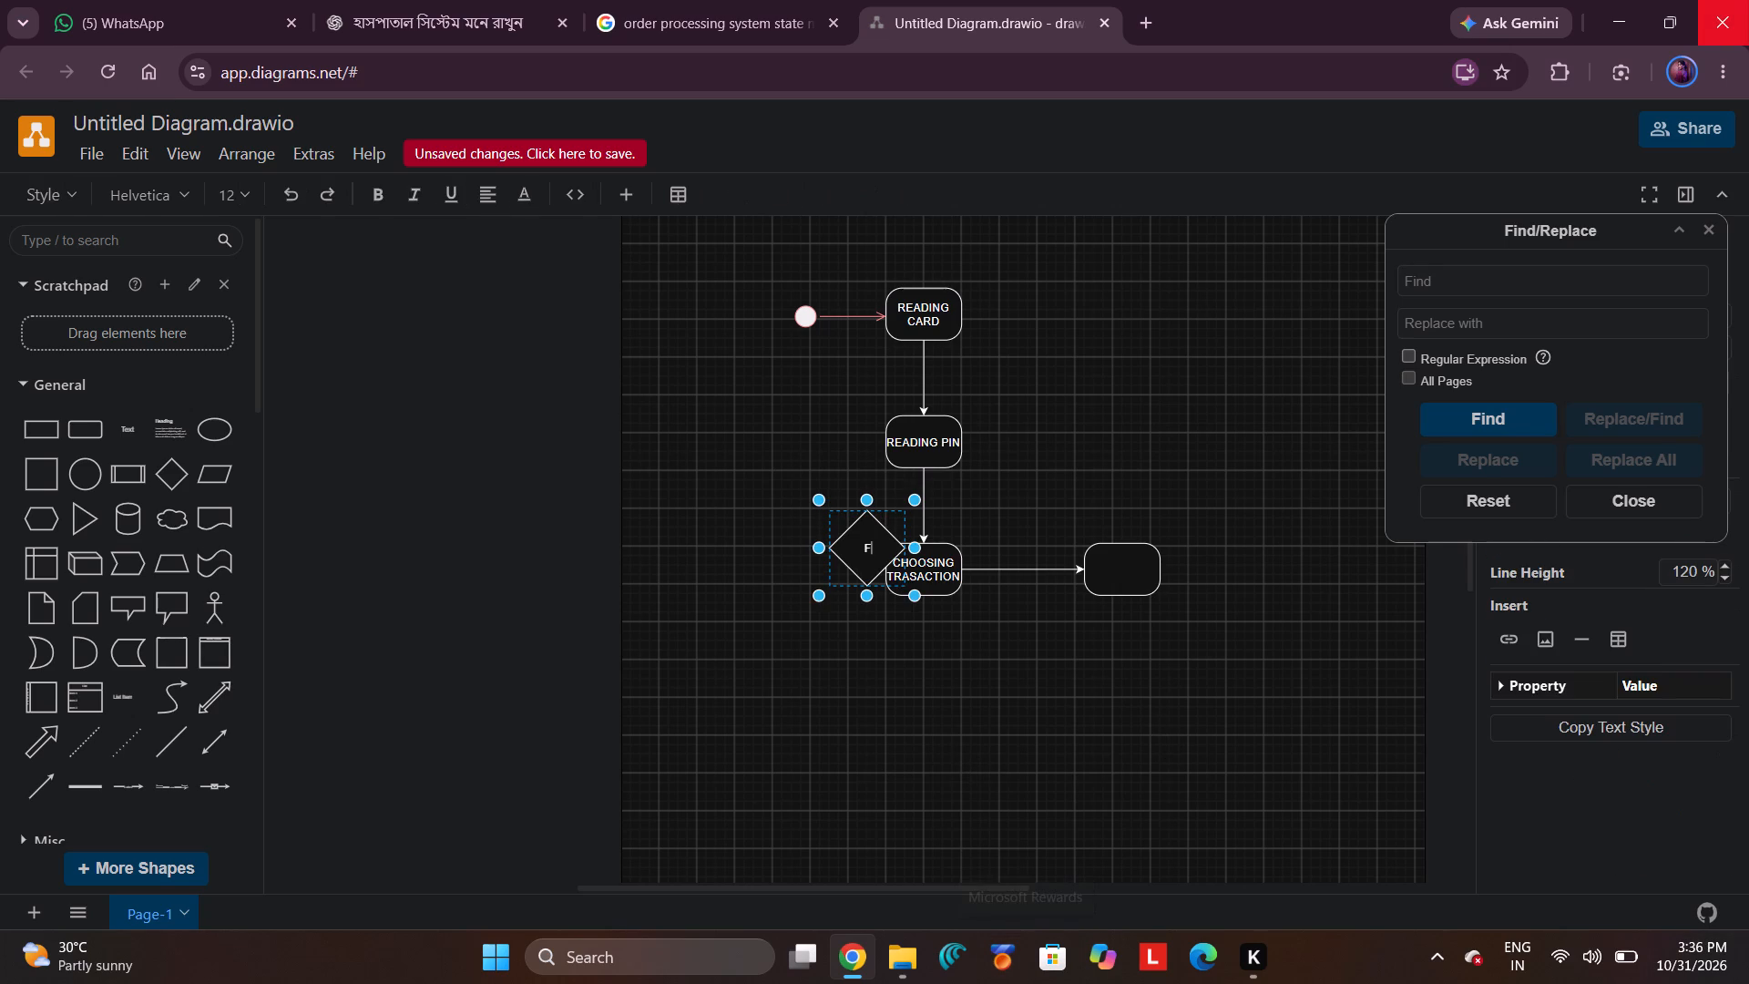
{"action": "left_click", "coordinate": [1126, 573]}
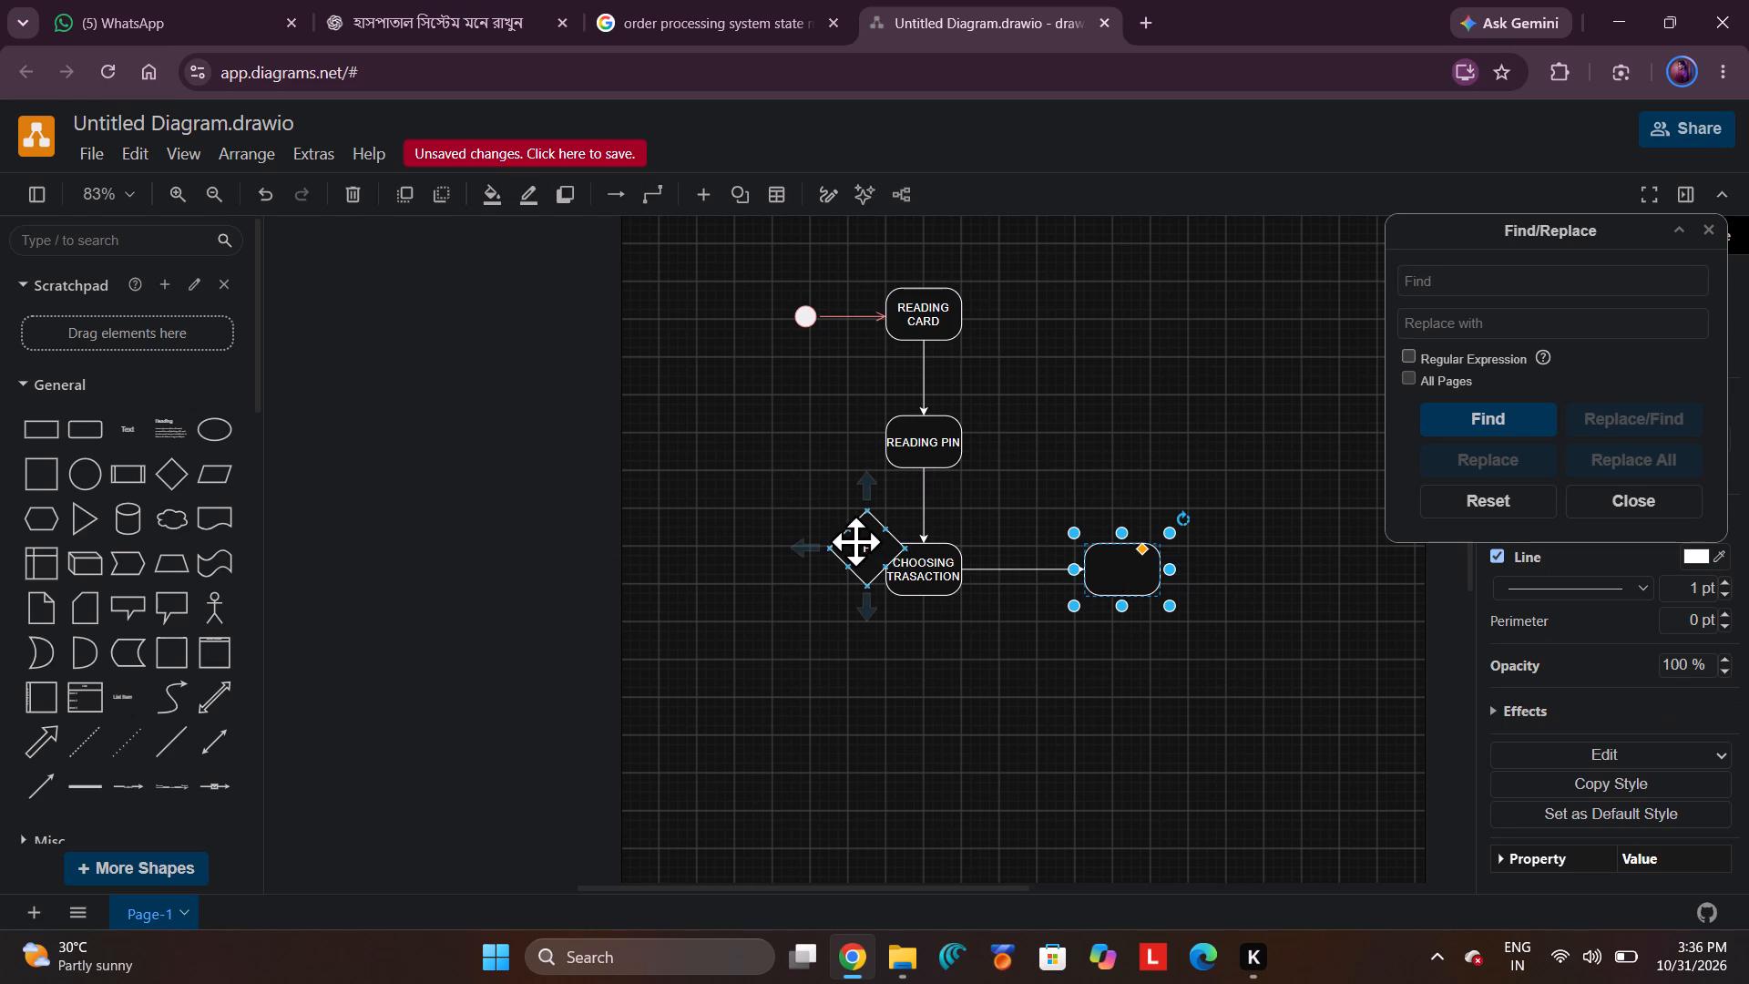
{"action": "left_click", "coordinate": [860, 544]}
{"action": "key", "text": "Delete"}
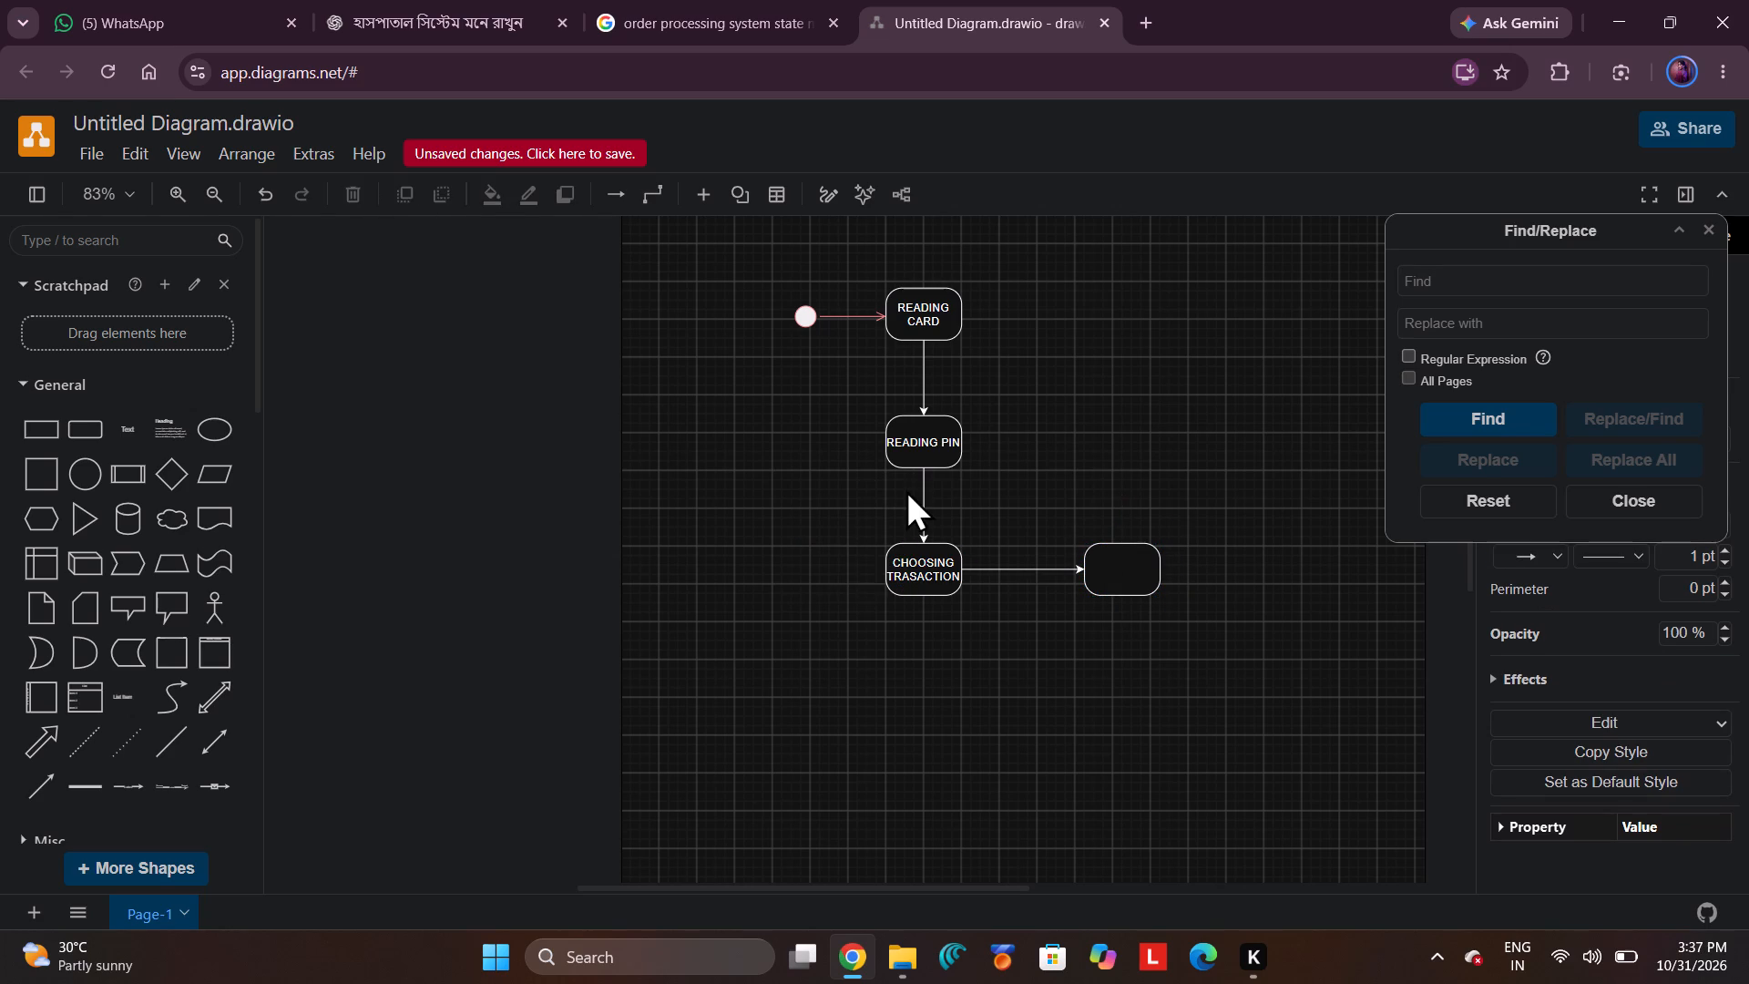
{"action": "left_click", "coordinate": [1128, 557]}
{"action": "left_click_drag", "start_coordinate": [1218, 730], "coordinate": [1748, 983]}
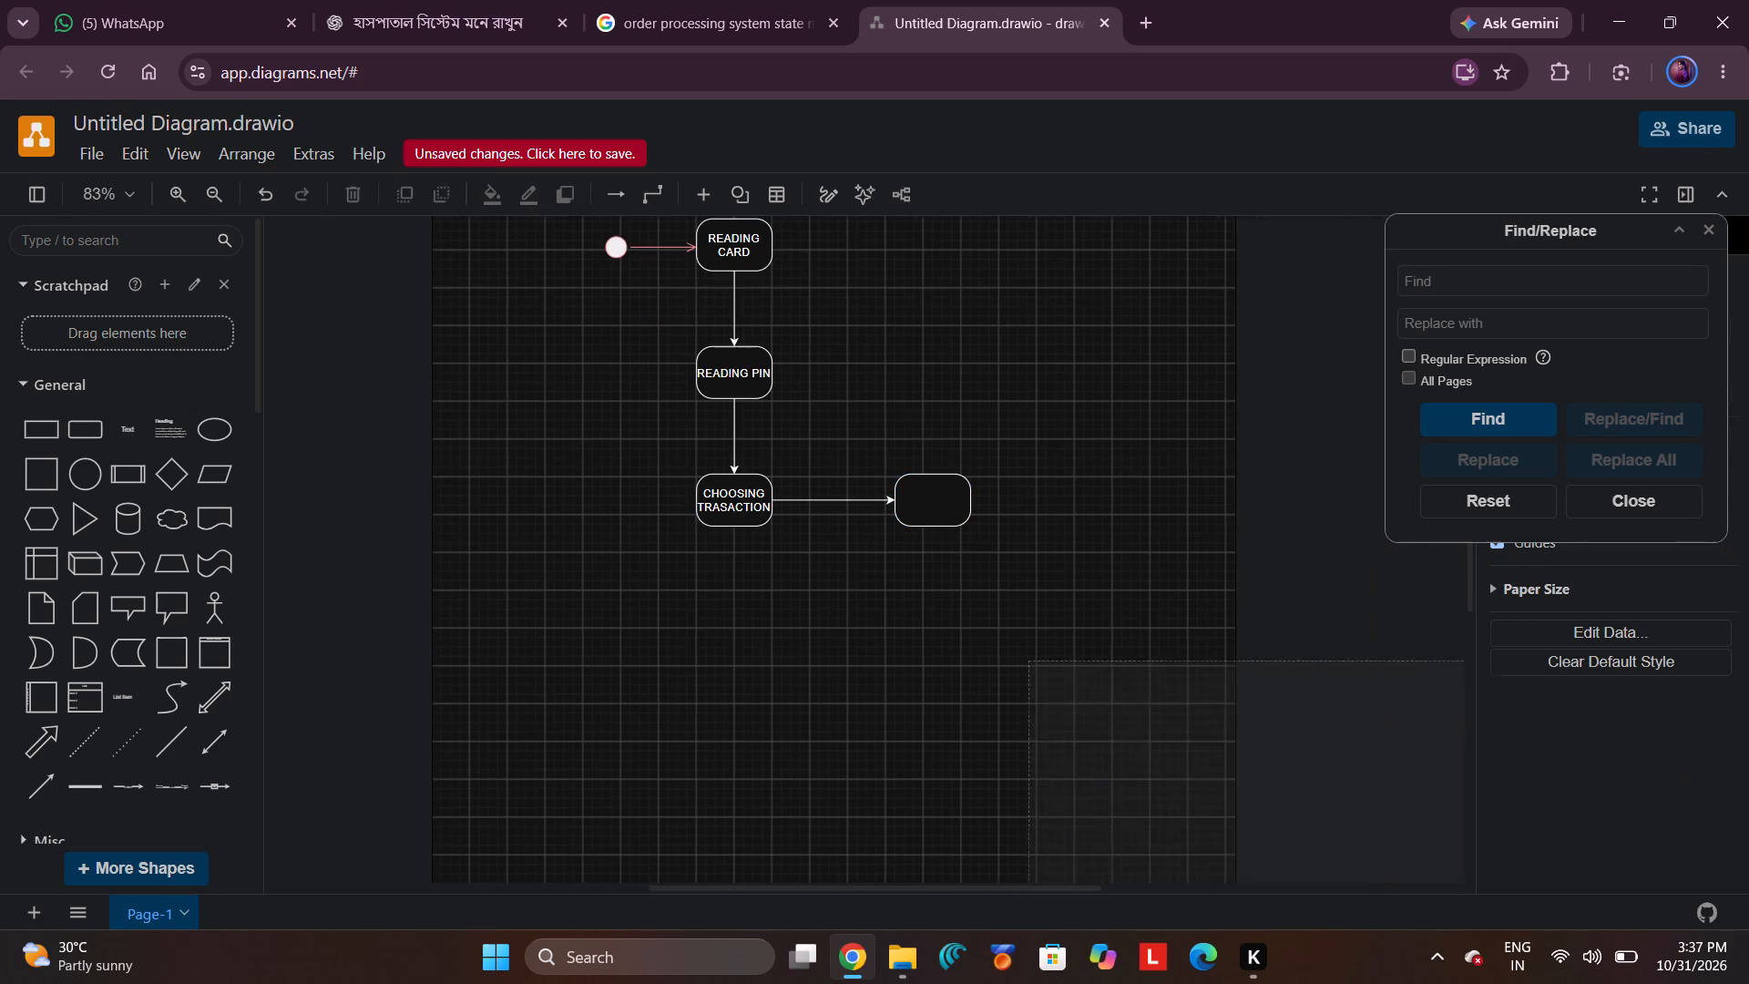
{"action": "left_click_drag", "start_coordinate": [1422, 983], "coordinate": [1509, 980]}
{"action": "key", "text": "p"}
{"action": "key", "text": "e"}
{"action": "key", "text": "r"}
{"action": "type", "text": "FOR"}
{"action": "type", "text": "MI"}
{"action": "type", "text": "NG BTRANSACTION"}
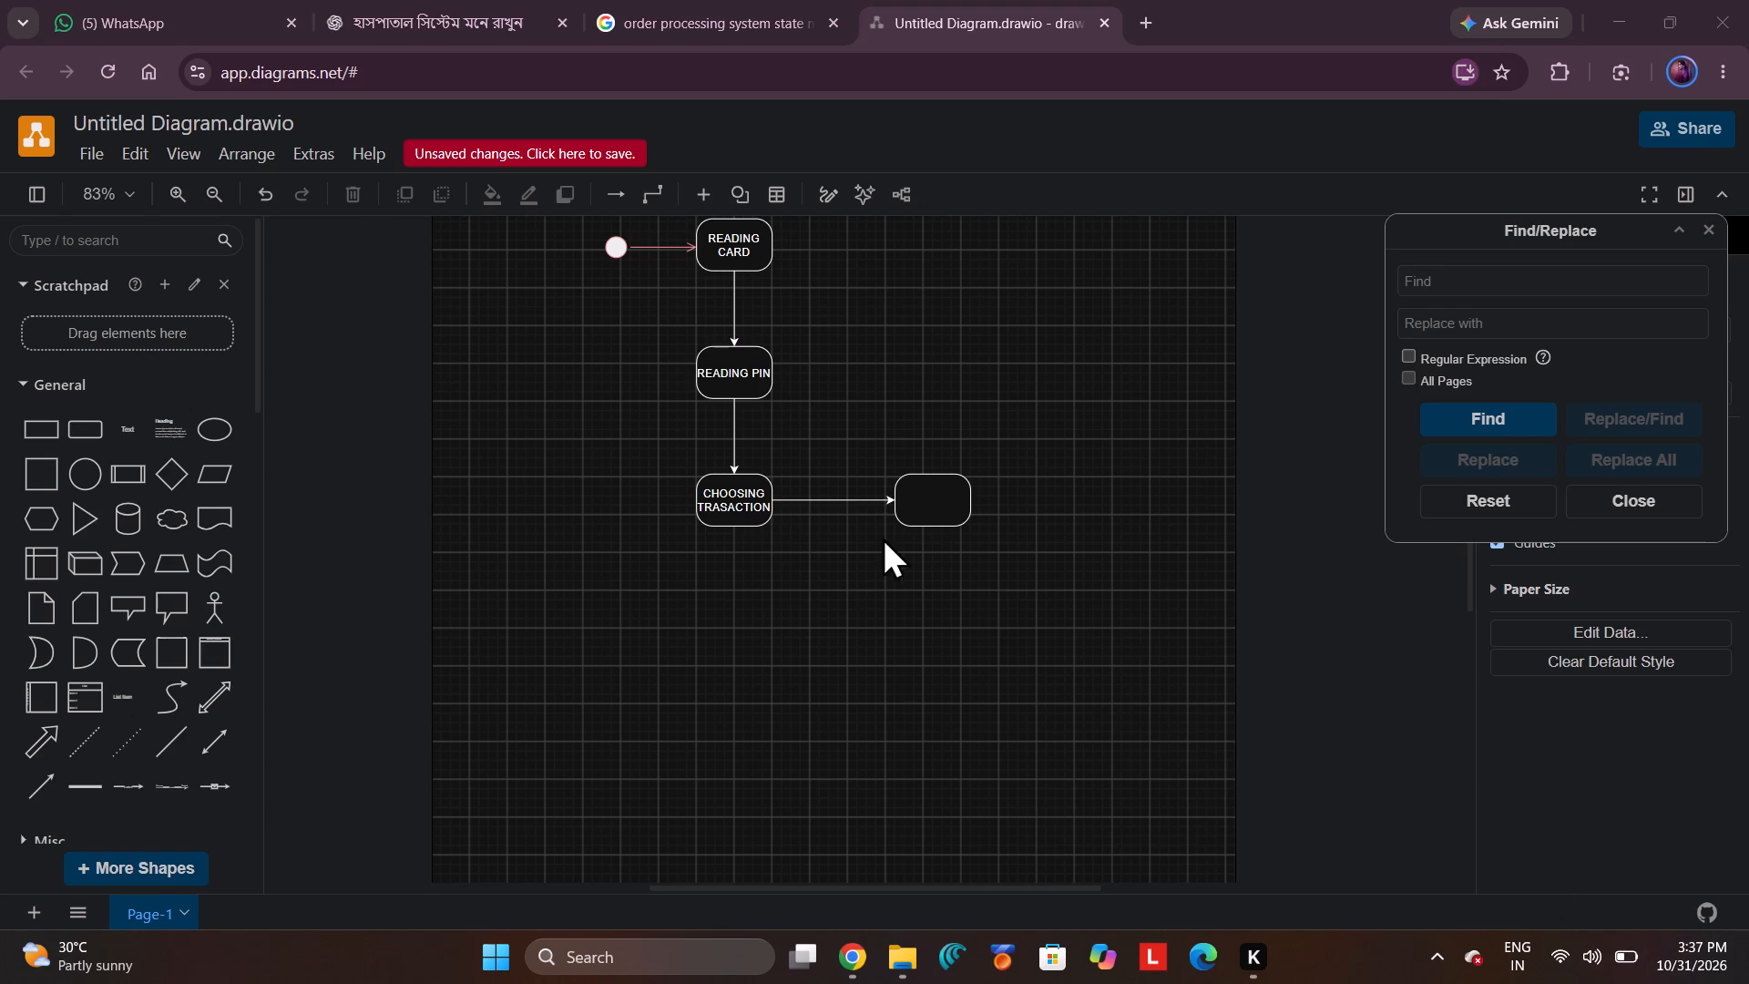
Label the empty rounded rectangle connected to the right of CHOOSING TRASACTION as PERFORMING TRANSACTION.
{"action": "left_click", "coordinate": [922, 503]}
{"action": "left_click", "coordinate": [922, 503]}
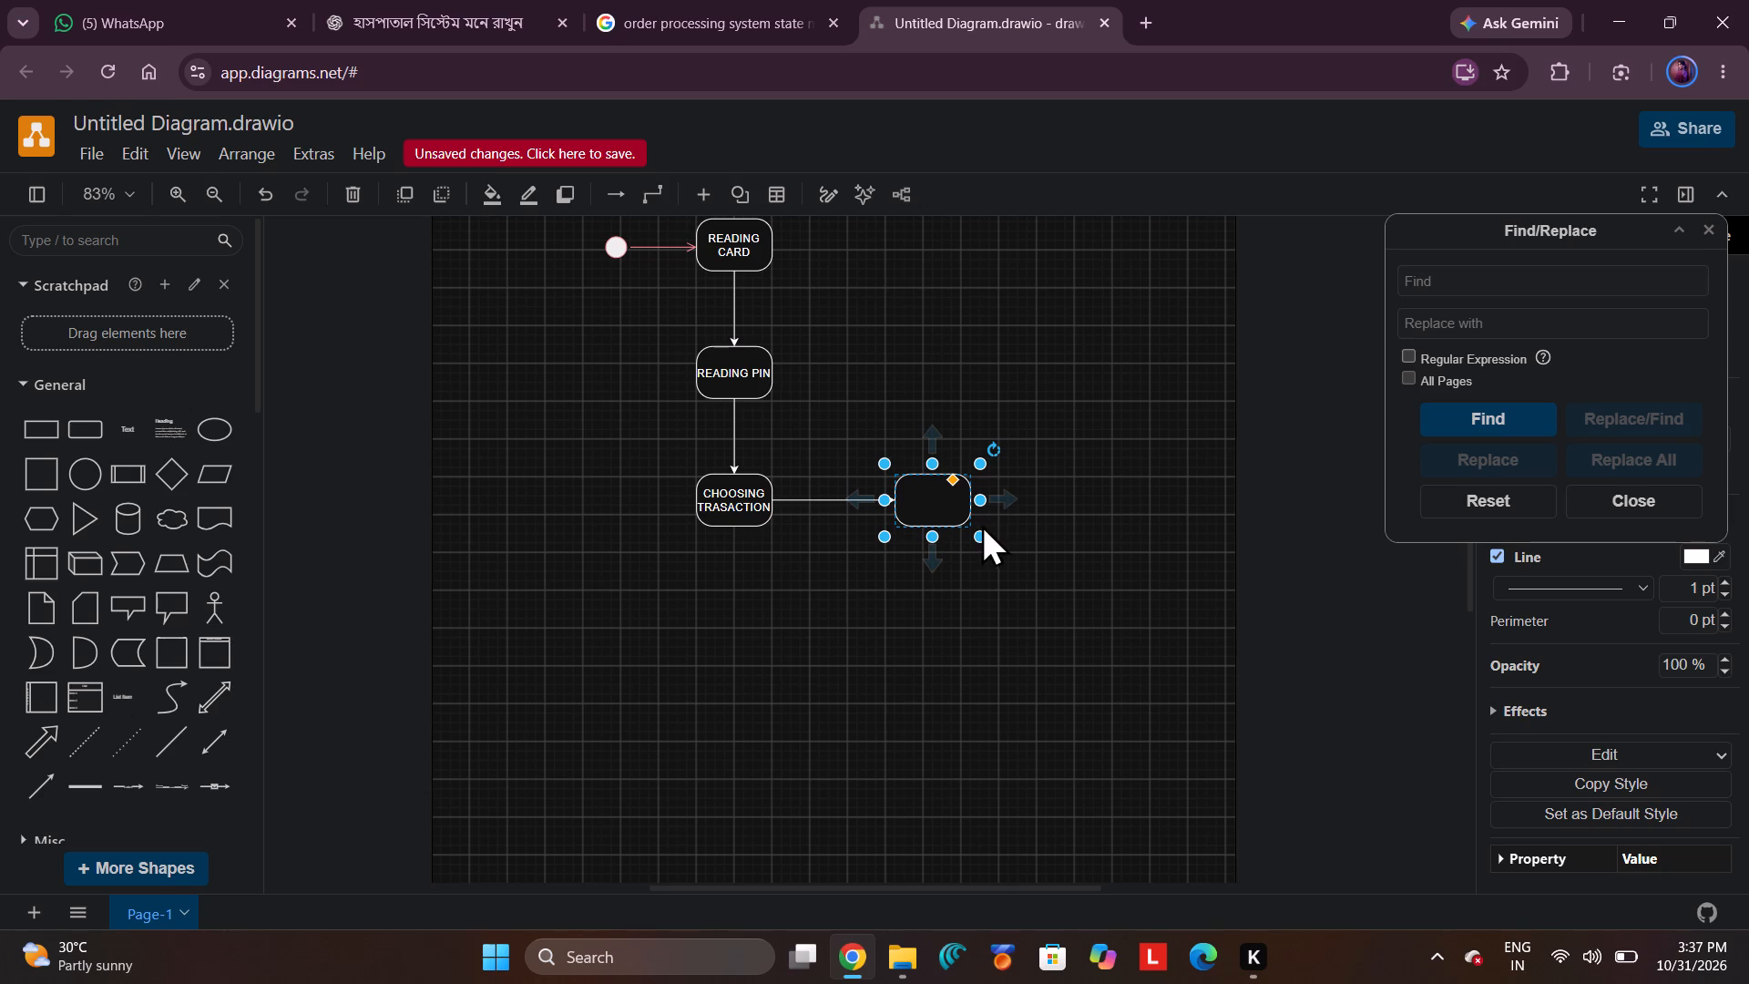
{"action": "key", "text": "p"}
{"action": "type", "text": "ERFORMING TRANSACTION"}
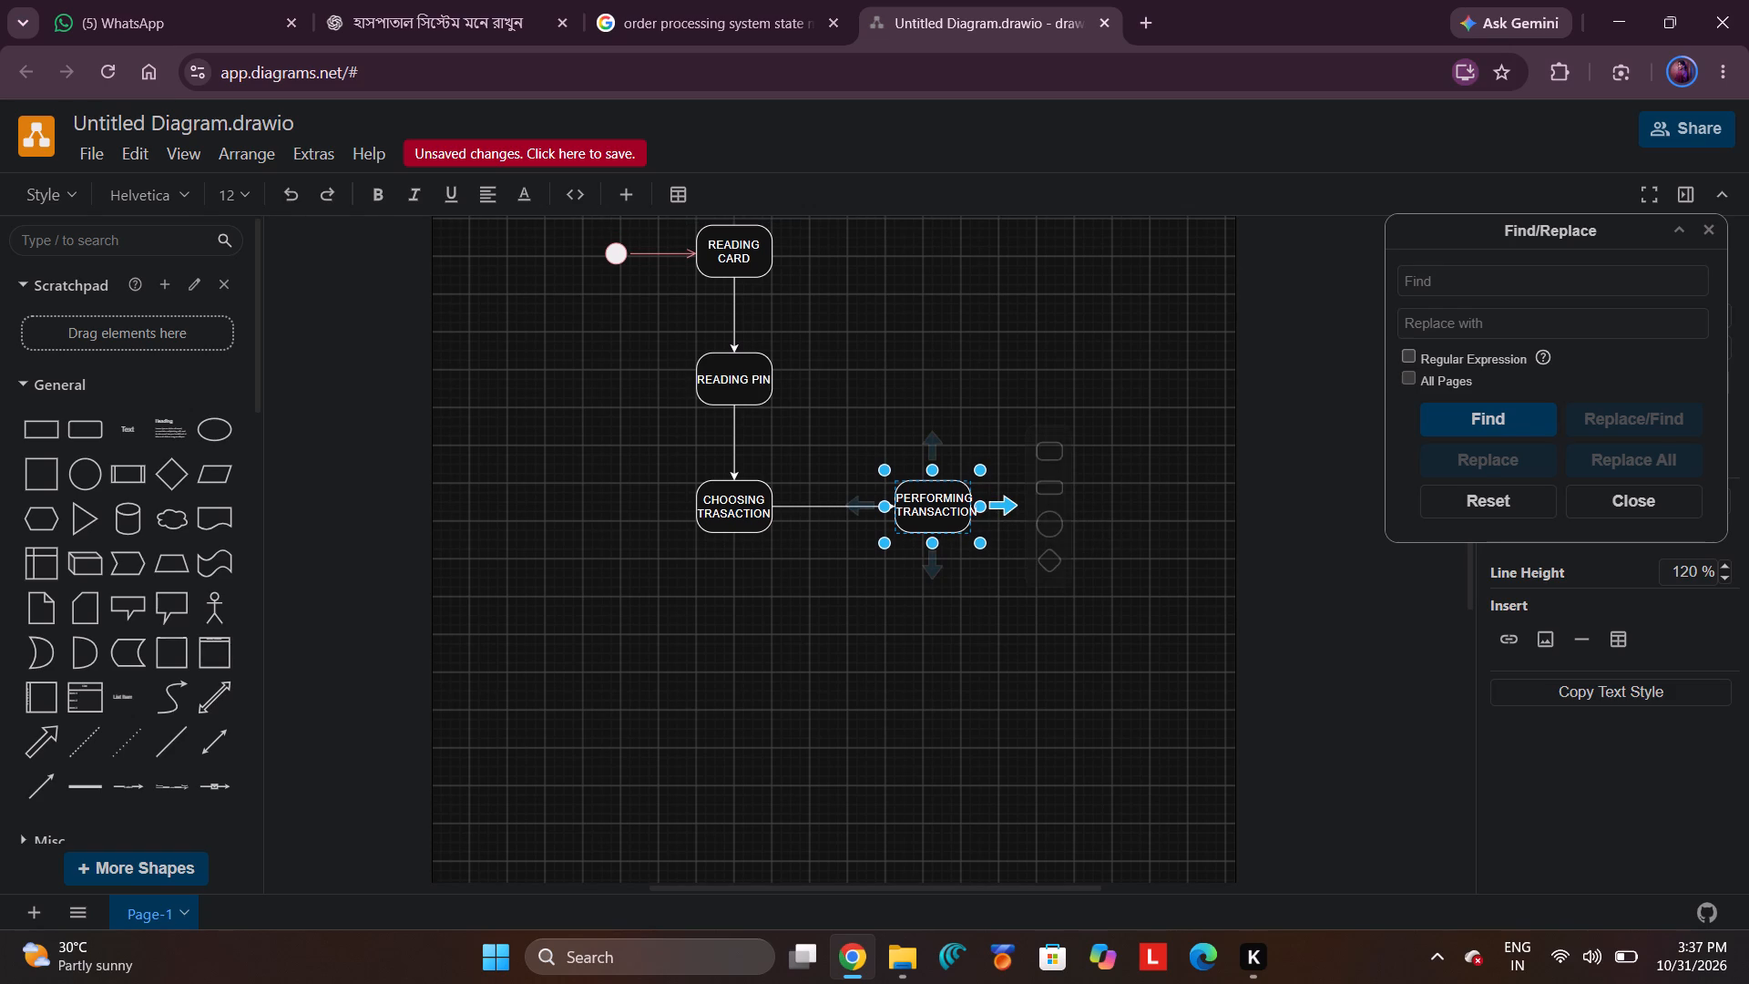
Add a connected rounded rectangle to the right of PERFORMING TRANSACTION and label it REJECTING CARD.
{"action": "left_click", "coordinate": [996, 508]}
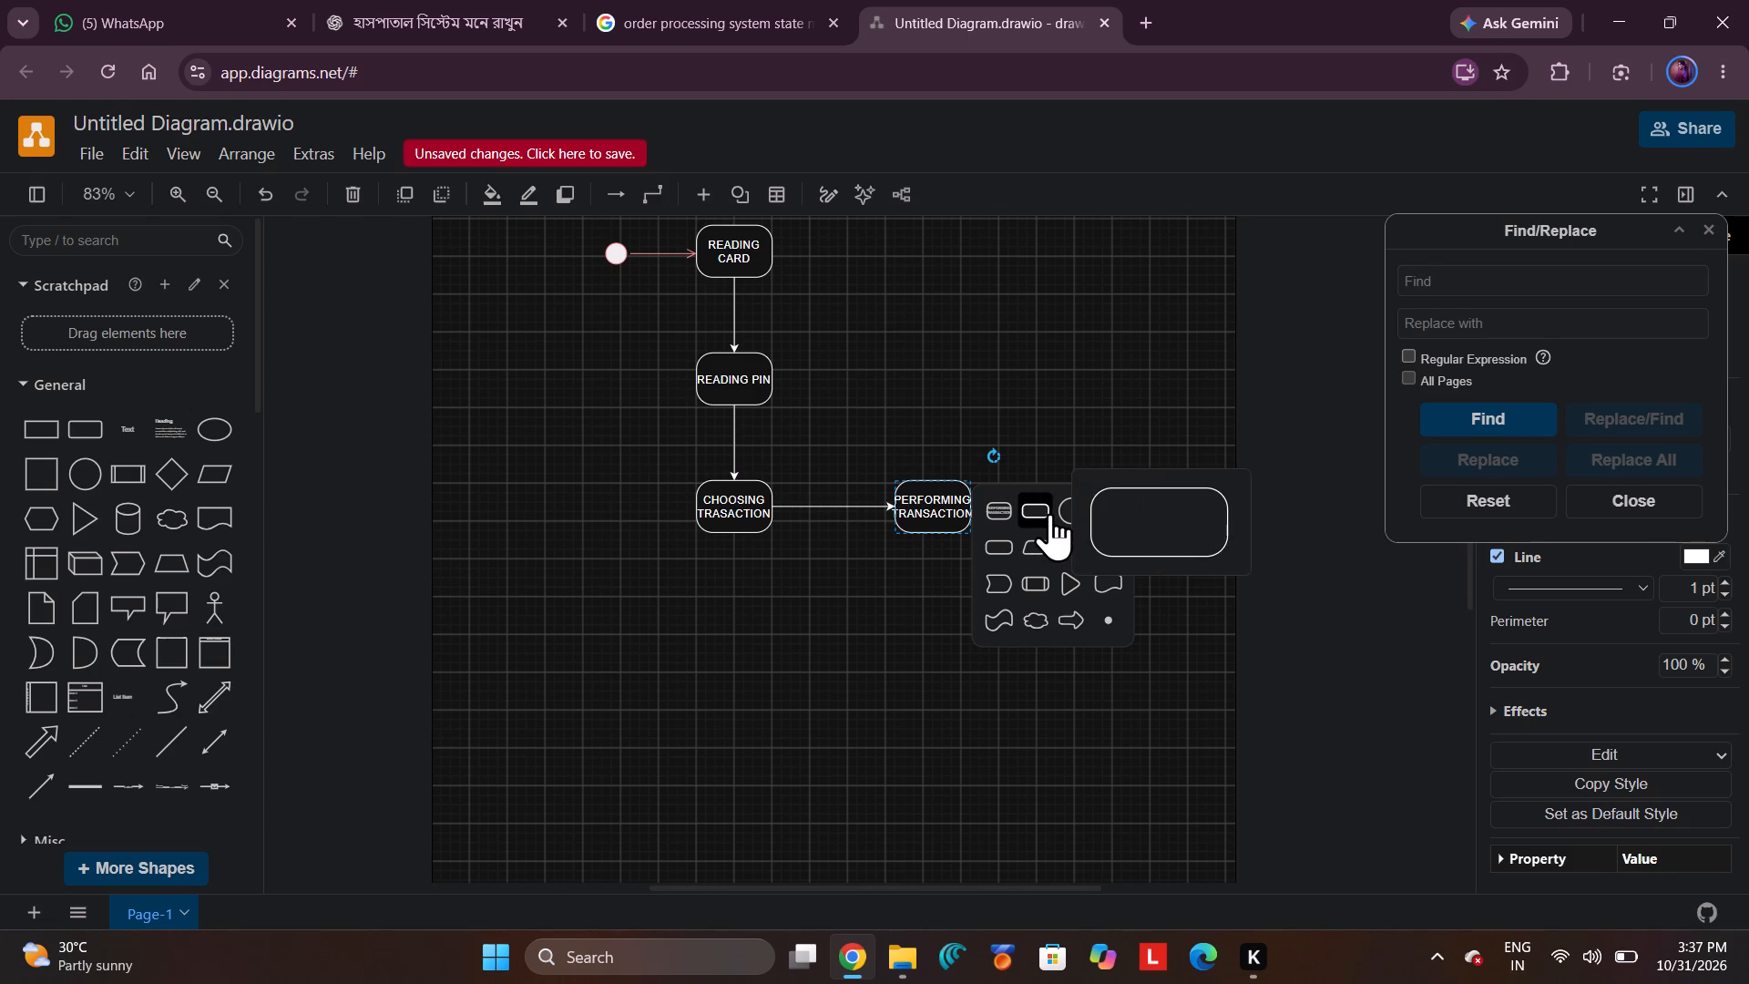
{"action": "left_click", "coordinate": [1038, 512]}
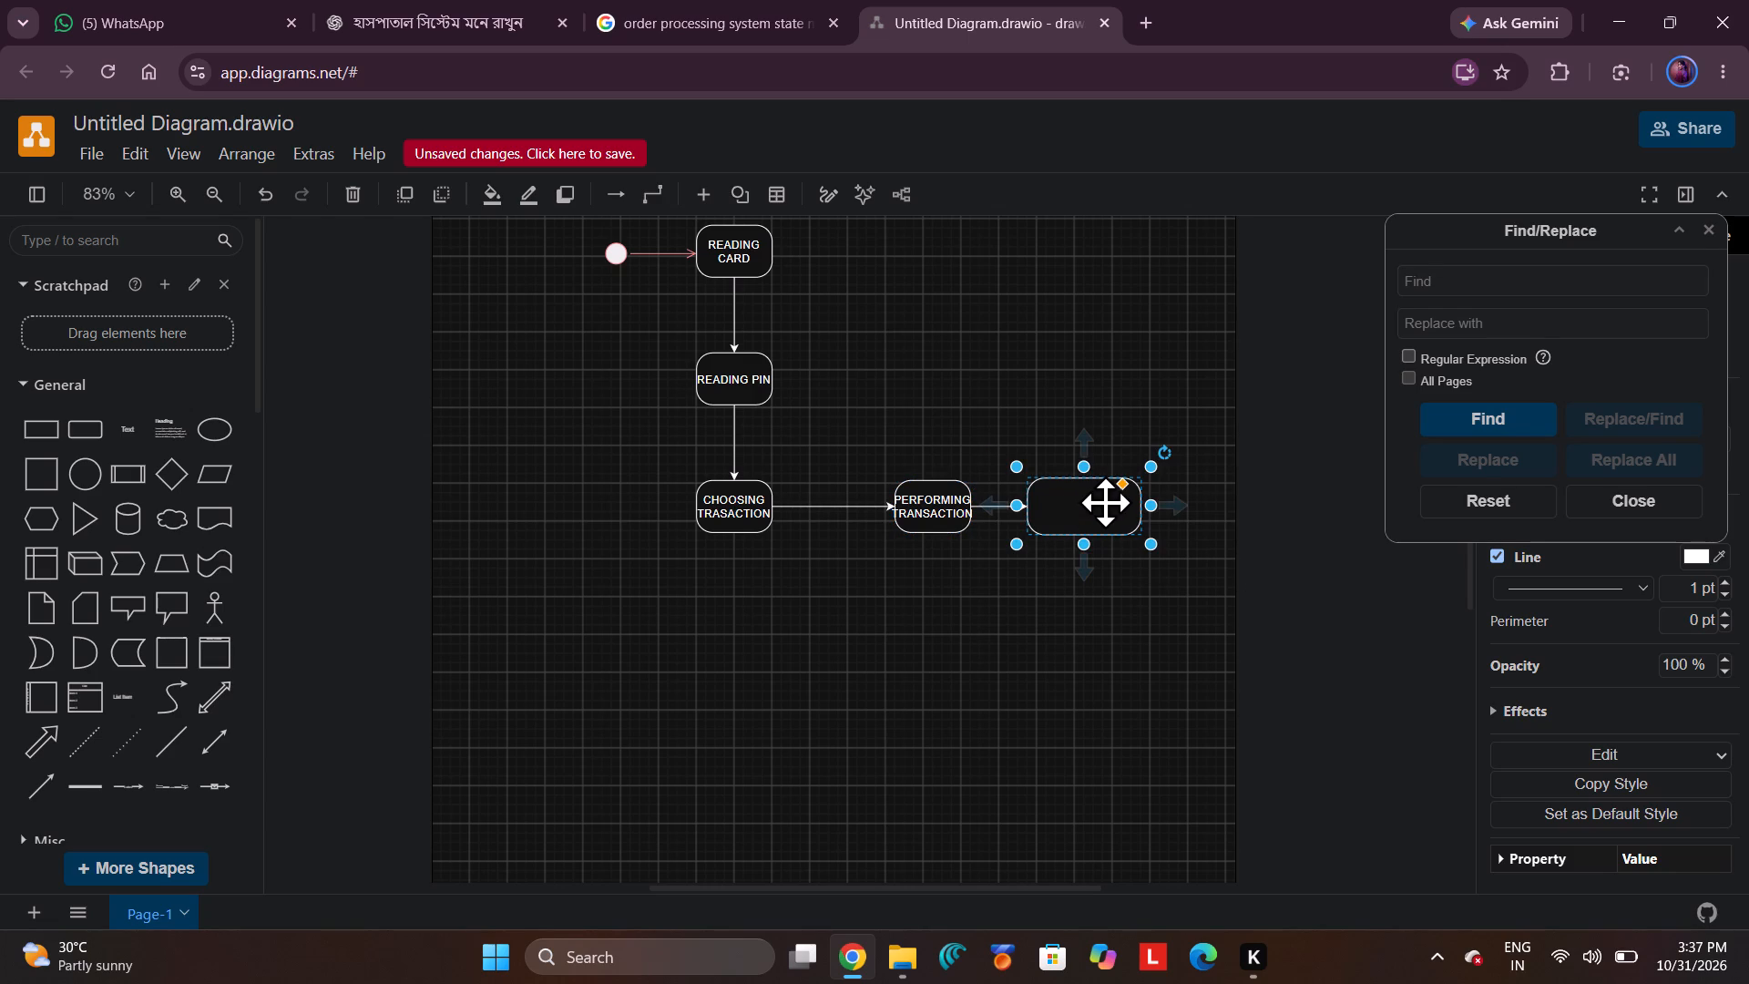
{"action": "left_click", "coordinate": [1106, 502]}
{"action": "left_click", "coordinate": [1104, 502]}
{"action": "type", "text": "RE"}
{"action": "type", "text": "JECTING"}
{"action": "key", "text": "space"}
{"action": "key", "text": "c"}
{"action": "type", "text": "ARD"}
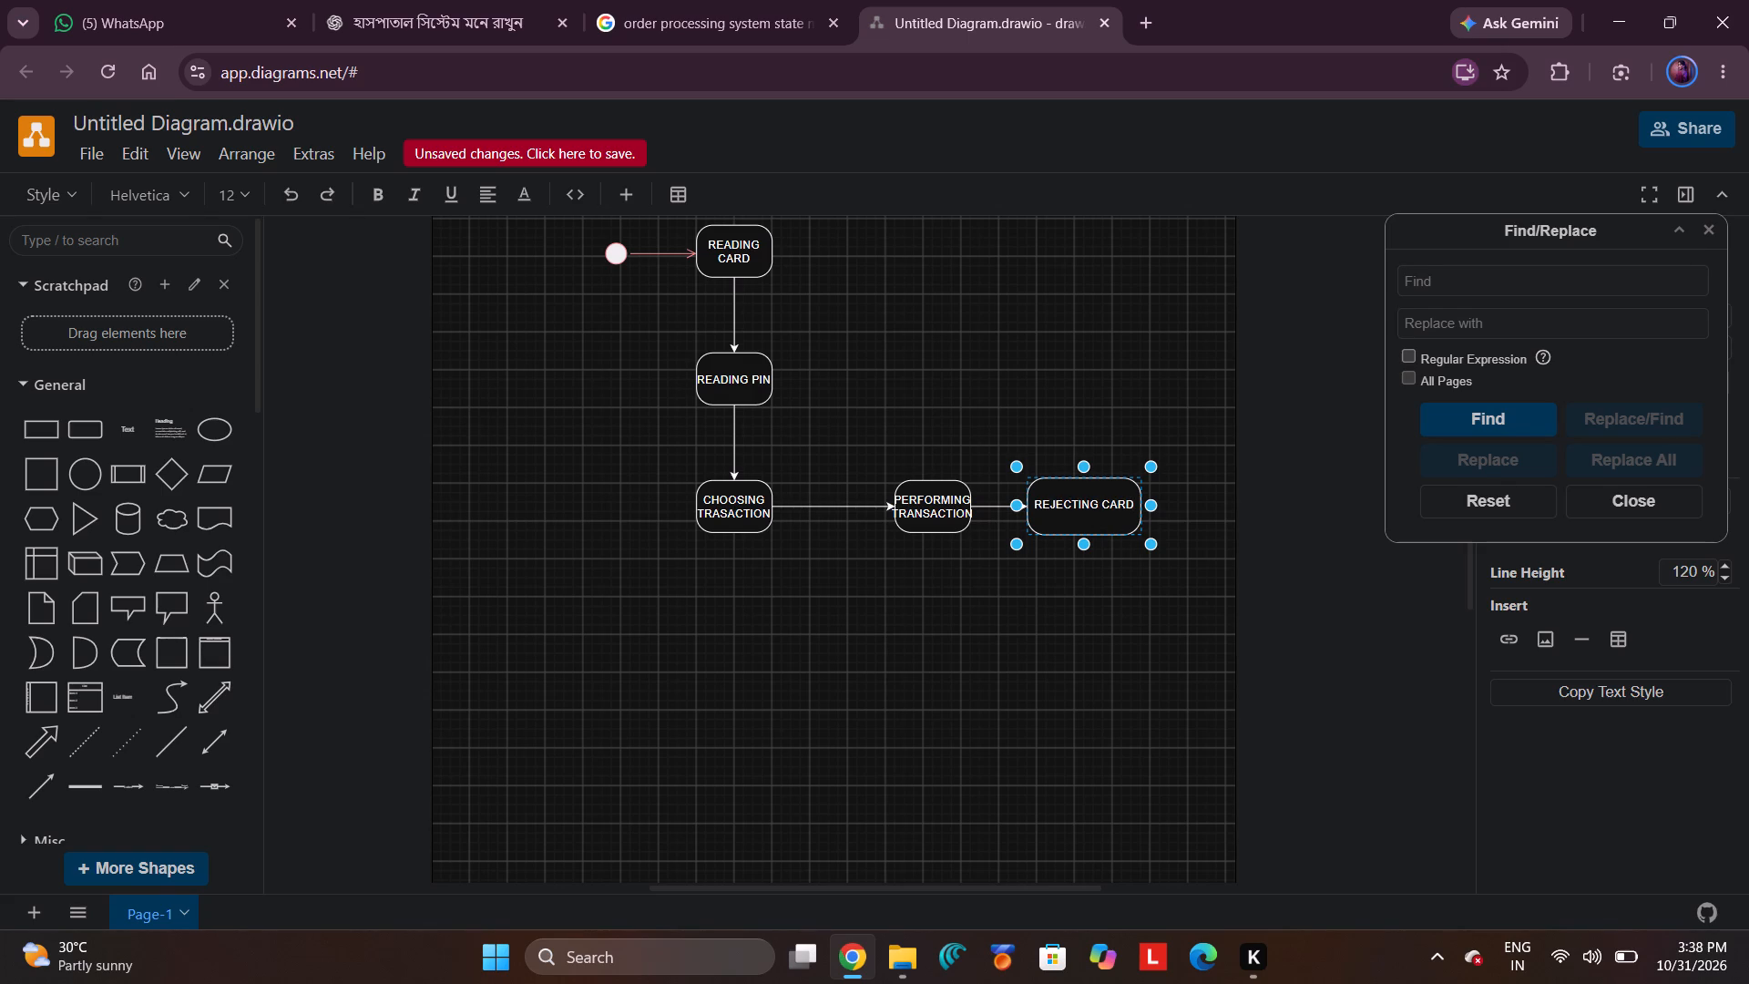
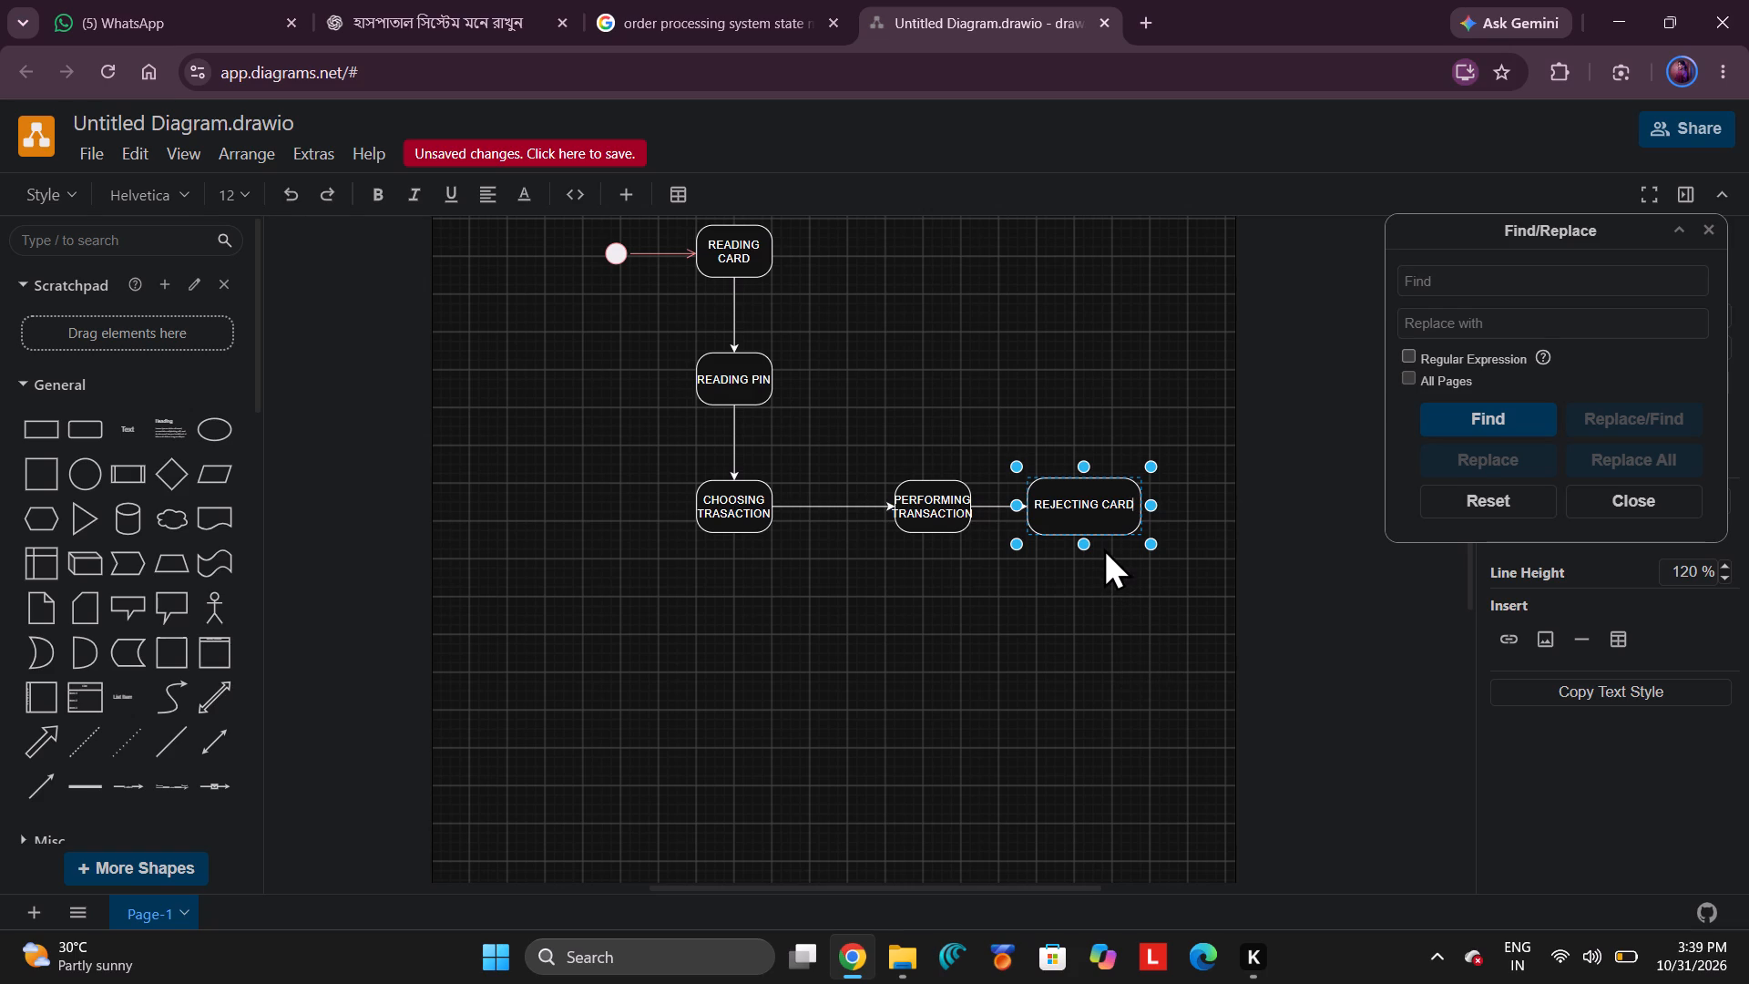
Add a connected small end-point dot to the right of the REJECTING CARD state.
{"action": "left_click", "coordinate": [1150, 509]}
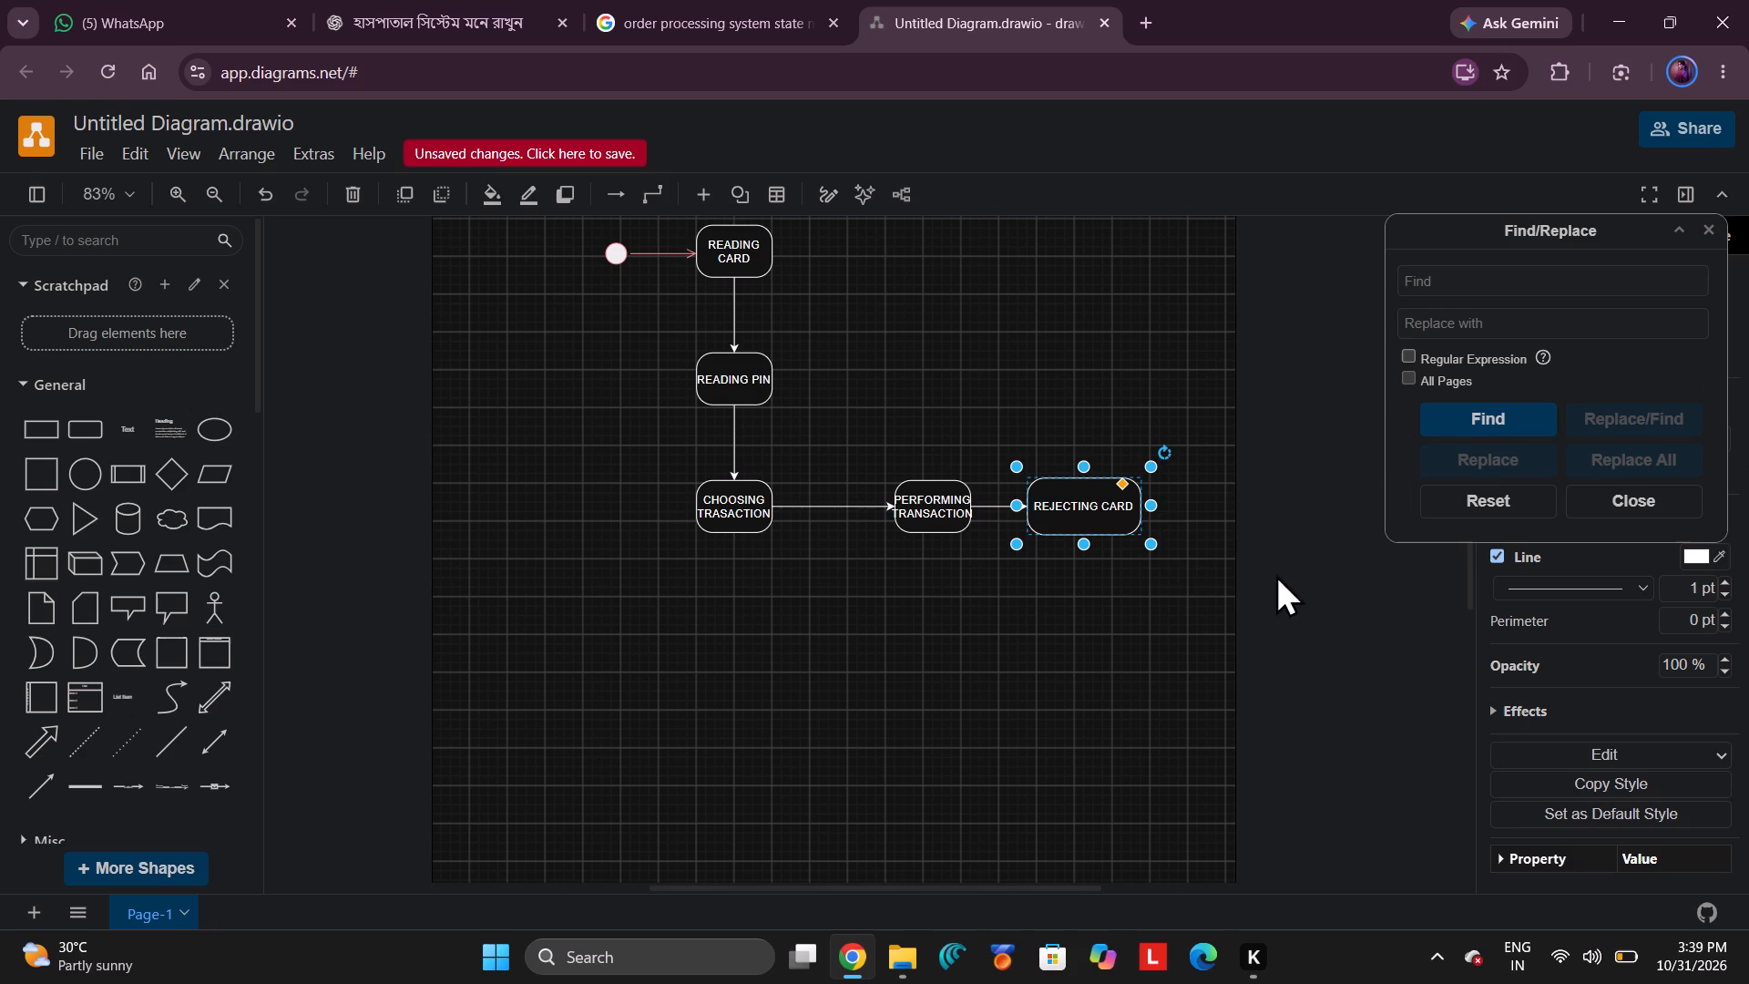
{"action": "left_click", "coordinate": [1159, 510]}
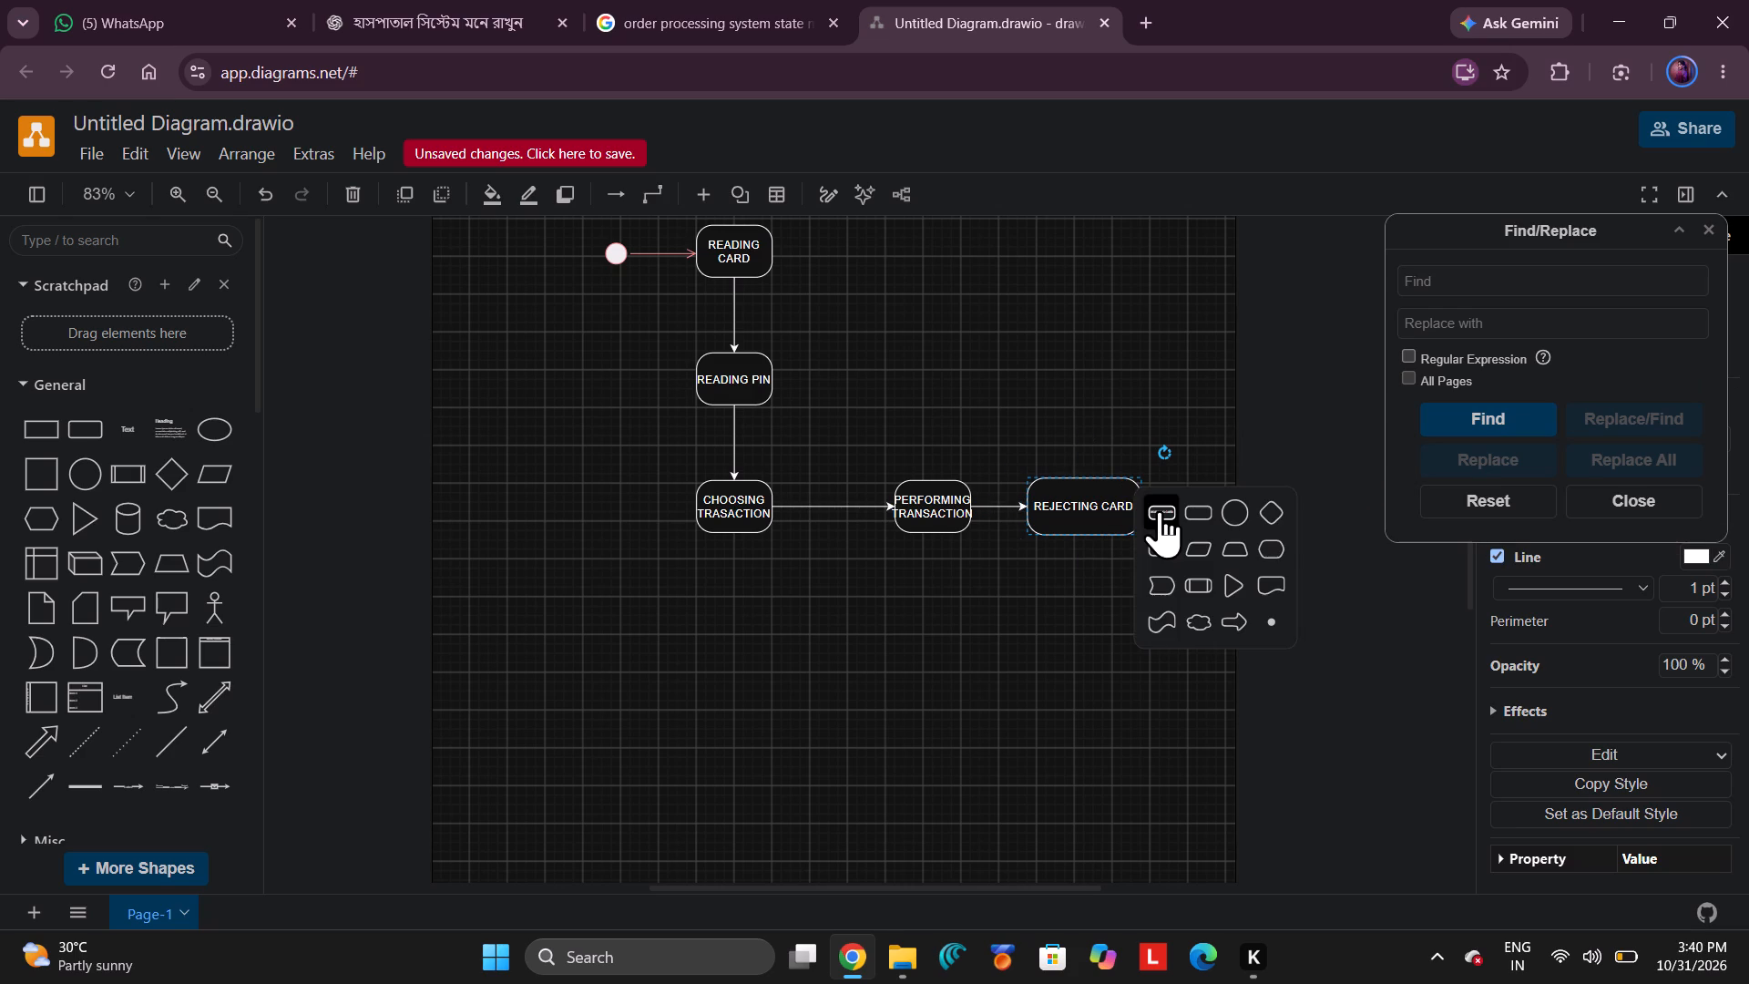
{"action": "left_click", "coordinate": [1275, 625]}
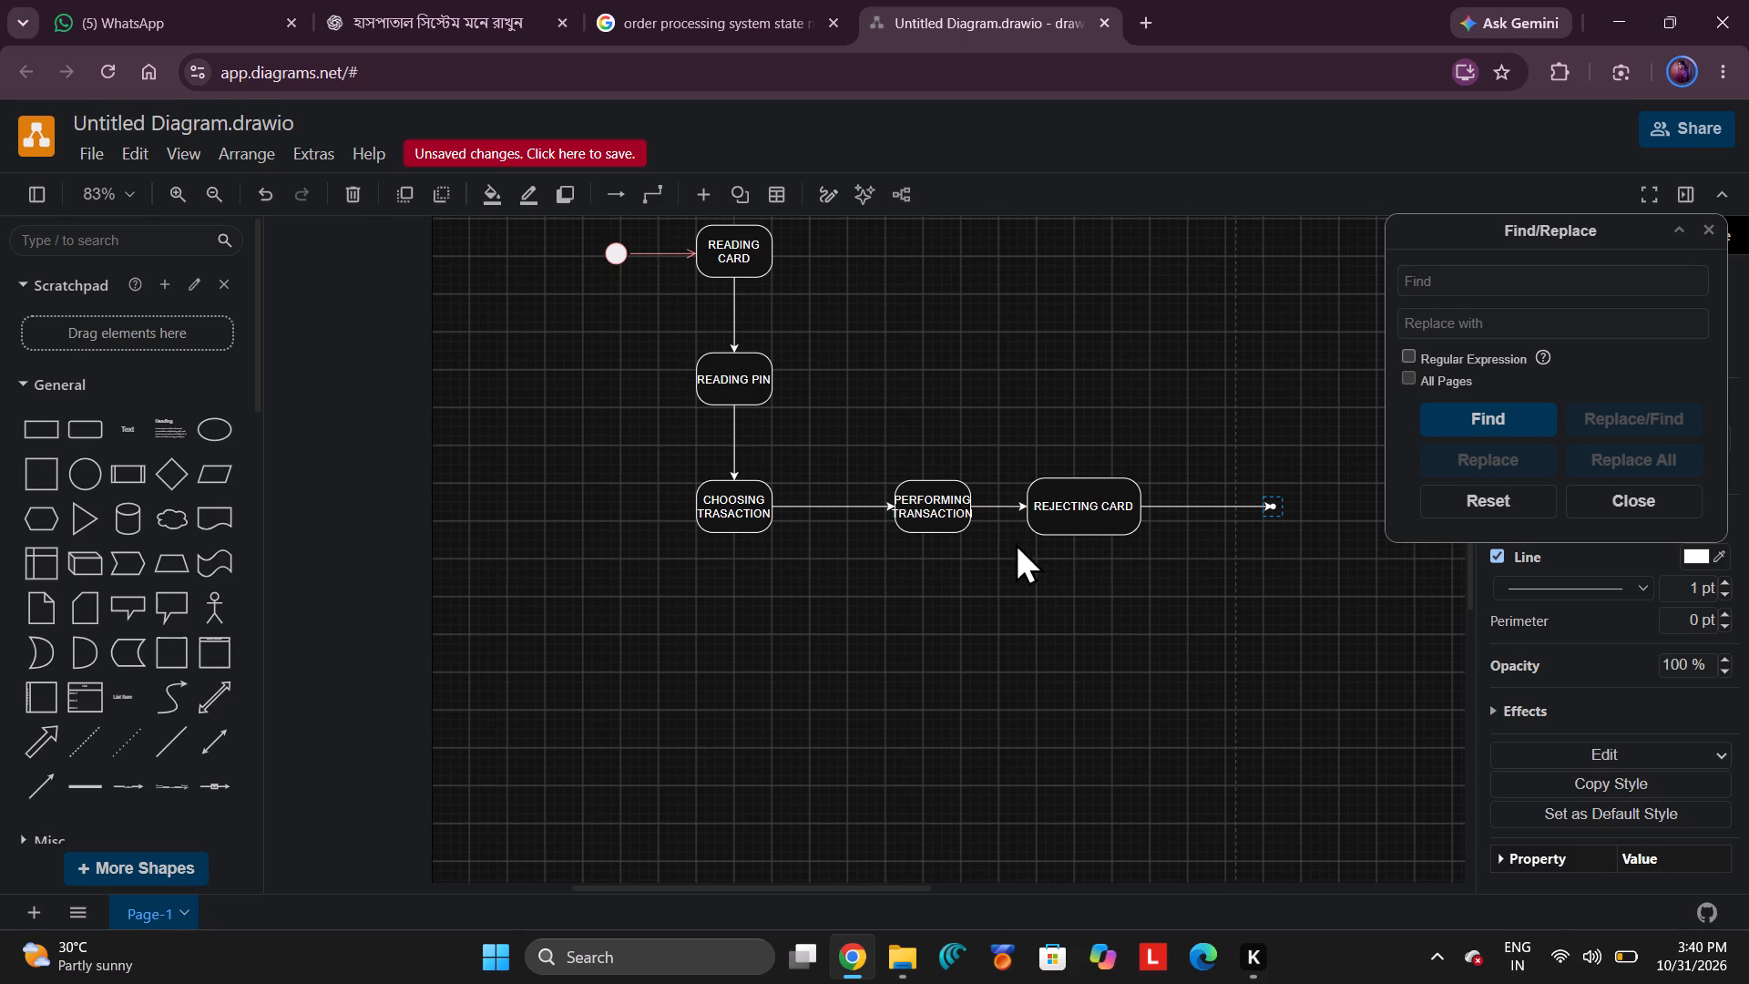
Move the PERFORMING TRANSACTION state lower, placing it between the CHOOSING TRASACTION and REJECTING CARD states.
{"action": "left_click_drag", "start_coordinate": [937, 520], "coordinate": [948, 610]}
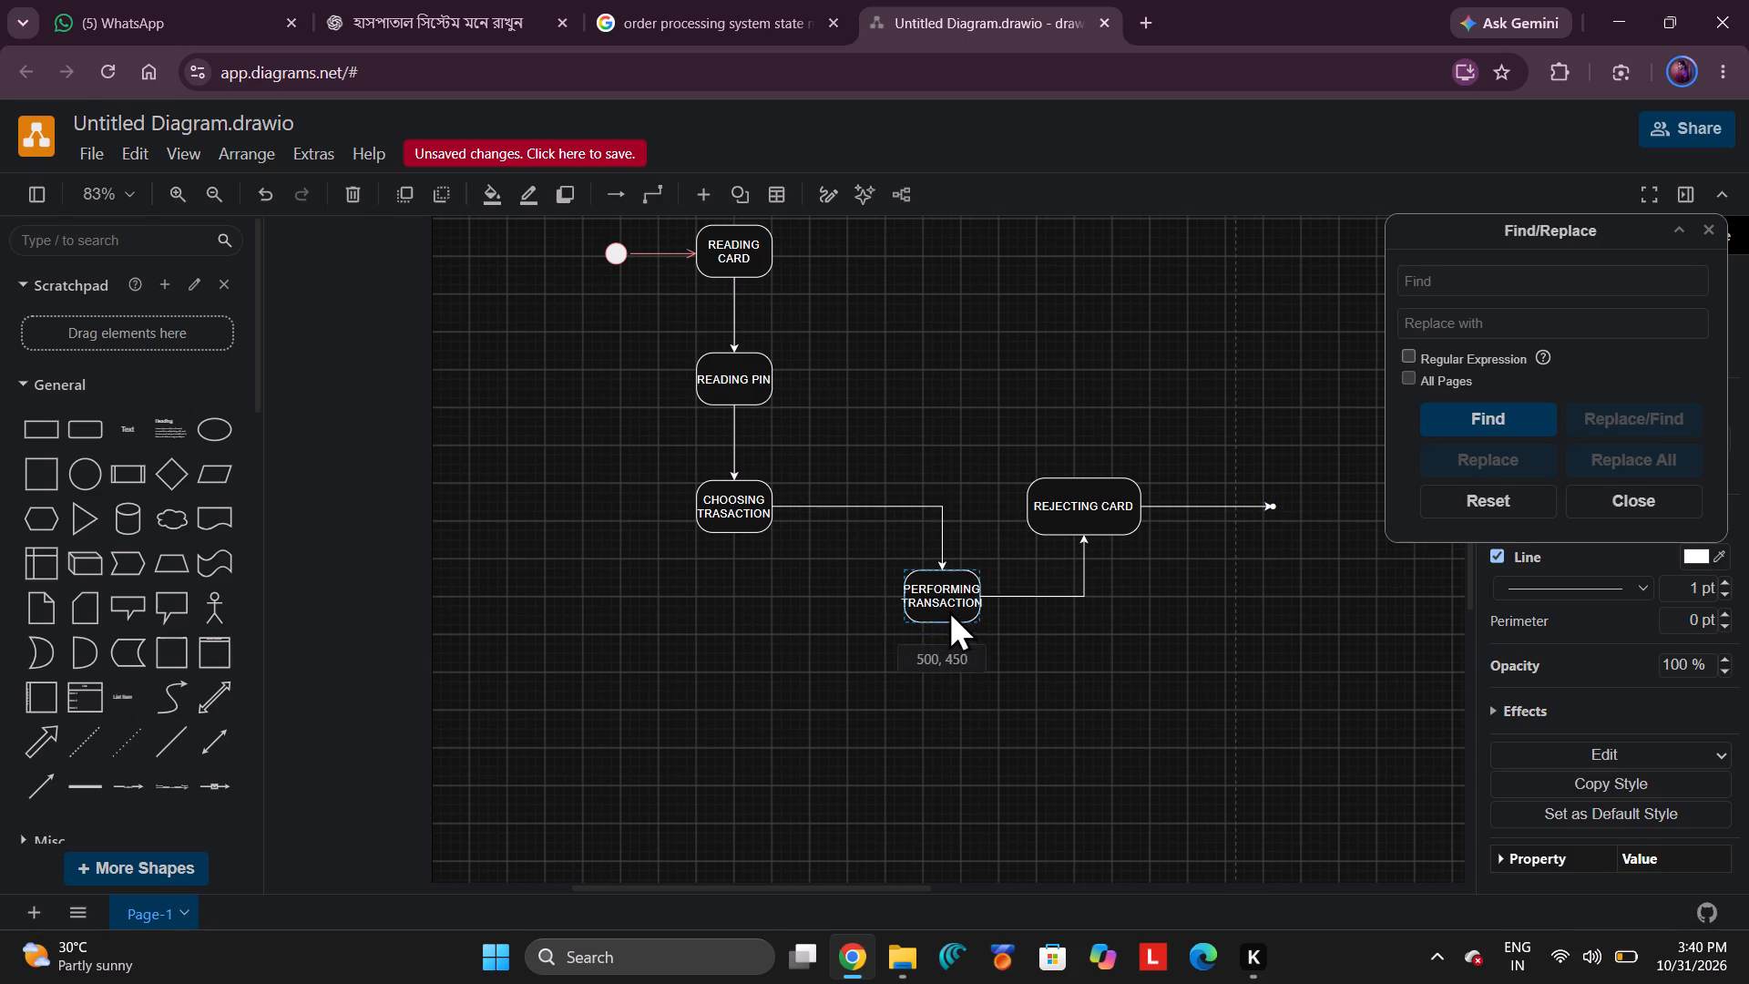
{"action": "left_click_drag", "start_coordinate": [948, 610], "coordinate": [811, 718]}
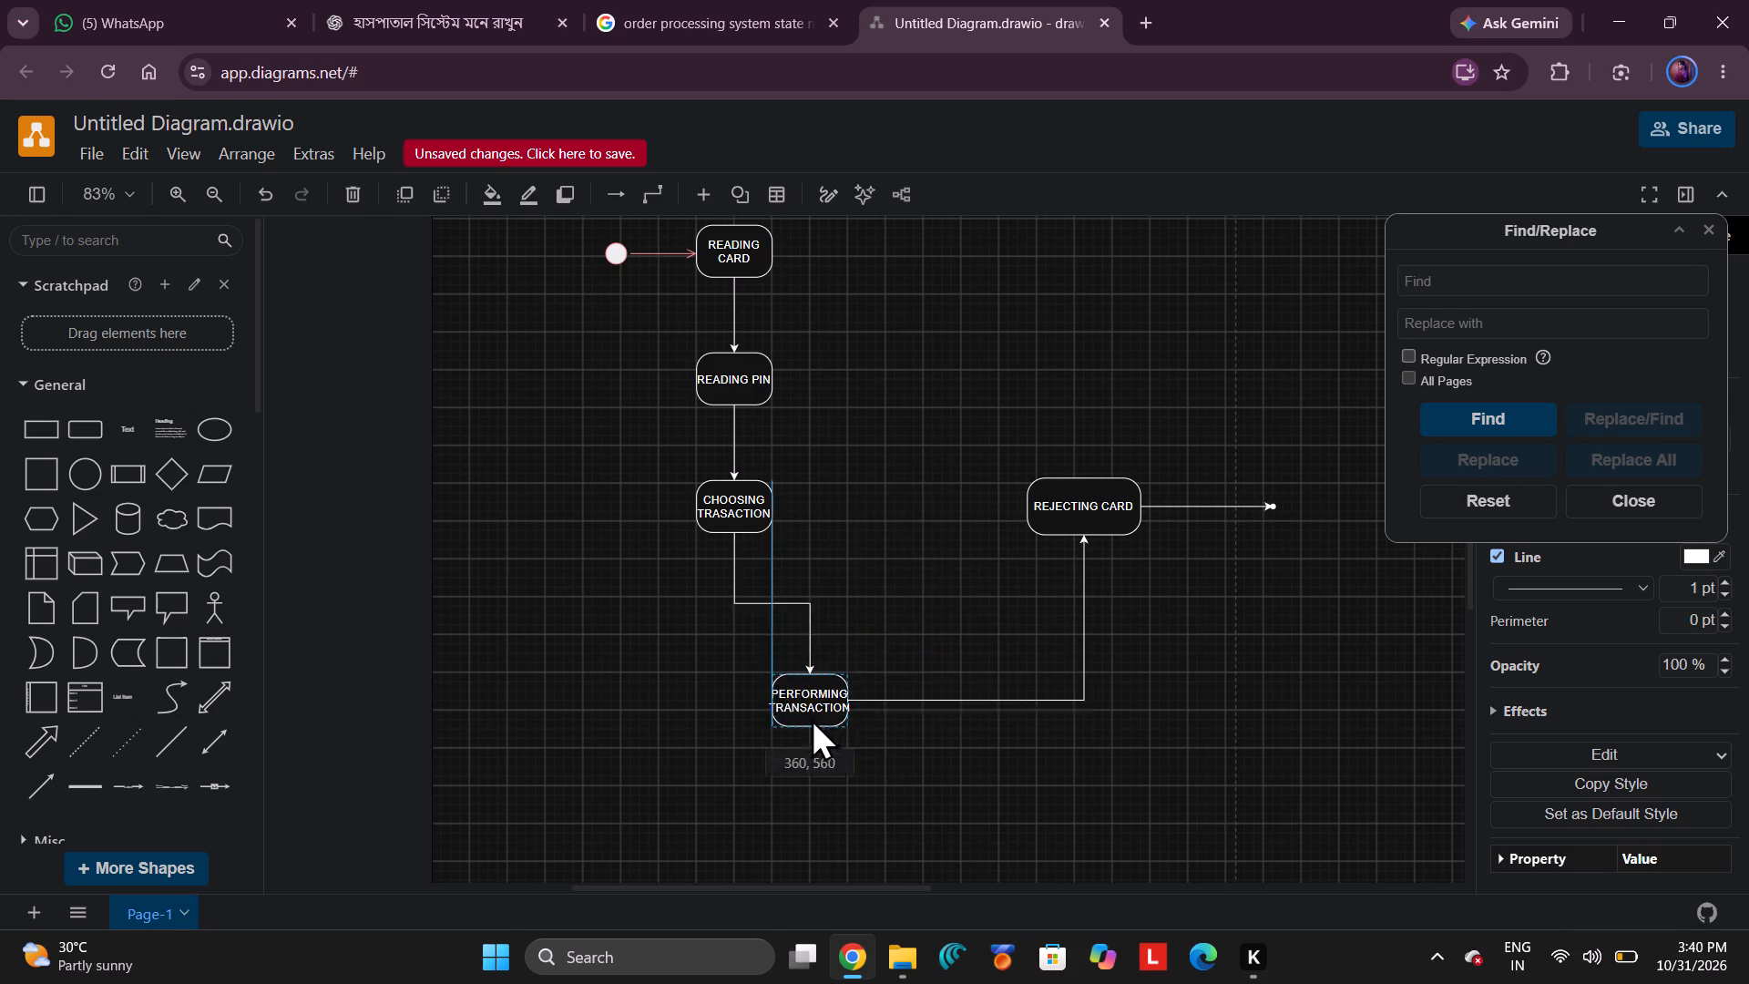
{"action": "left_click_drag", "start_coordinate": [811, 718], "coordinate": [903, 682]}
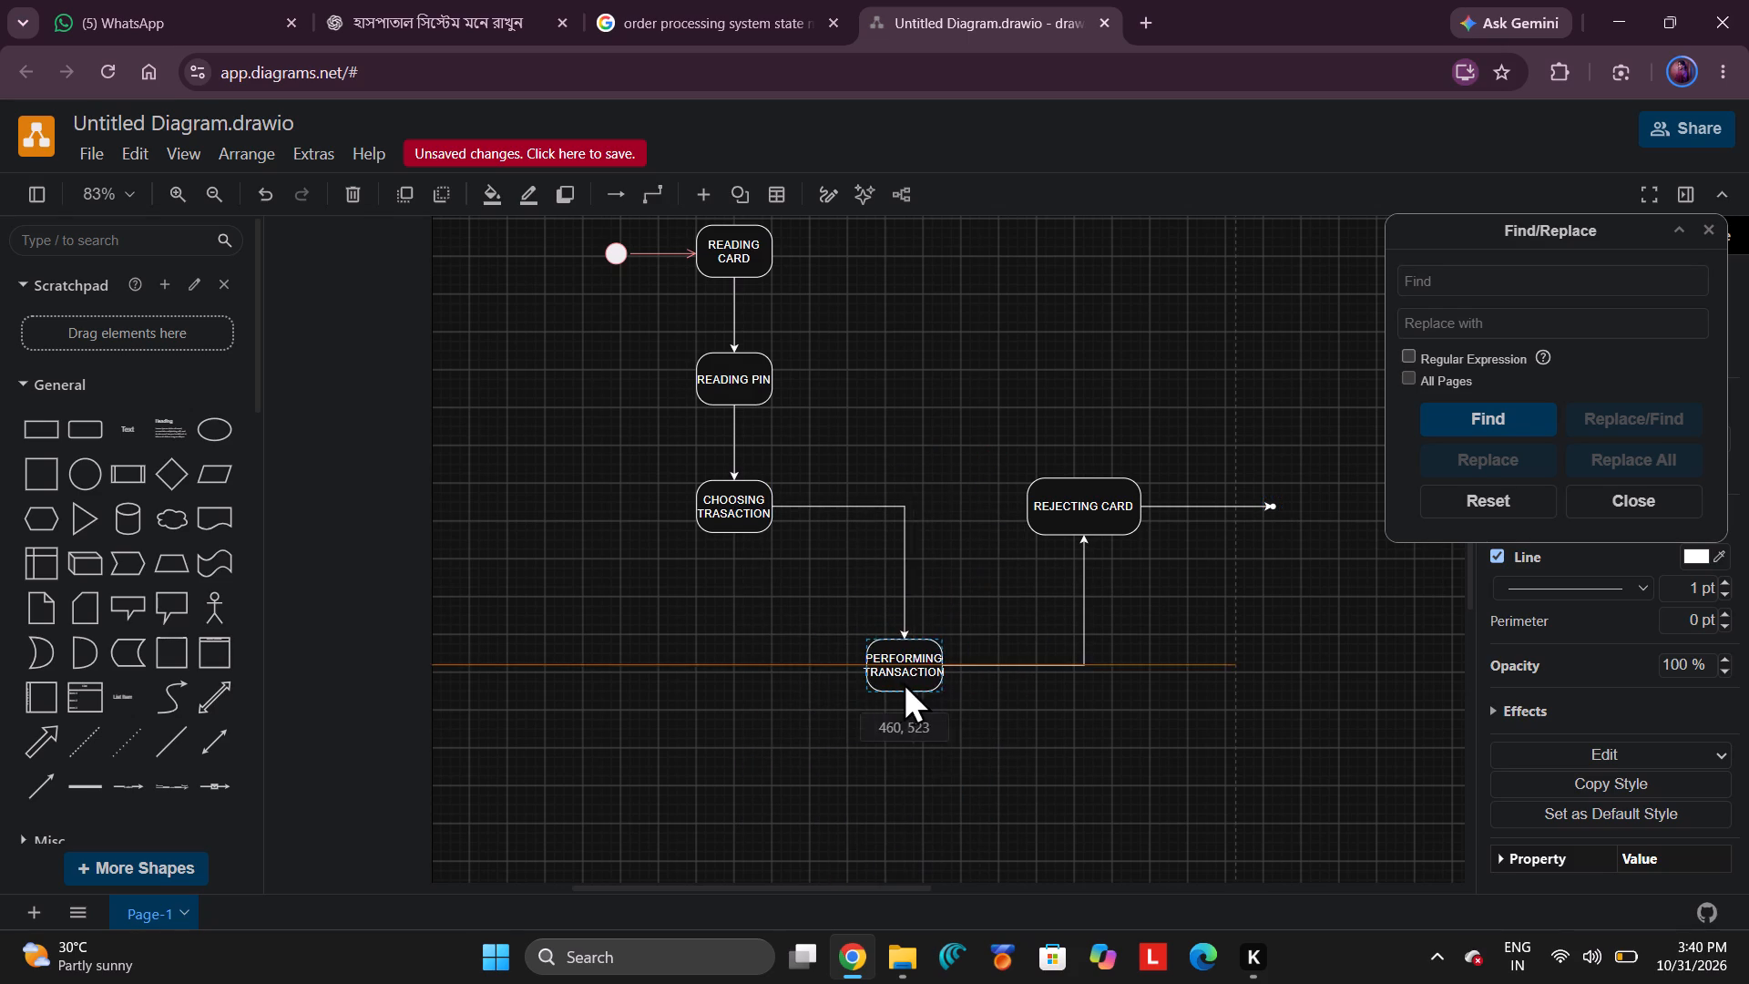
{"action": "left_click_drag", "start_coordinate": [903, 682], "coordinate": [768, 672]}
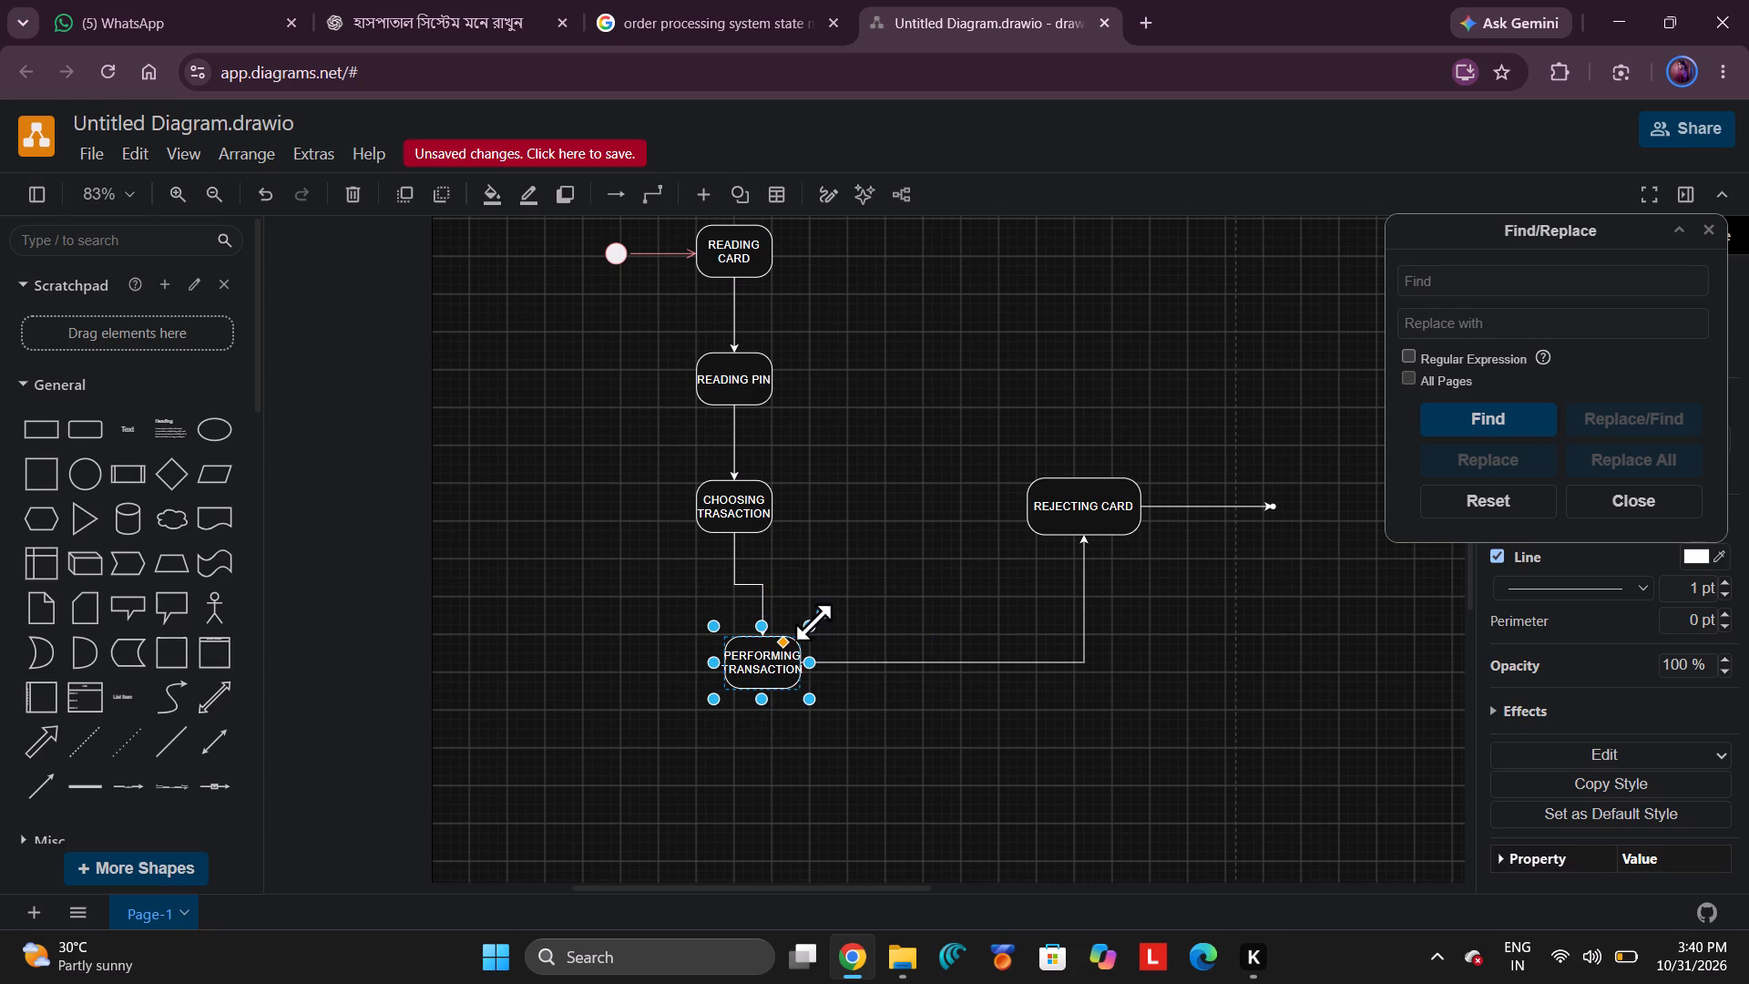
{"action": "left_click_drag", "start_coordinate": [769, 663], "coordinate": [858, 579]}
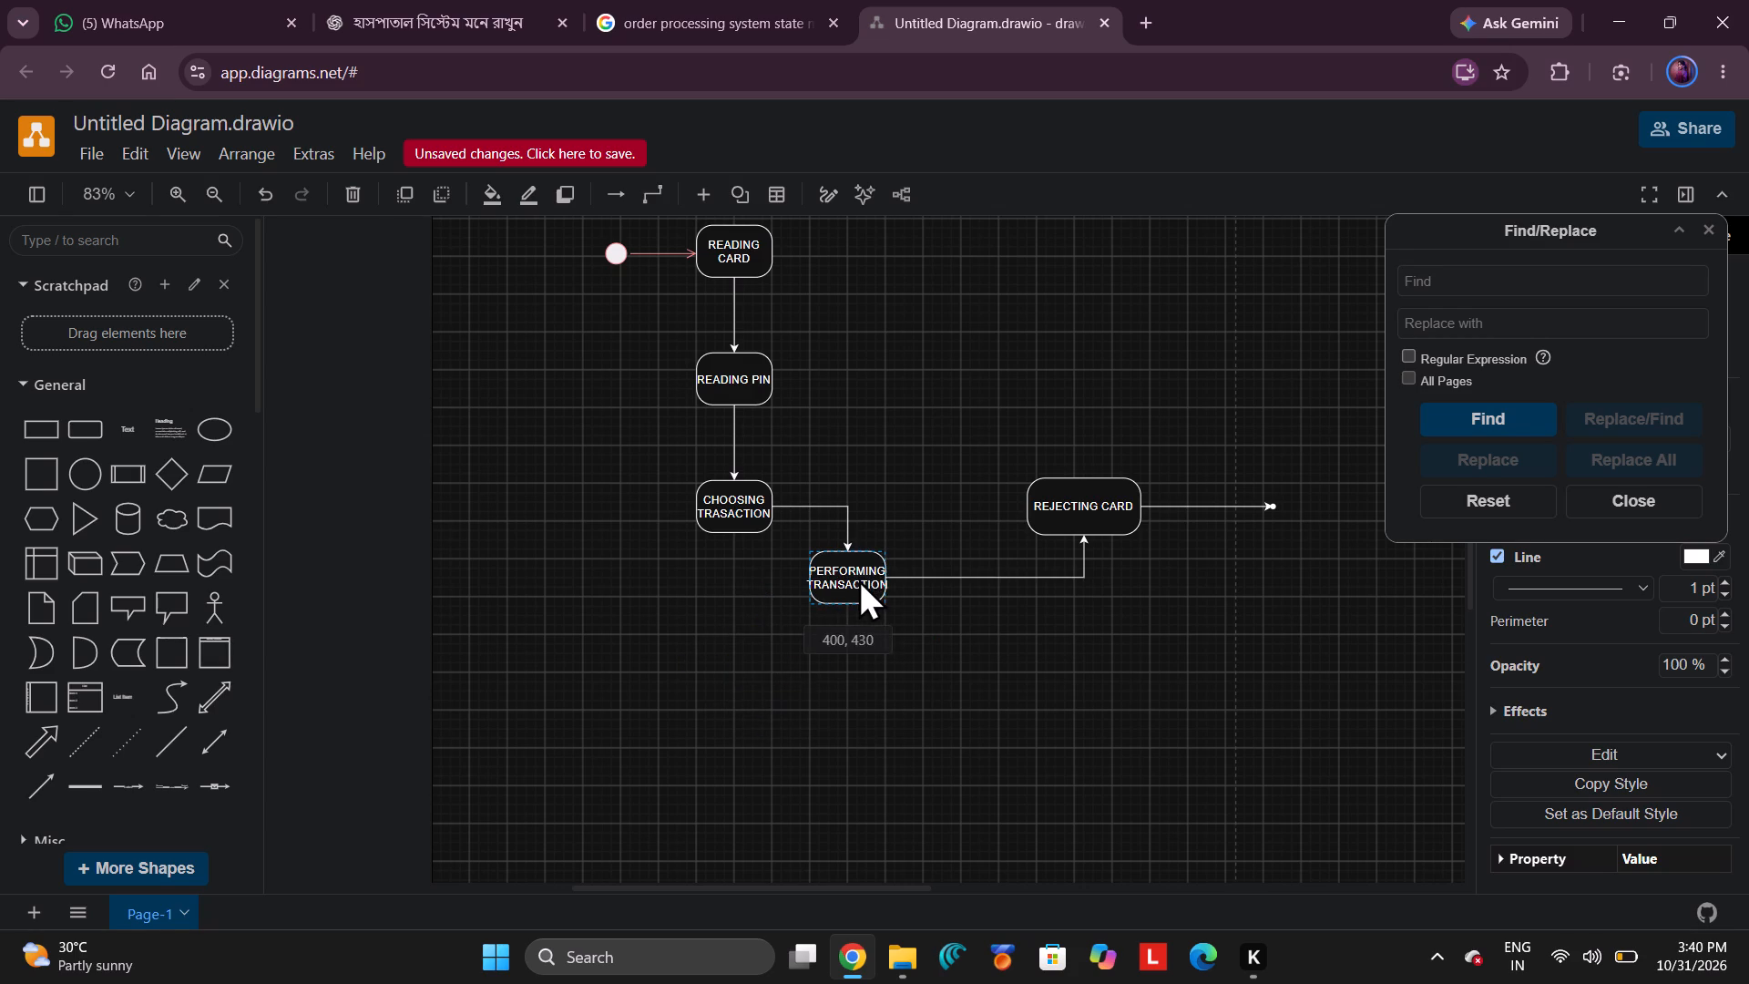
{"action": "left_click_drag", "start_coordinate": [858, 579], "coordinate": [894, 598]}
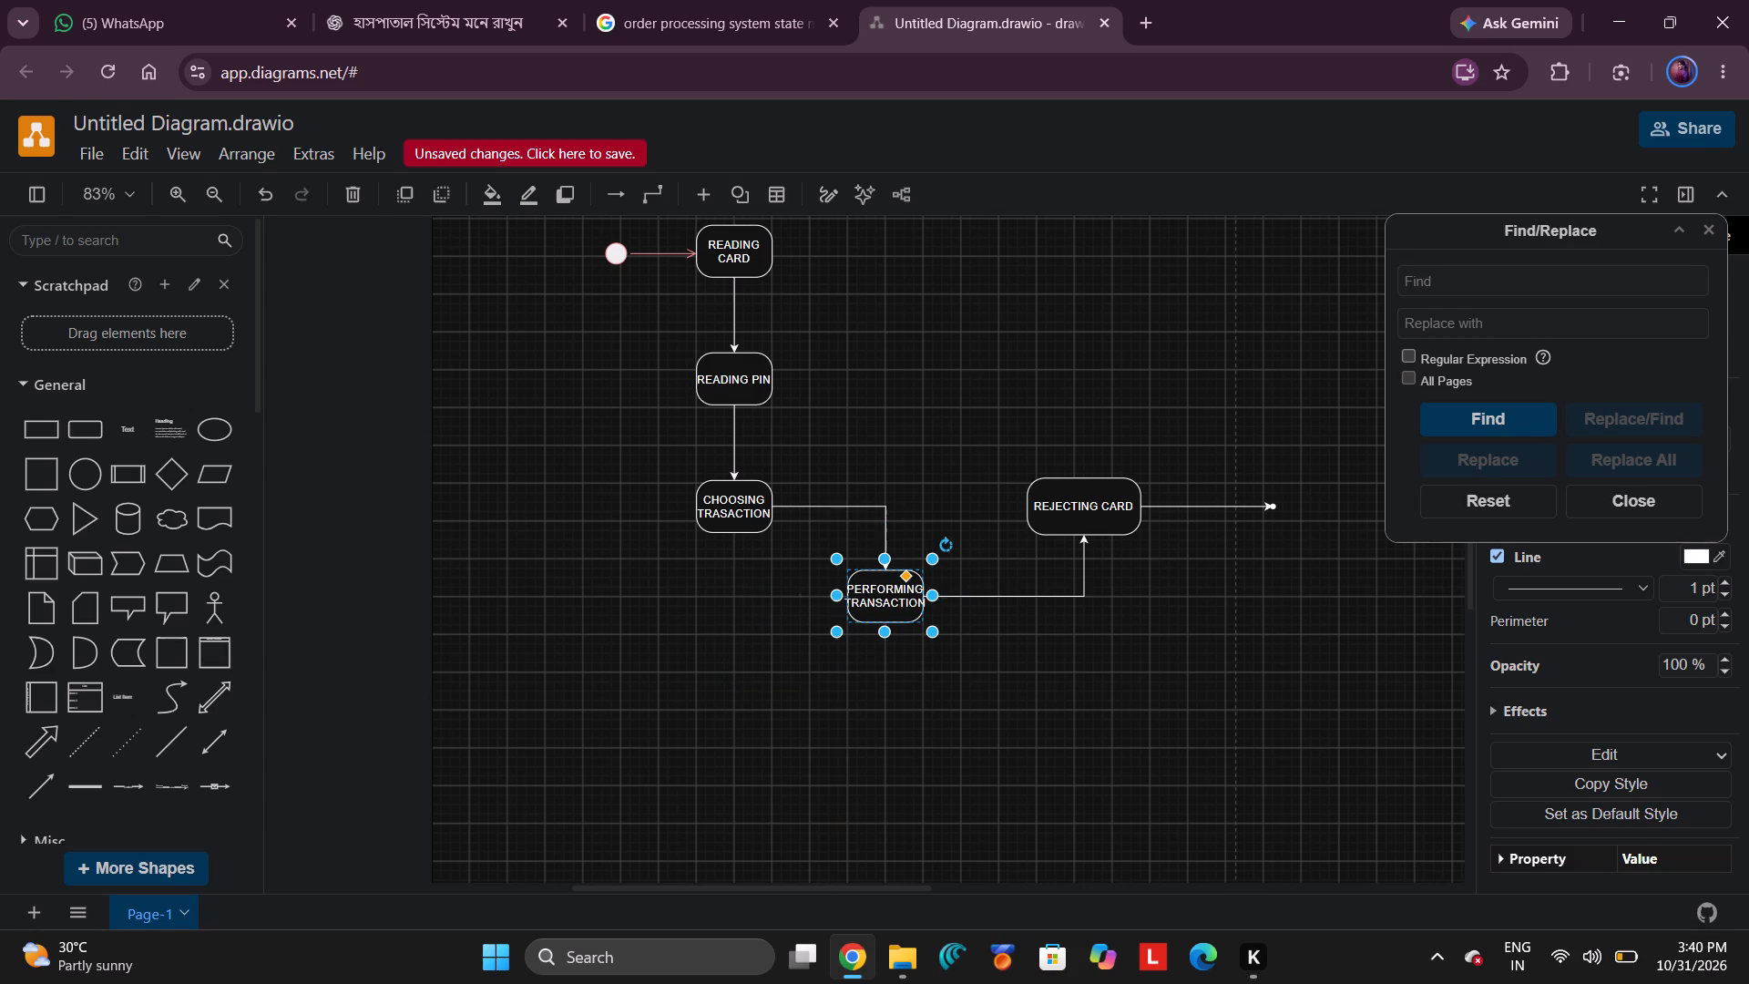
Reroute the connector to PERFORMING TRANSACTION so it leaves the bottom of CHOOSING TRASACTION and enters from the left.
{"action": "left_click_drag", "start_coordinate": [877, 506], "coordinate": [782, 597]}
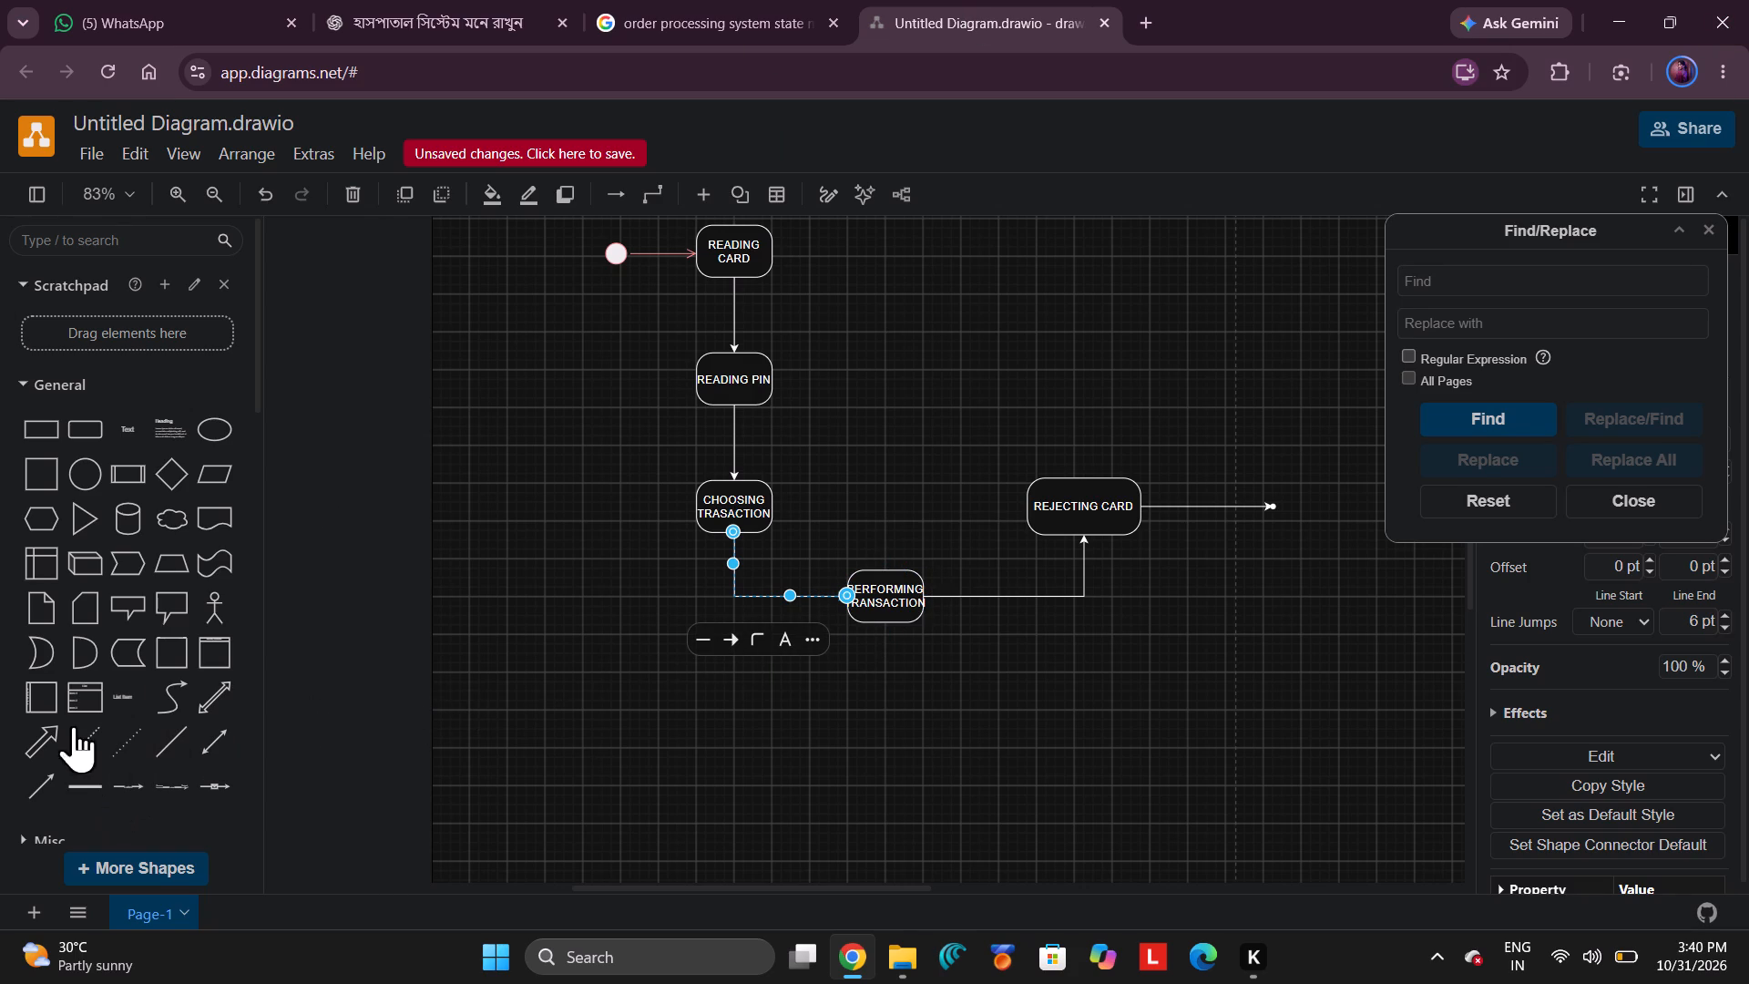
Draw a return connector from the bottom of PERFORMING TRANSACTION around to the left side of CHOOSING TRASACTION.
{"action": "left_click", "coordinate": [36, 788]}
{"action": "left_click_drag", "start_coordinate": [882, 620], "coordinate": [872, 661]}
{"action": "left_click_drag", "start_coordinate": [872, 661], "coordinate": [566, 560]}
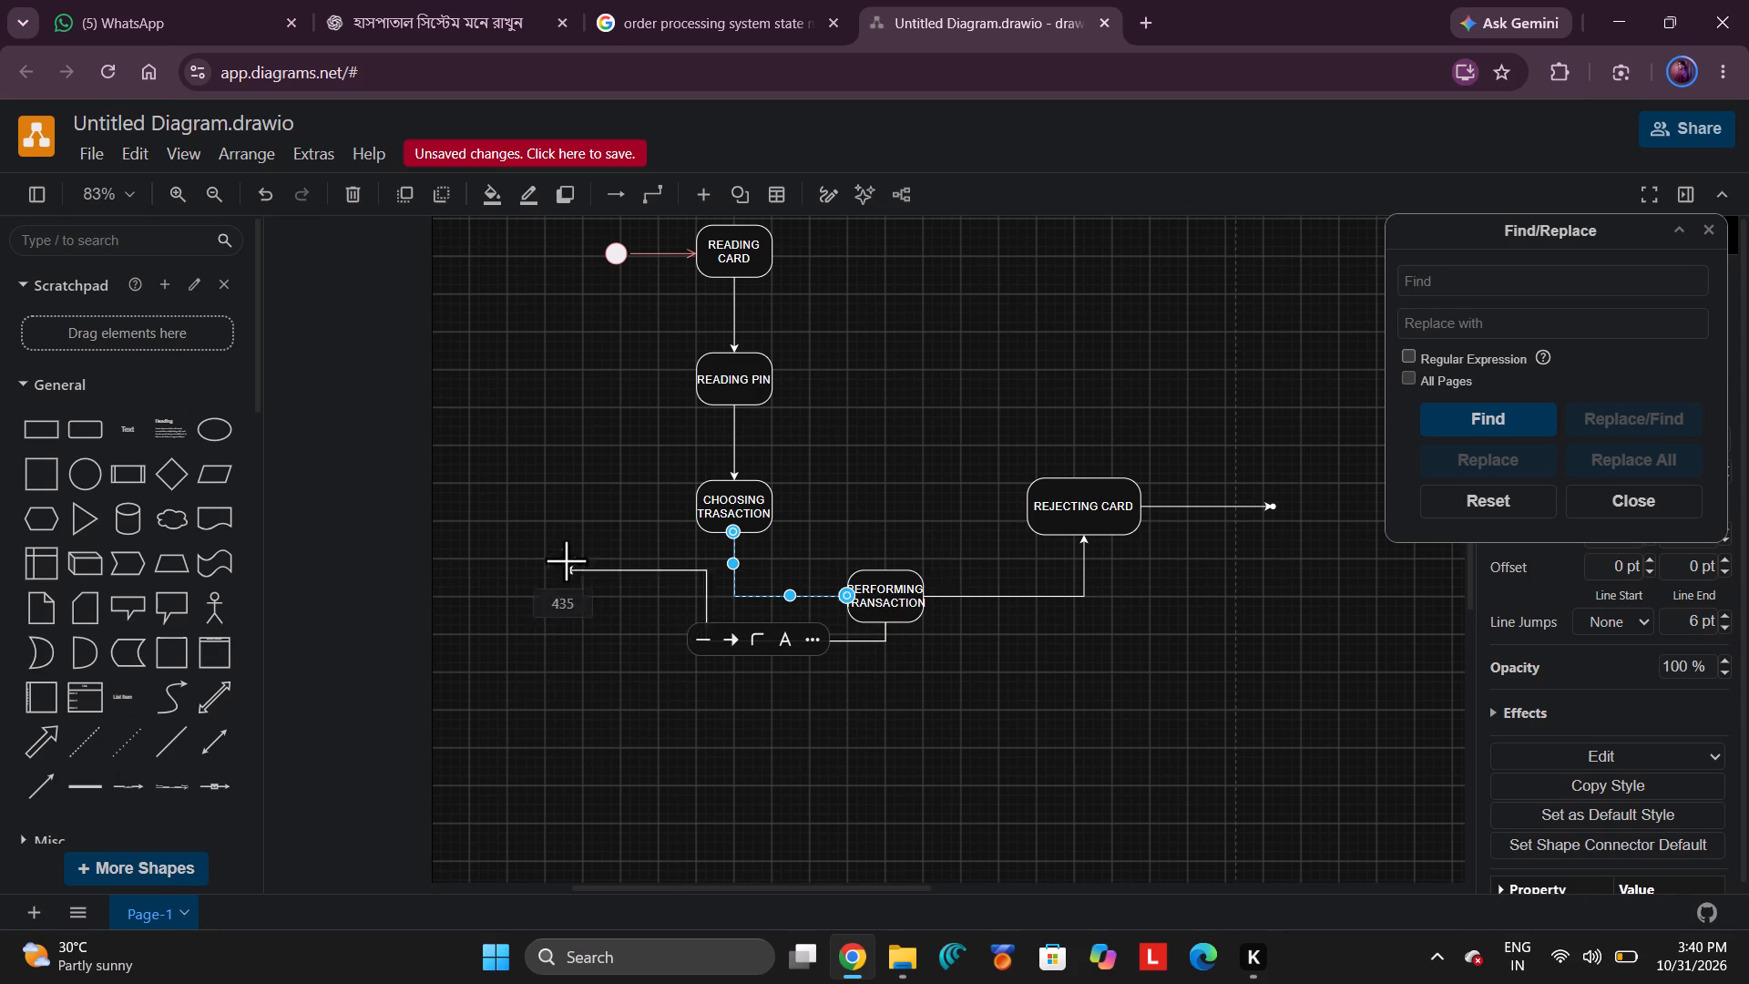
{"action": "left_click_drag", "start_coordinate": [566, 560], "coordinate": [689, 515]}
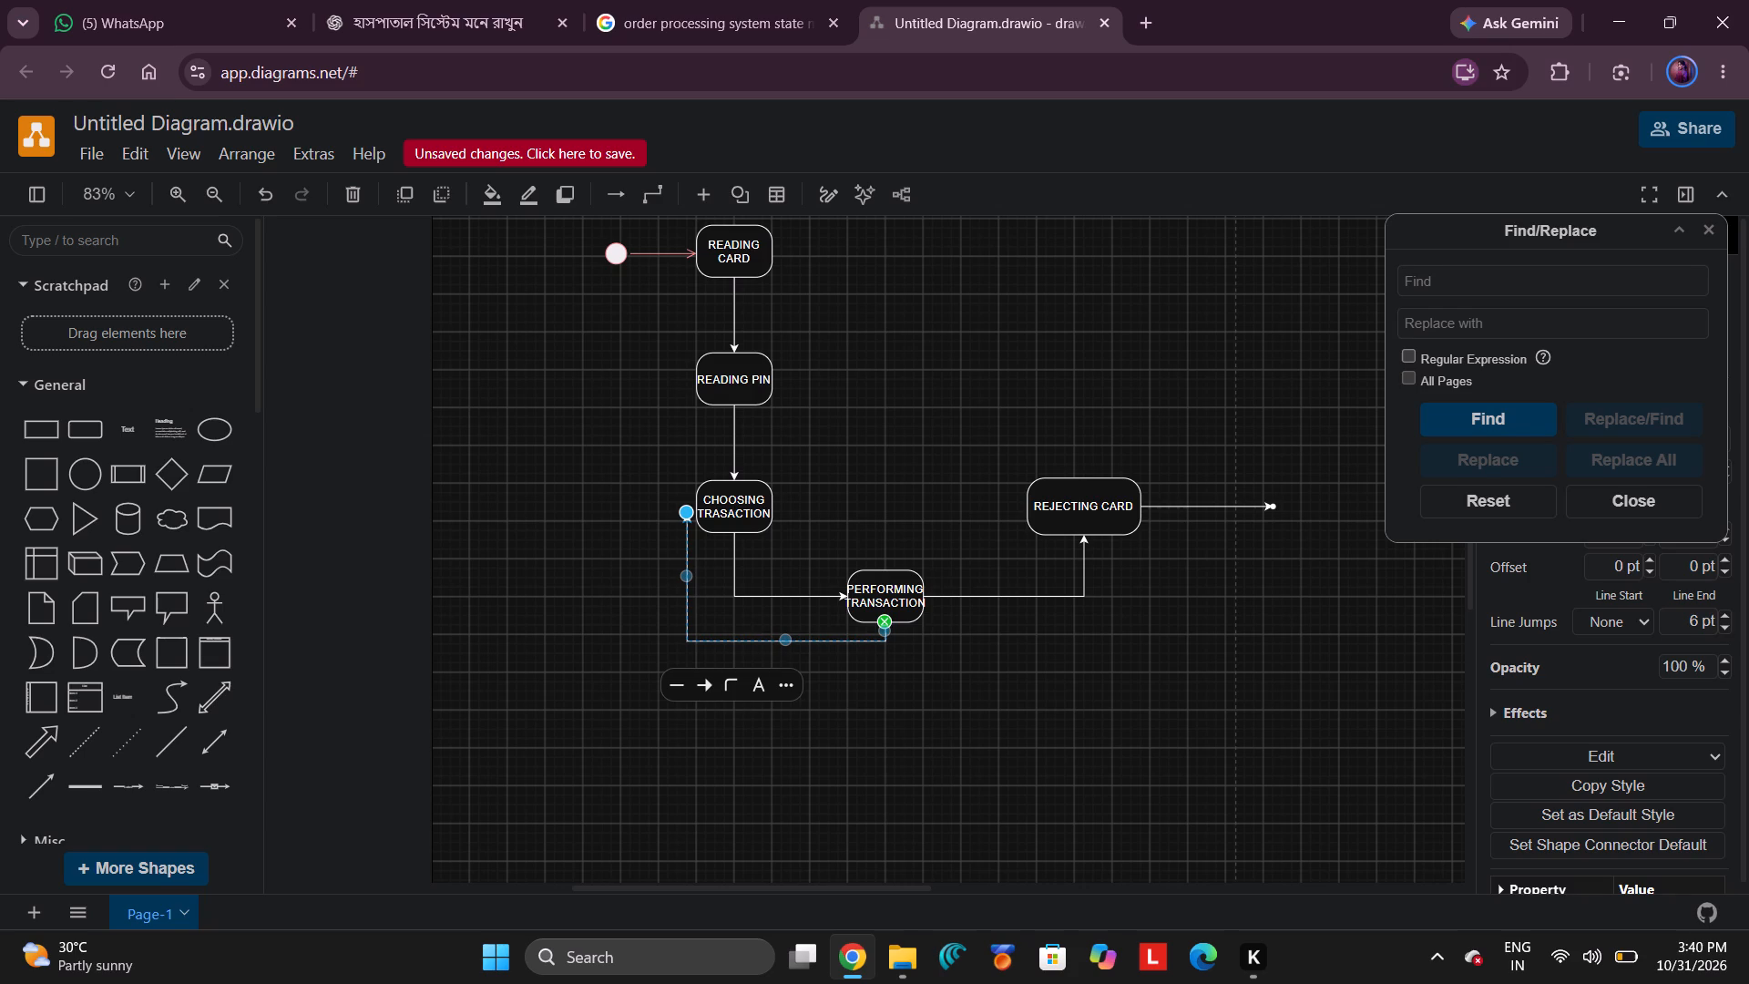
{"action": "left_click_drag", "start_coordinate": [690, 571], "coordinate": [646, 568]}
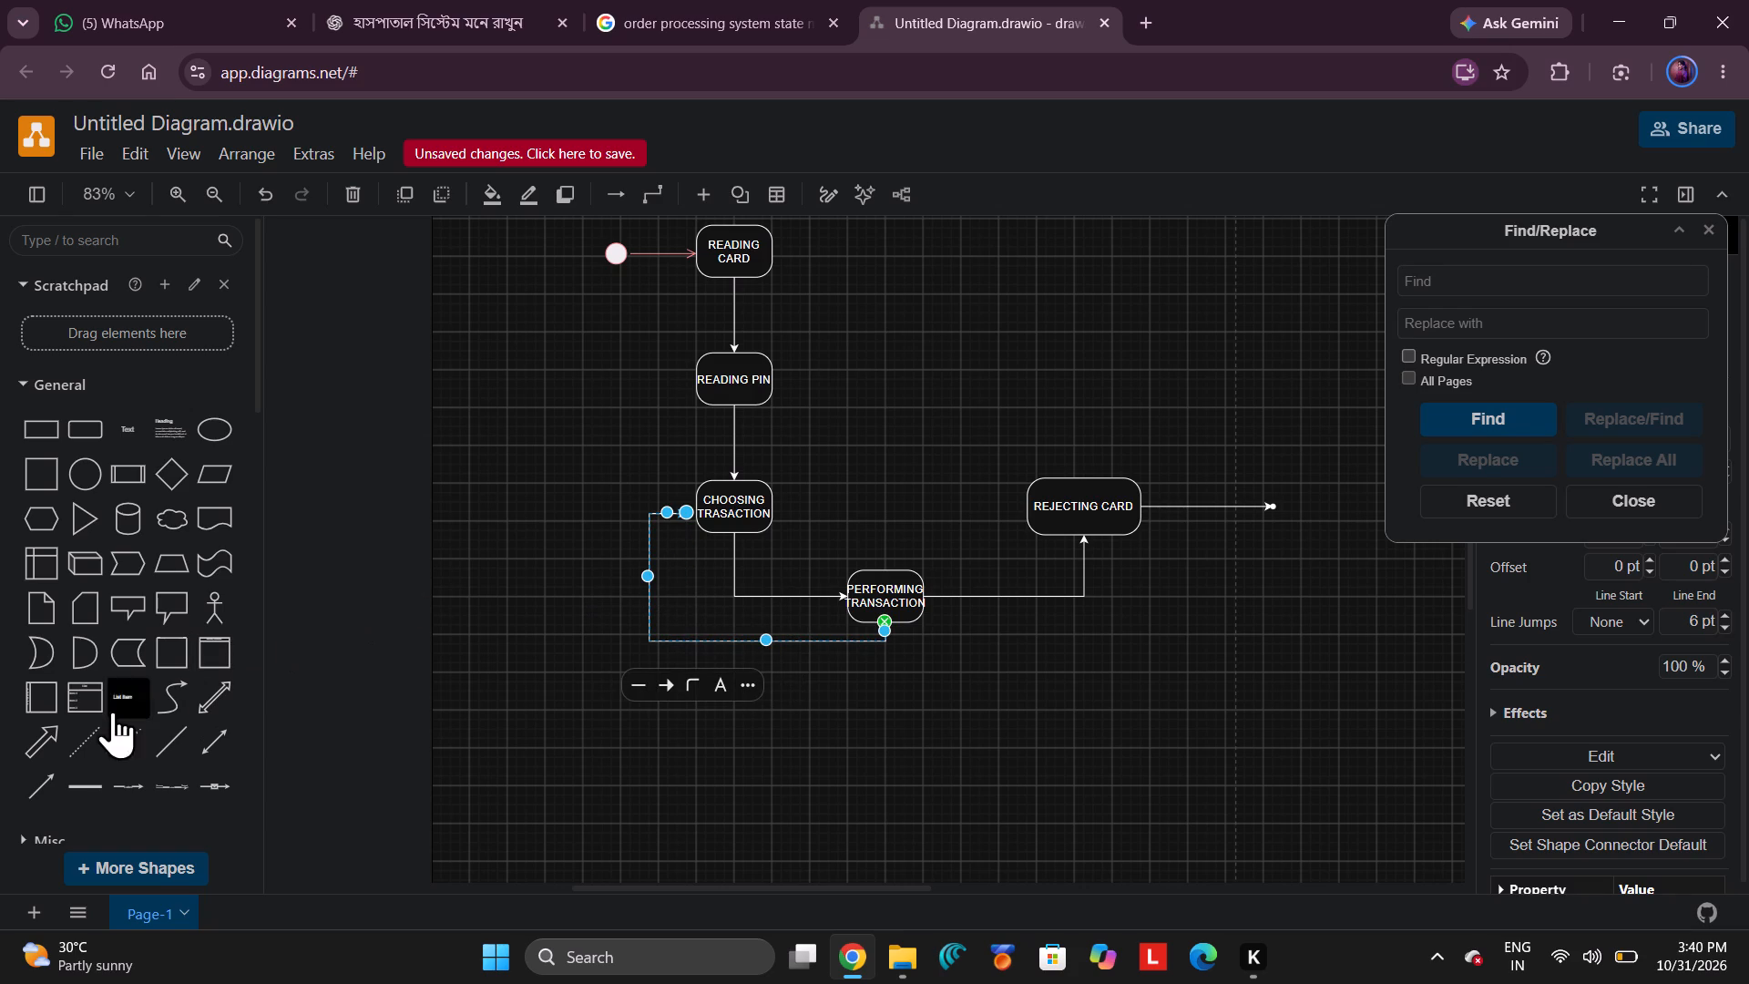
Connect the right side of CHOOSING TRASACTION to the top of REJECTING CARD near its left end, routing the line above both states.
{"action": "left_click", "coordinate": [40, 775]}
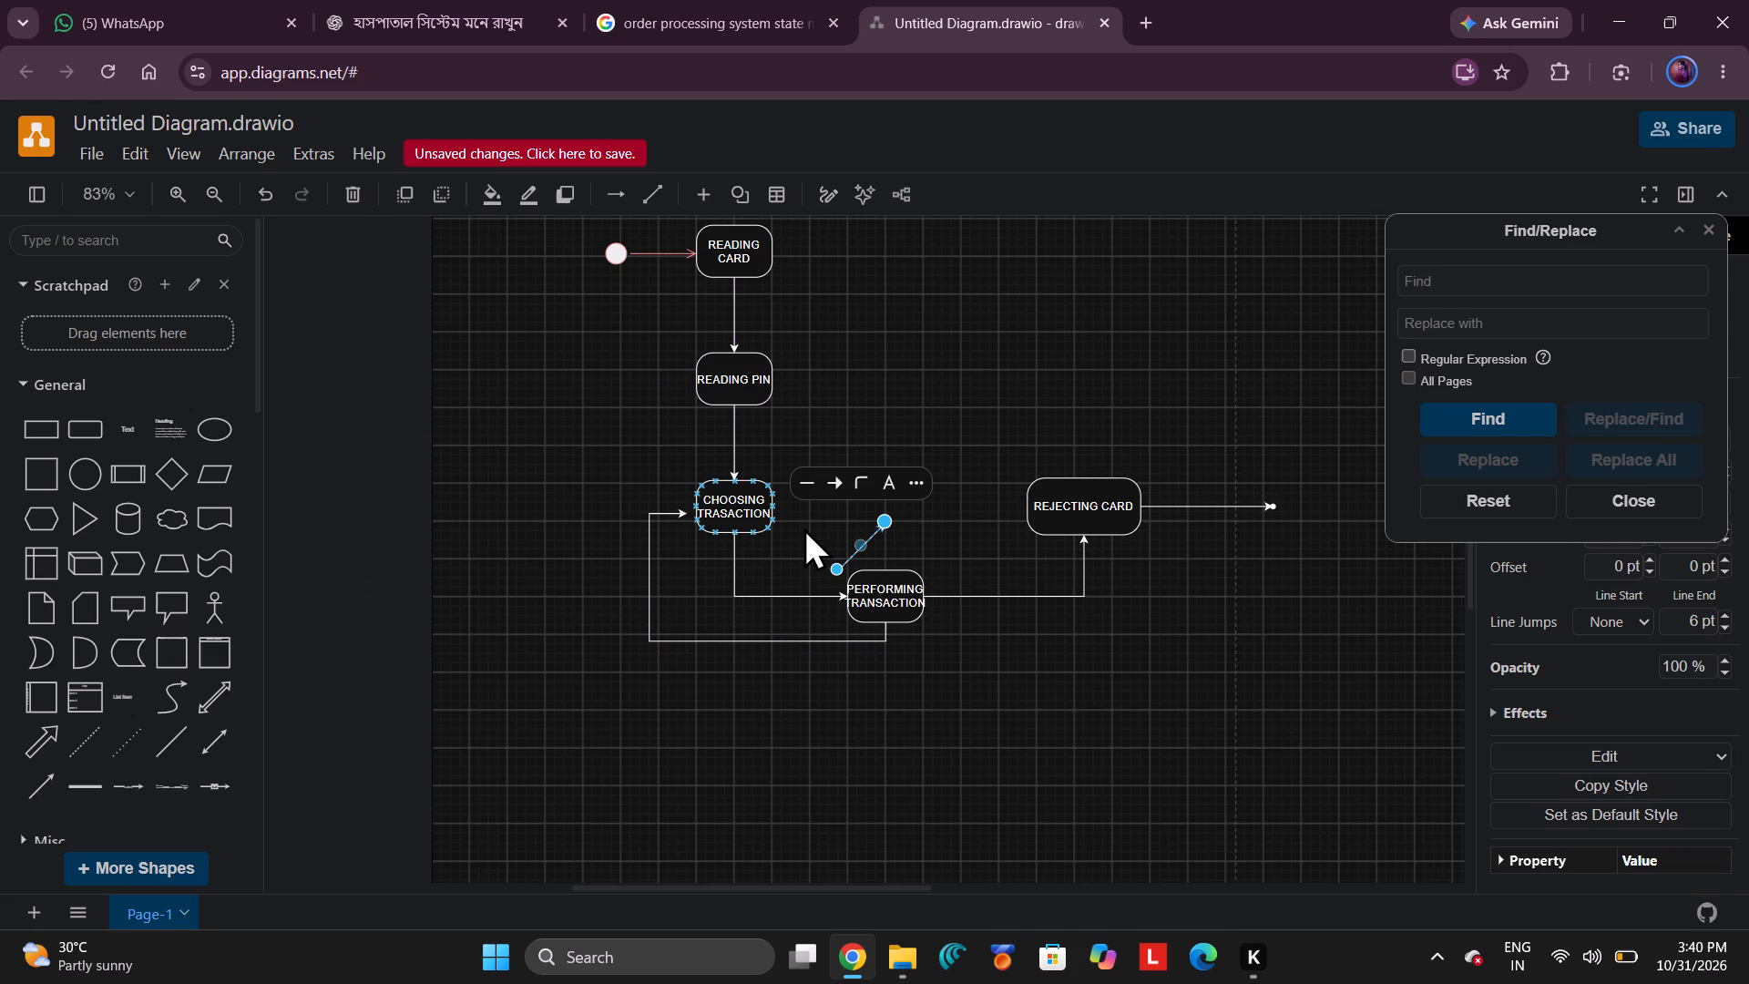
{"action": "left_click_drag", "start_coordinate": [770, 506], "coordinate": [884, 478]}
{"action": "left_click_drag", "start_coordinate": [884, 478], "coordinate": [1094, 481]}
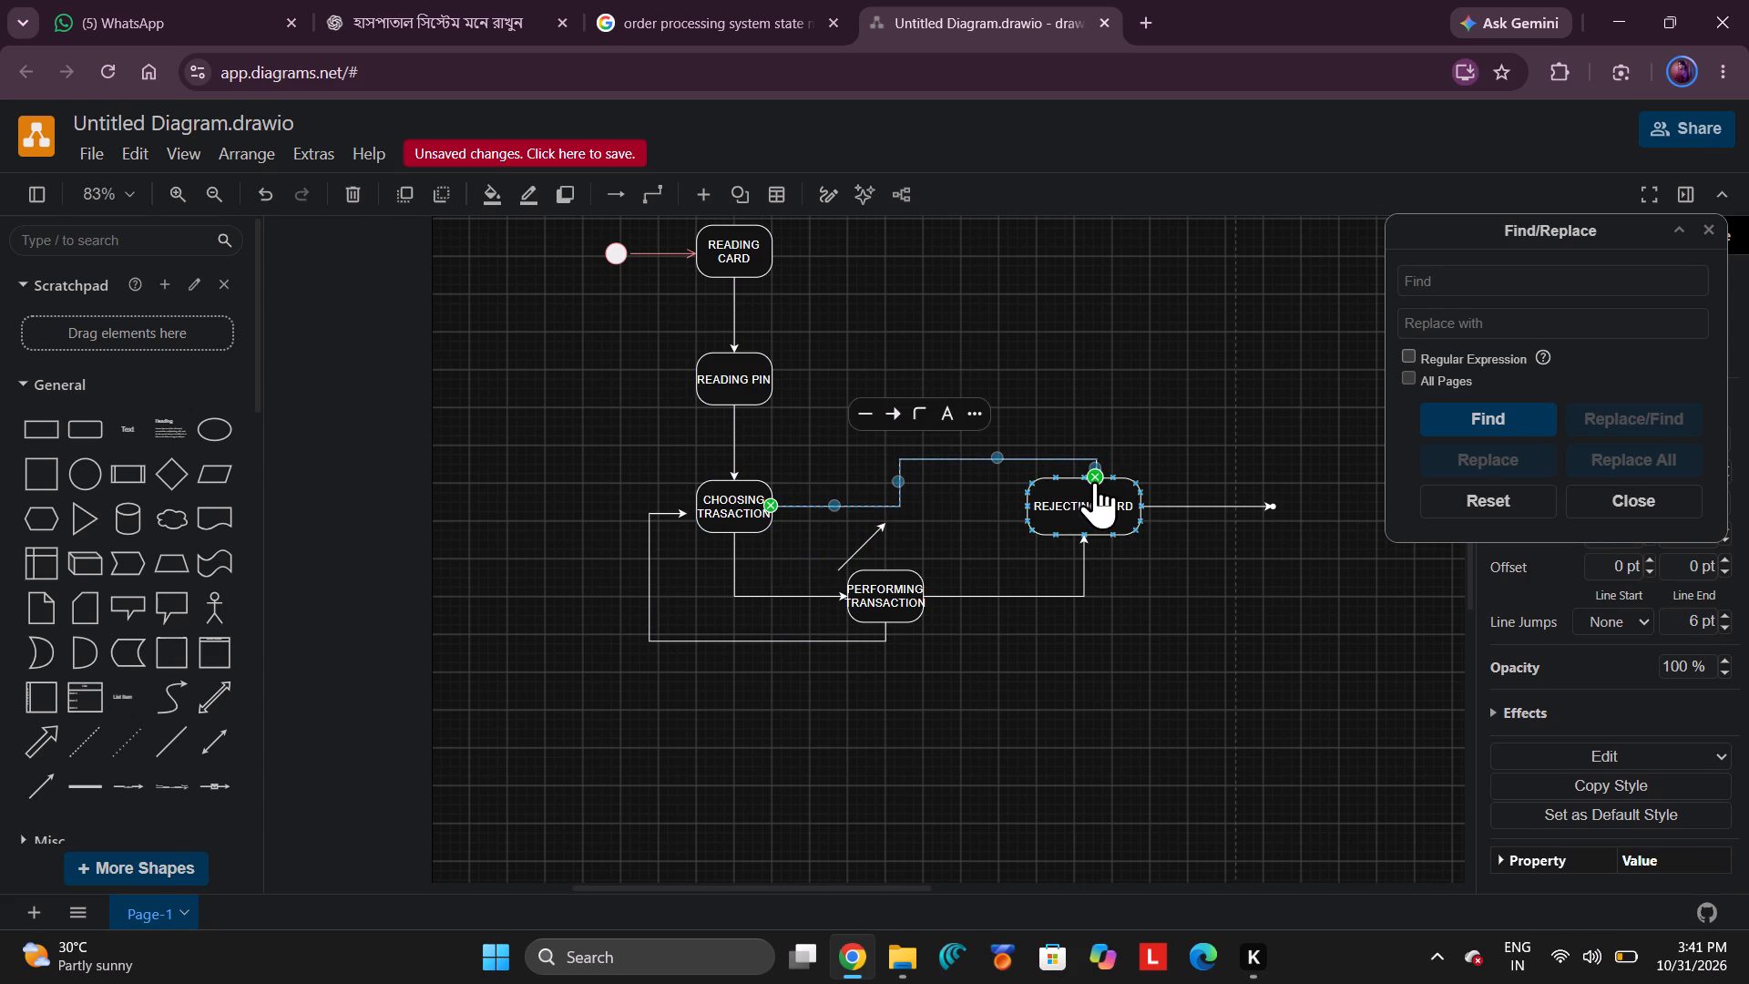
{"action": "left_click_drag", "start_coordinate": [955, 456], "coordinate": [969, 365]}
{"action": "left_click_drag", "start_coordinate": [782, 400], "coordinate": [779, 425]}
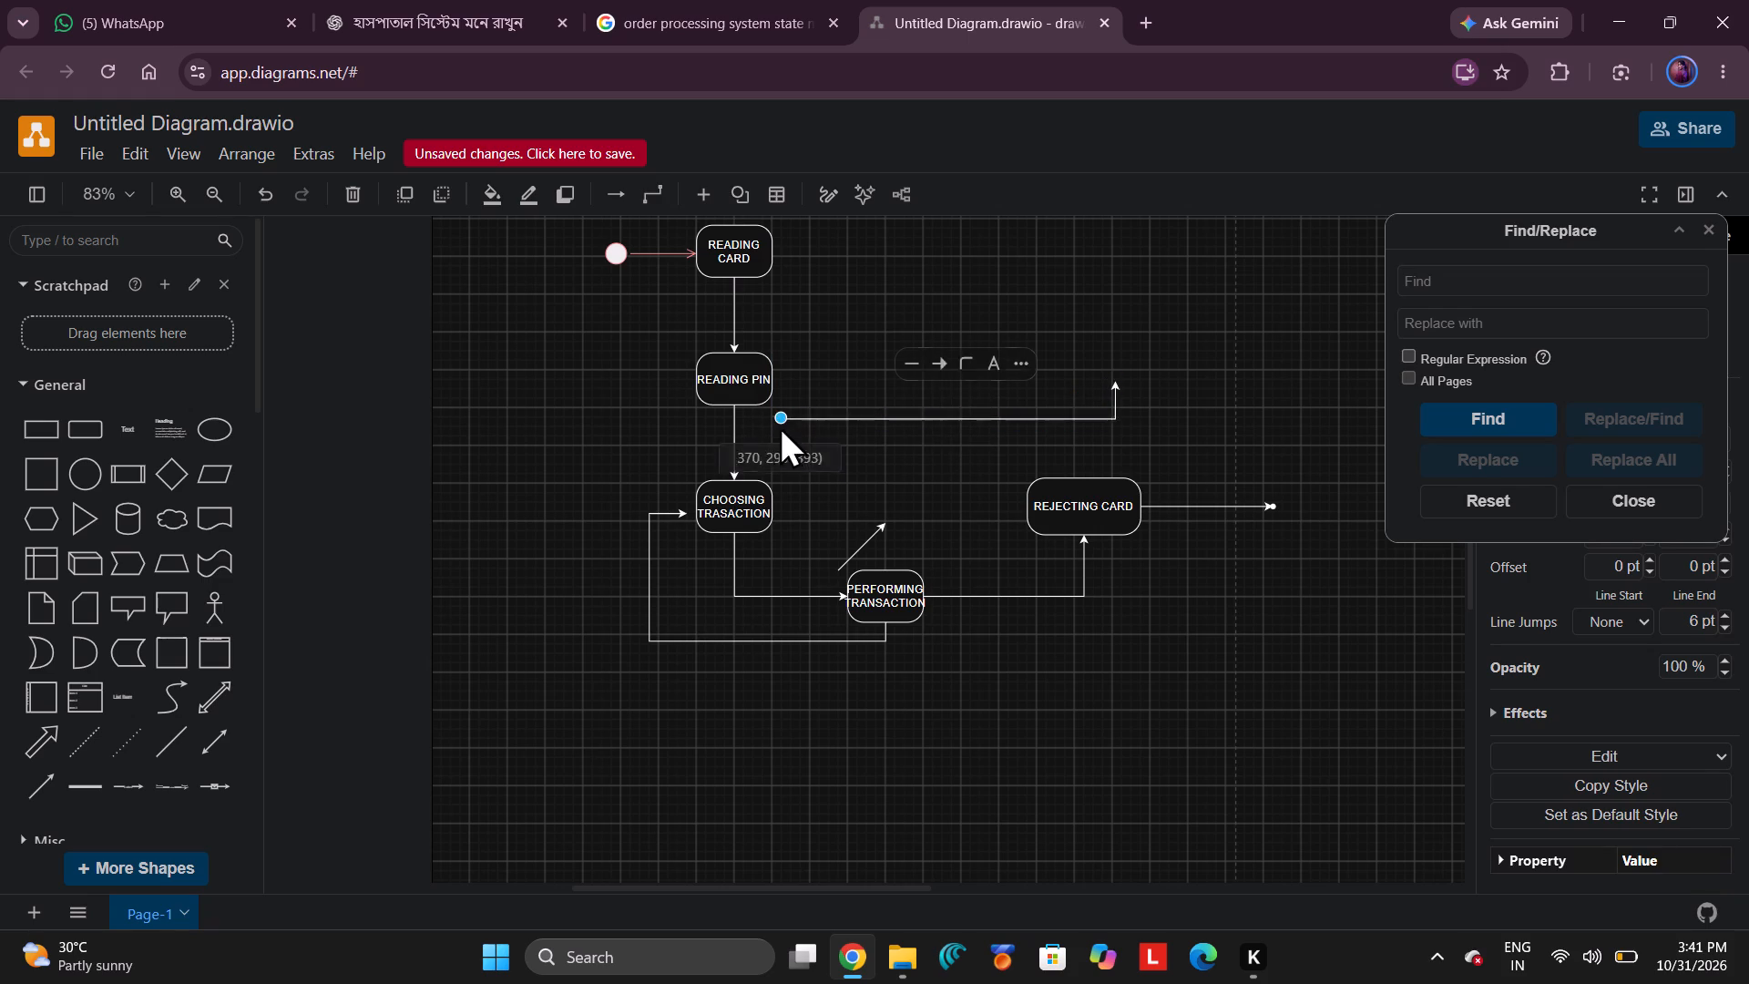
{"action": "left_click_drag", "start_coordinate": [779, 425], "coordinate": [771, 501]}
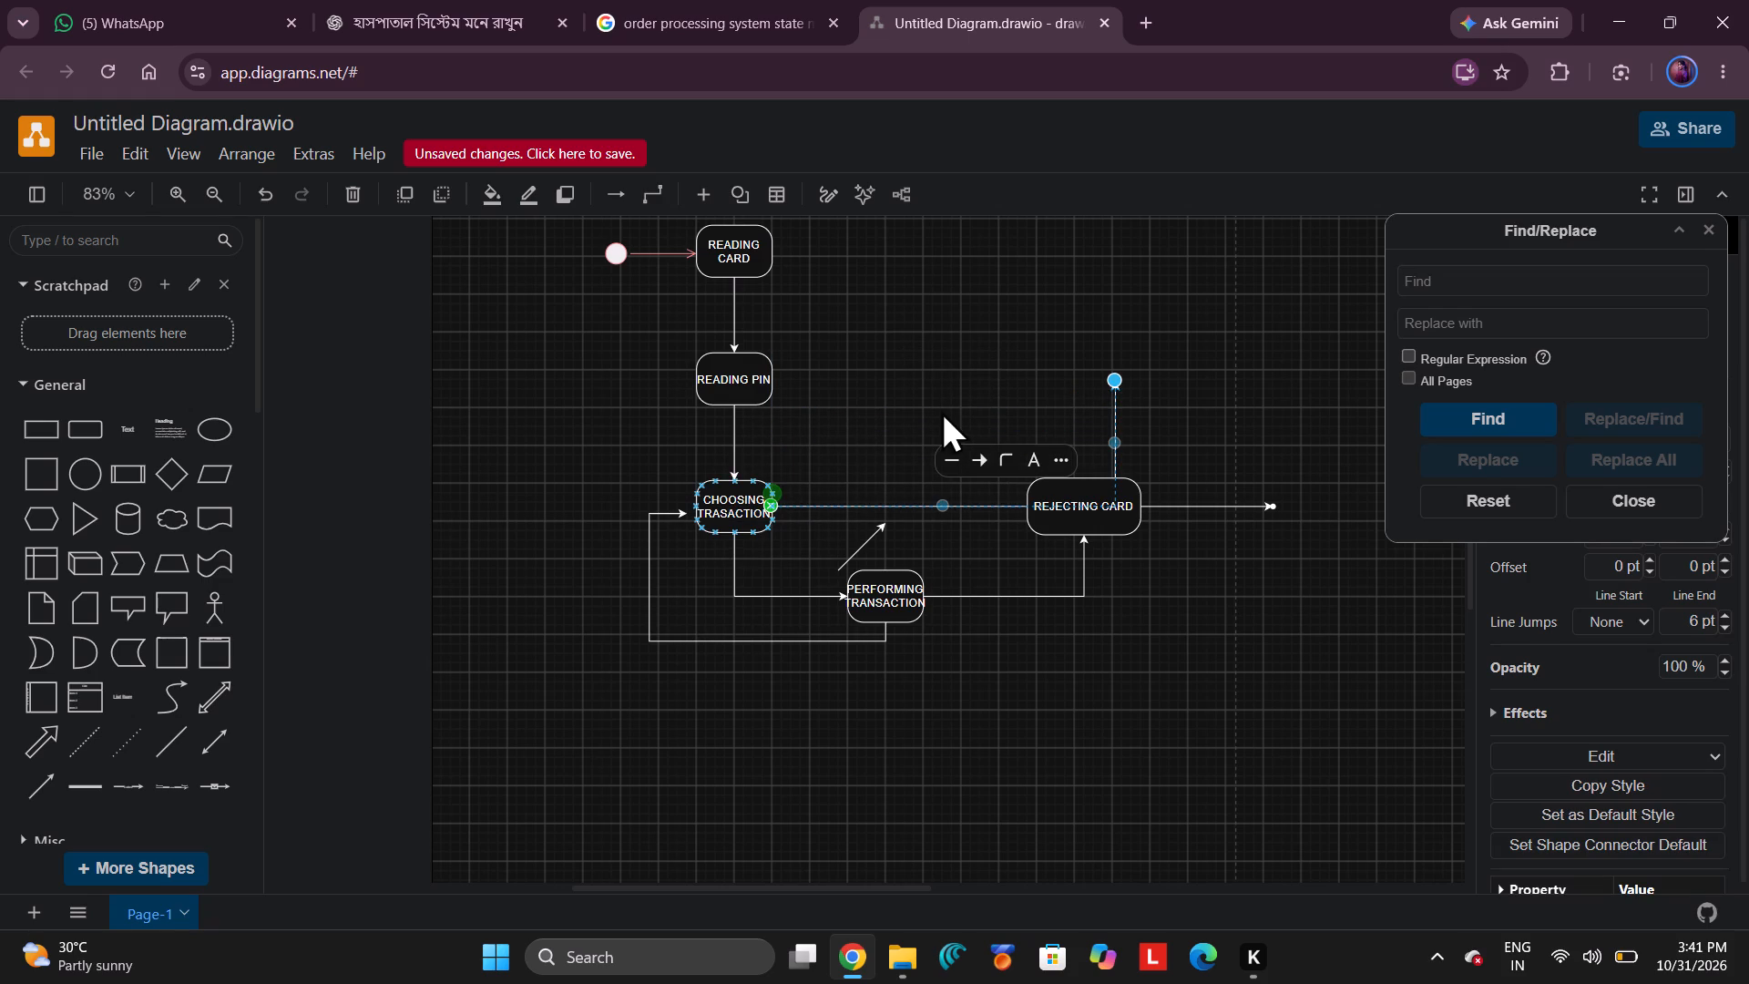
{"action": "left_click", "coordinate": [973, 427]}
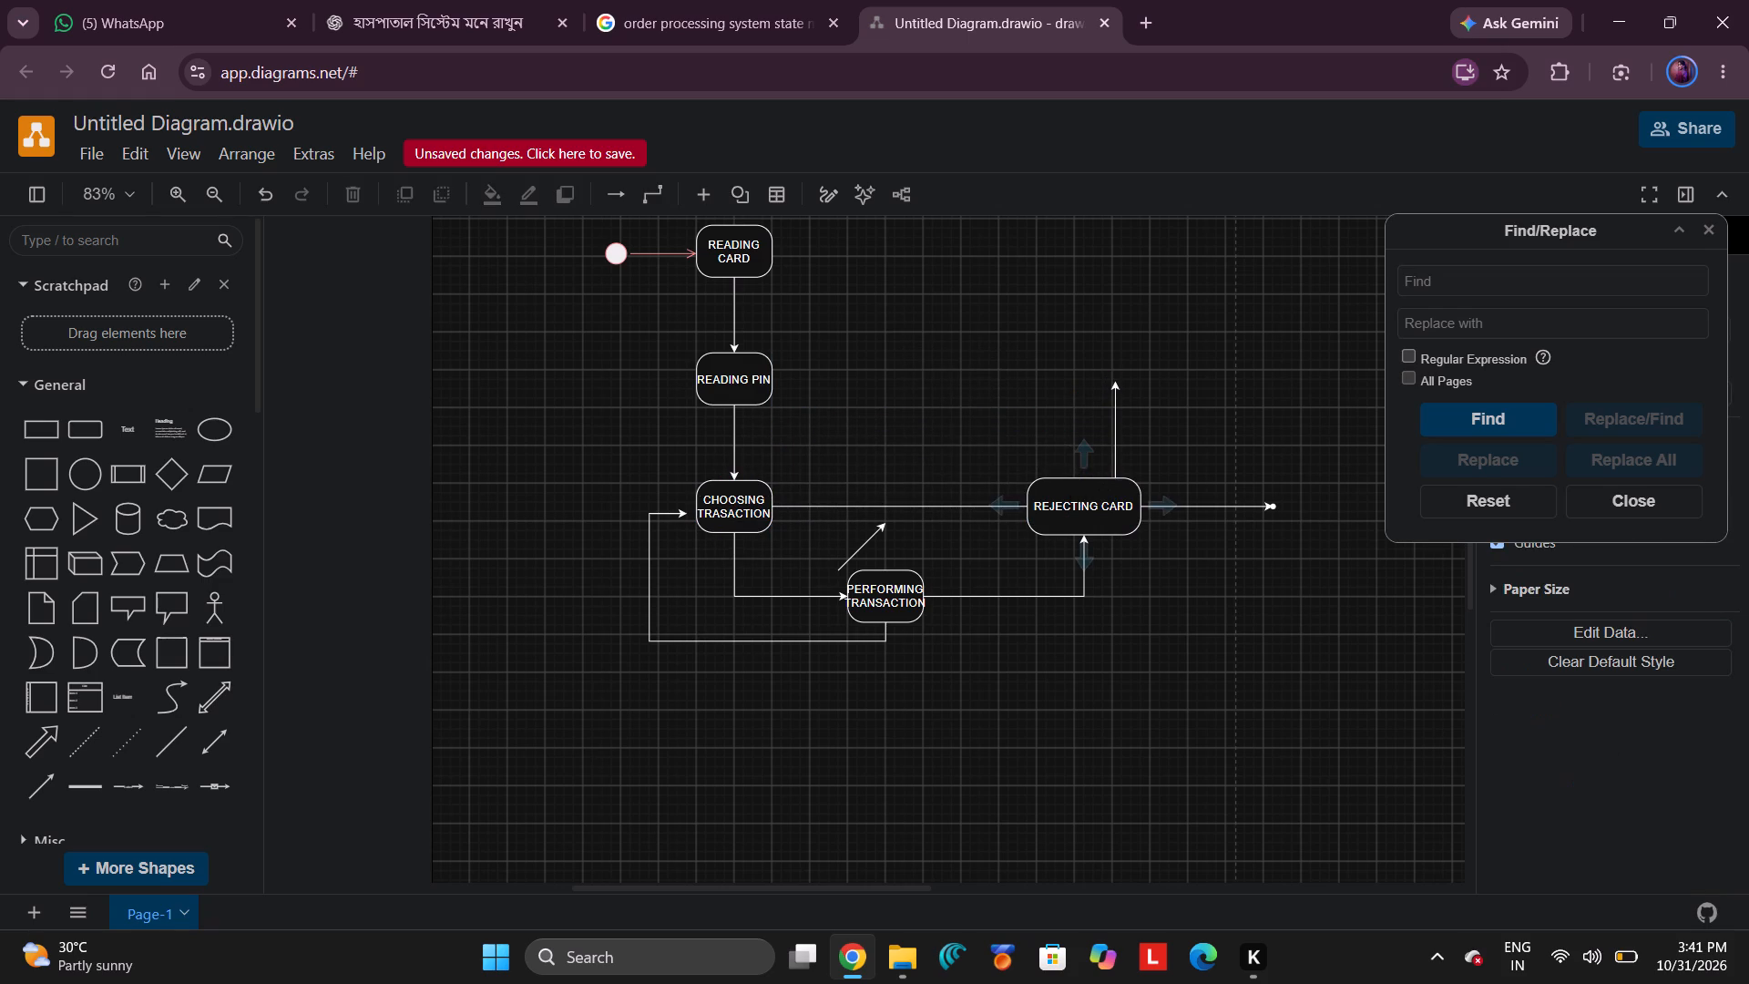
{"action": "left_click_drag", "start_coordinate": [980, 505], "coordinate": [973, 426]}
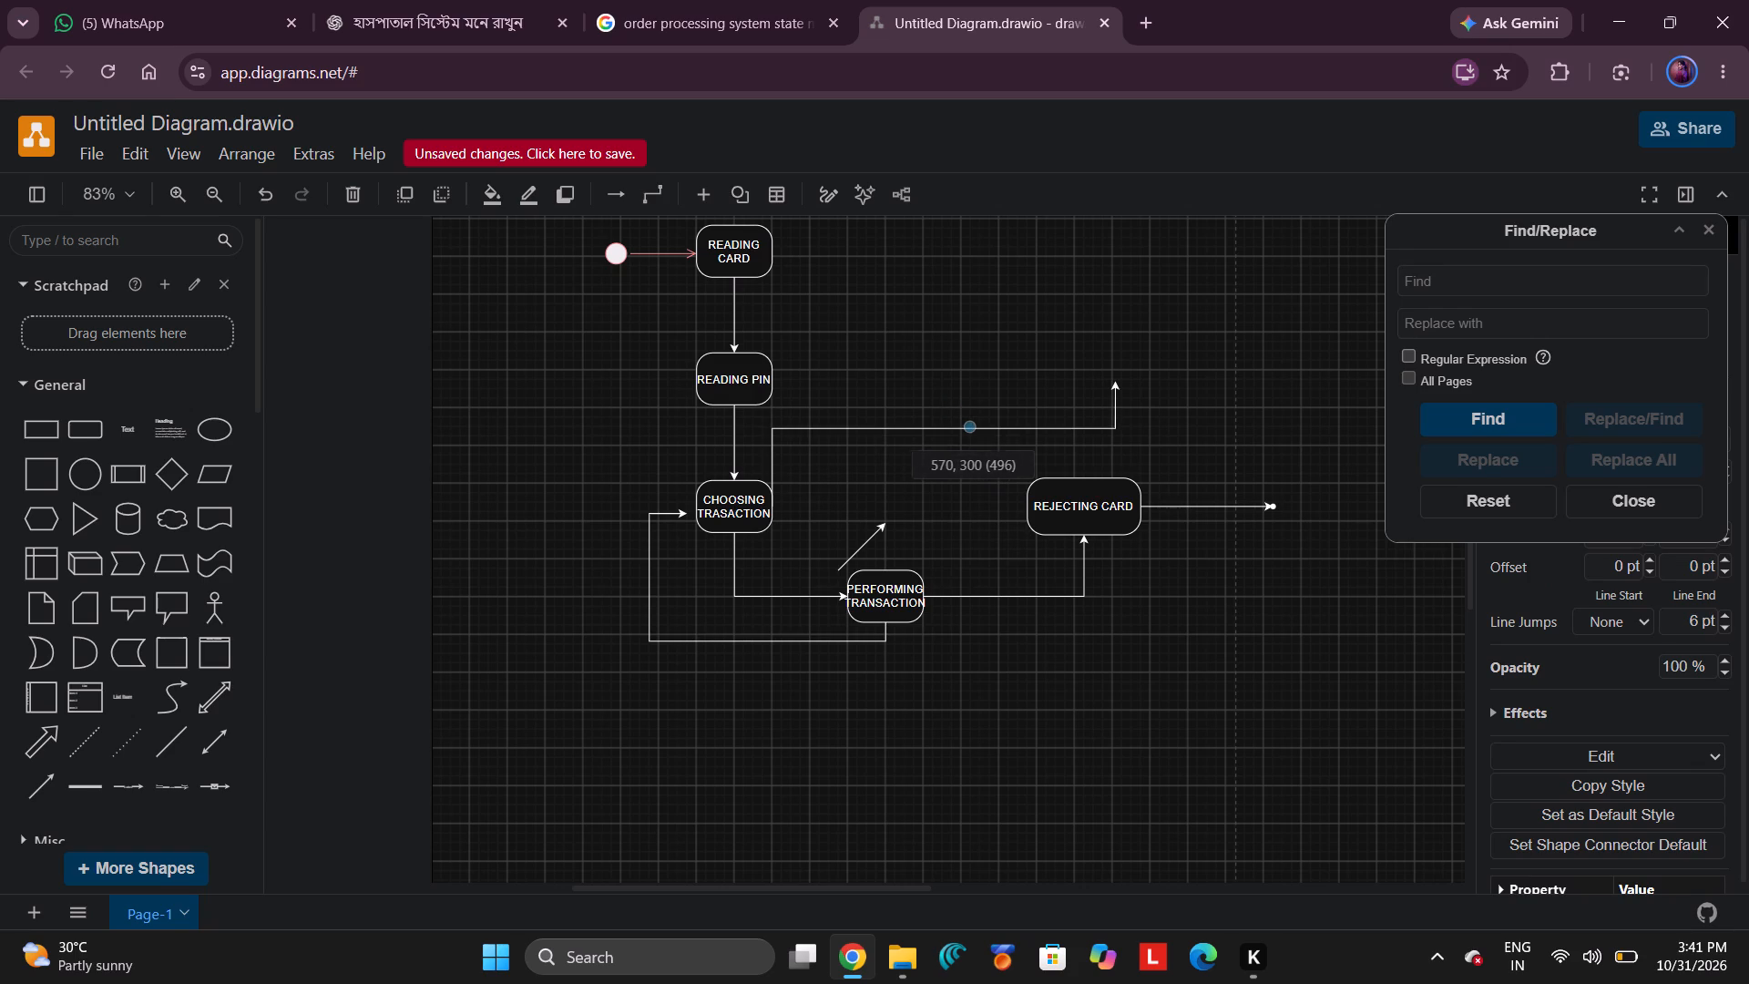
{"action": "left_click_drag", "start_coordinate": [973, 426], "coordinate": [1011, 413]}
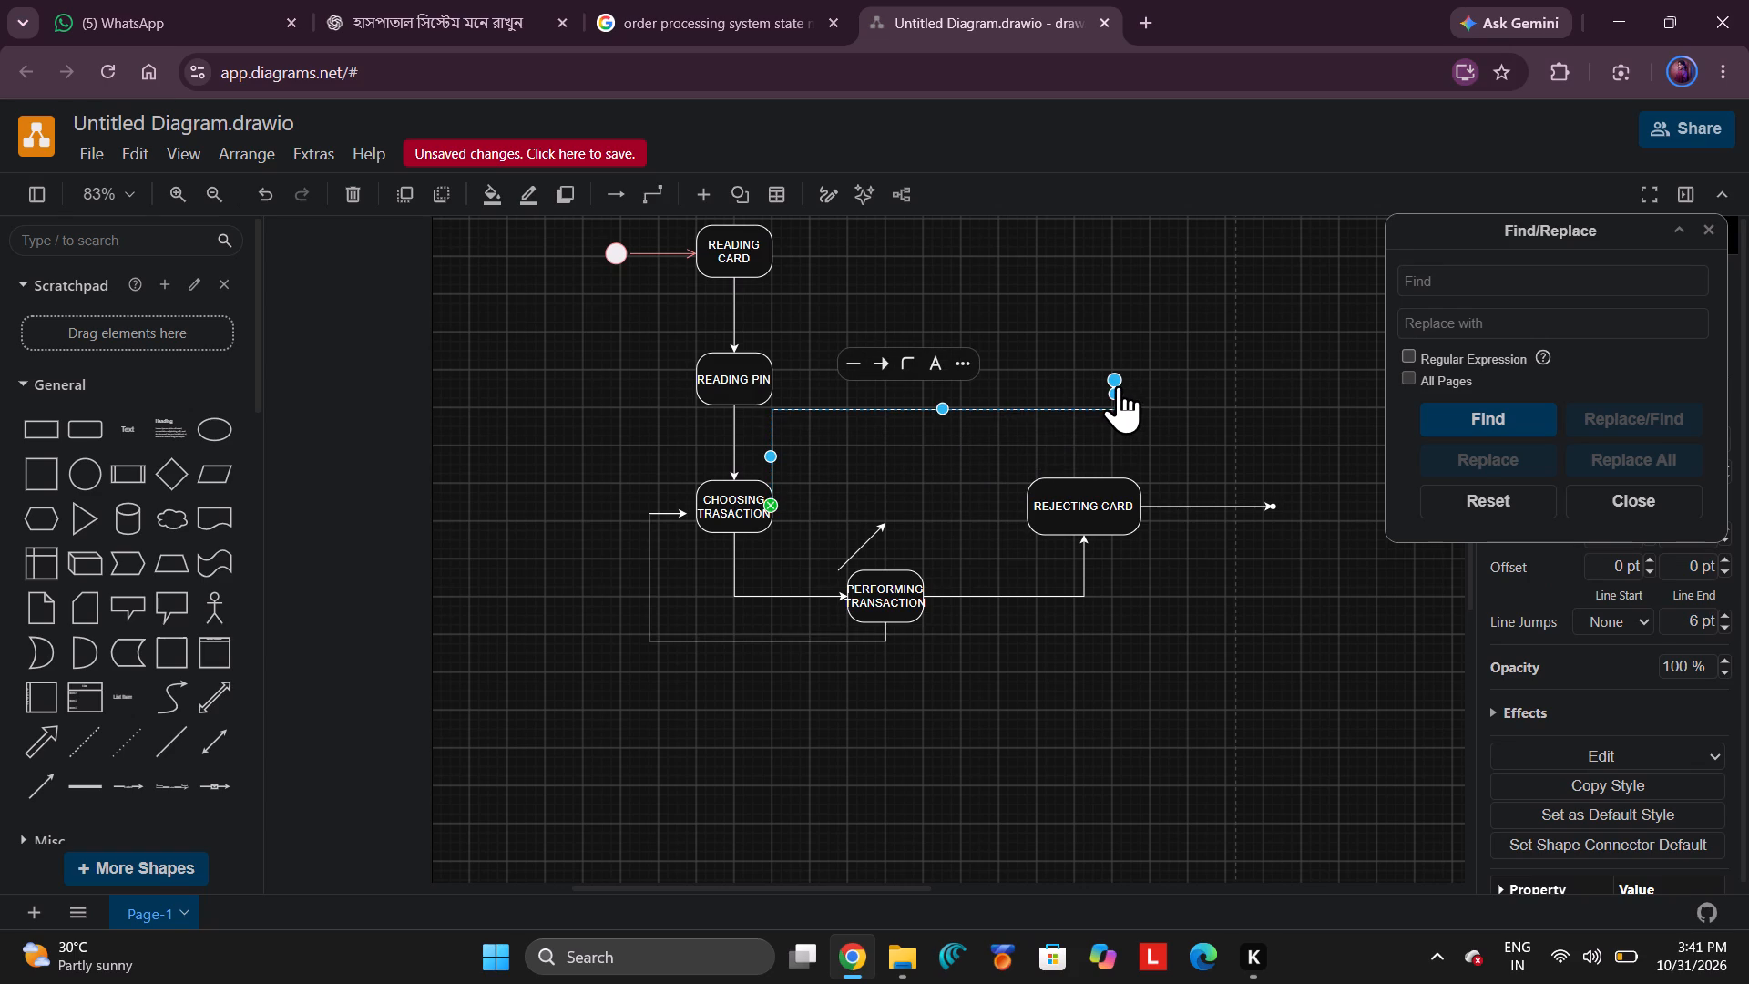
{"action": "left_click_drag", "start_coordinate": [1116, 382], "coordinate": [1095, 477]}
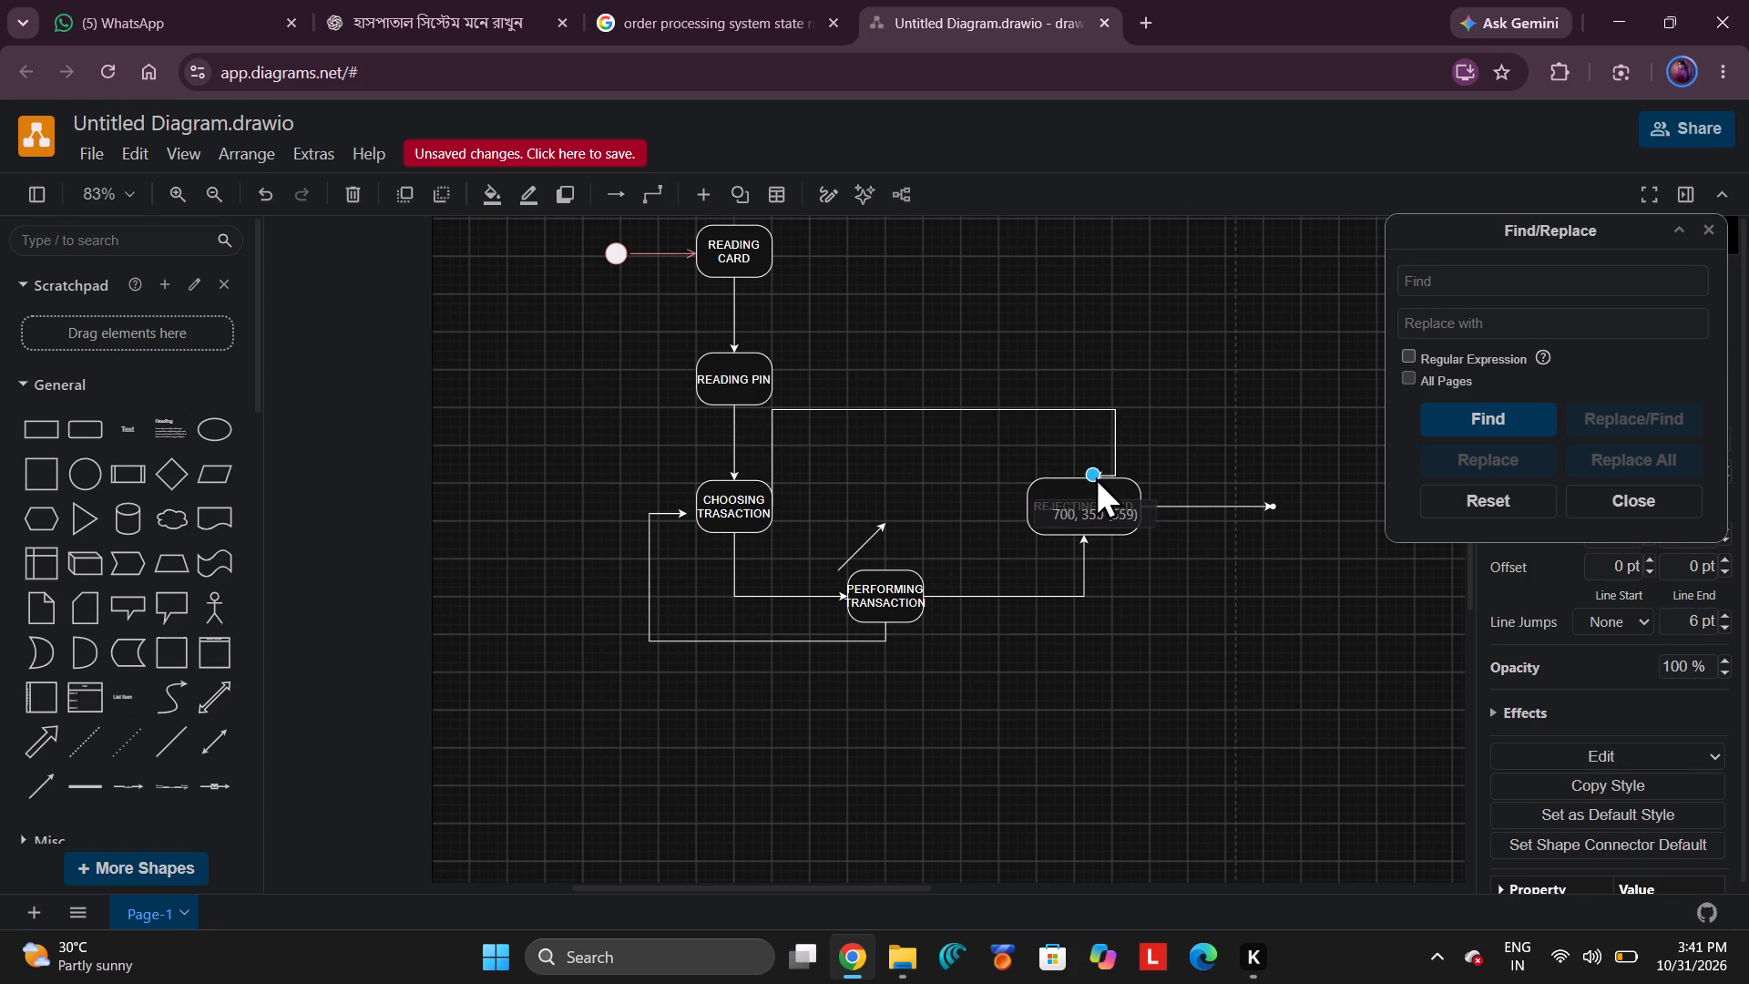
{"action": "left_click_drag", "start_coordinate": [1095, 477], "coordinate": [1100, 486]}
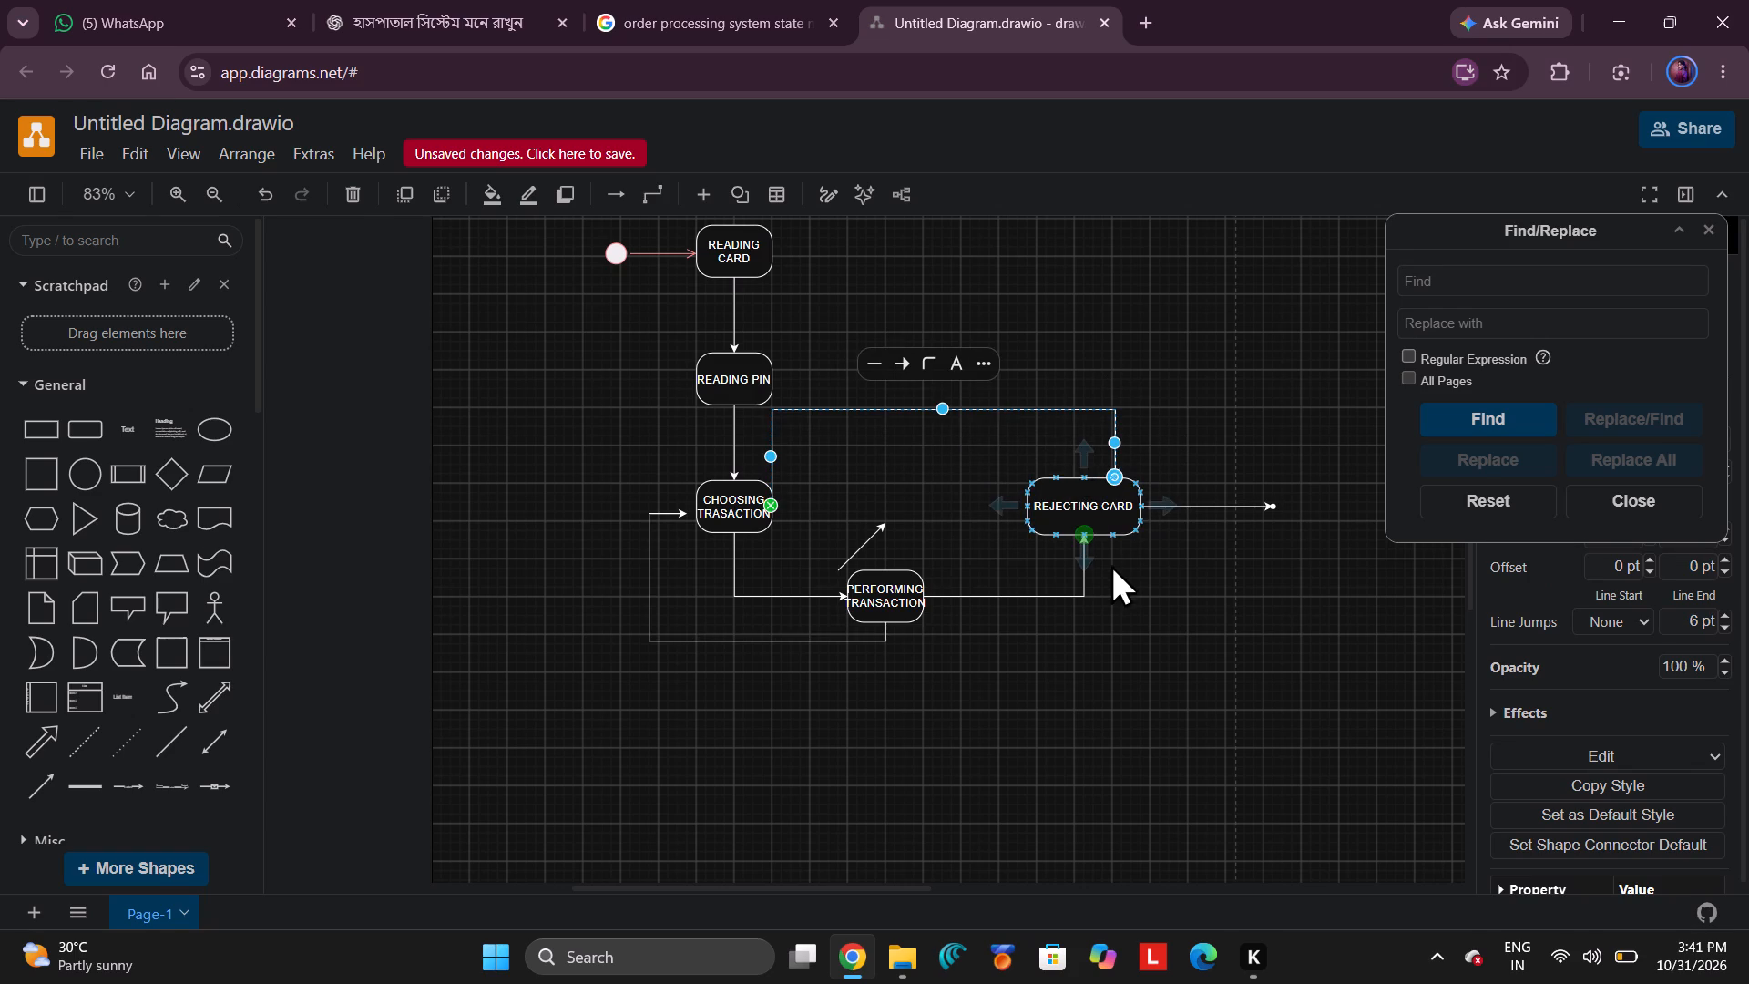
{"action": "left_click", "coordinate": [1125, 584]}
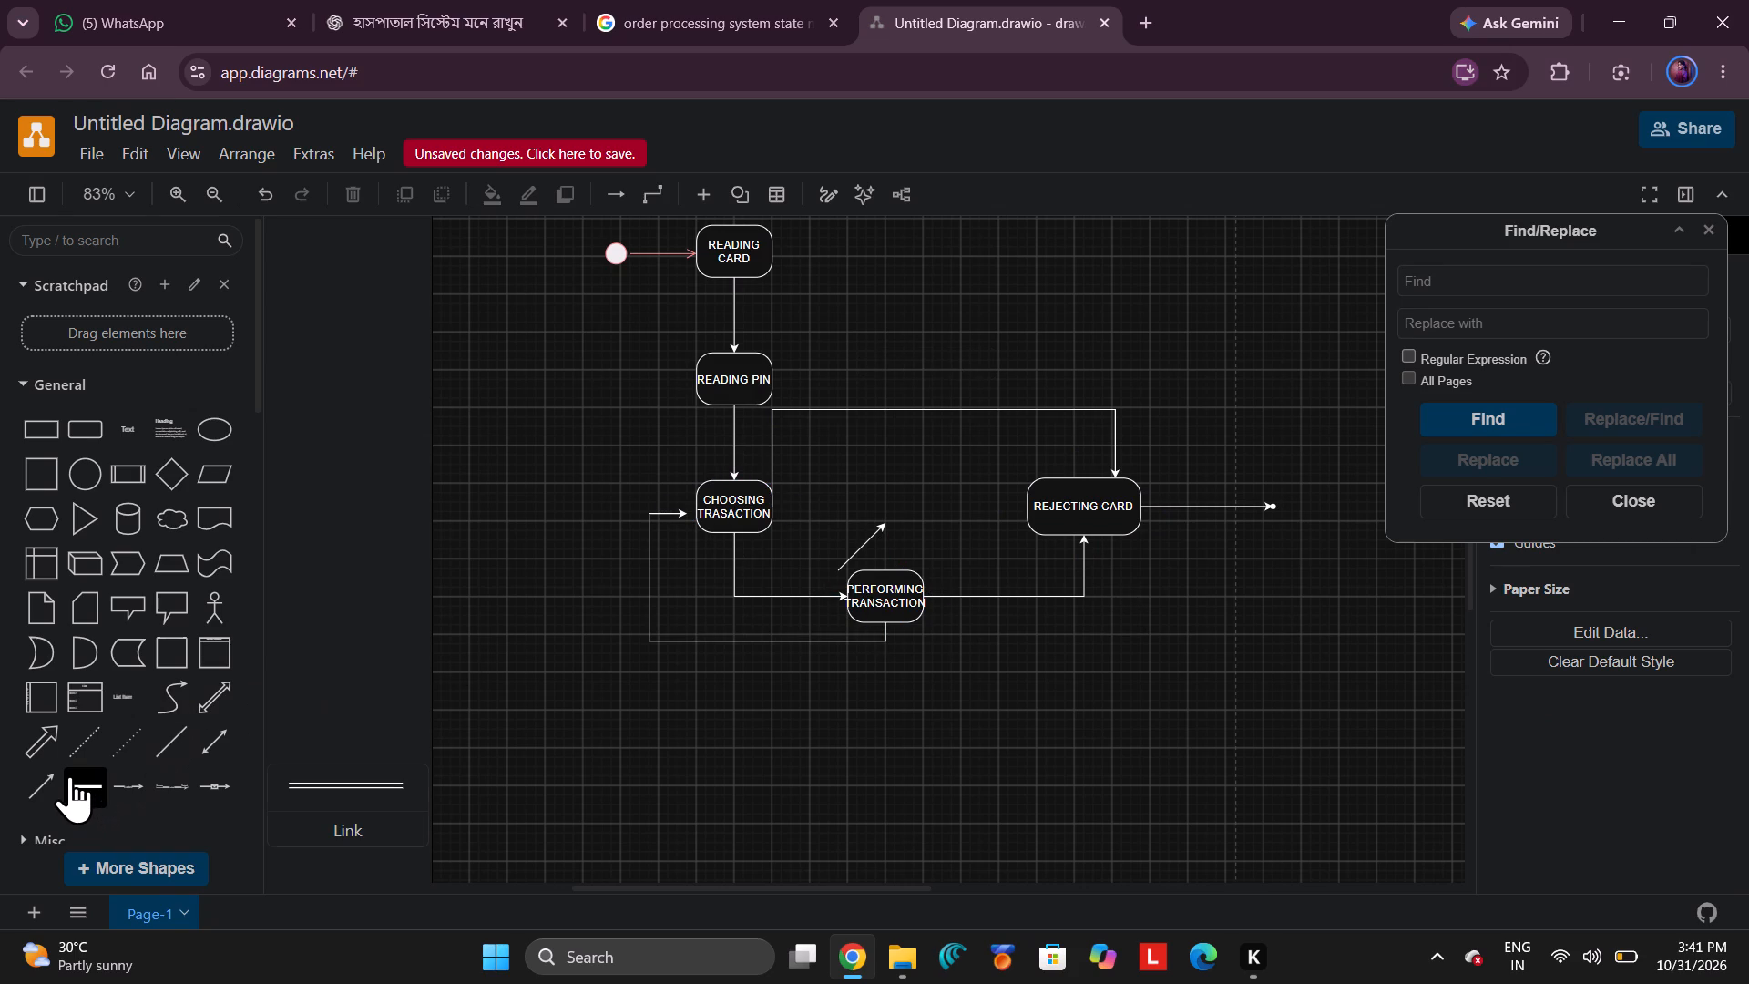
{"action": "left_click_drag", "start_coordinate": [1114, 451], "coordinate": [1050, 447]}
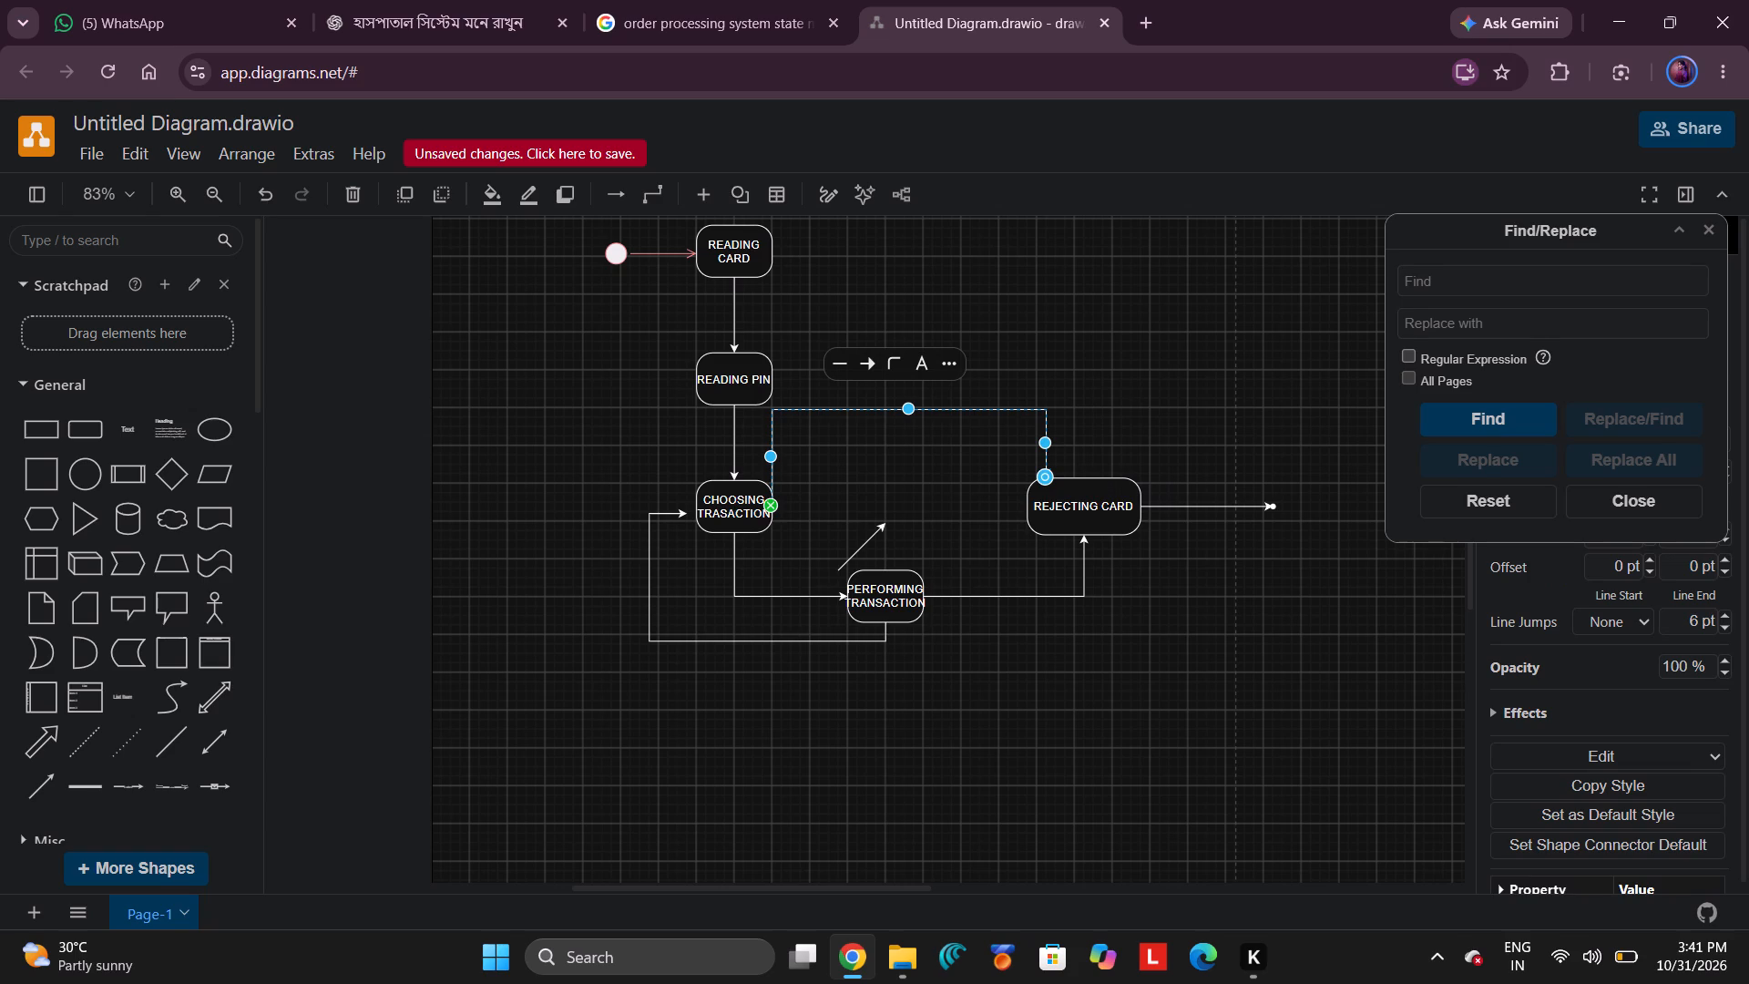
Draw a connector from the right side of READING PIN to the top centre of REJECTING CARD.
{"action": "left_click", "coordinate": [42, 785]}
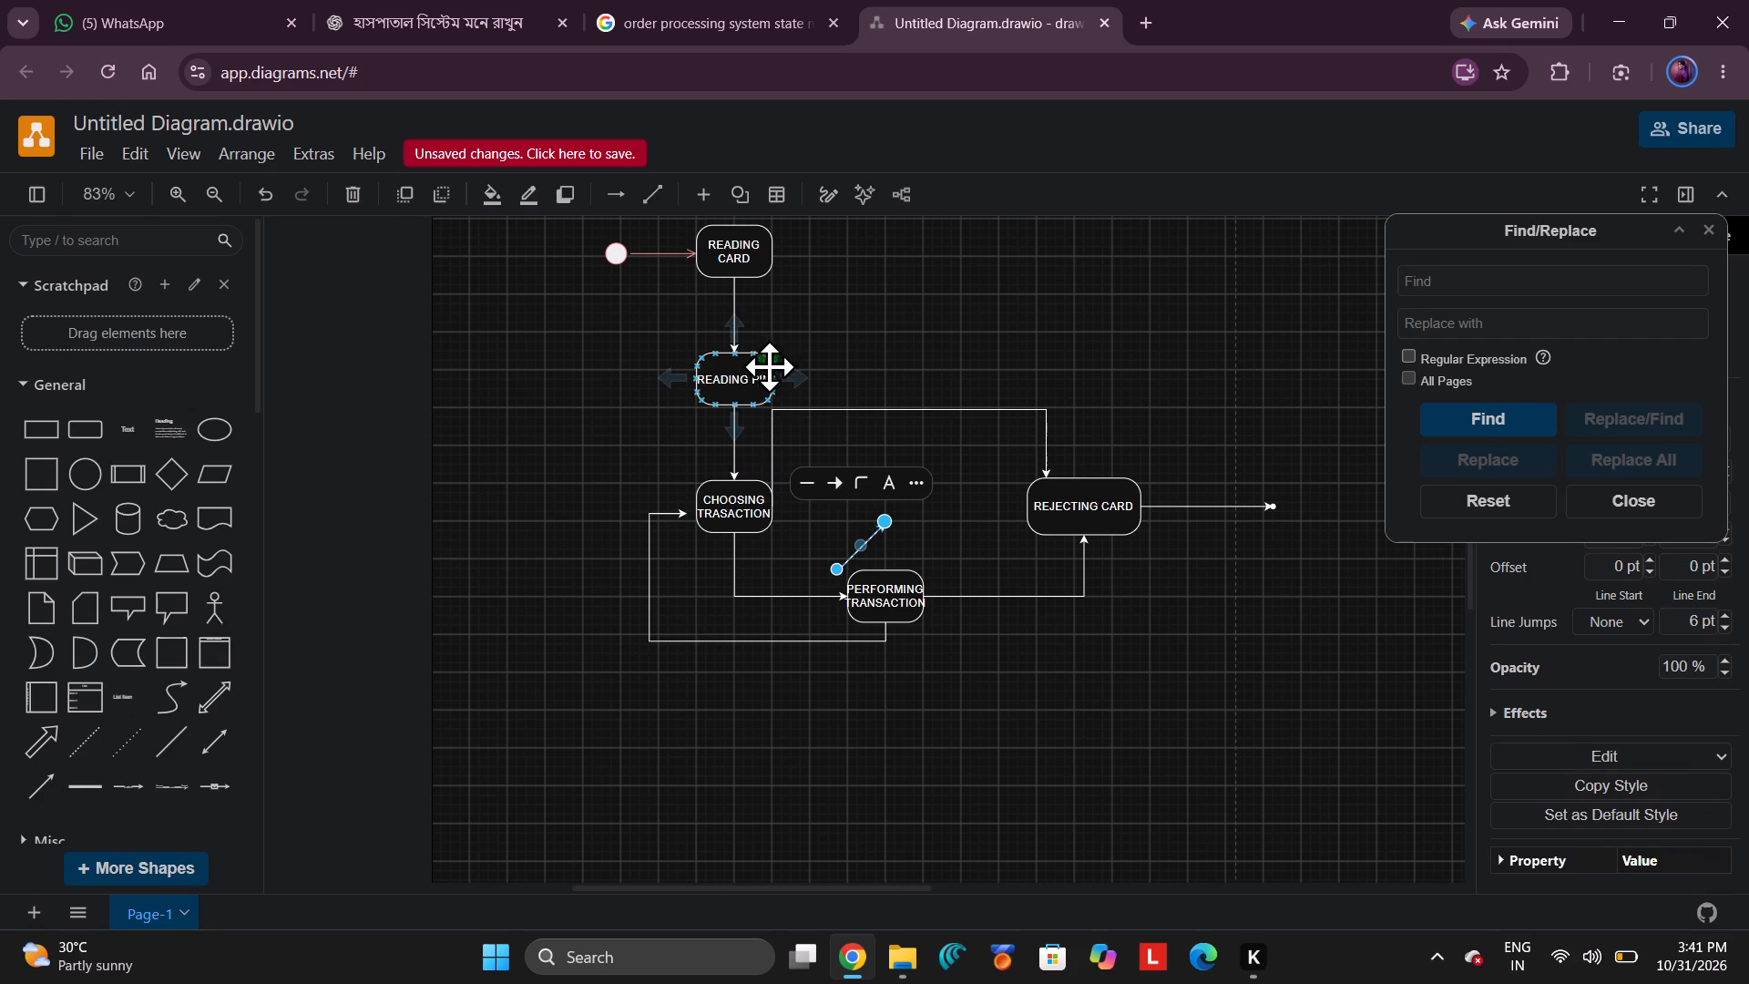
{"action": "left_click_drag", "start_coordinate": [776, 374], "coordinate": [1089, 462]}
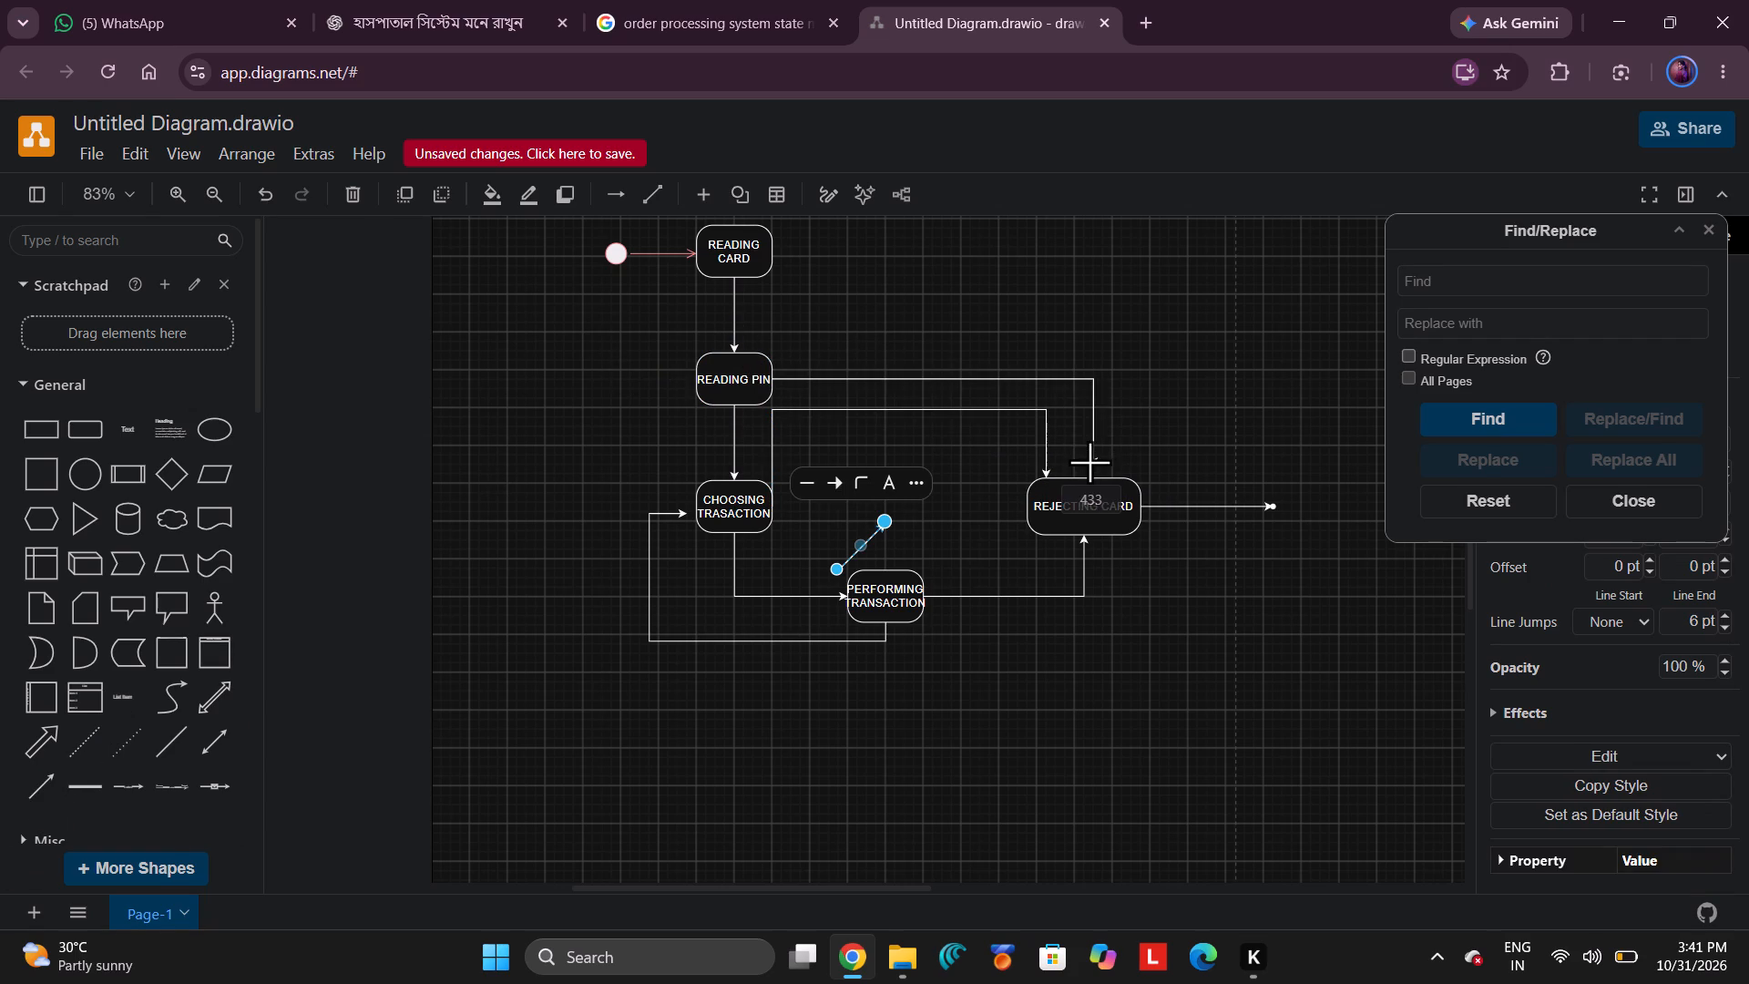
{"action": "left_click_drag", "start_coordinate": [1089, 462], "coordinate": [1081, 465]}
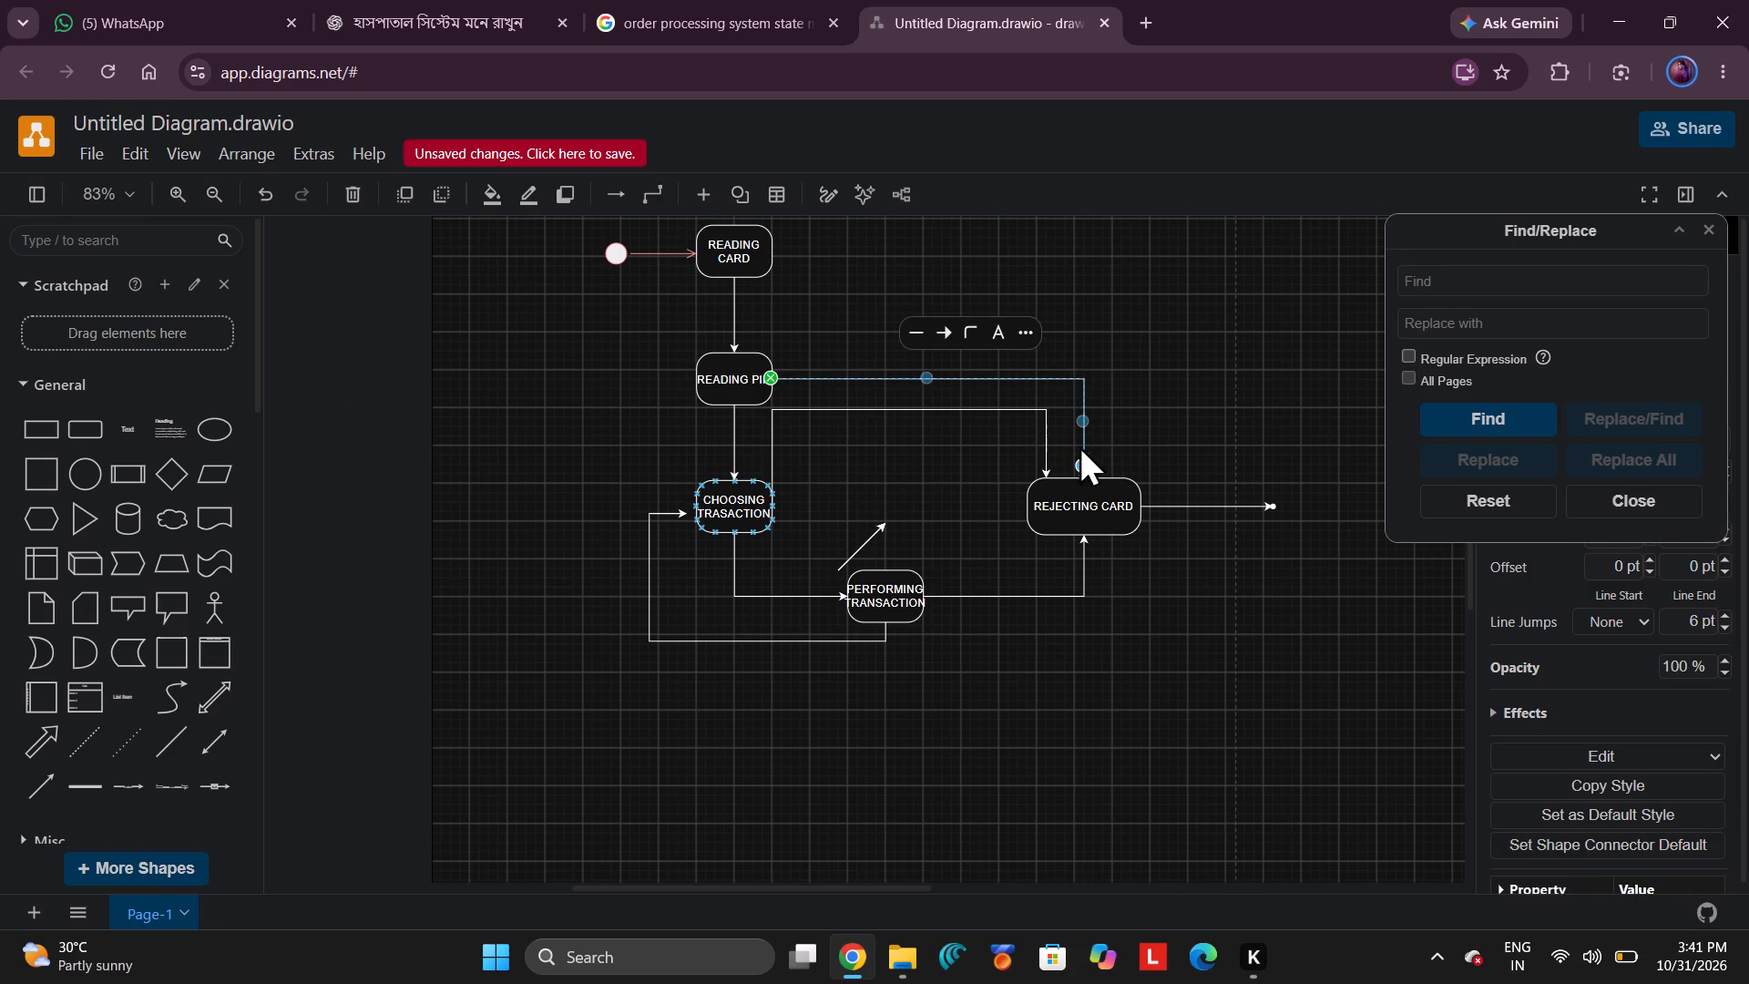
{"action": "left_click_drag", "start_coordinate": [1083, 462], "coordinate": [1086, 479]}
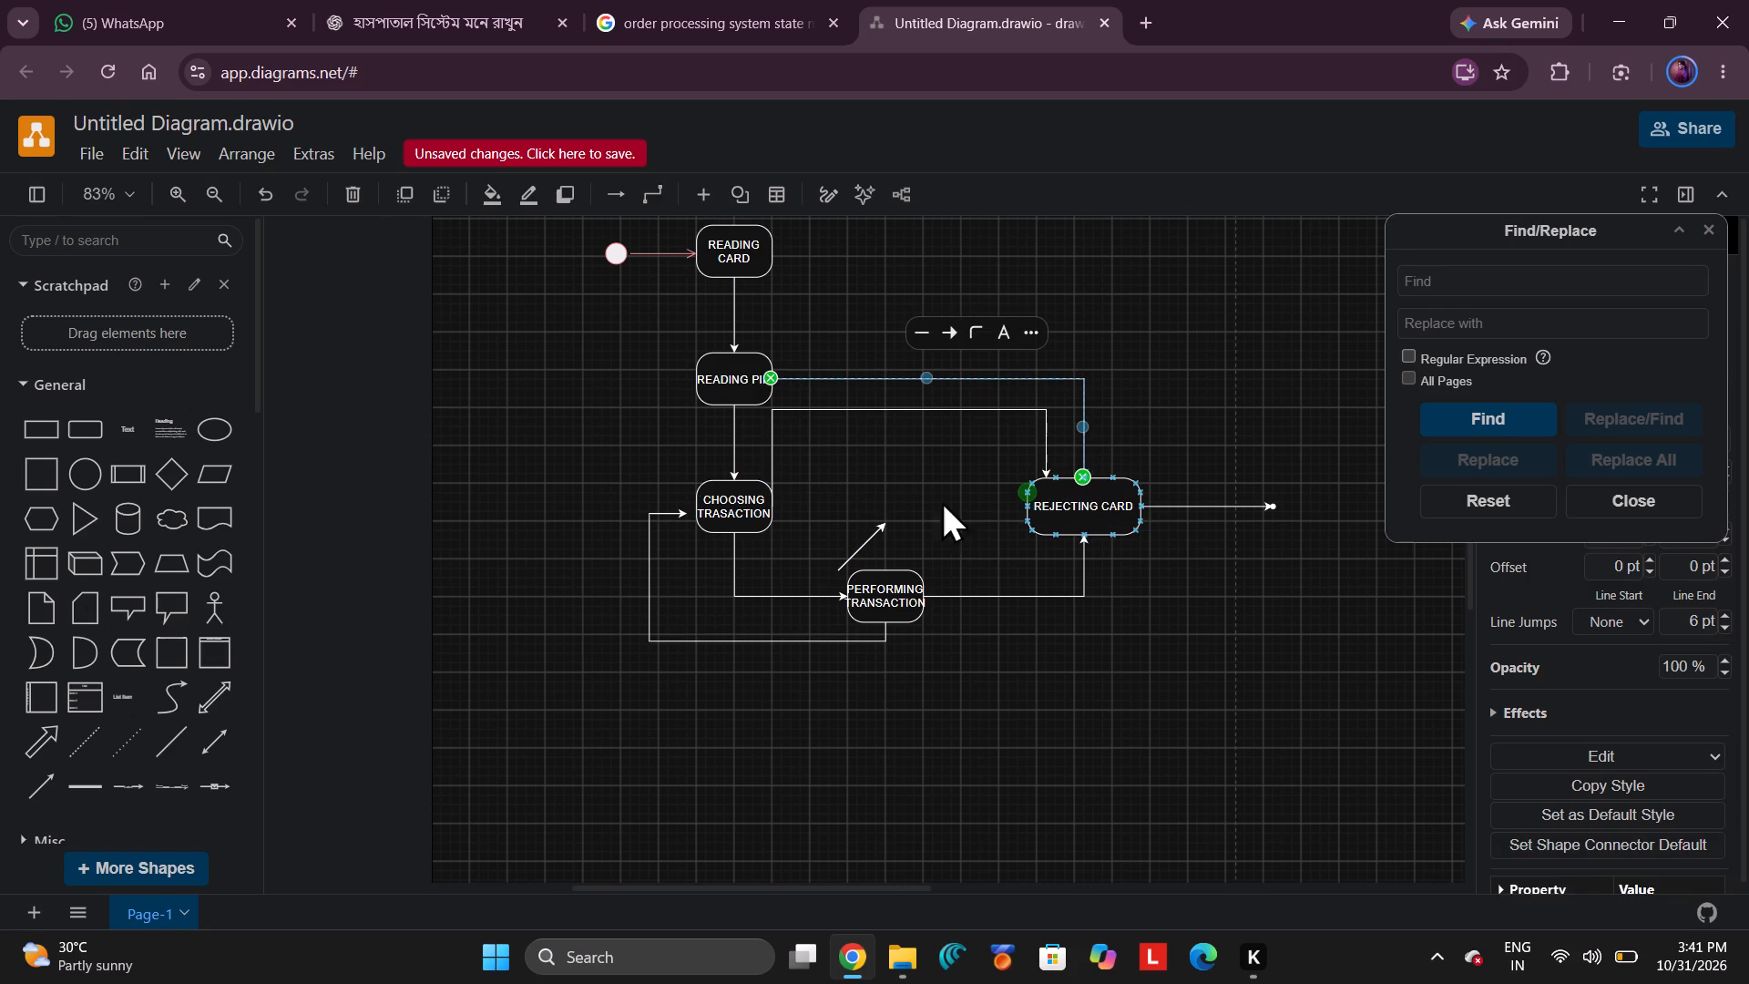
Square off the corners of the READING CARD state and realign it directly above READING PIN.
{"action": "left_click", "coordinate": [38, 775]}
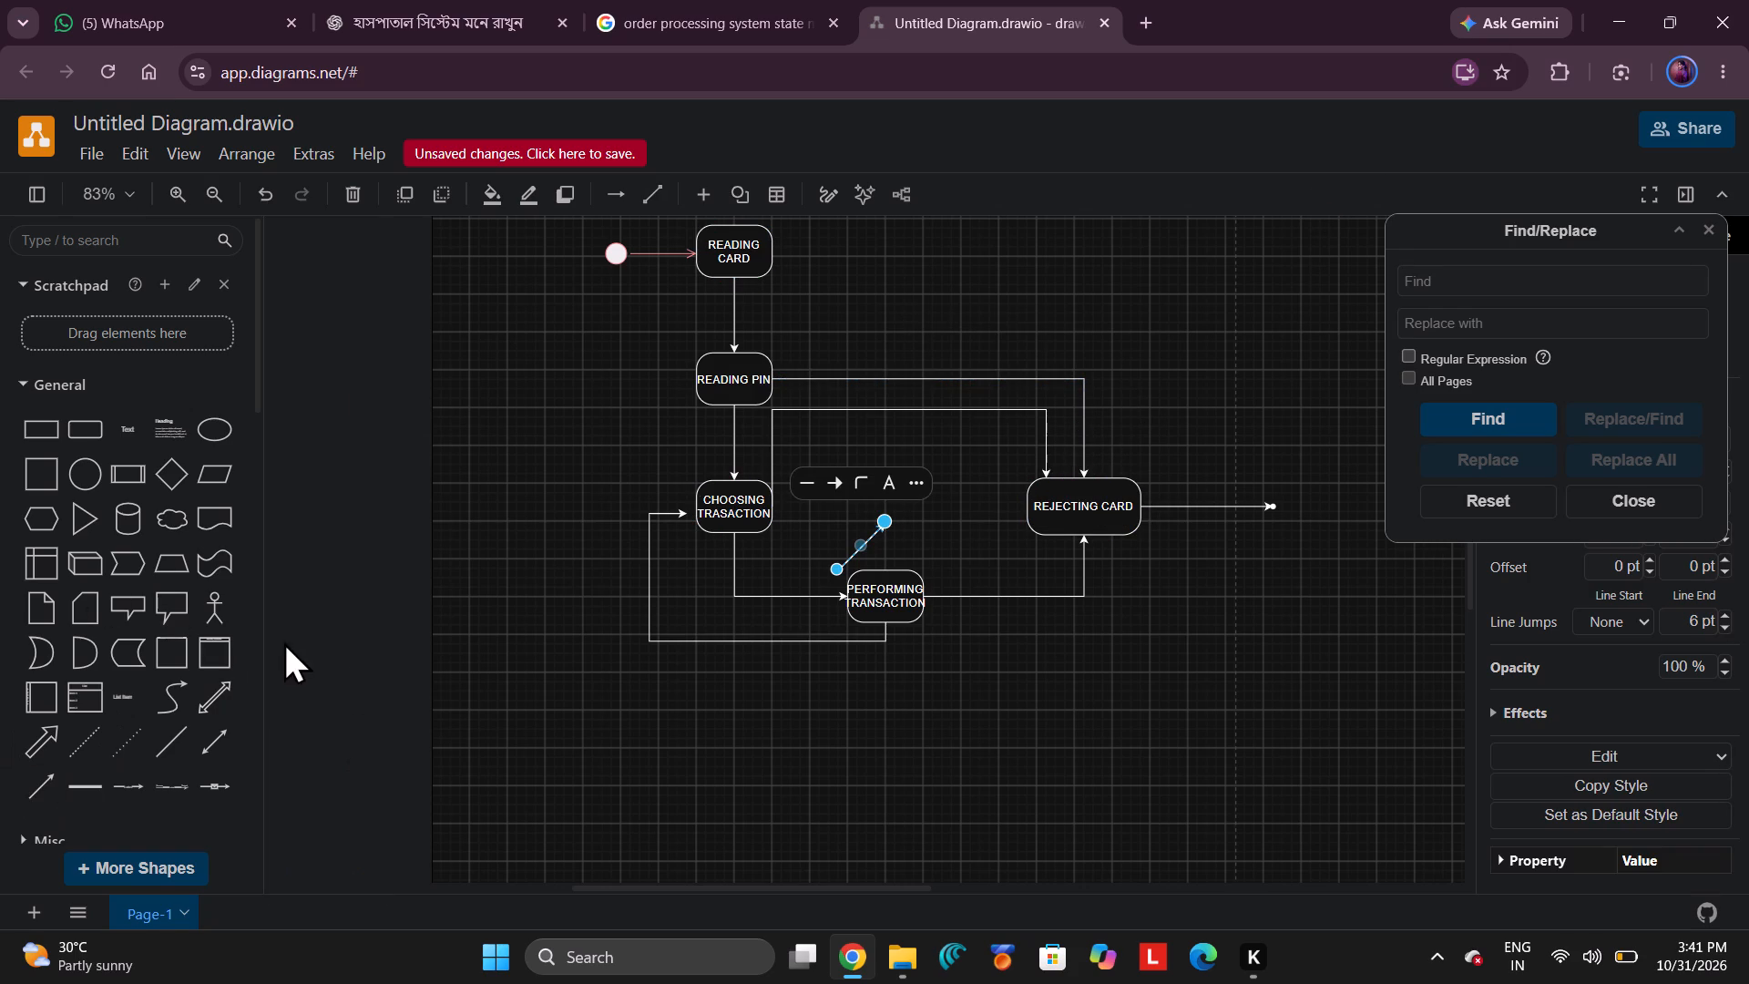
{"action": "left_click", "coordinate": [762, 242]}
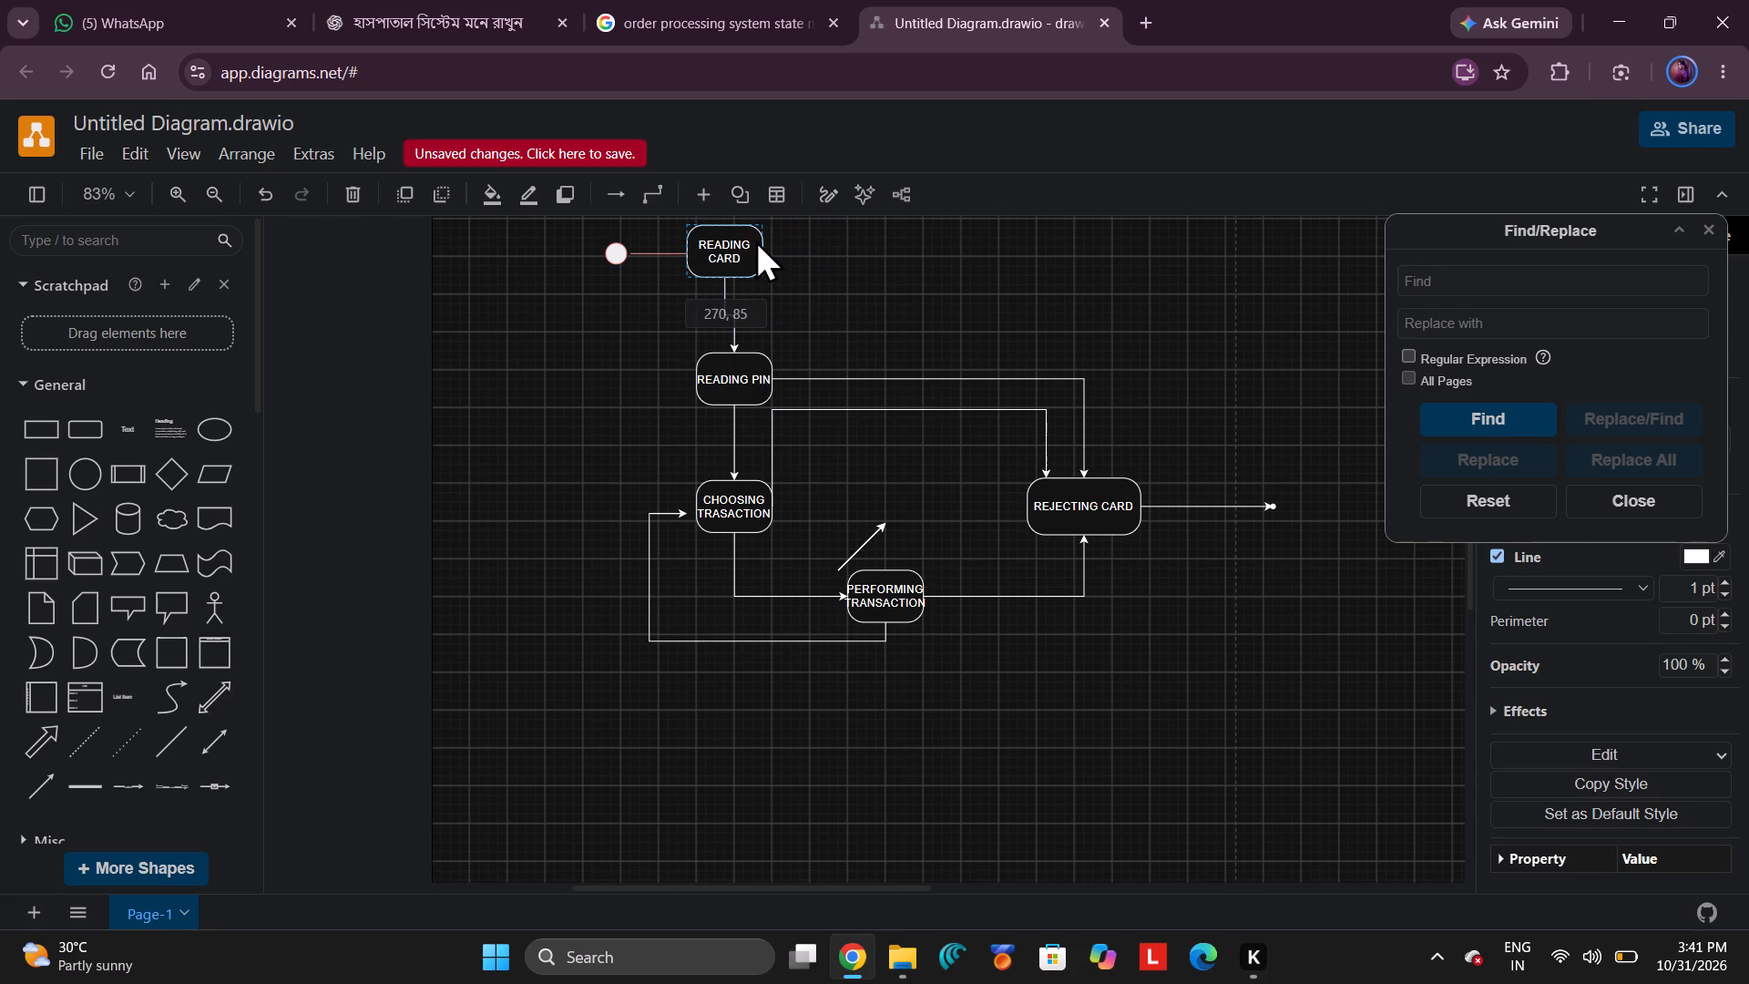
{"action": "left_click_drag", "start_coordinate": [755, 240], "coordinate": [769, 251]}
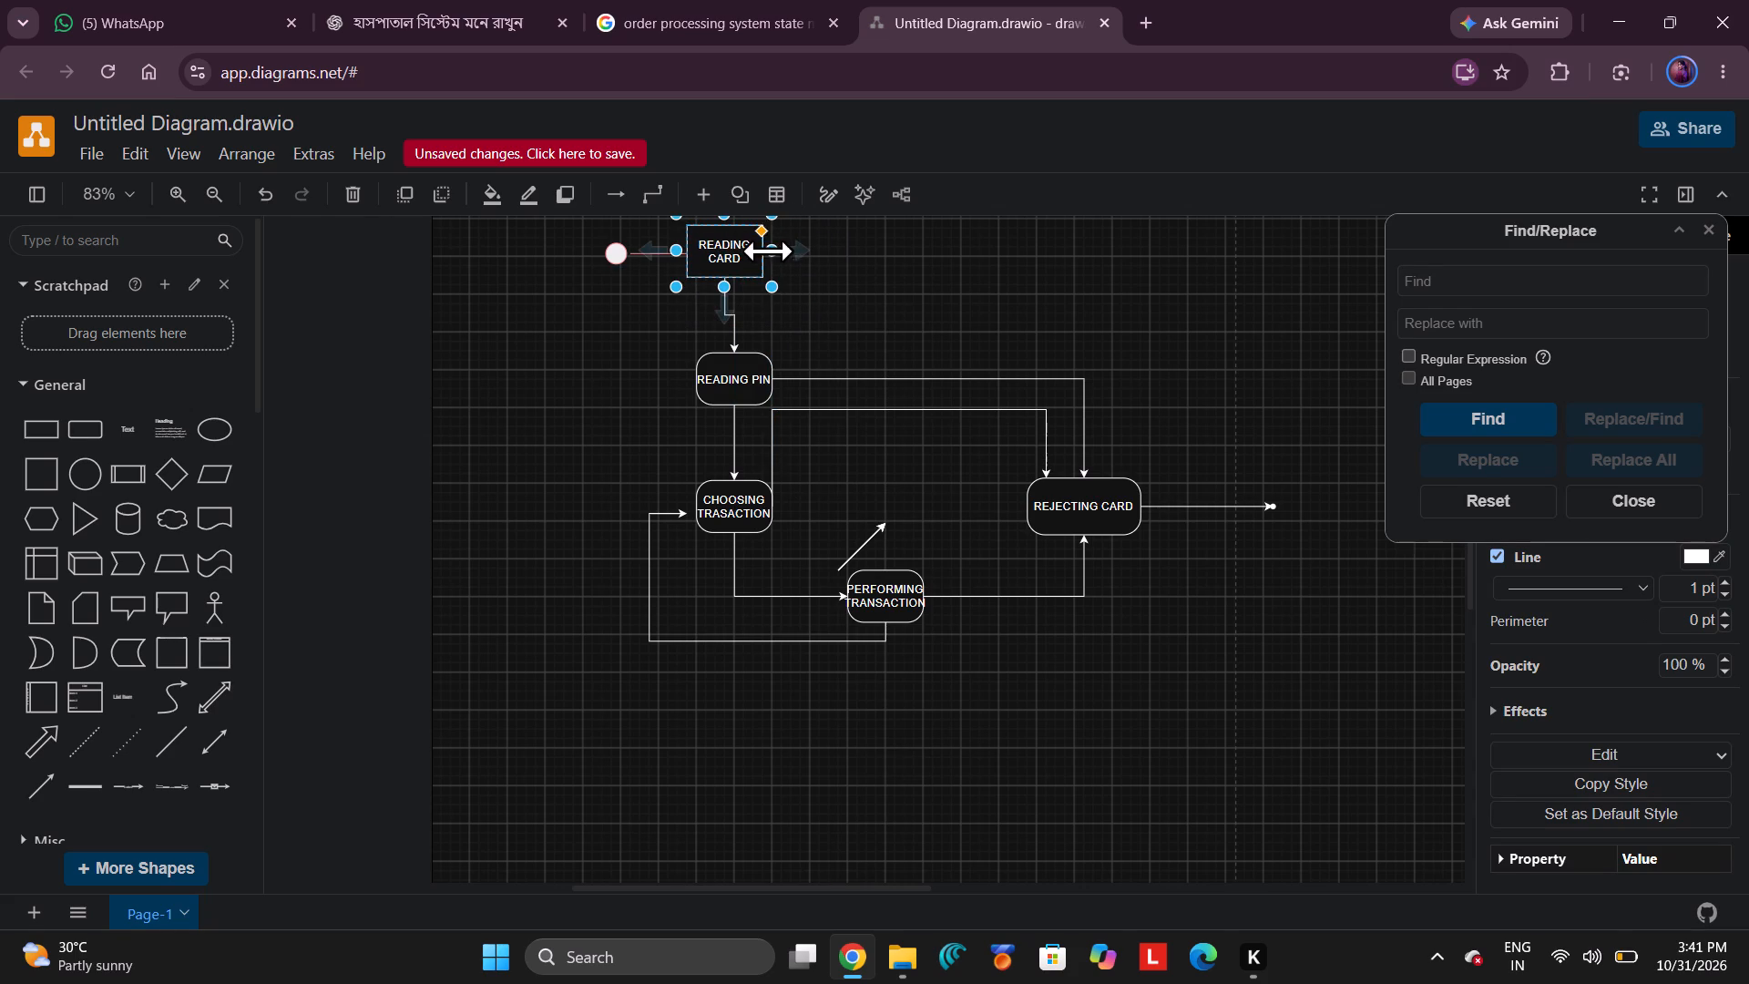
{"action": "left_click", "coordinate": [742, 254]}
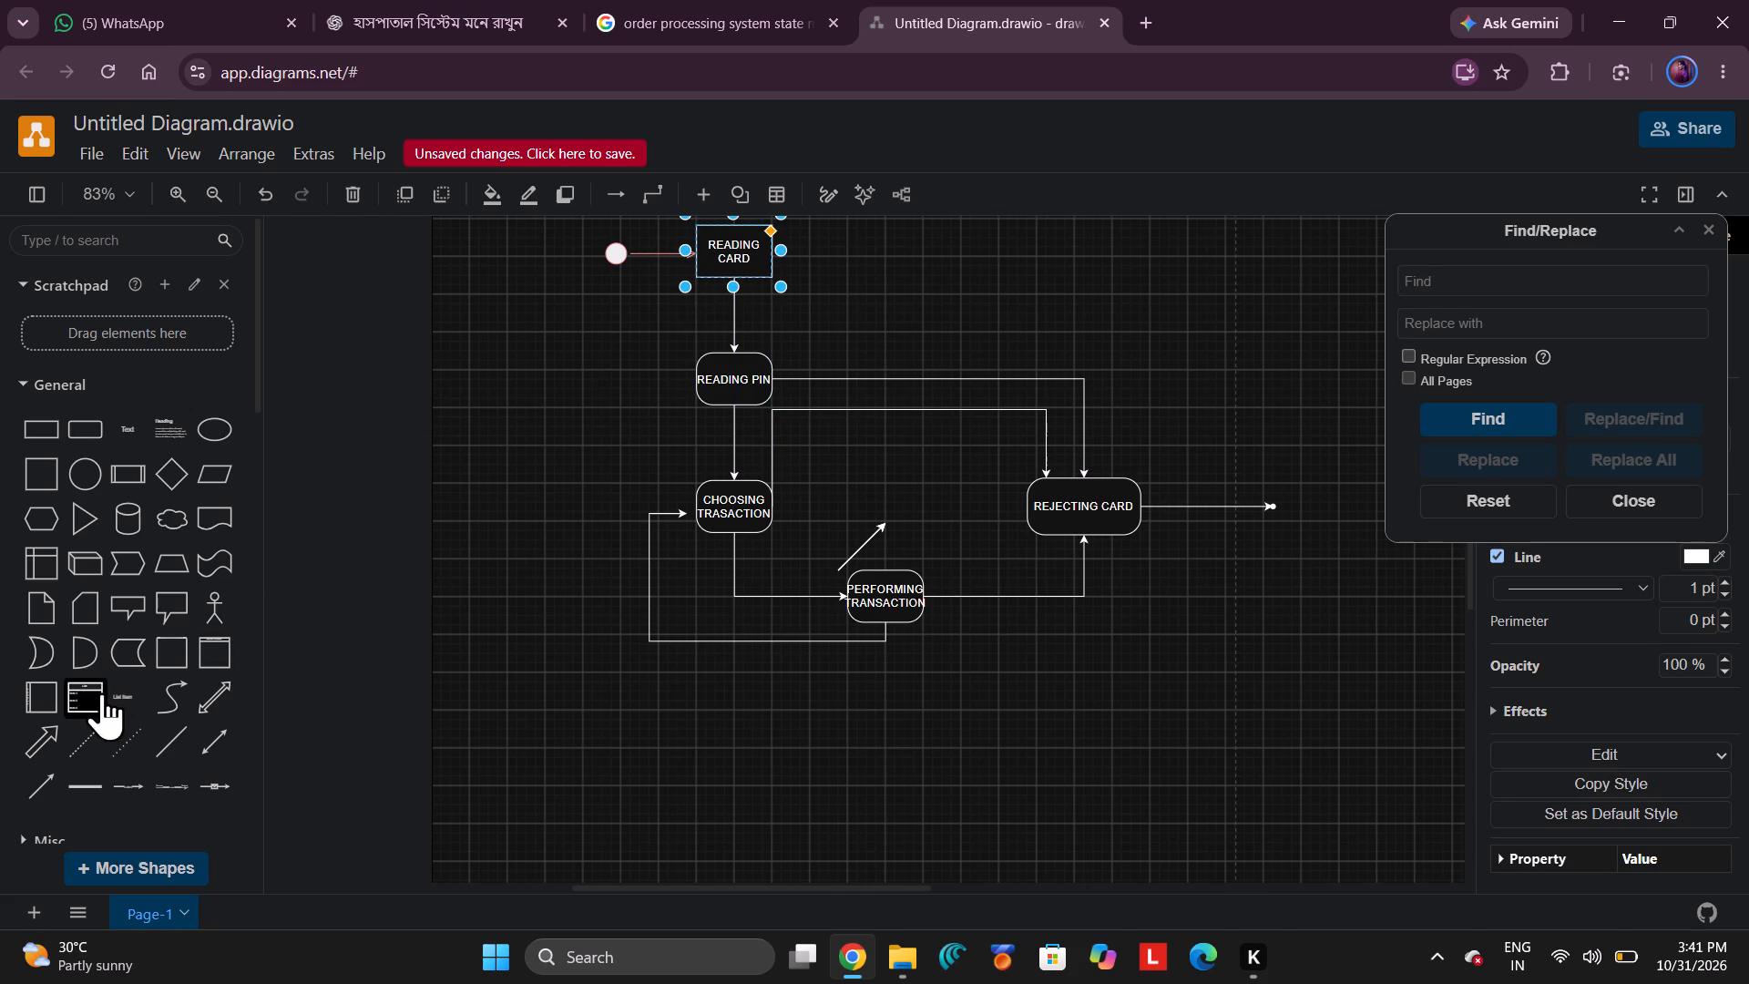
Draw a connector from the right side of READING CARD to the top of REJECTING CARD near its right end.
{"action": "left_click", "coordinate": [38, 784]}
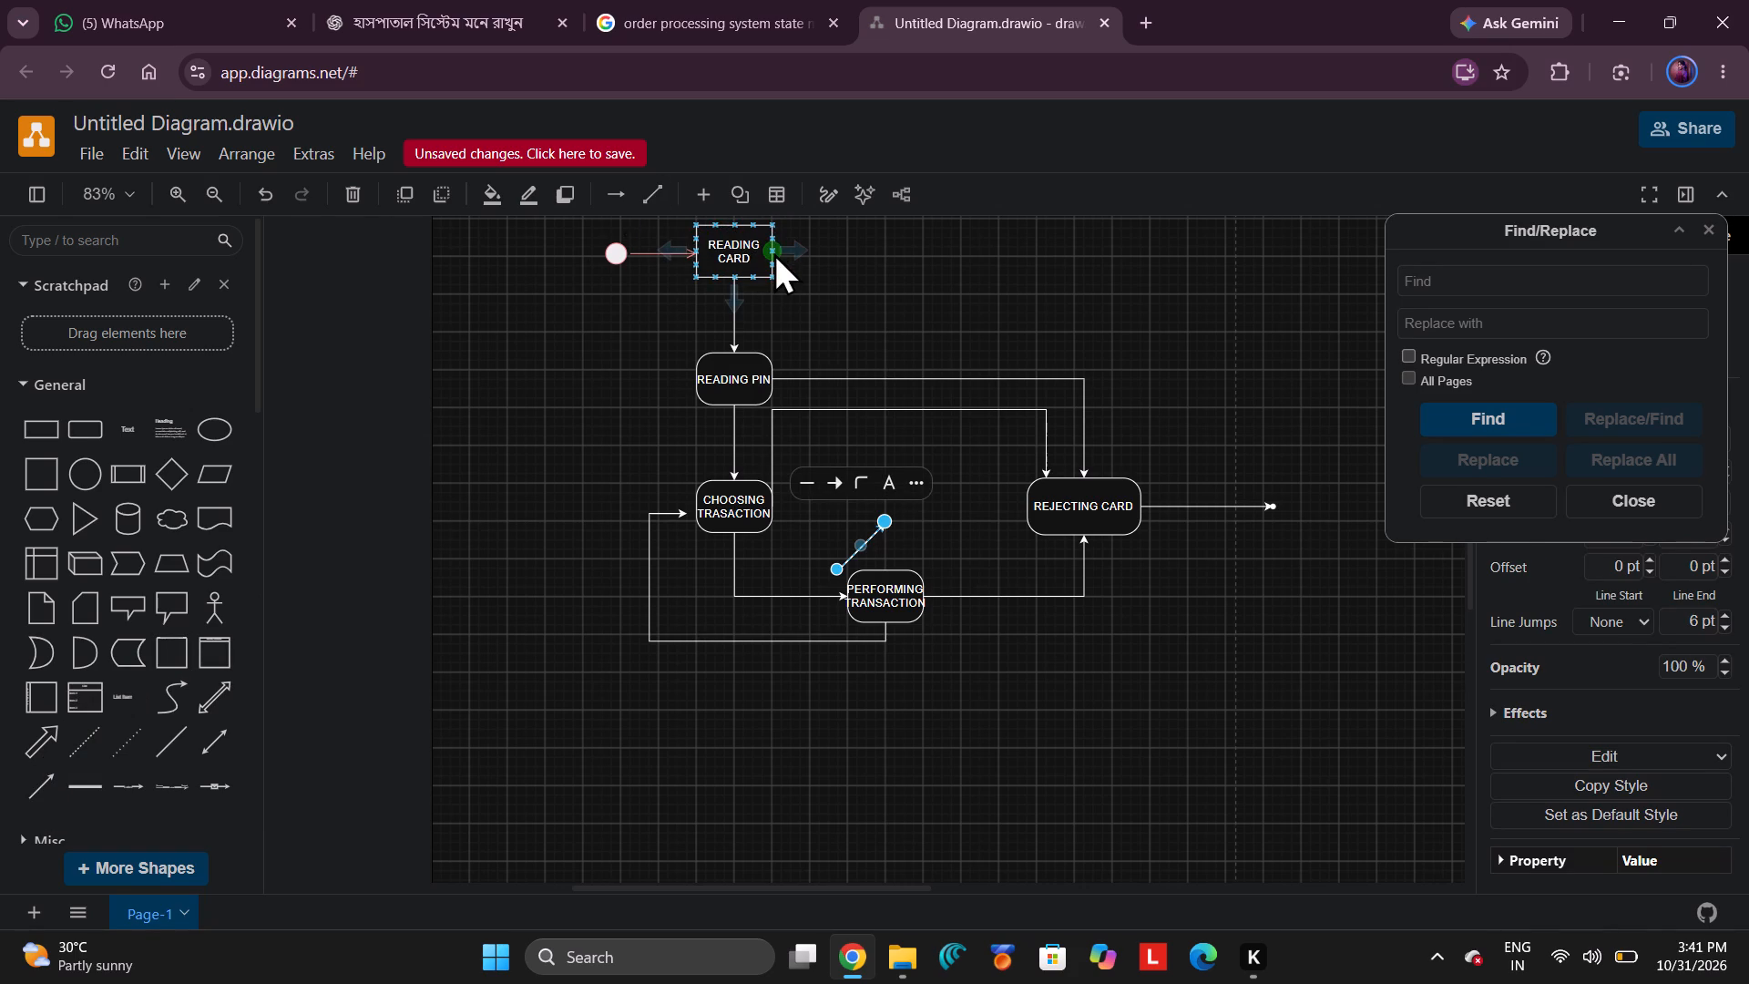
{"action": "left_click_drag", "start_coordinate": [773, 252], "coordinate": [1079, 332]}
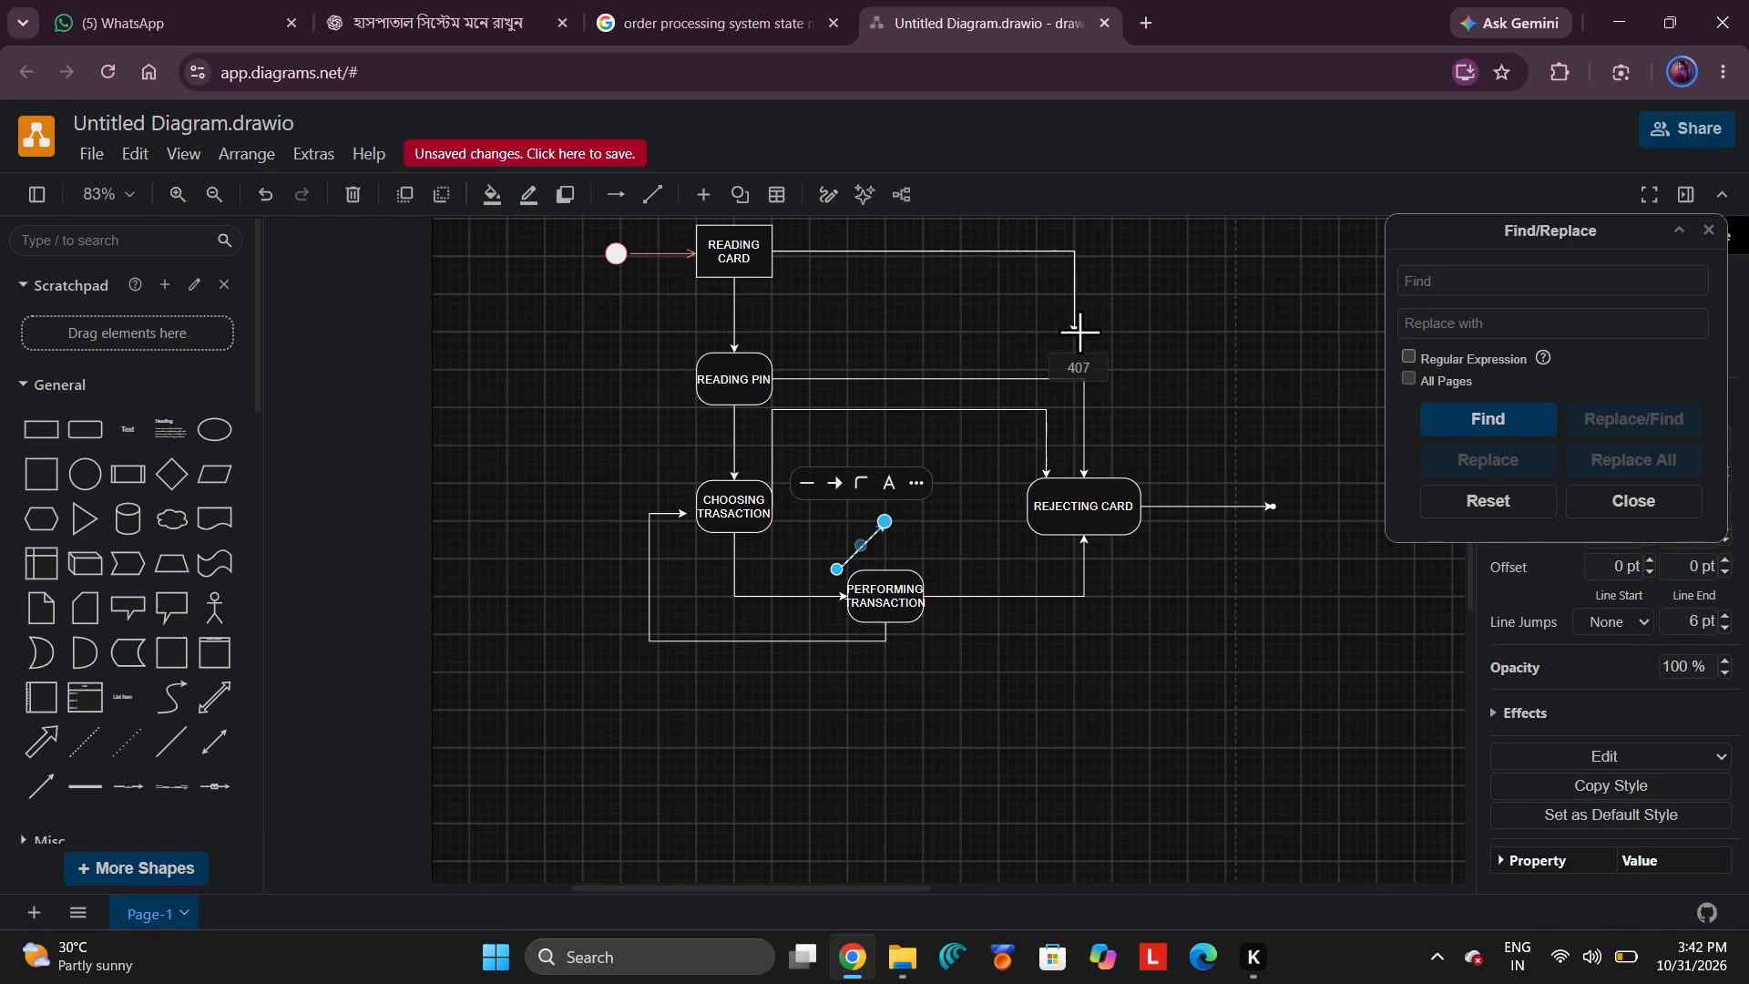
{"action": "left_click_drag", "start_coordinate": [1079, 332], "coordinate": [1110, 445]}
{"action": "left_click", "coordinate": [1110, 445]}
{"action": "left_click", "coordinate": [1110, 445]}
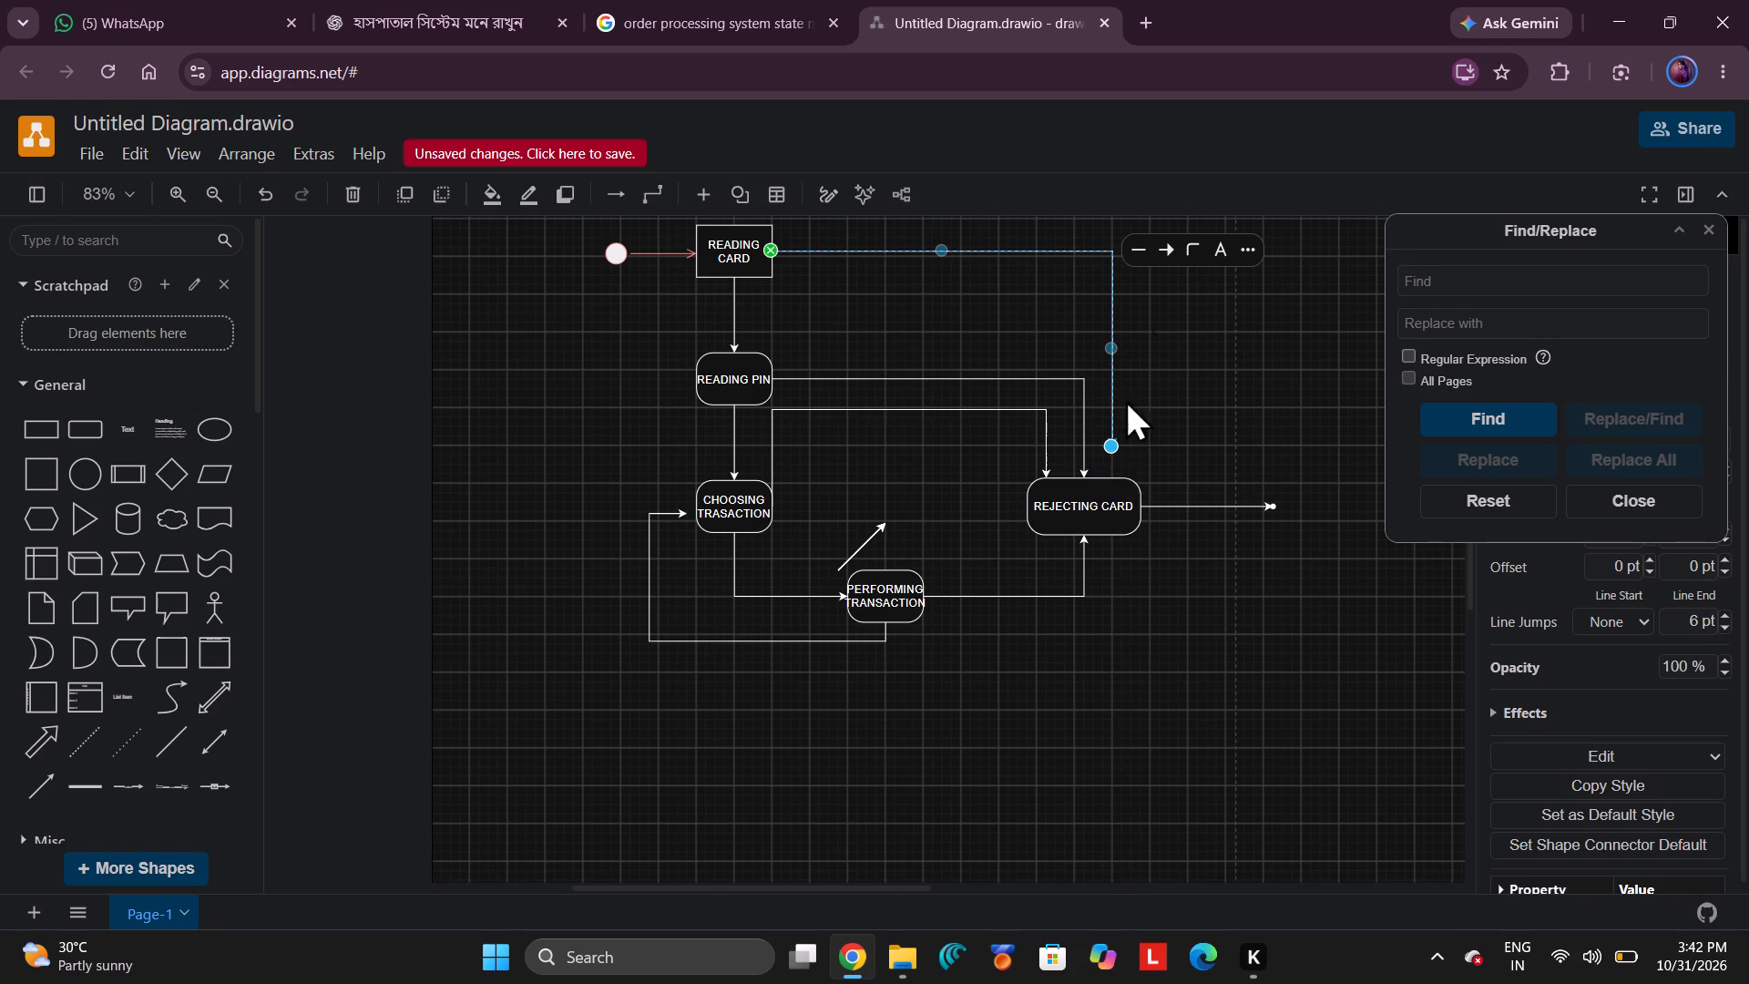
{"action": "left_click_drag", "start_coordinate": [1113, 448], "coordinate": [1137, 491]}
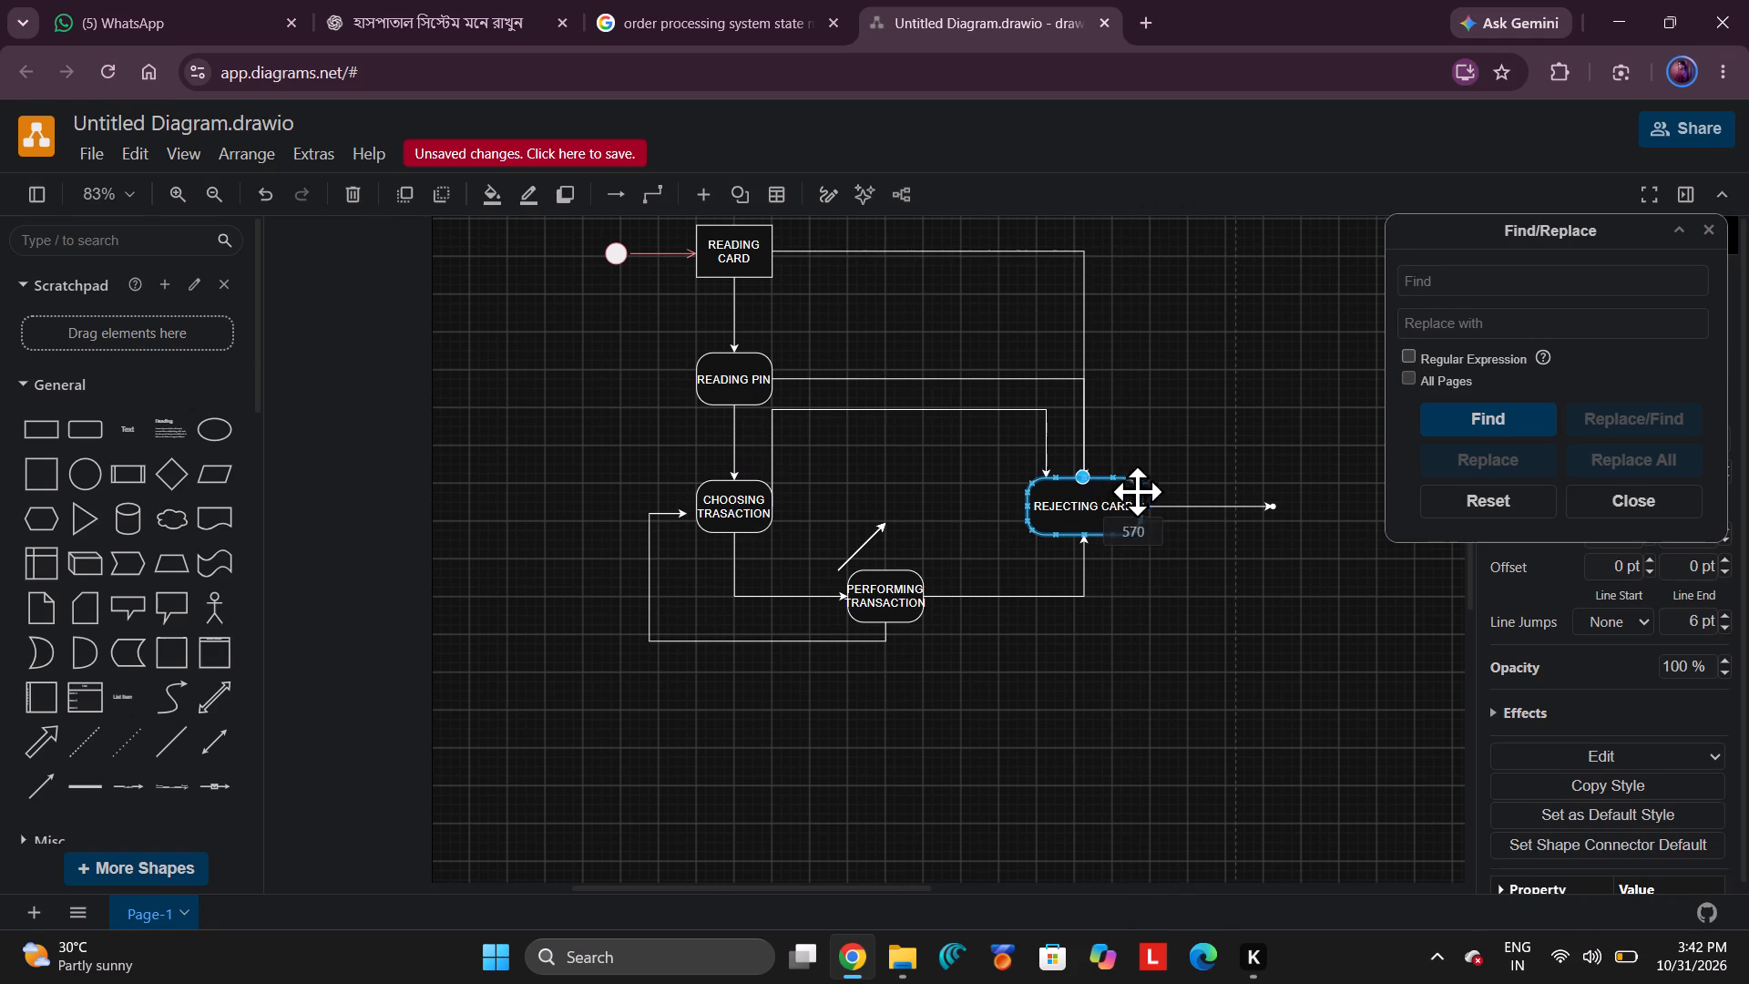
{"action": "left_click_drag", "start_coordinate": [1137, 491], "coordinate": [1124, 482]}
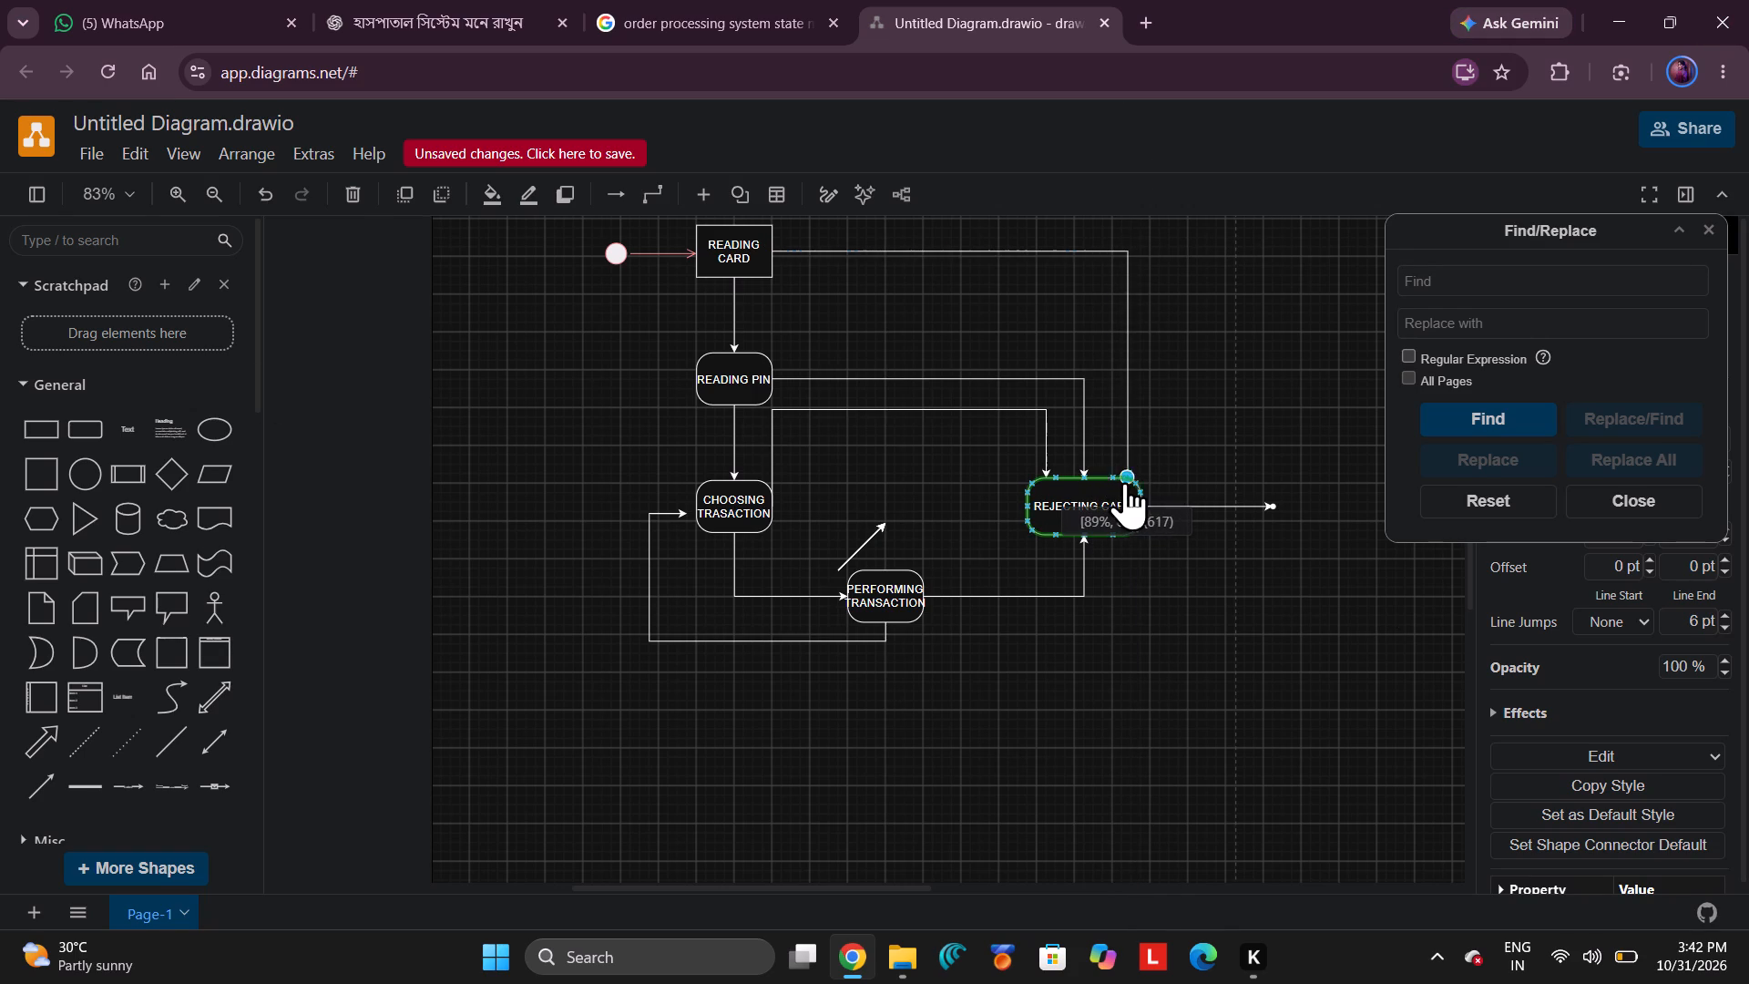
{"action": "left_click", "coordinate": [1029, 737]}
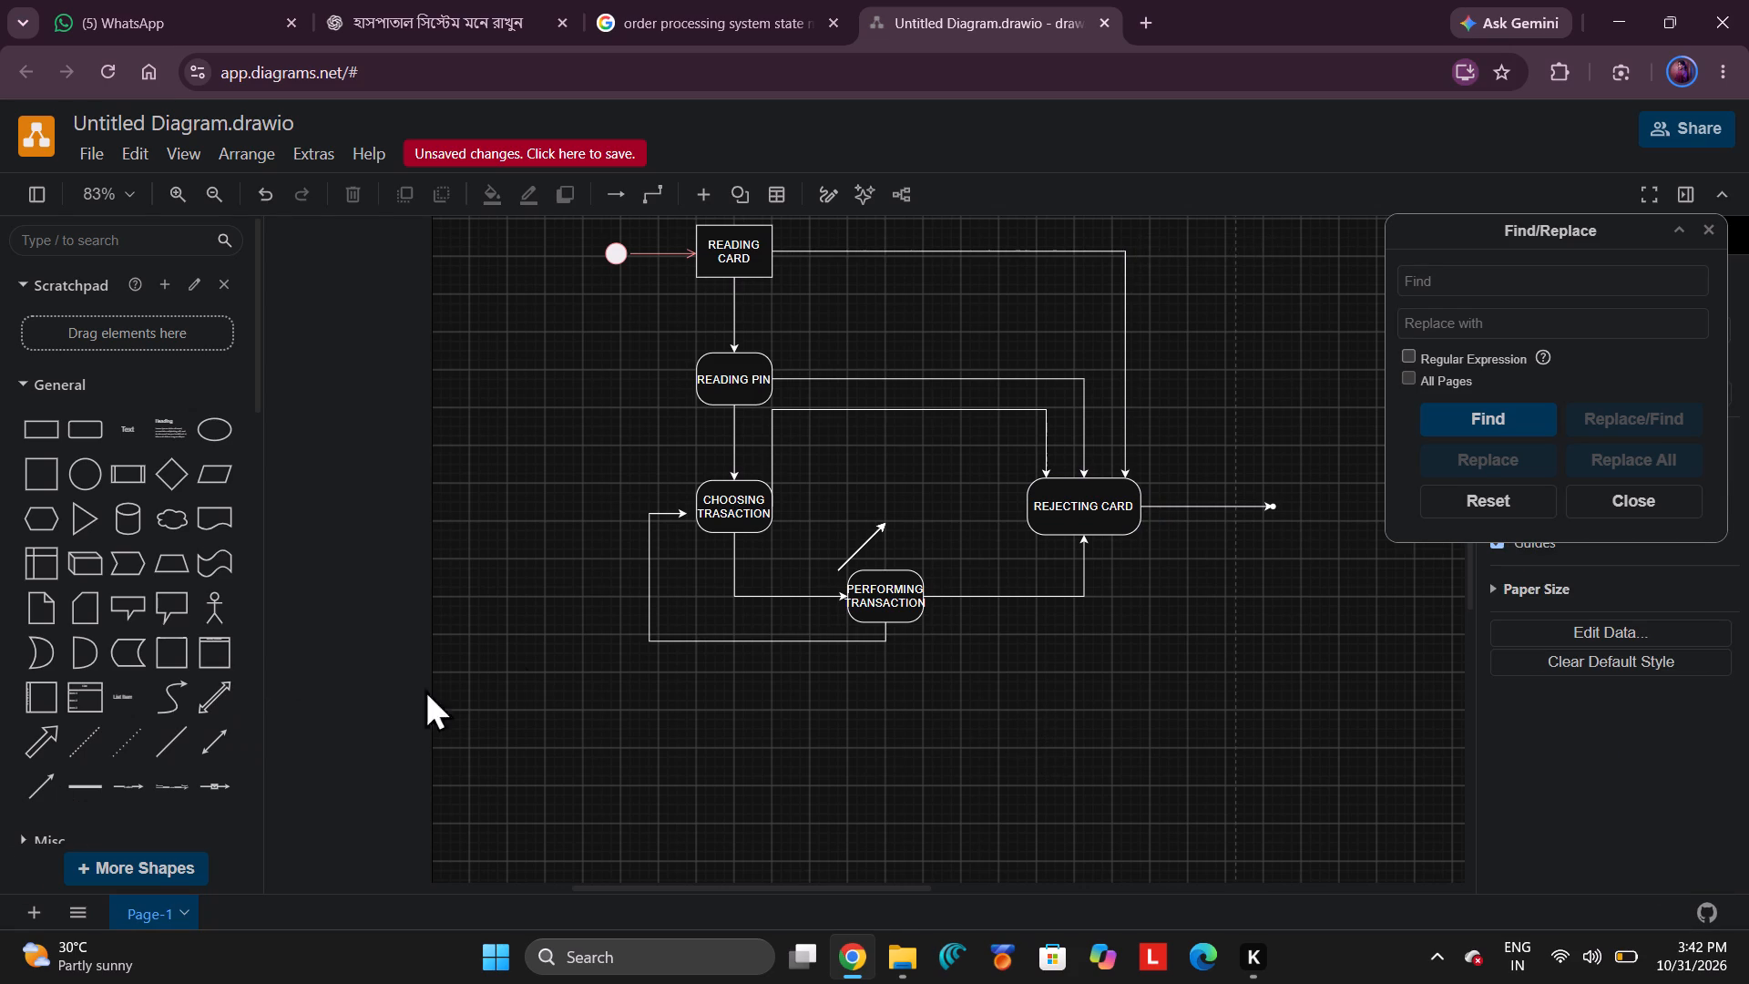
Delete one of the stacked stray diagonal arrows above PERFORMING TRANSACTION.
{"action": "left_click", "coordinate": [847, 527]}
{"action": "left_click", "coordinate": [863, 548]}
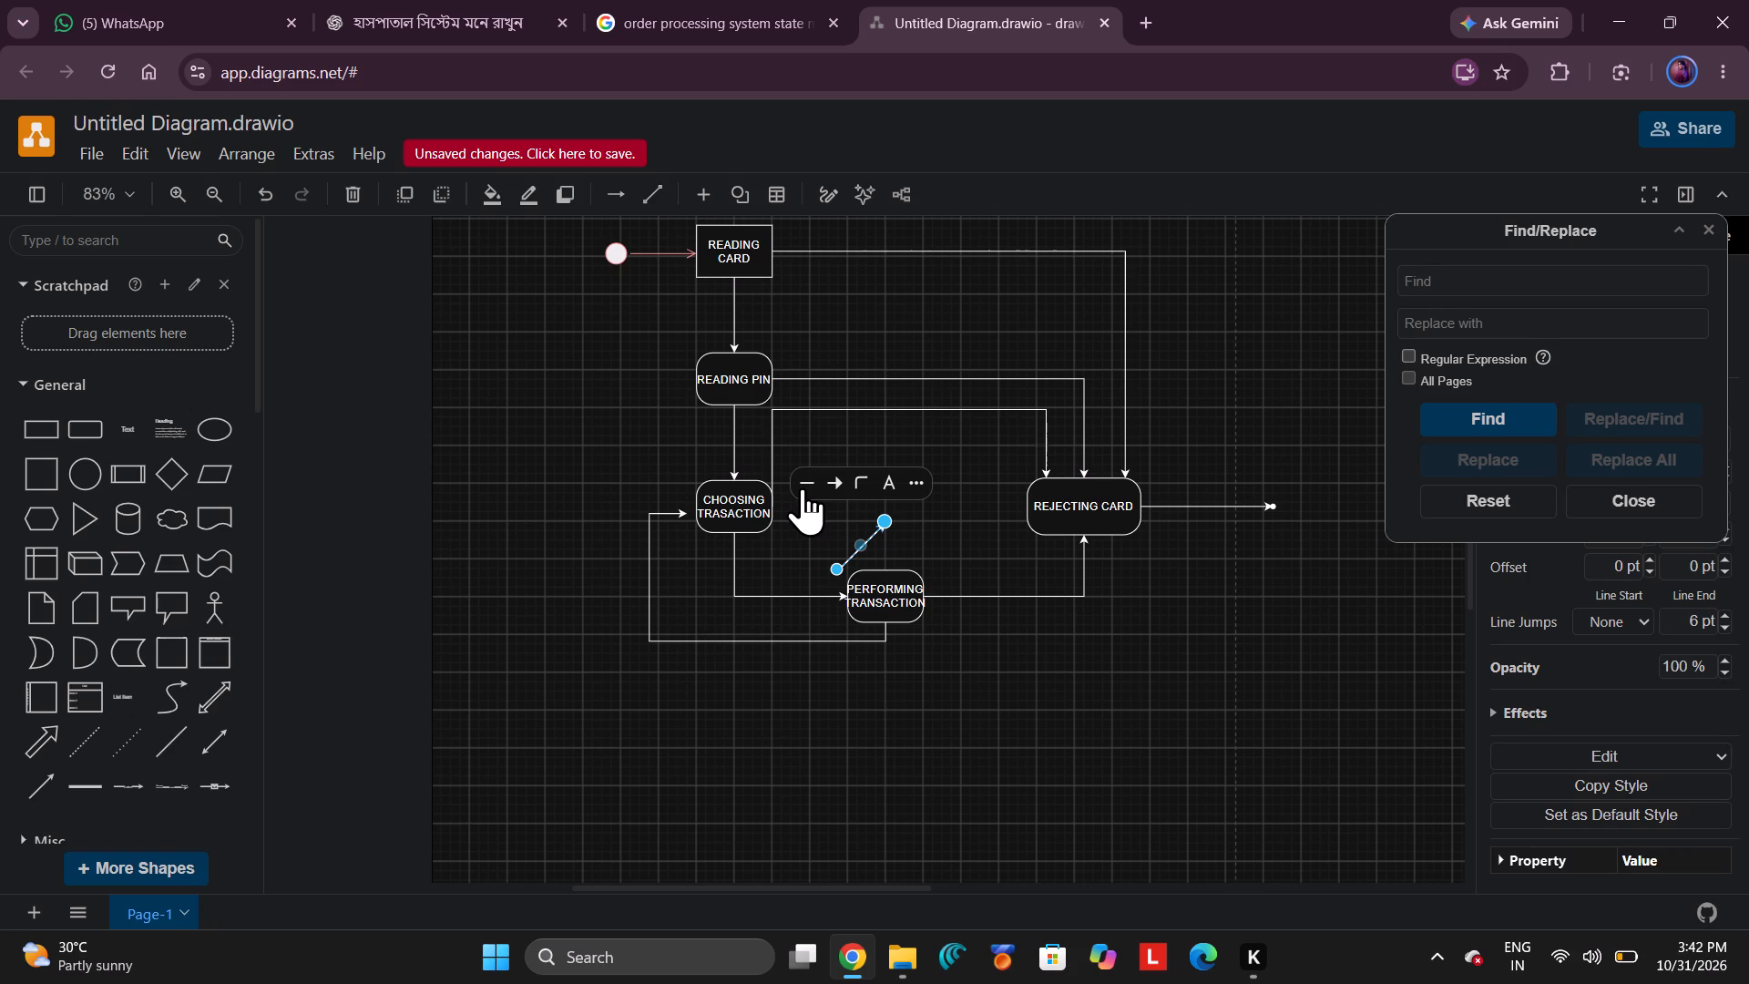
{"action": "key", "text": "Delete"}
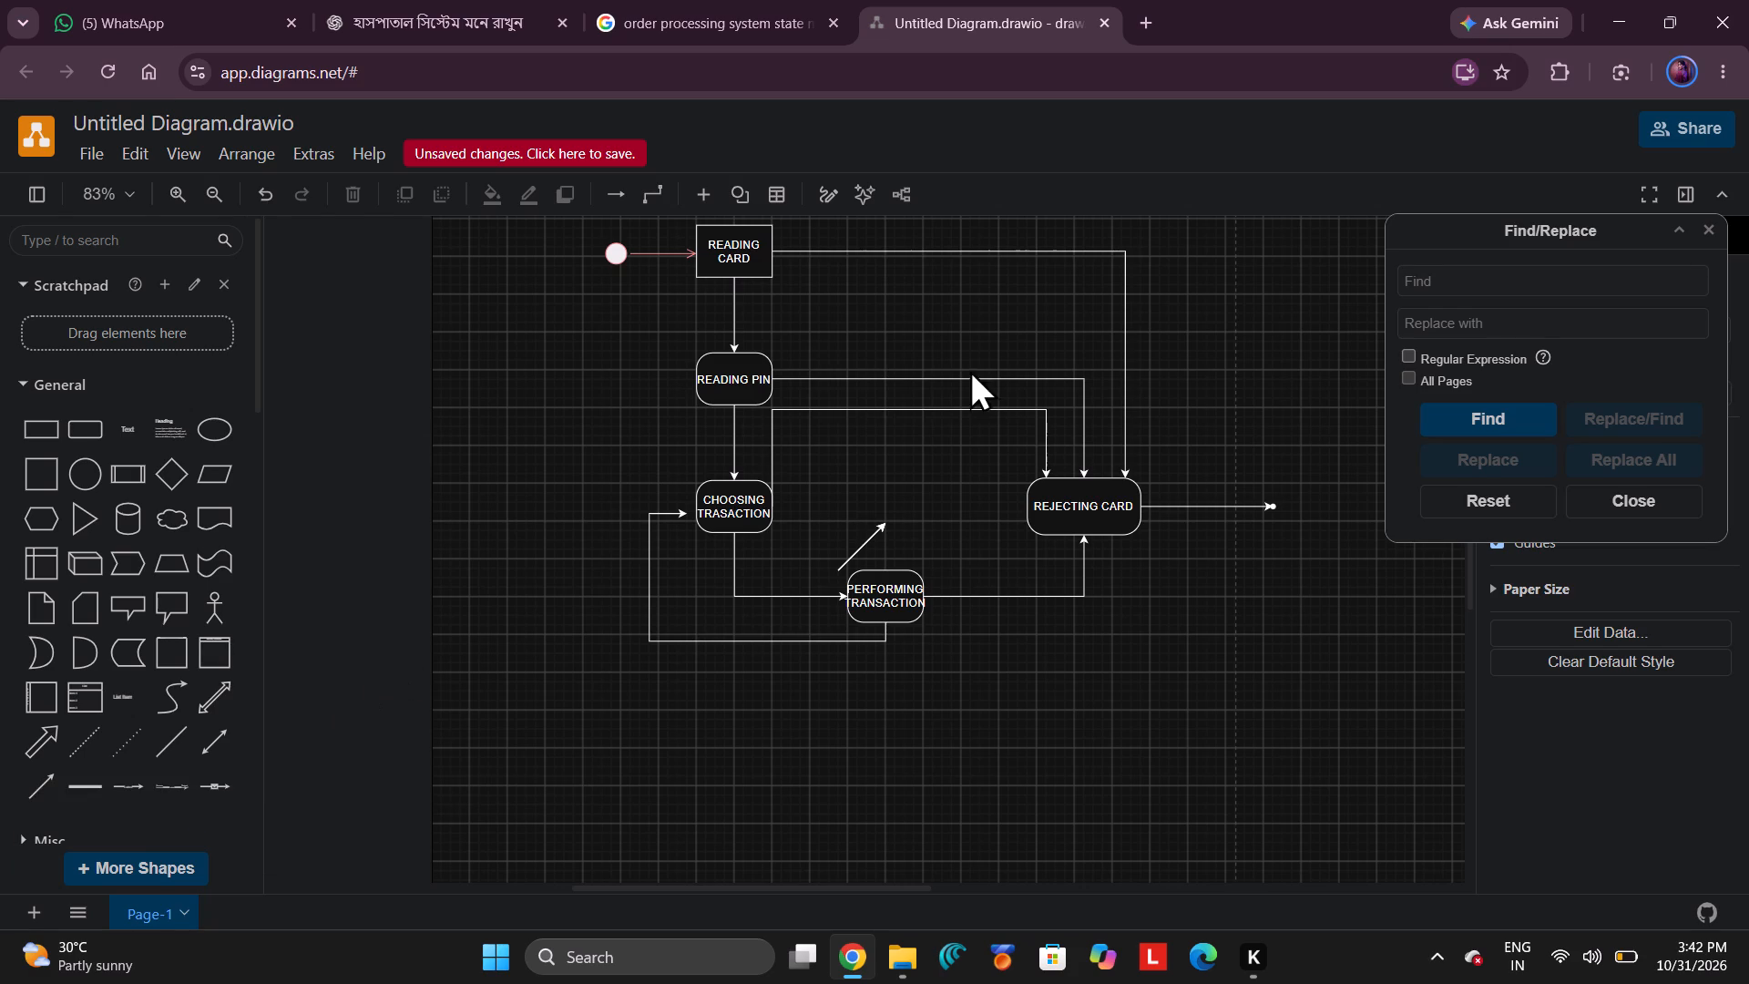
Delete the outgoing connector on the right of REJECTING CARD and the small end node it points to.
{"action": "left_click", "coordinate": [1246, 499]}
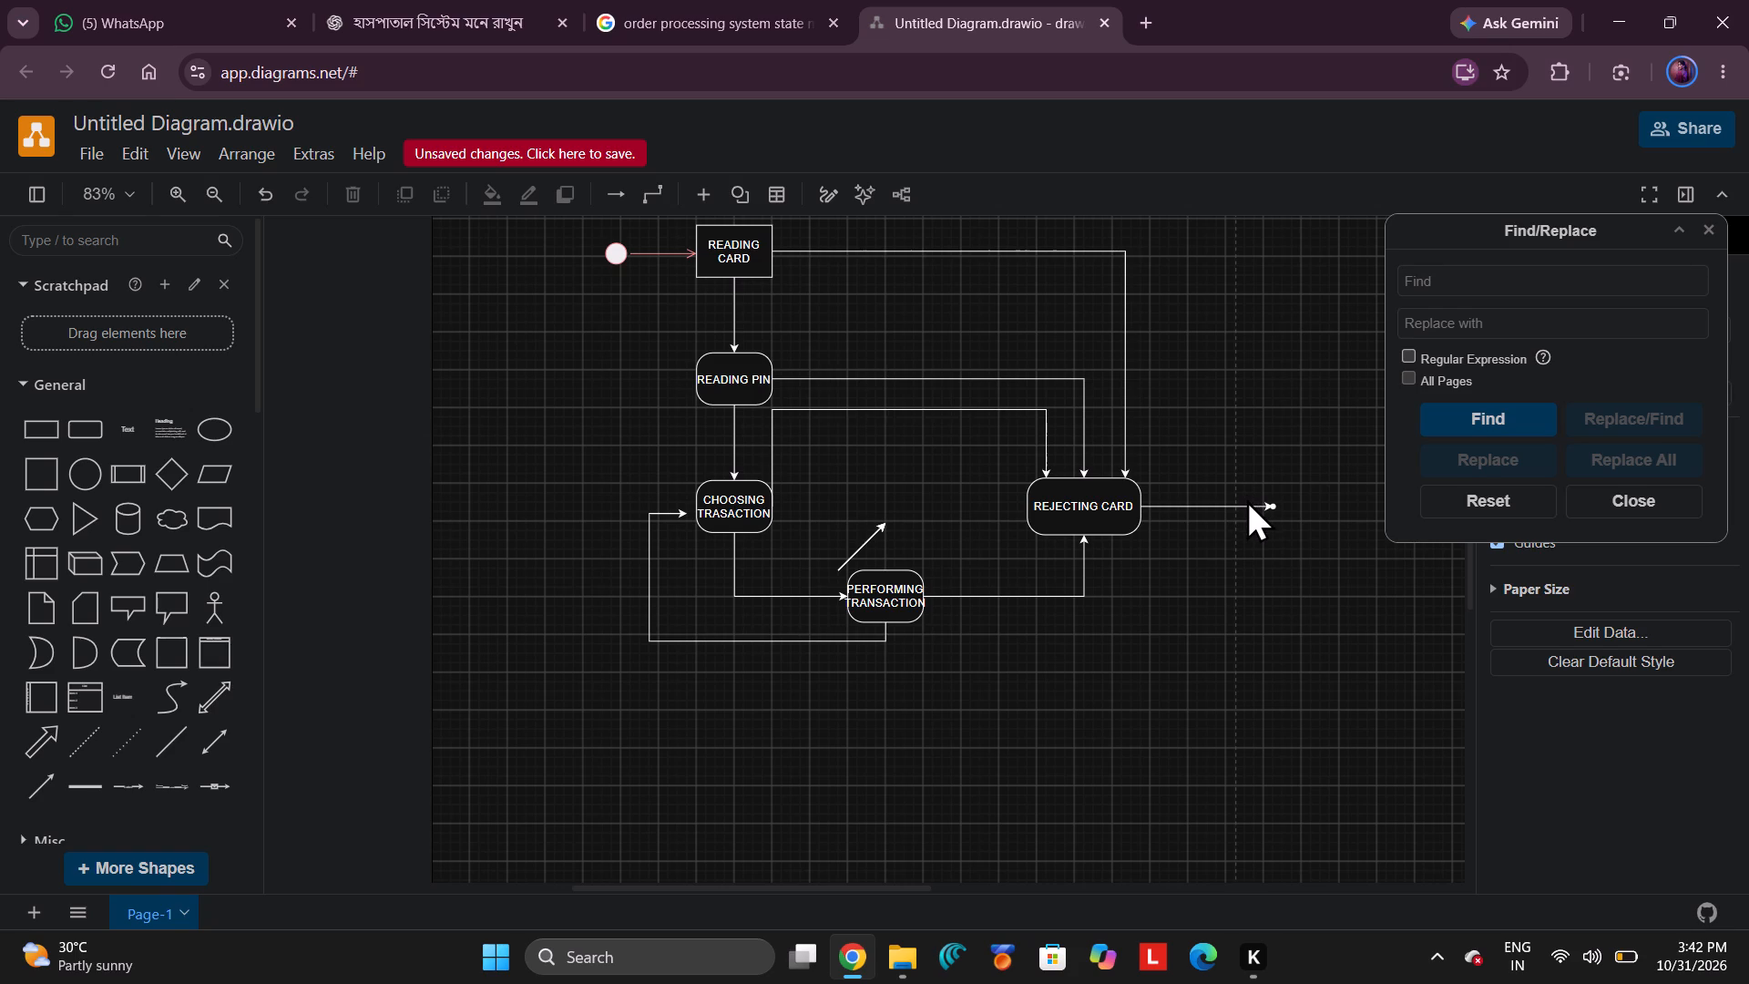
{"action": "left_click", "coordinate": [1238, 499]}
{"action": "left_click", "coordinate": [1183, 494]}
{"action": "left_click", "coordinate": [1179, 507]}
{"action": "key", "text": "Delete"}
{"action": "left_click", "coordinate": [1269, 509]}
{"action": "key", "text": "Delete"}
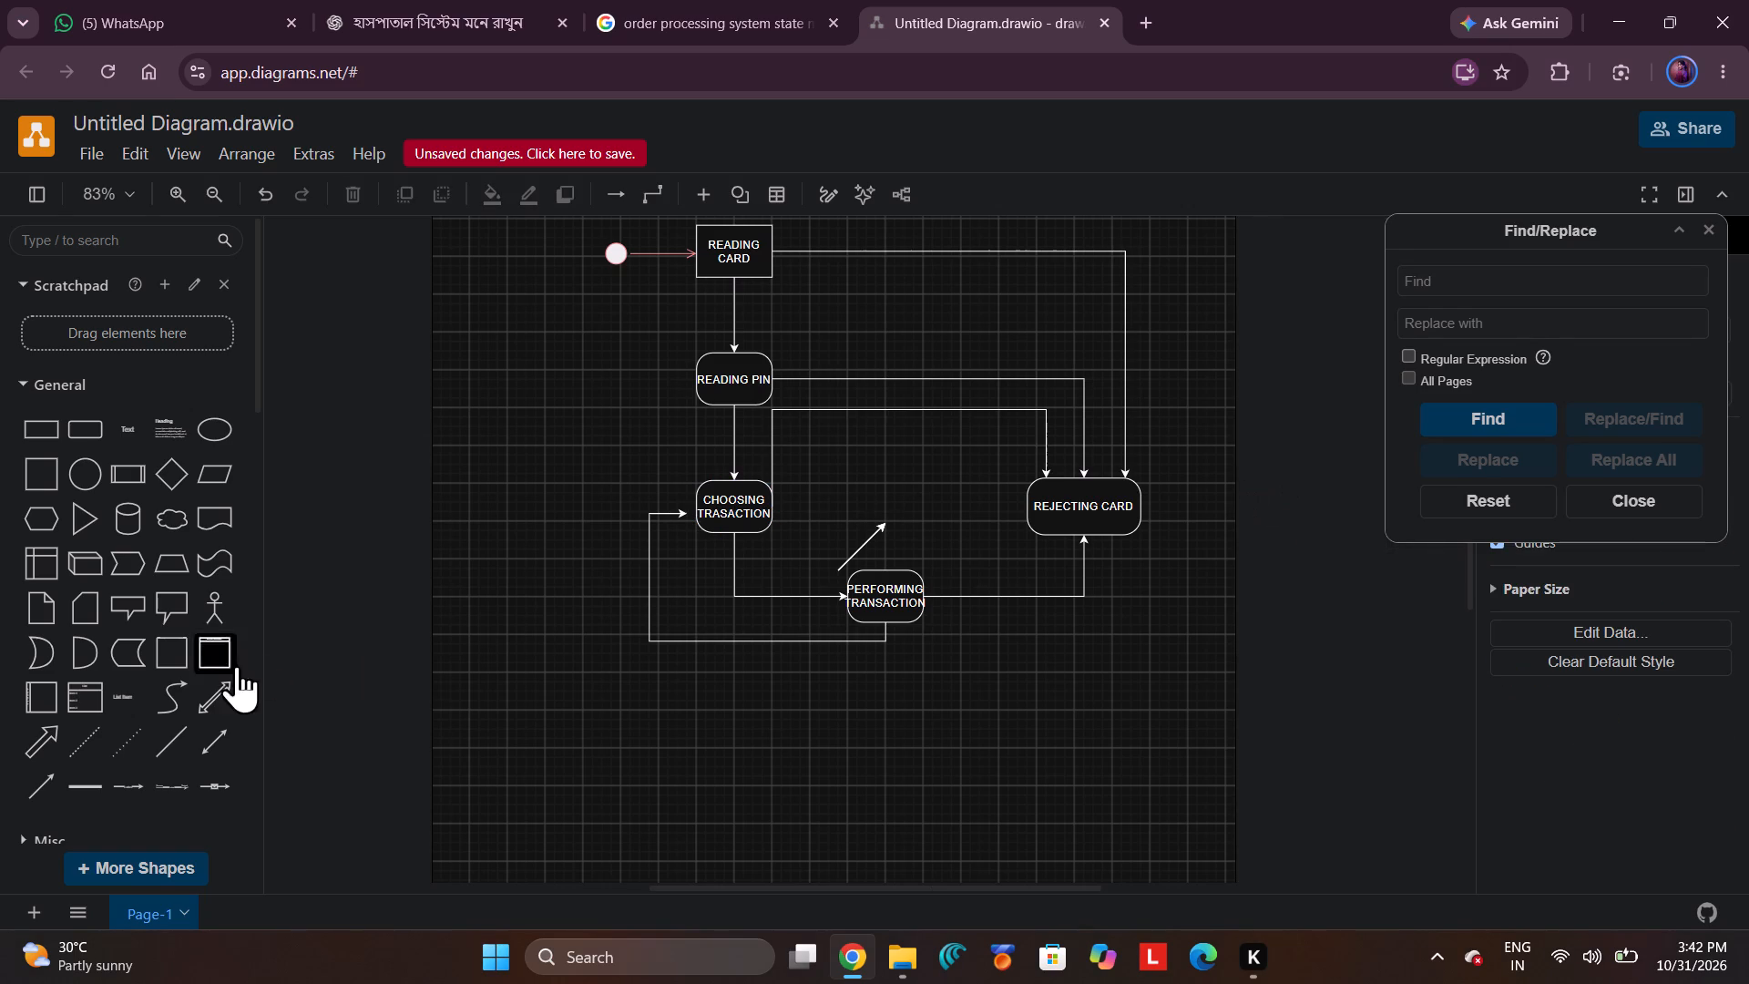
Insert the UML end-state circle and place it between CHOOSING TRASACTION and REJECTING CARD.
{"action": "scroll", "coordinate": [192, 731], "scroll_direction": "down", "scroll_amount": 4}
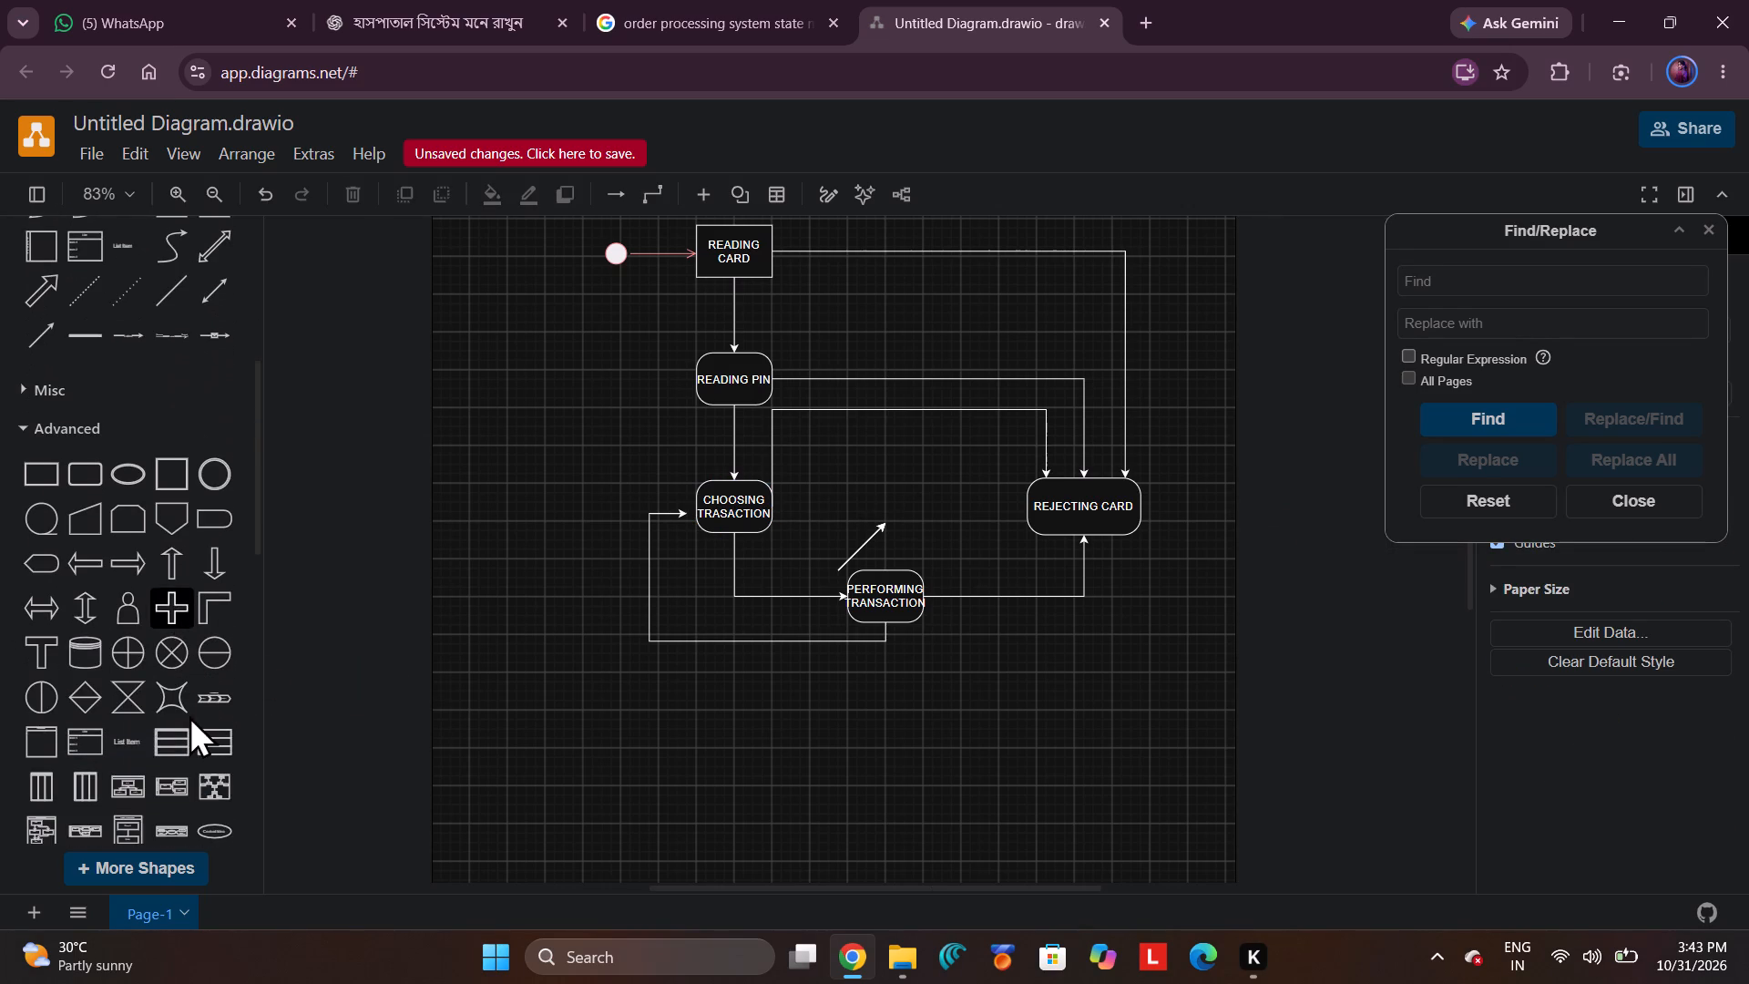
{"action": "scroll", "coordinate": [189, 715], "scroll_direction": "down", "scroll_amount": 8}
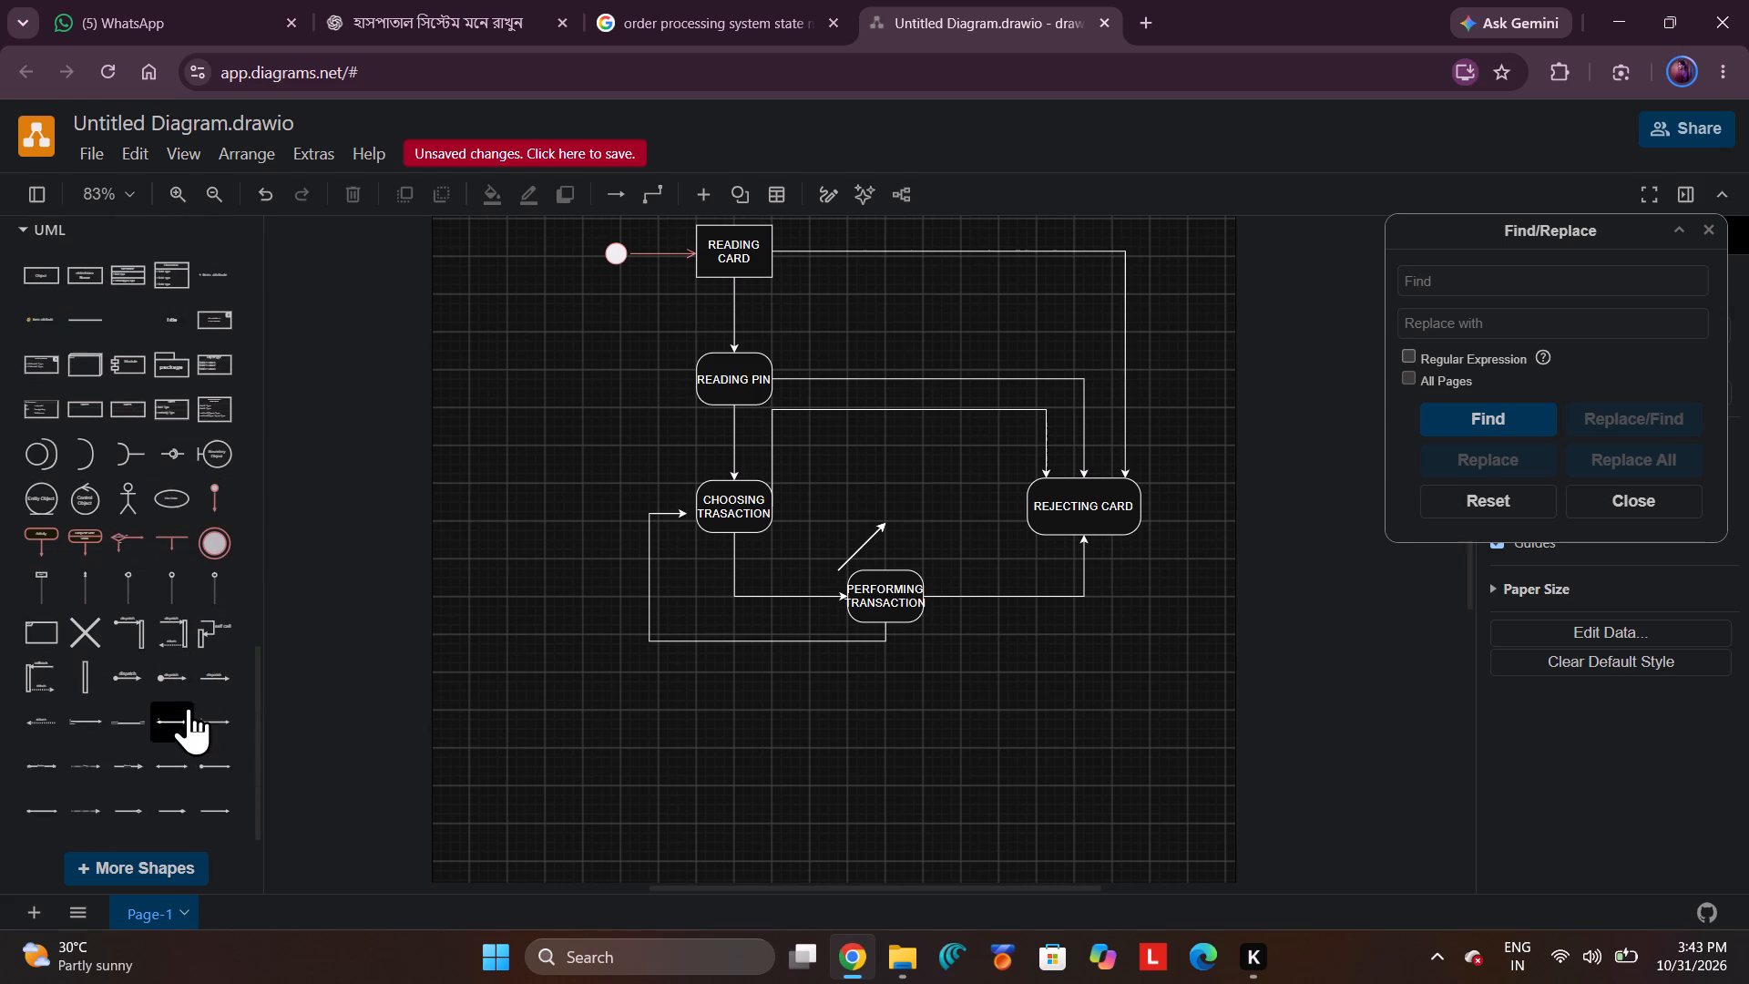
{"action": "left_click", "coordinate": [219, 537]}
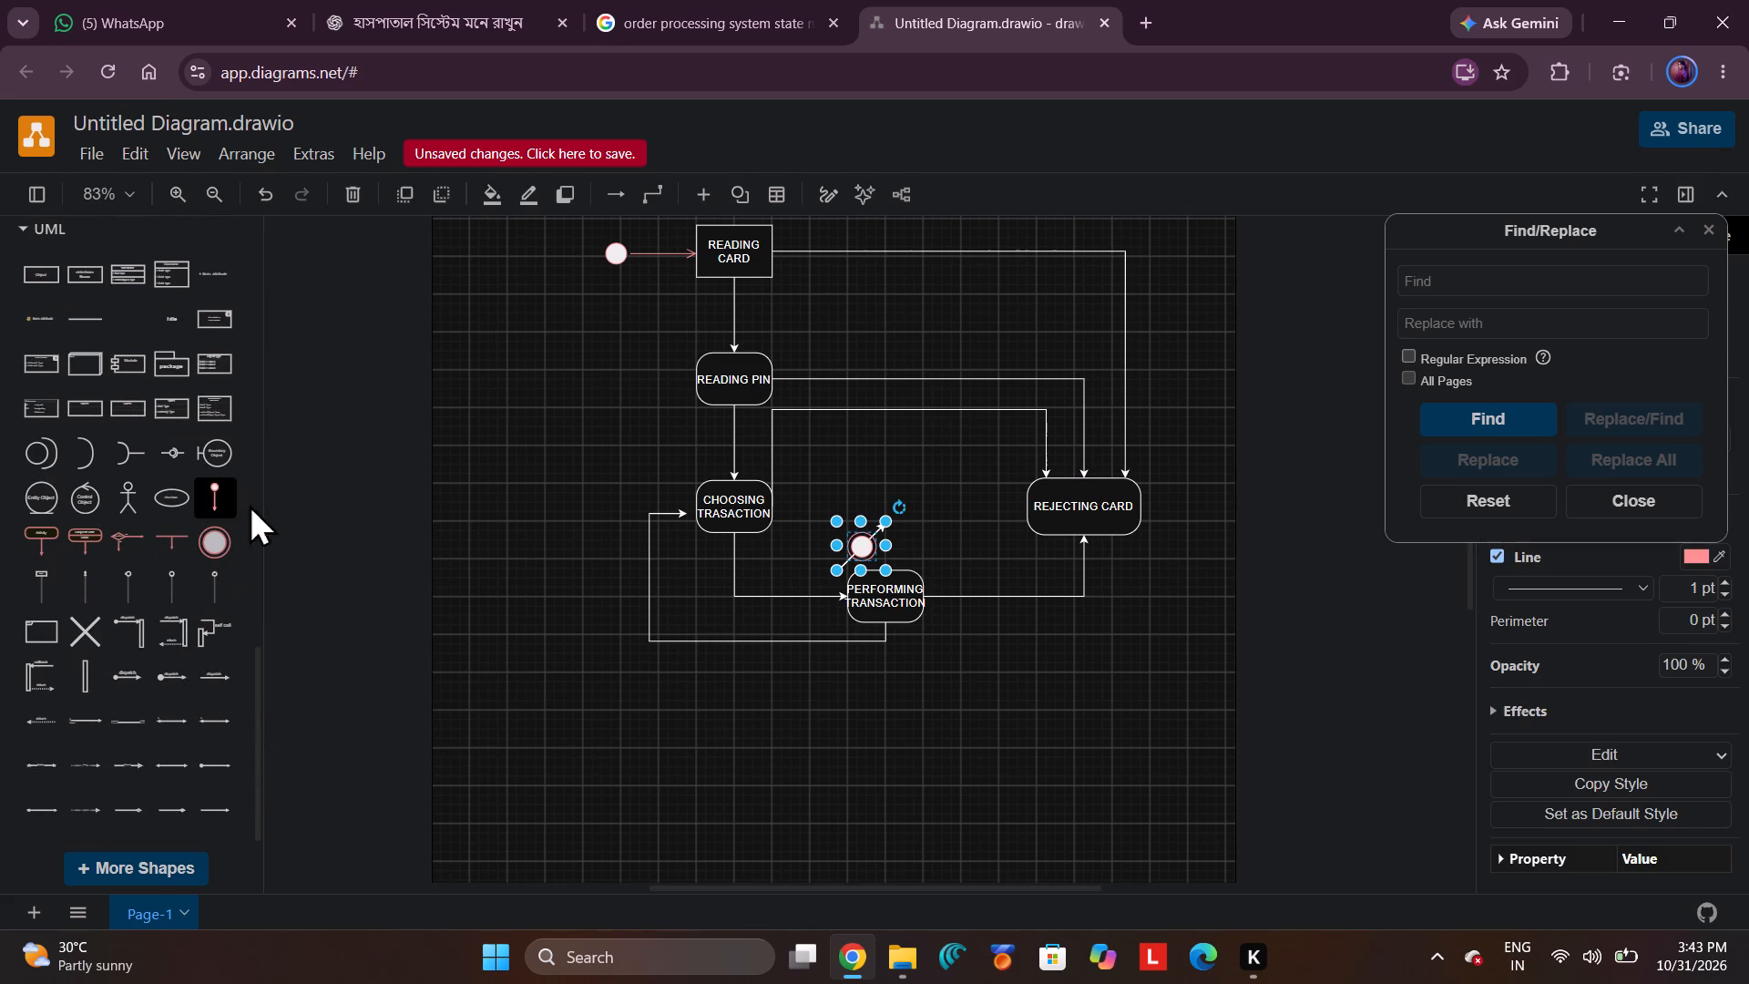
{"action": "left_click_drag", "start_coordinate": [858, 551], "coordinate": [855, 550]}
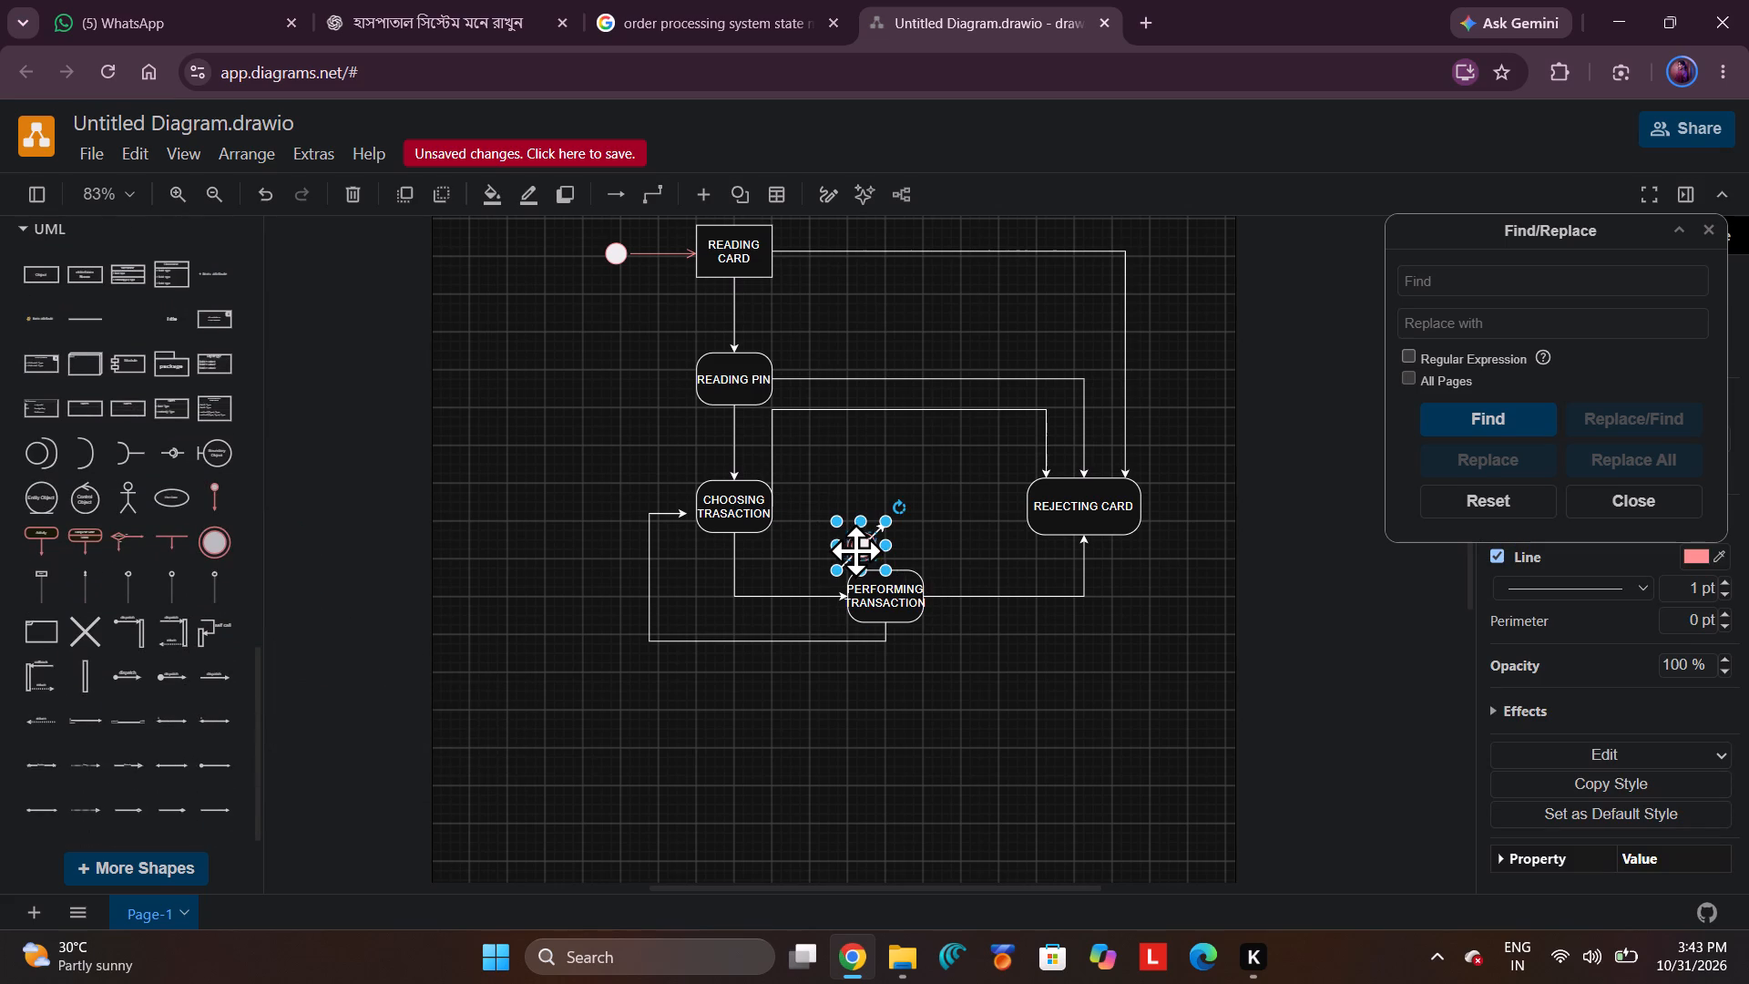
{"action": "left_click_drag", "start_coordinate": [855, 550], "coordinate": [929, 504]}
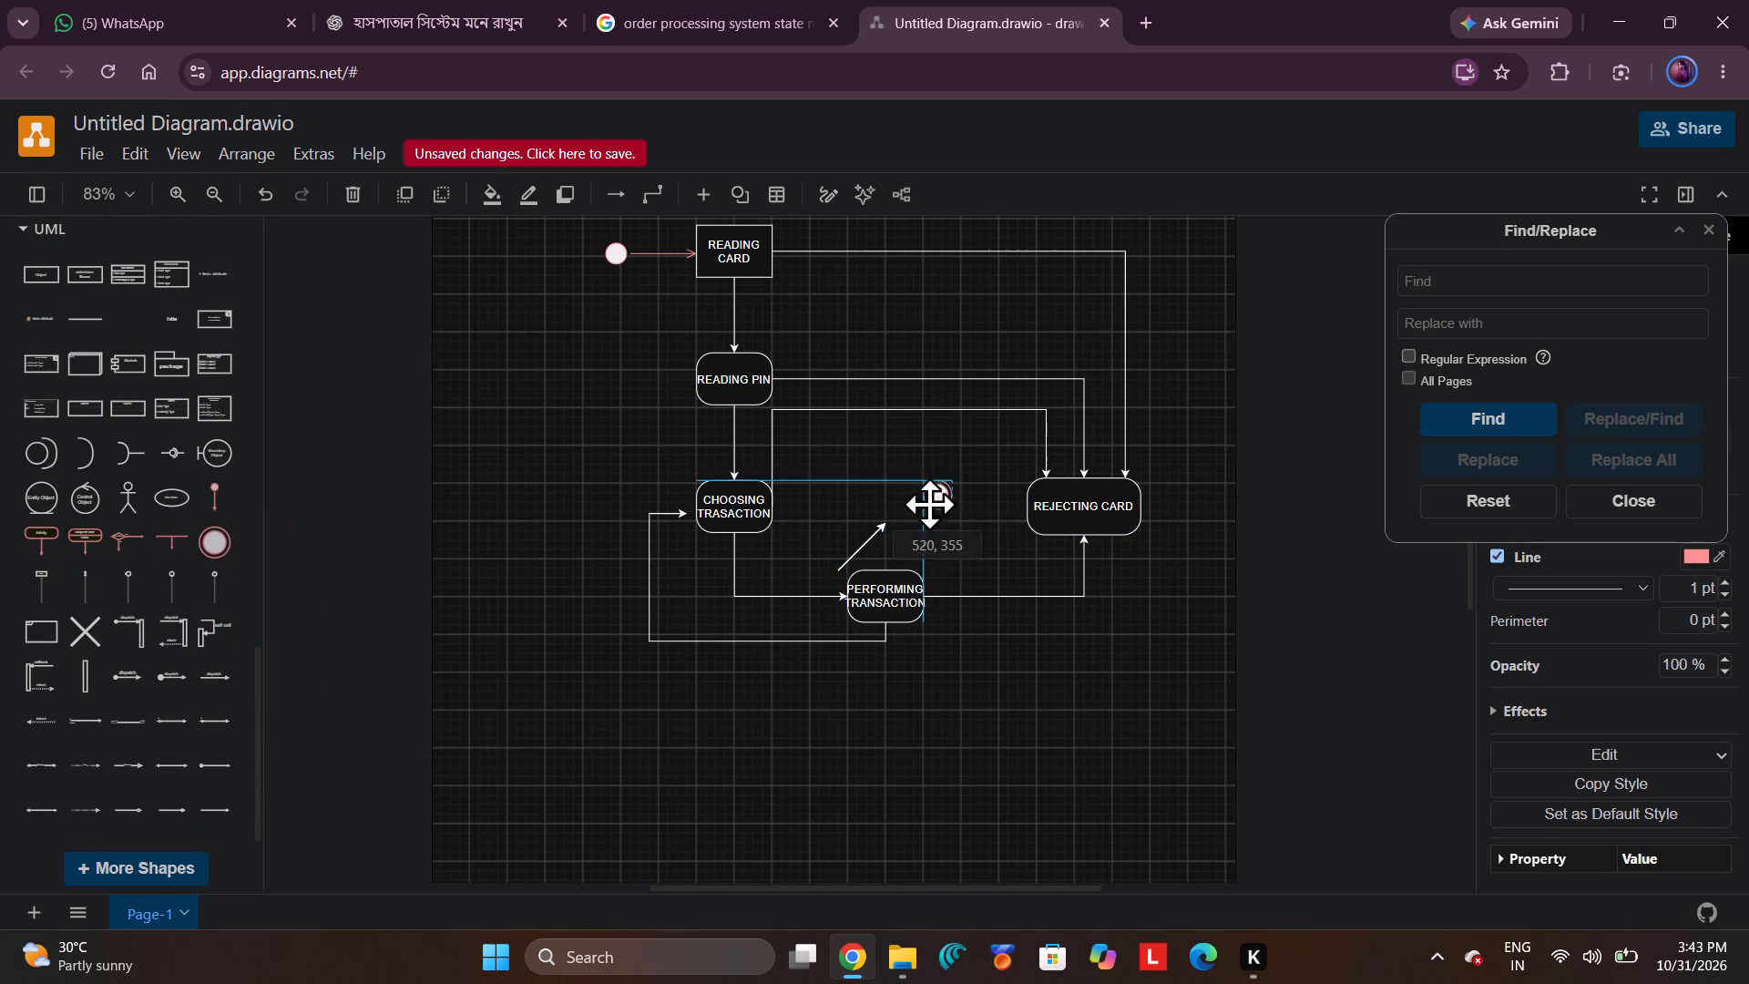
{"action": "left_click_drag", "start_coordinate": [929, 504], "coordinate": [923, 510]}
Delete the remaining stray diagonal arrows above PERFORMING TRANSACTION.
{"action": "left_click", "coordinate": [857, 538]}
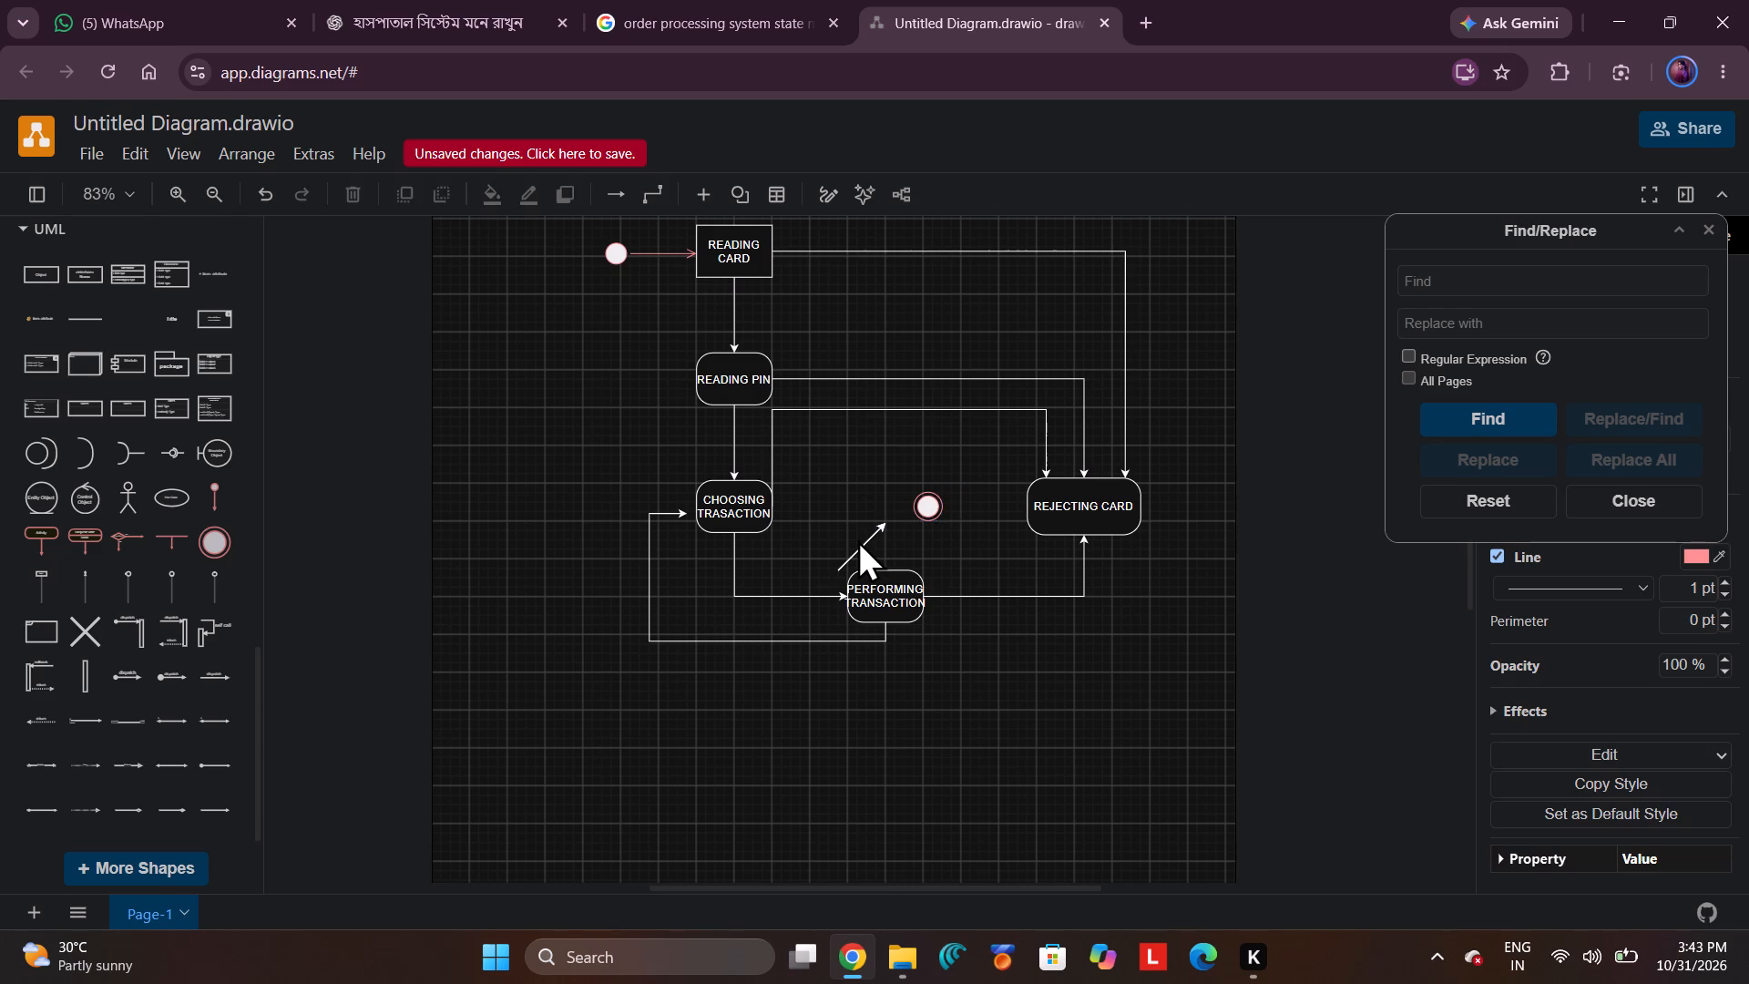
{"action": "left_click", "coordinate": [856, 546]}
{"action": "key", "text": "Delete"}
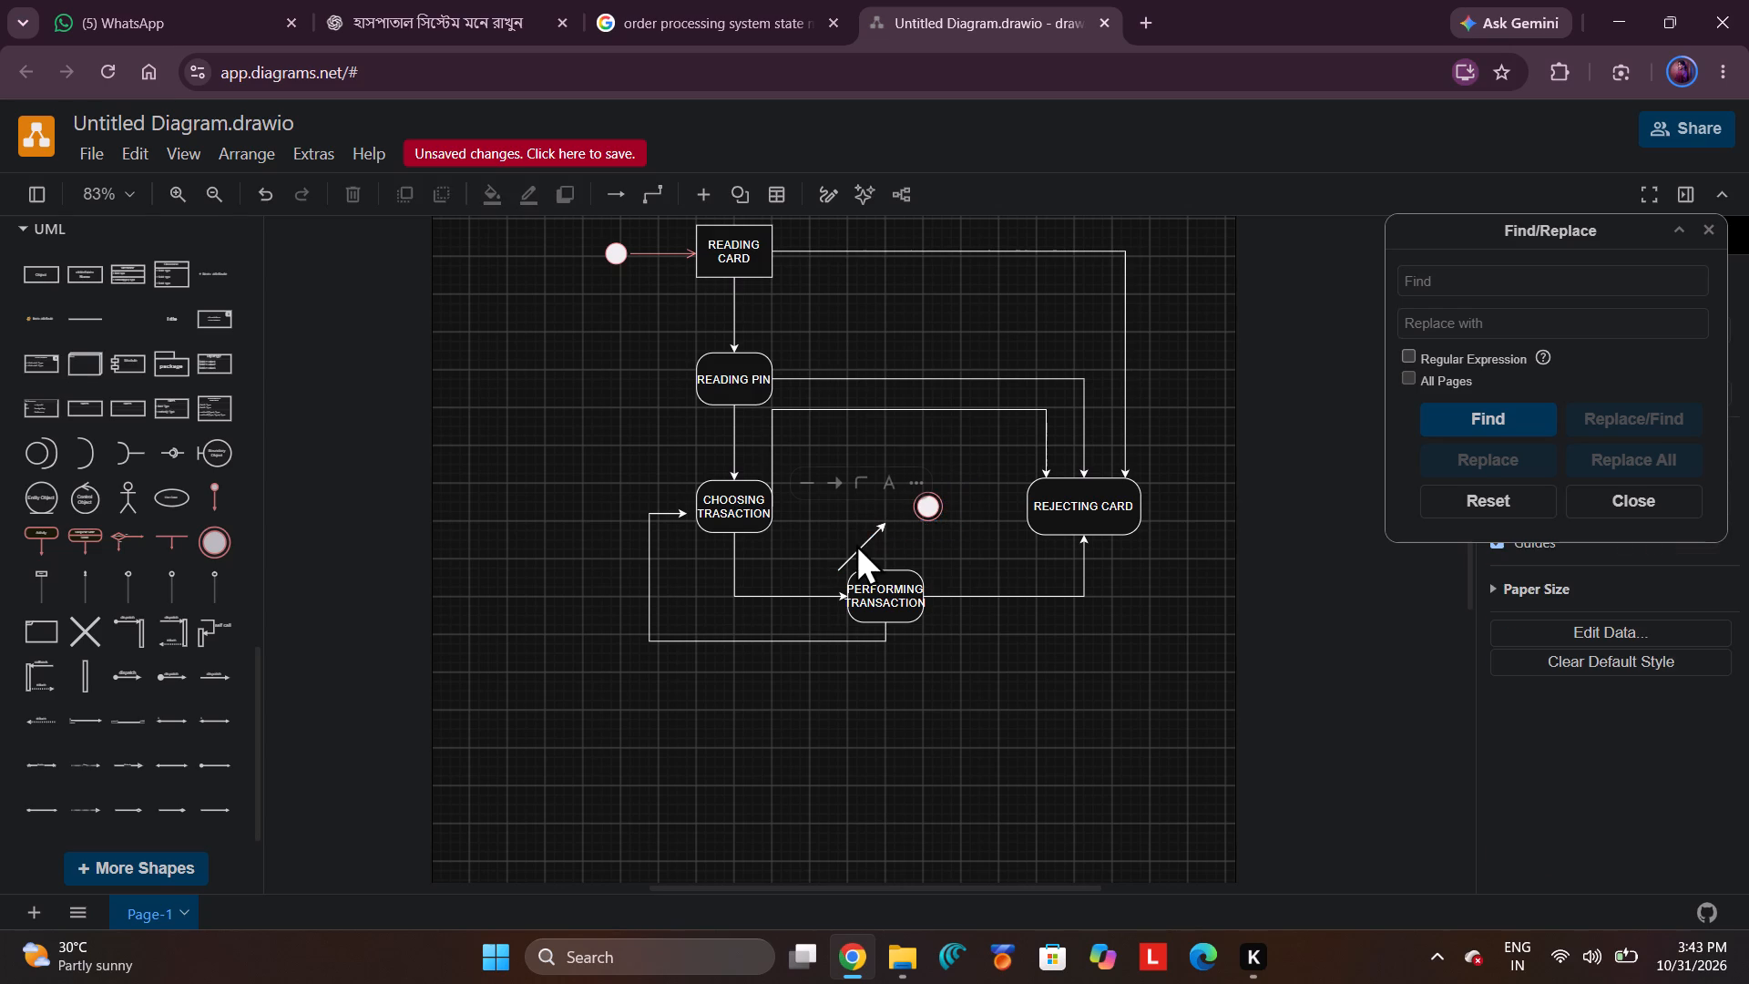
{"action": "key", "text": "Delete"}
{"action": "left_click", "coordinate": [859, 548]}
{"action": "left_click_drag", "start_coordinate": [864, 549], "coordinate": [1000, 548]}
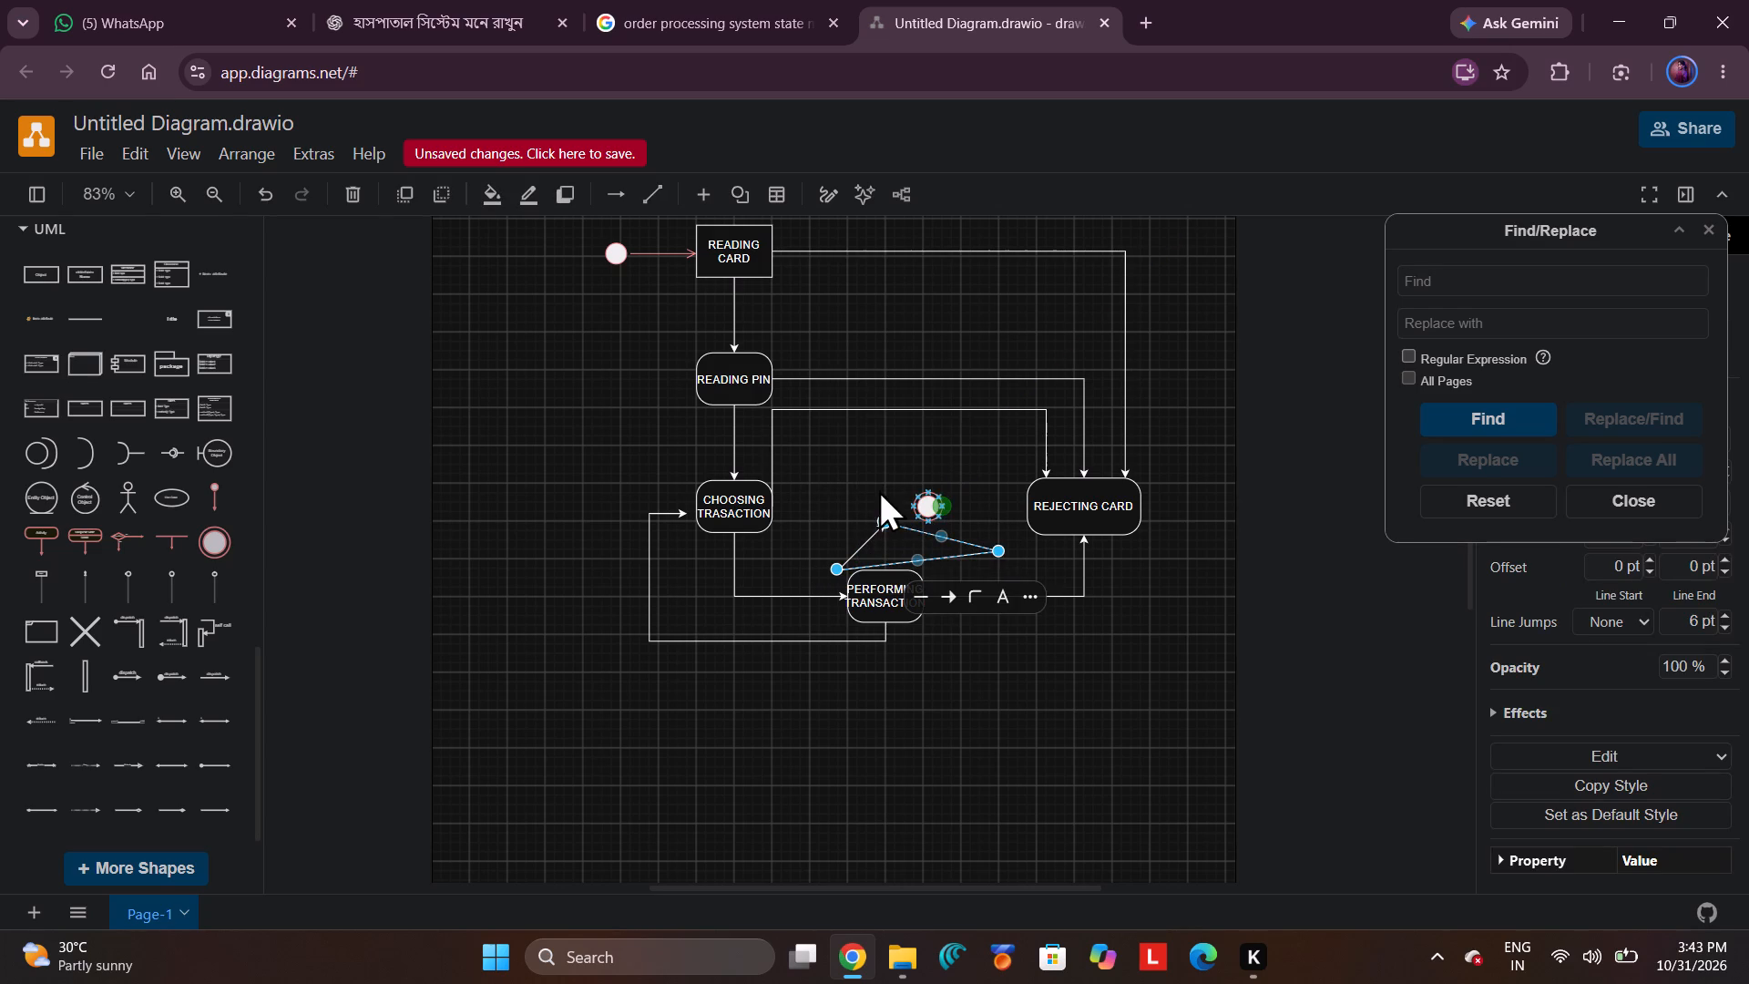
{"action": "key", "text": "Delete"}
{"action": "key", "text": "Delete"}
{"action": "left_click", "coordinate": [862, 541]}
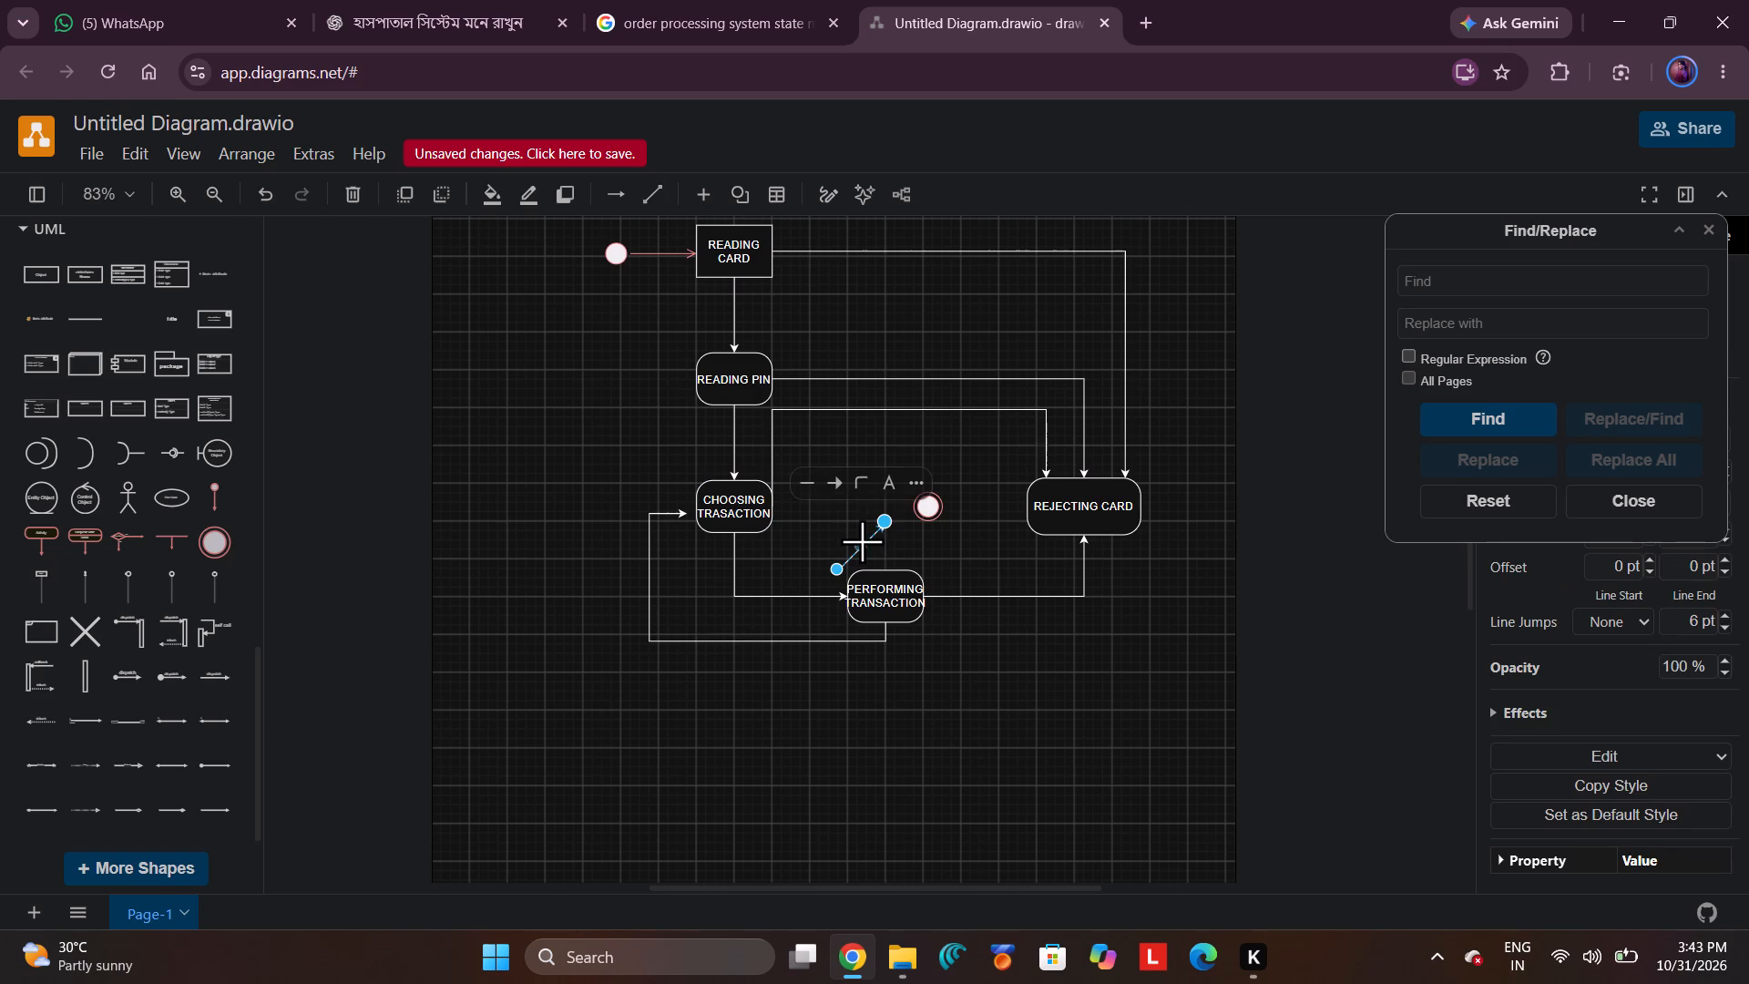
{"action": "key", "text": "Delete"}
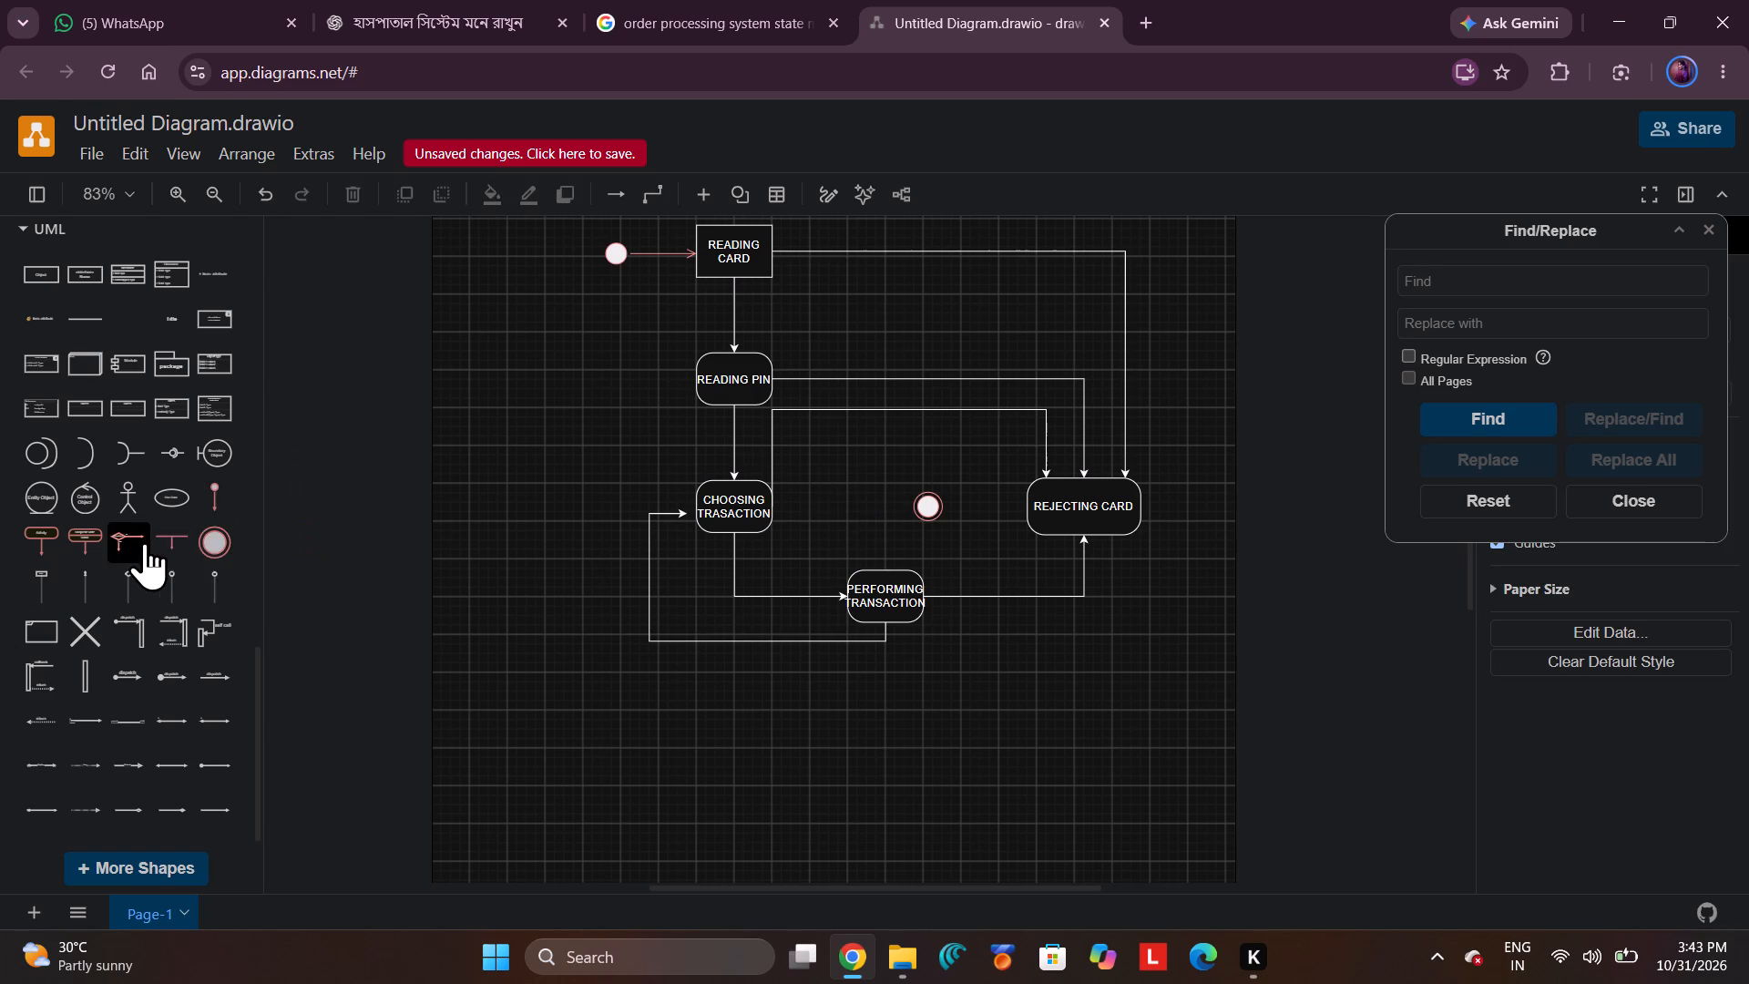
Draw a straight connector from the end-state circle to the left side of REJECTING CARD.
{"action": "scroll", "coordinate": [144, 542], "scroll_direction": "up", "scroll_amount": 8}
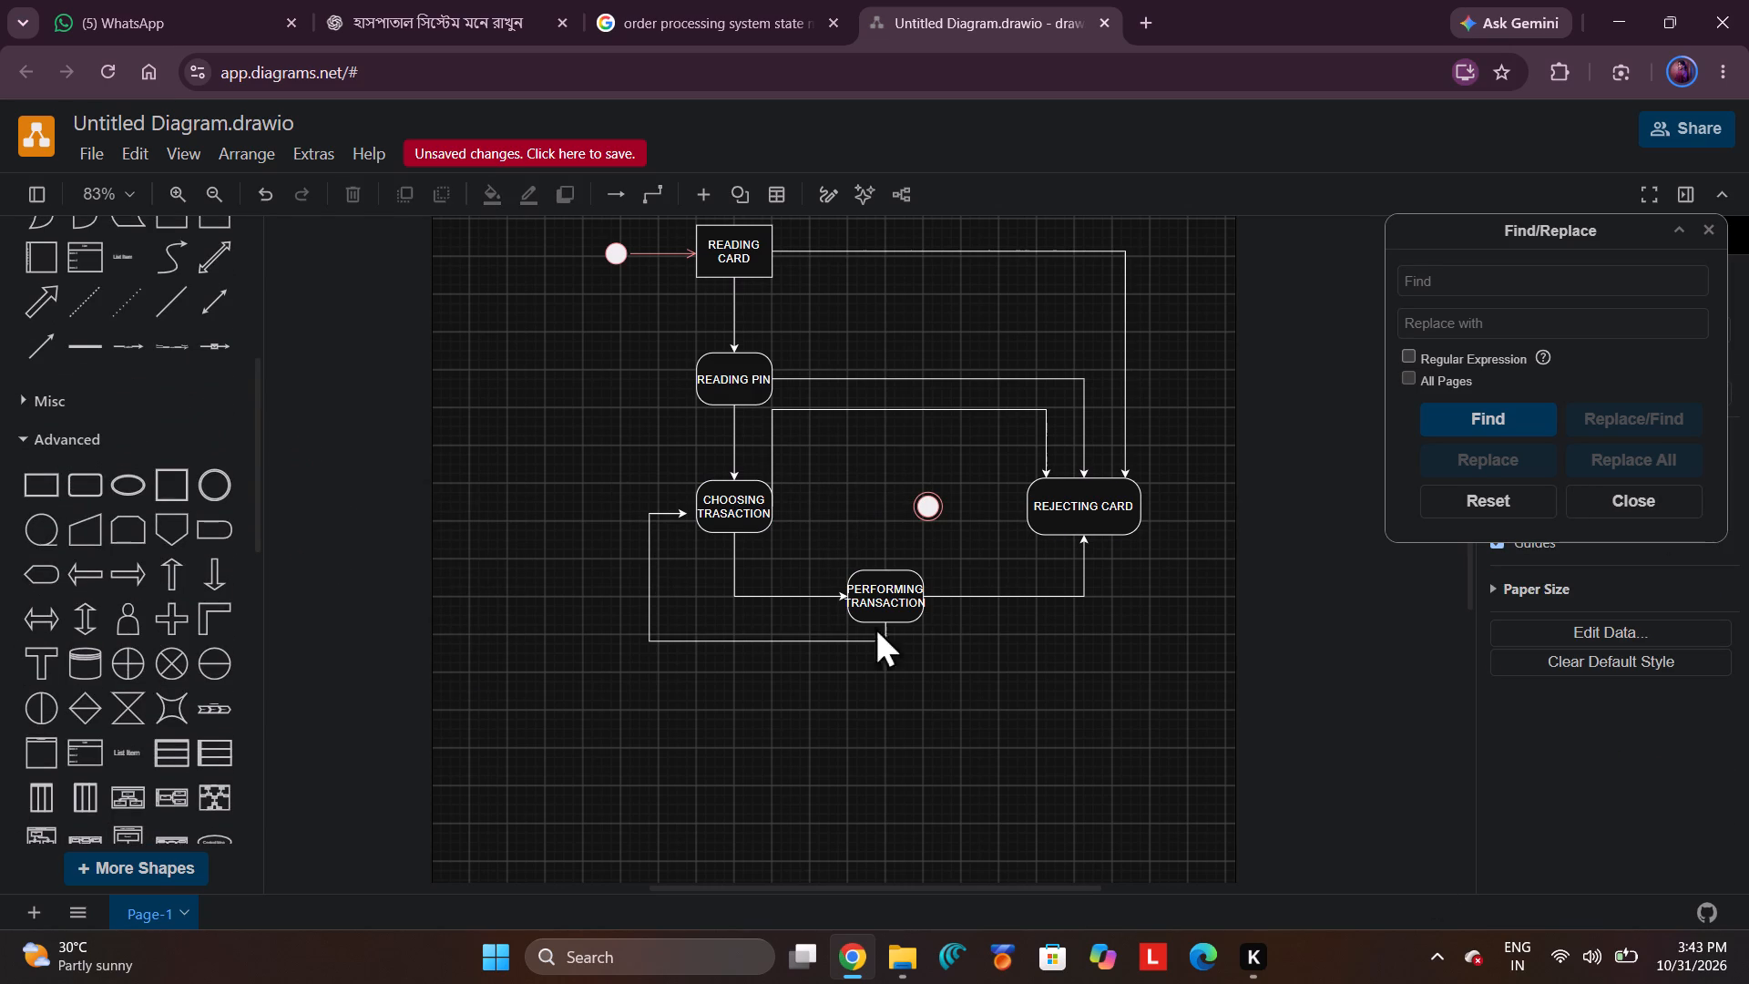
{"action": "left_click", "coordinate": [1023, 505]}
{"action": "left_click", "coordinate": [40, 342]}
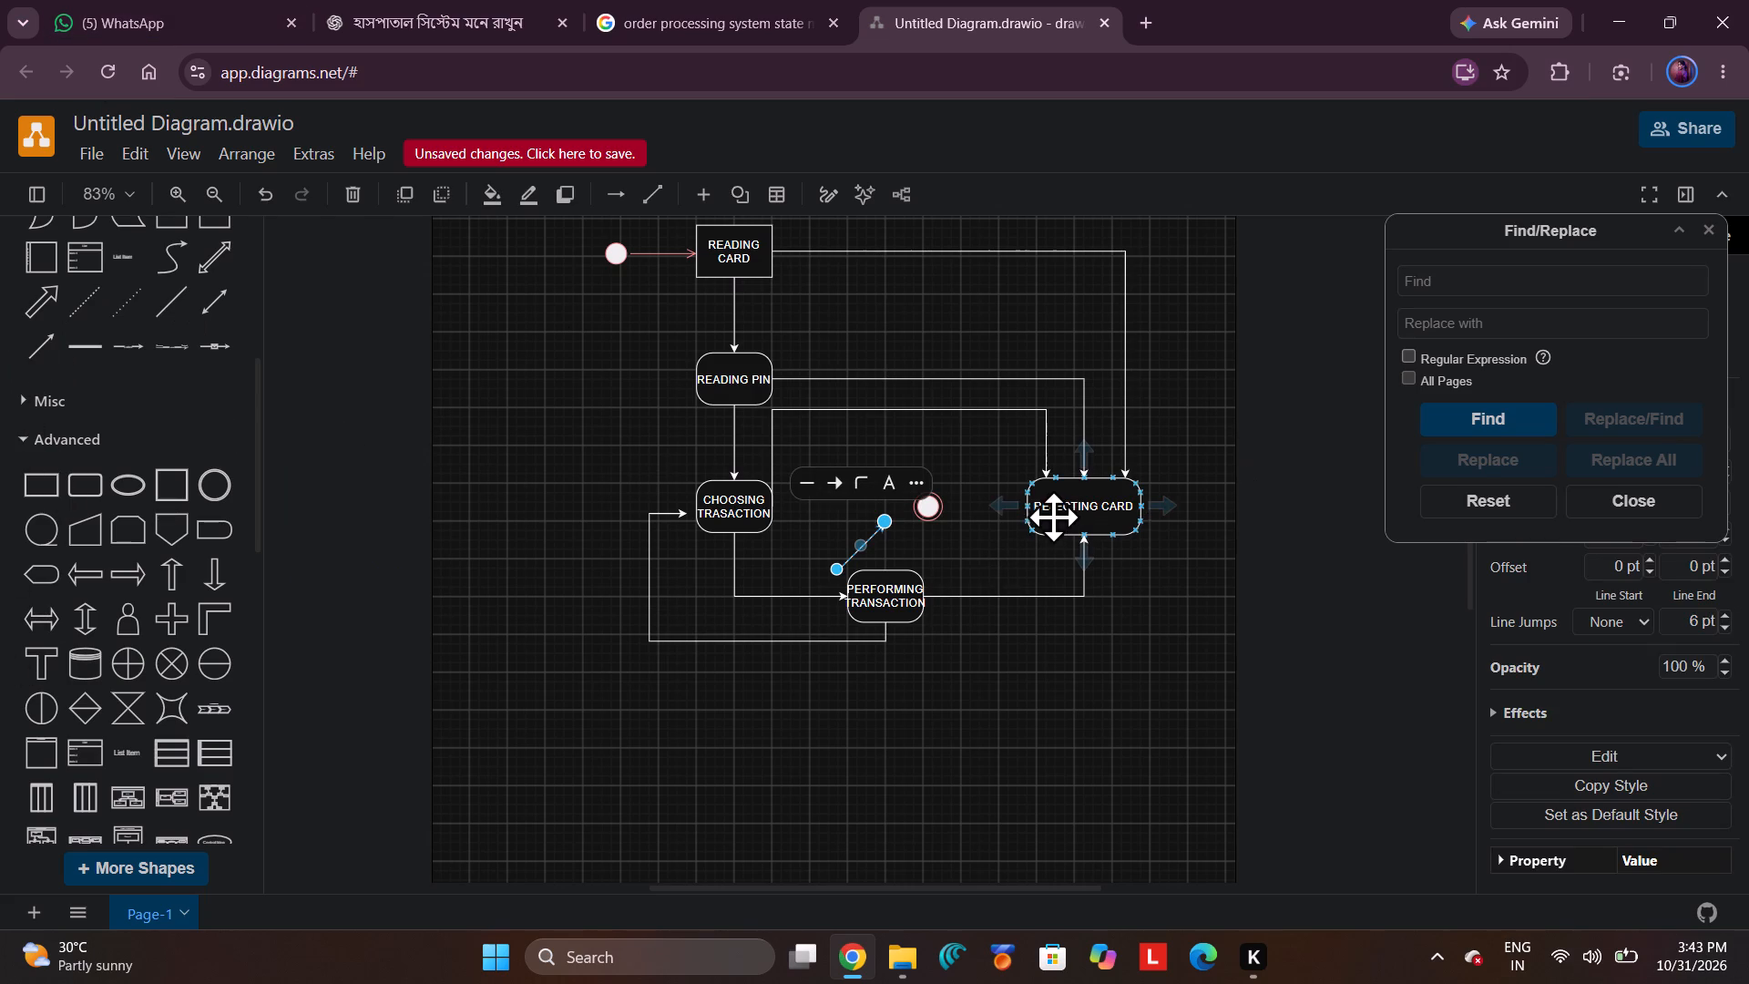
{"action": "left_click_drag", "start_coordinate": [1022, 497], "coordinate": [929, 498]}
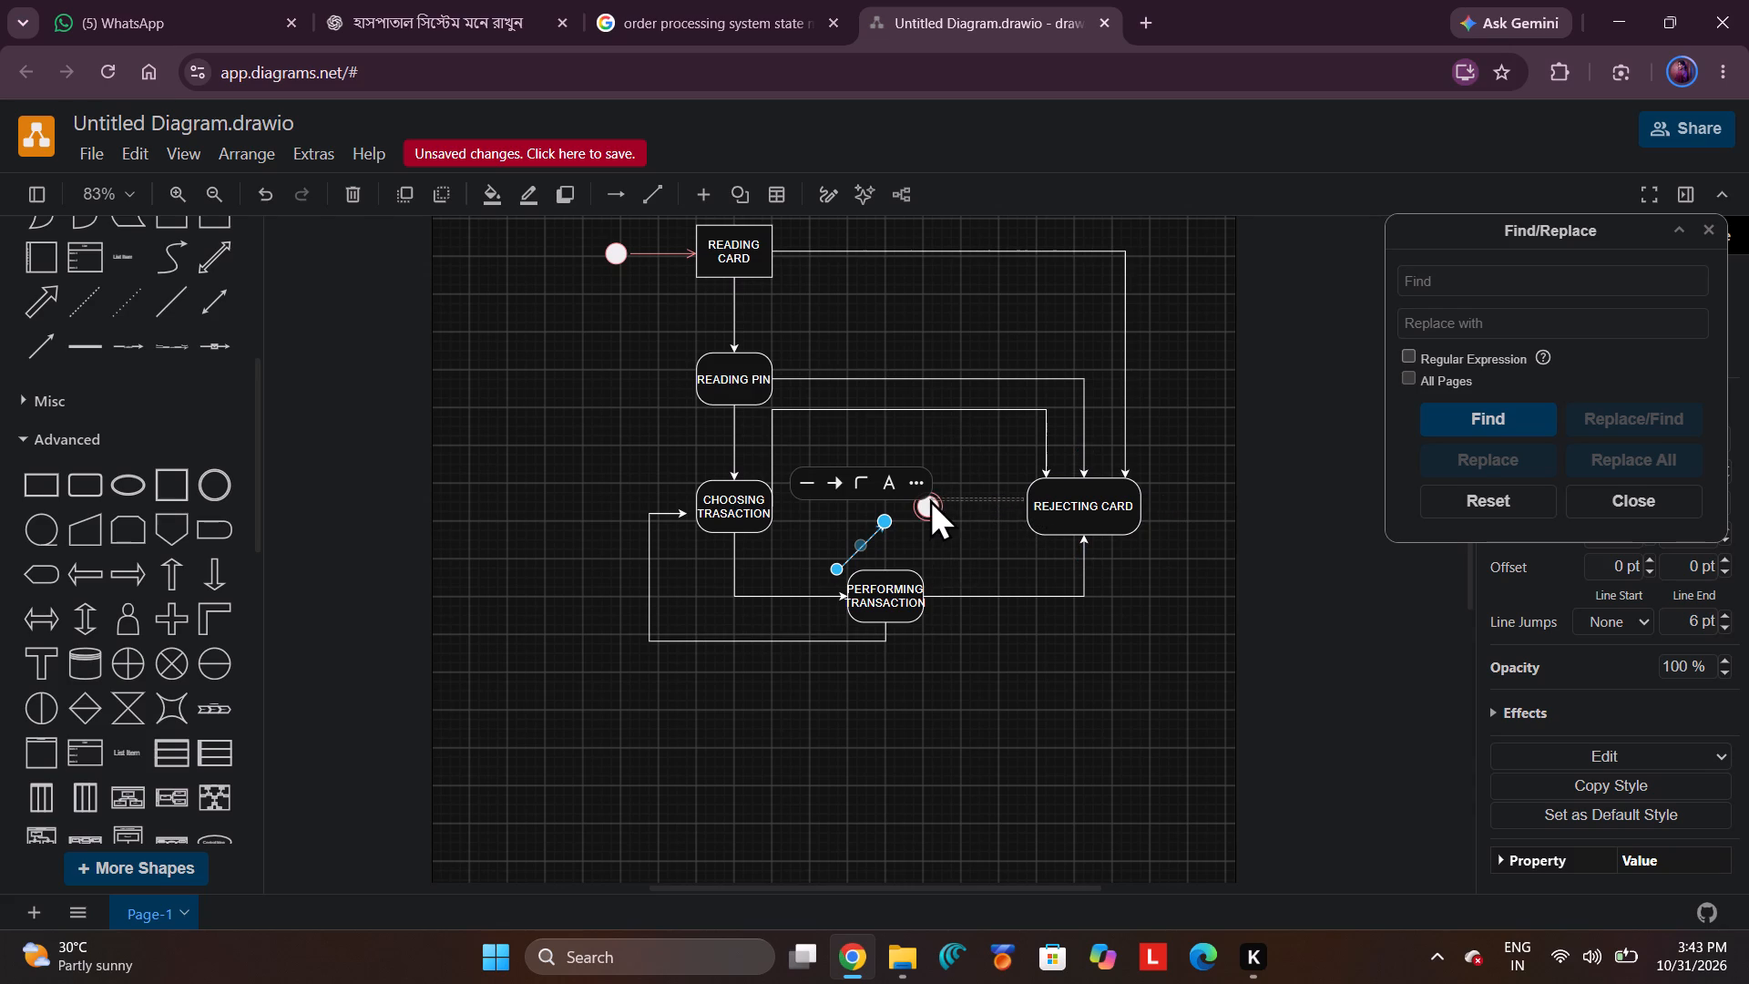
{"action": "left_click_drag", "start_coordinate": [929, 498], "coordinate": [940, 505]}
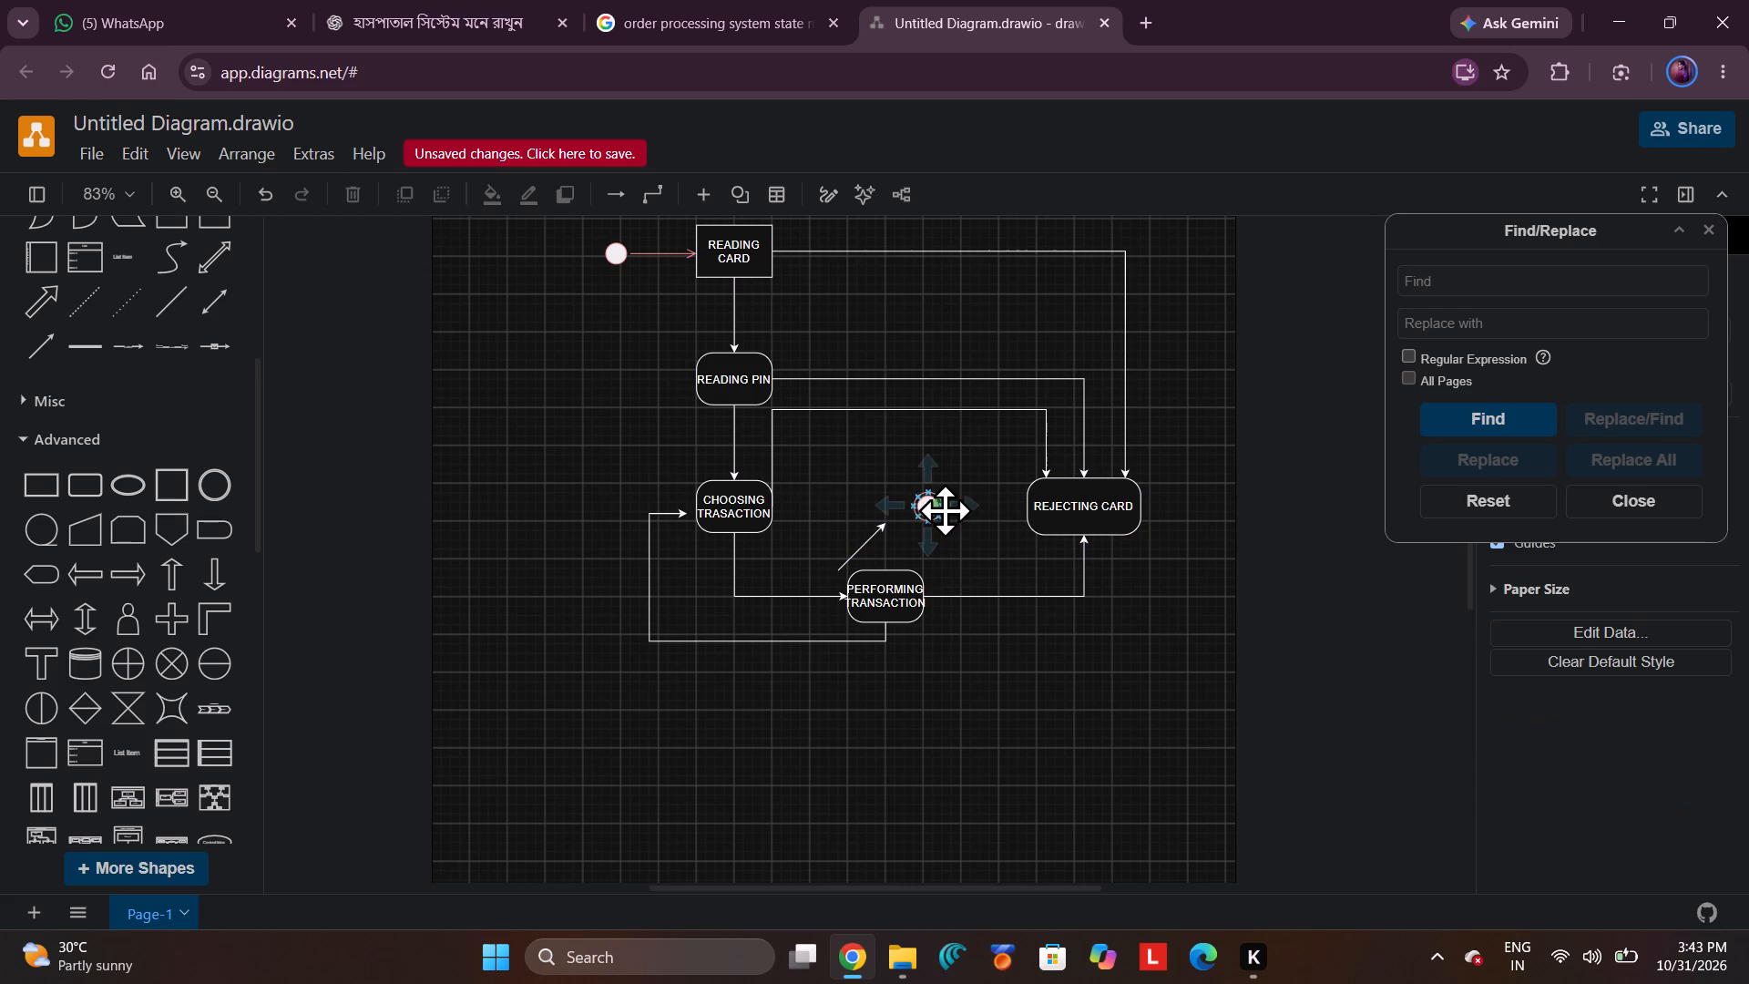
{"action": "left_click_drag", "start_coordinate": [945, 510], "coordinate": [1039, 506]}
{"action": "left_click", "coordinate": [1202, 634]}
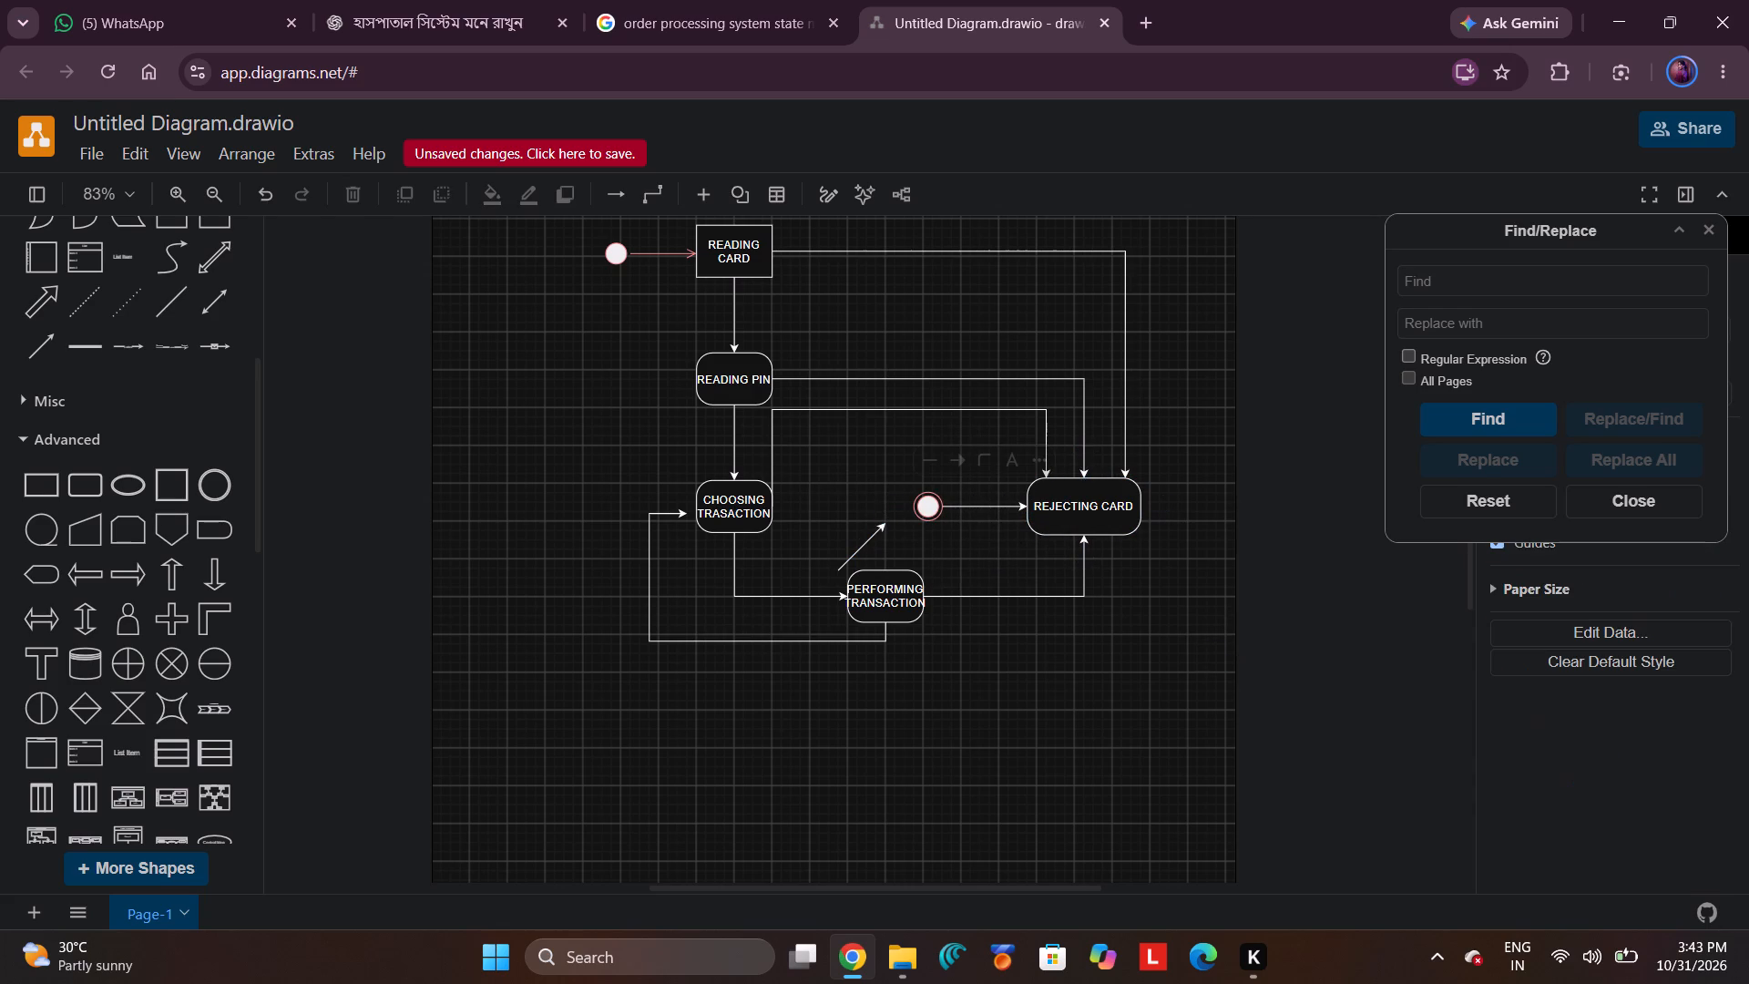
Delete the connector running from the end-state circle to REJECTING CARD.
{"action": "left_click", "coordinate": [991, 510]}
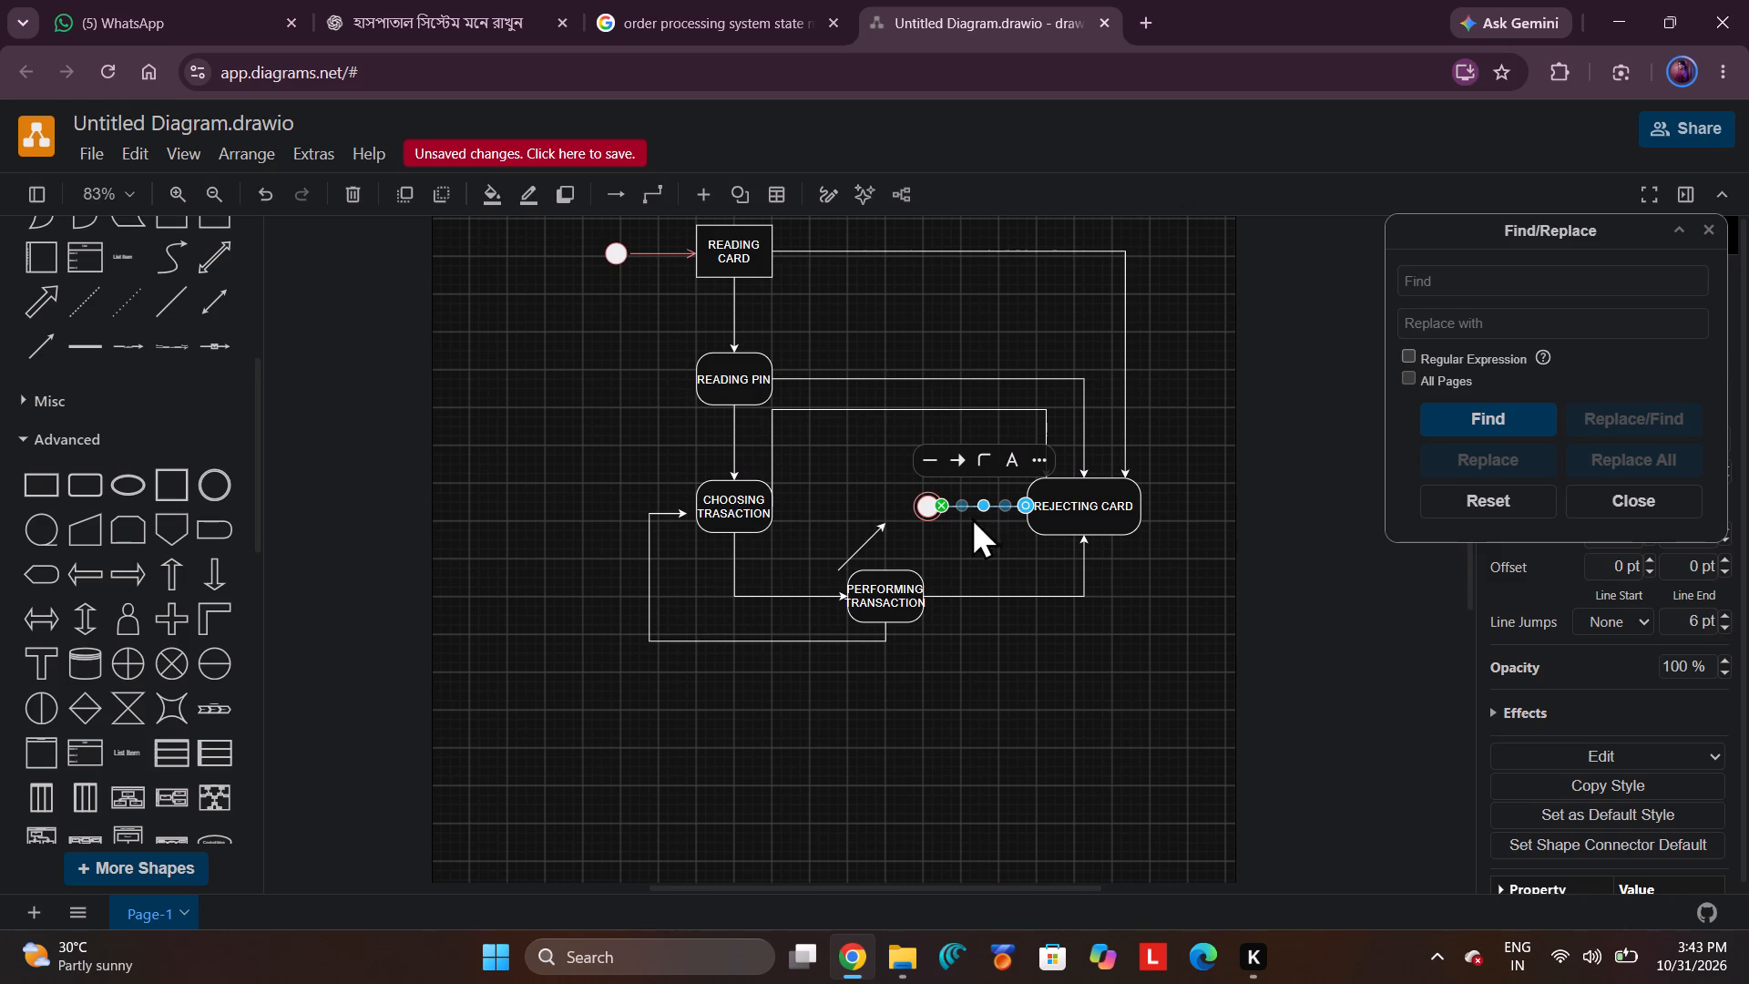
{"action": "left_click", "coordinate": [944, 509]}
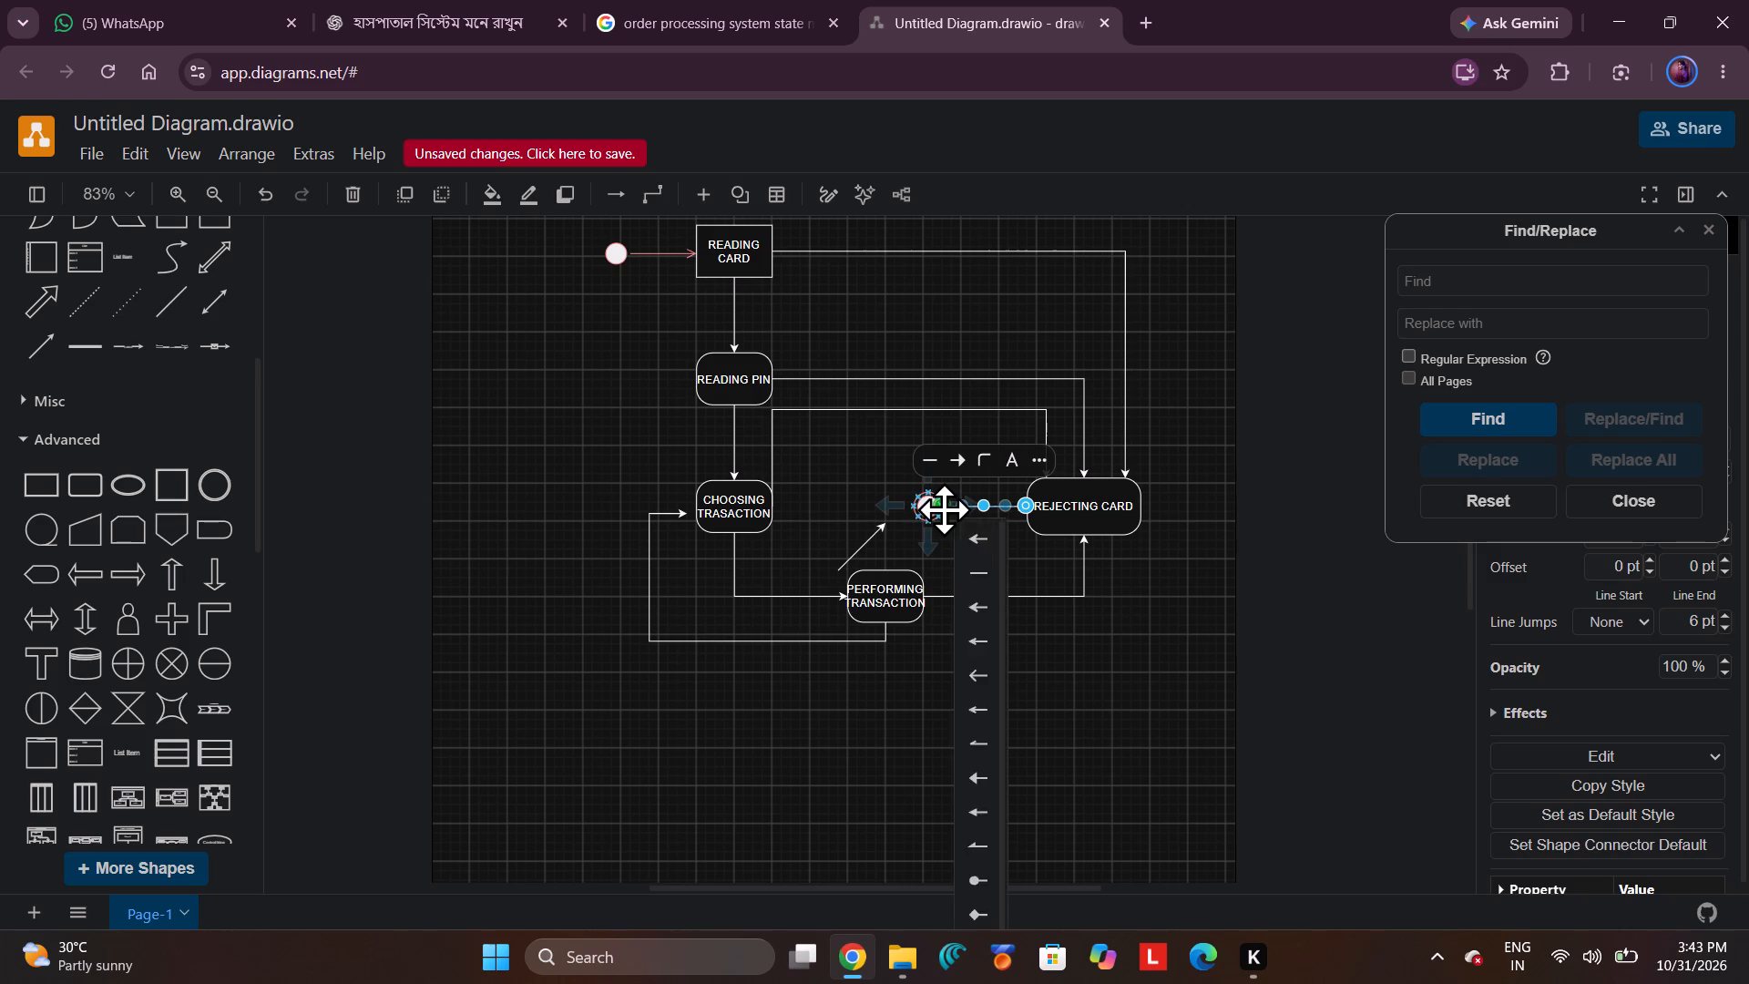
{"action": "left_click", "coordinate": [942, 507]}
{"action": "left_click", "coordinate": [940, 507]}
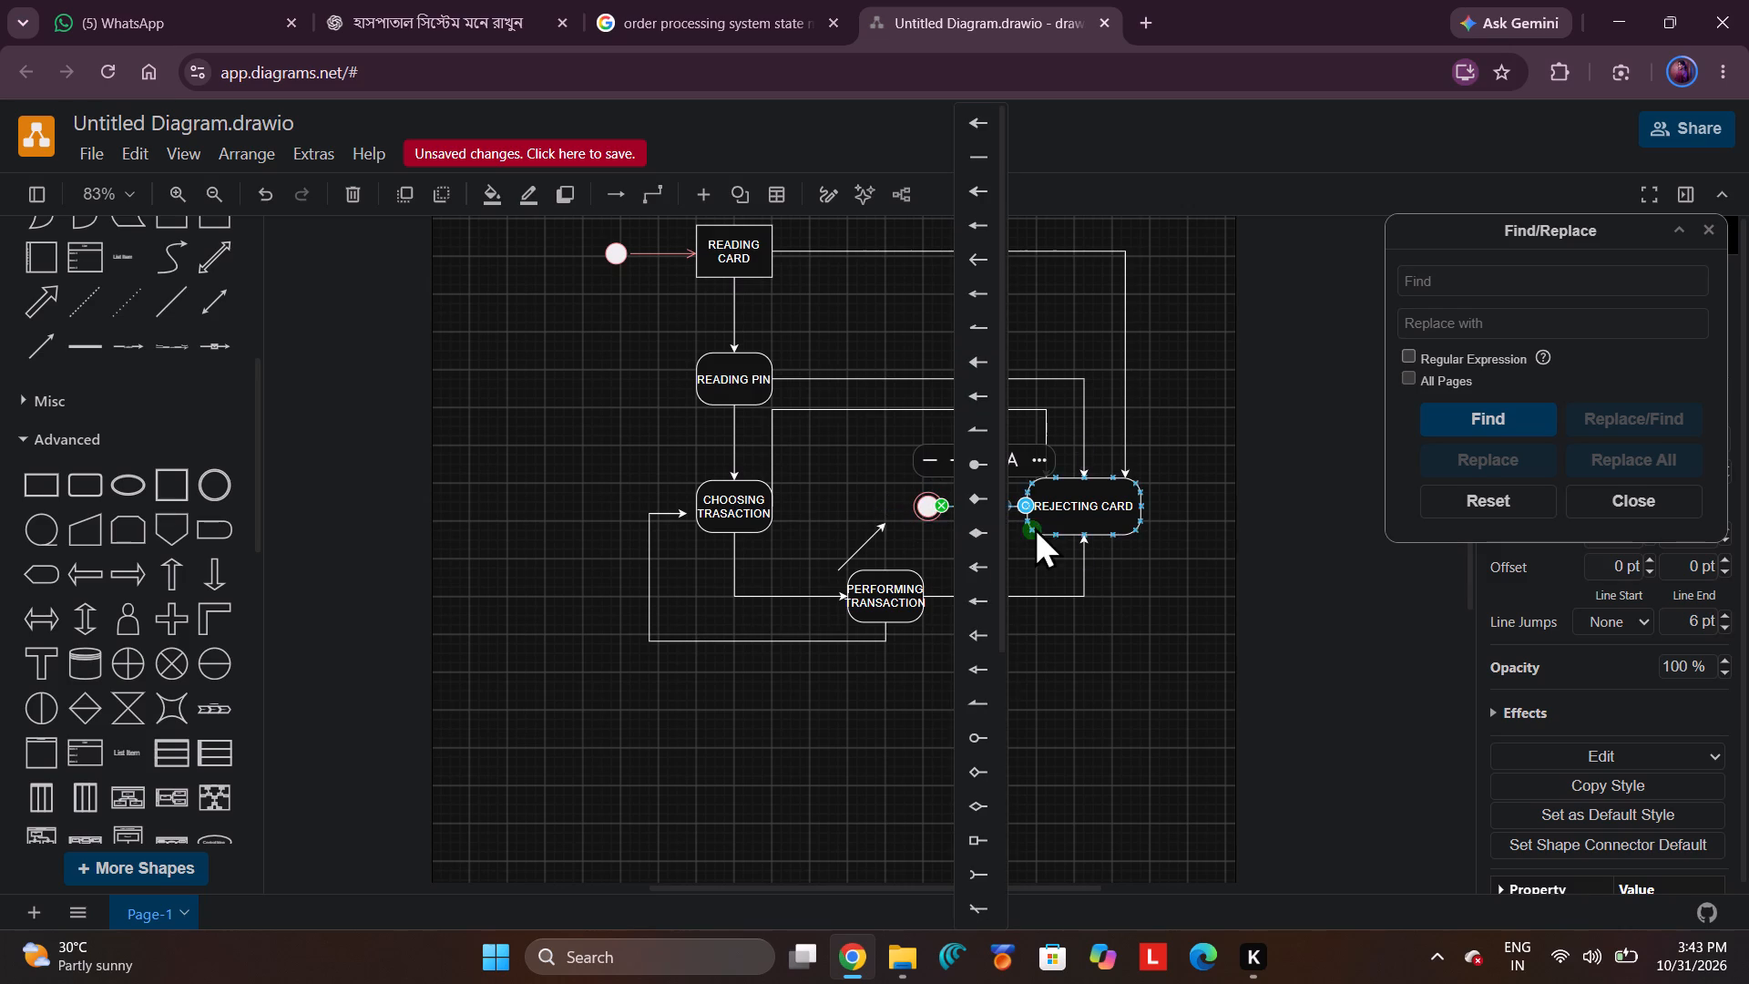
{"action": "key", "text": "Delete"}
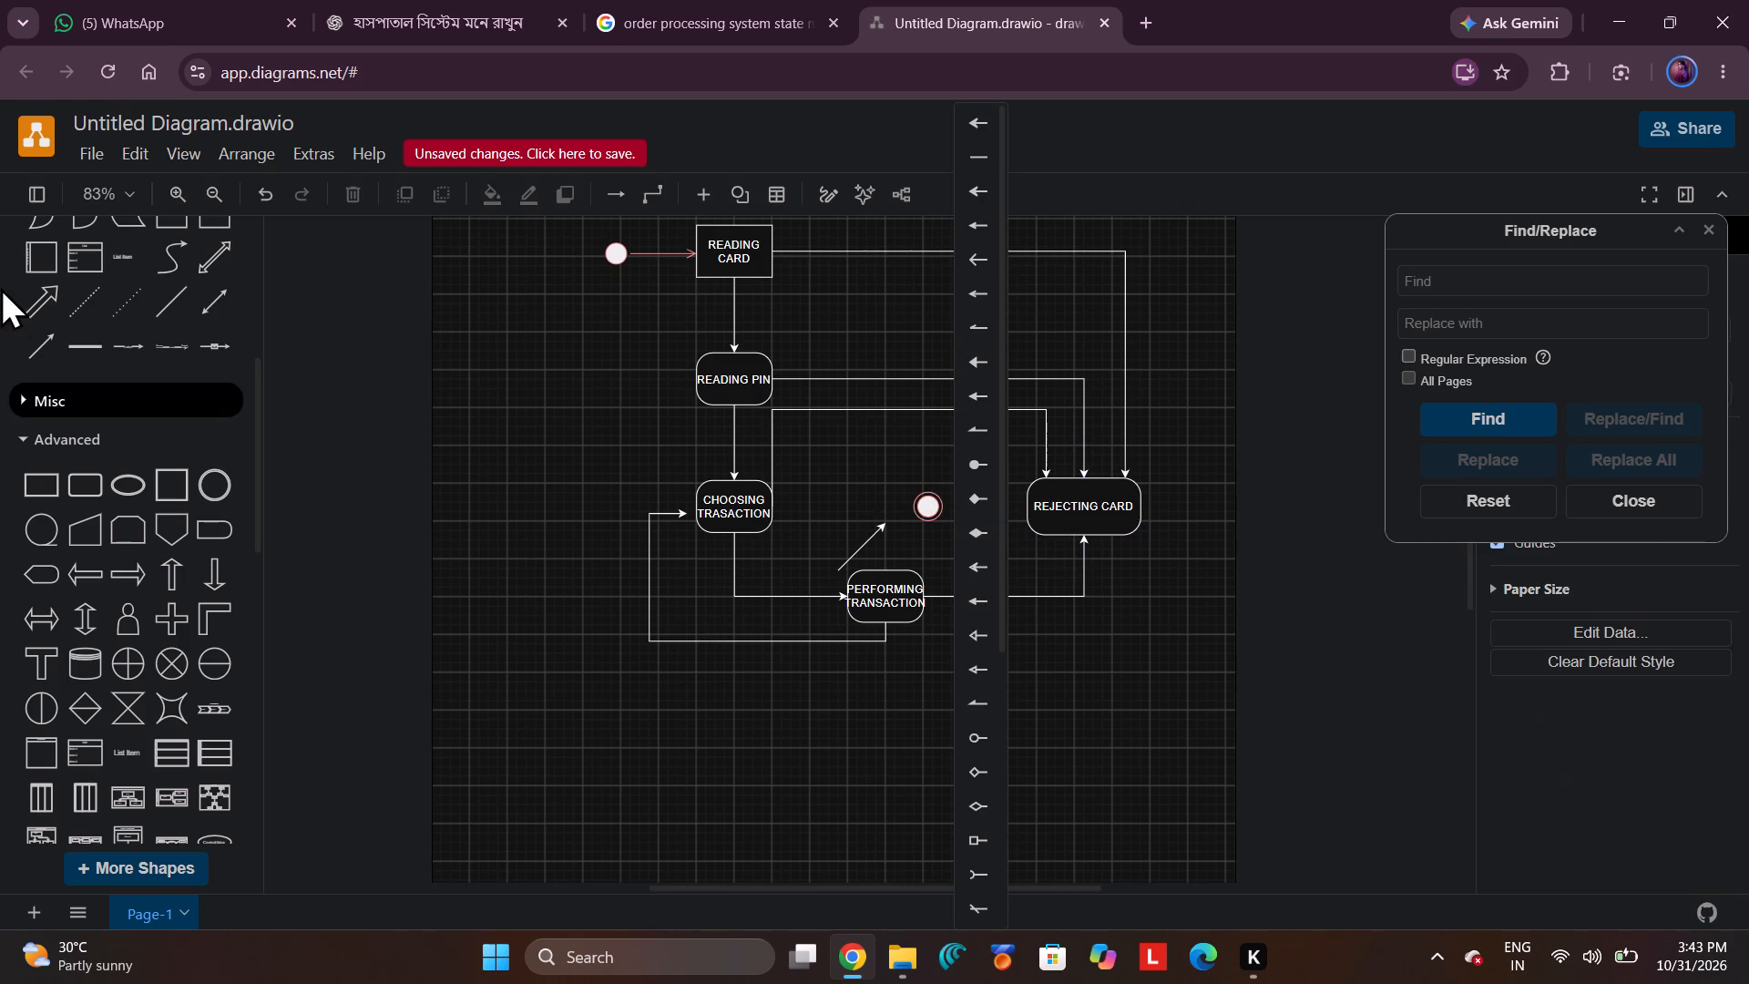
Draw a straight arrow from the side of REJECTING CARD to the end-state circle.
{"action": "left_click", "coordinate": [45, 343]}
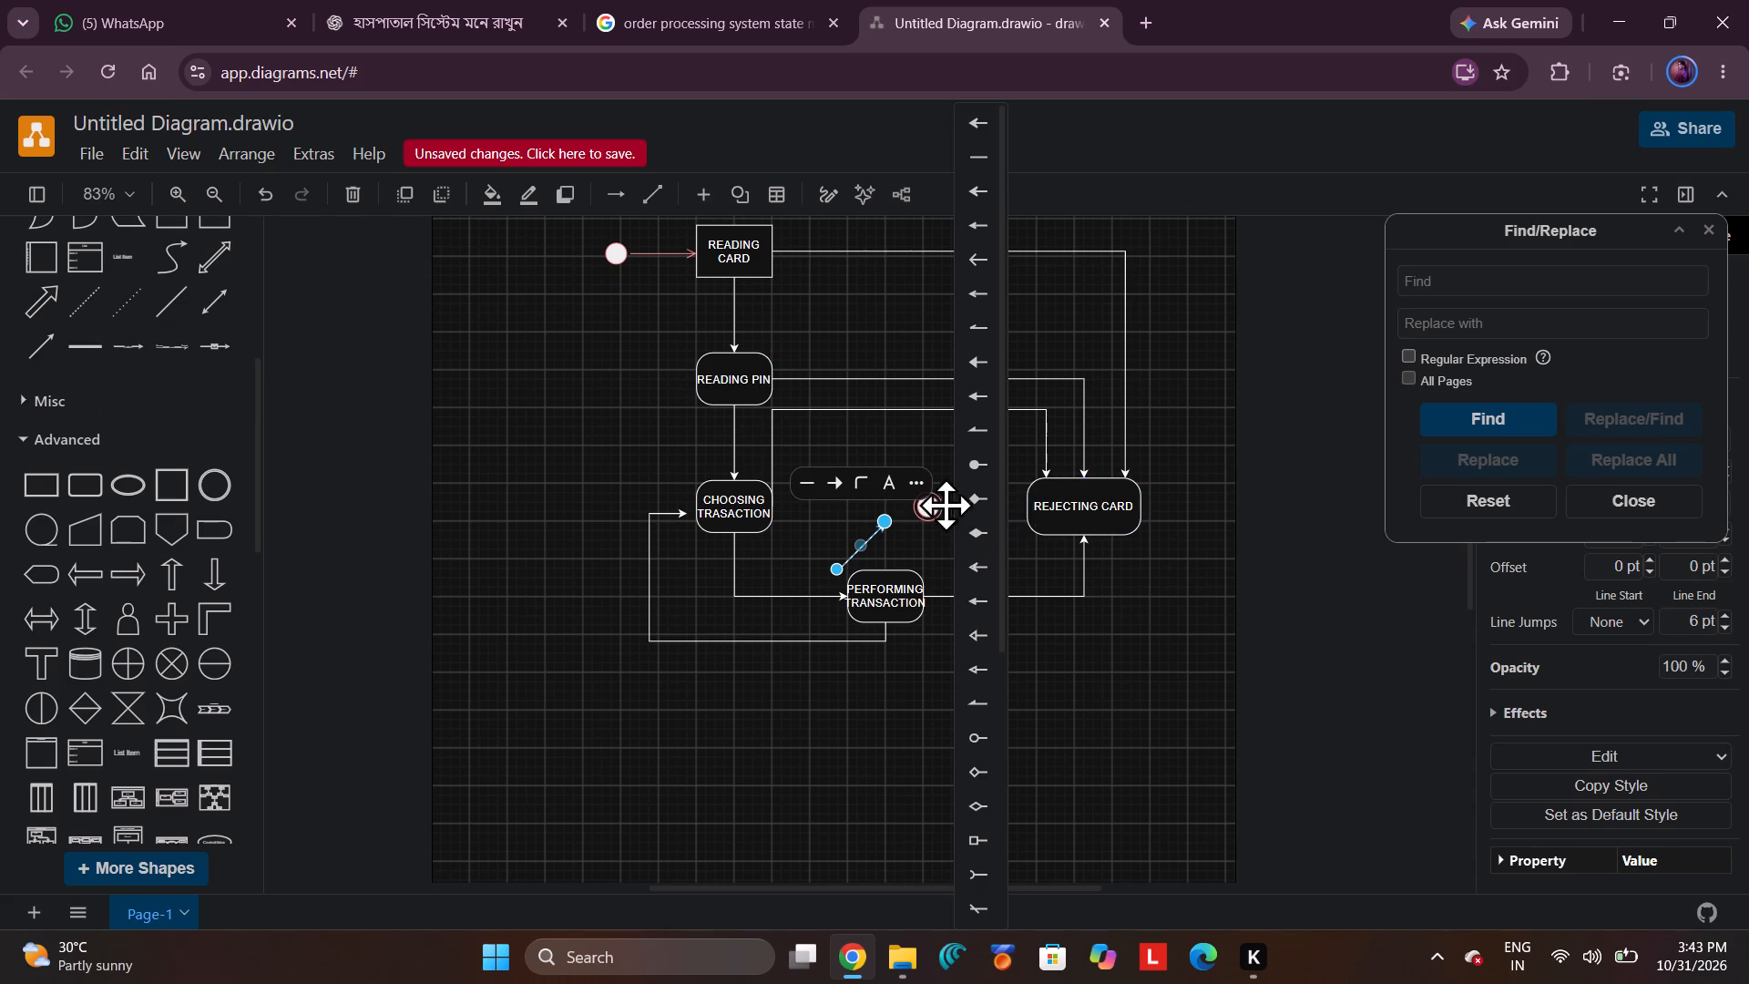
{"action": "left_click_drag", "start_coordinate": [1029, 503], "coordinate": [1015, 505]}
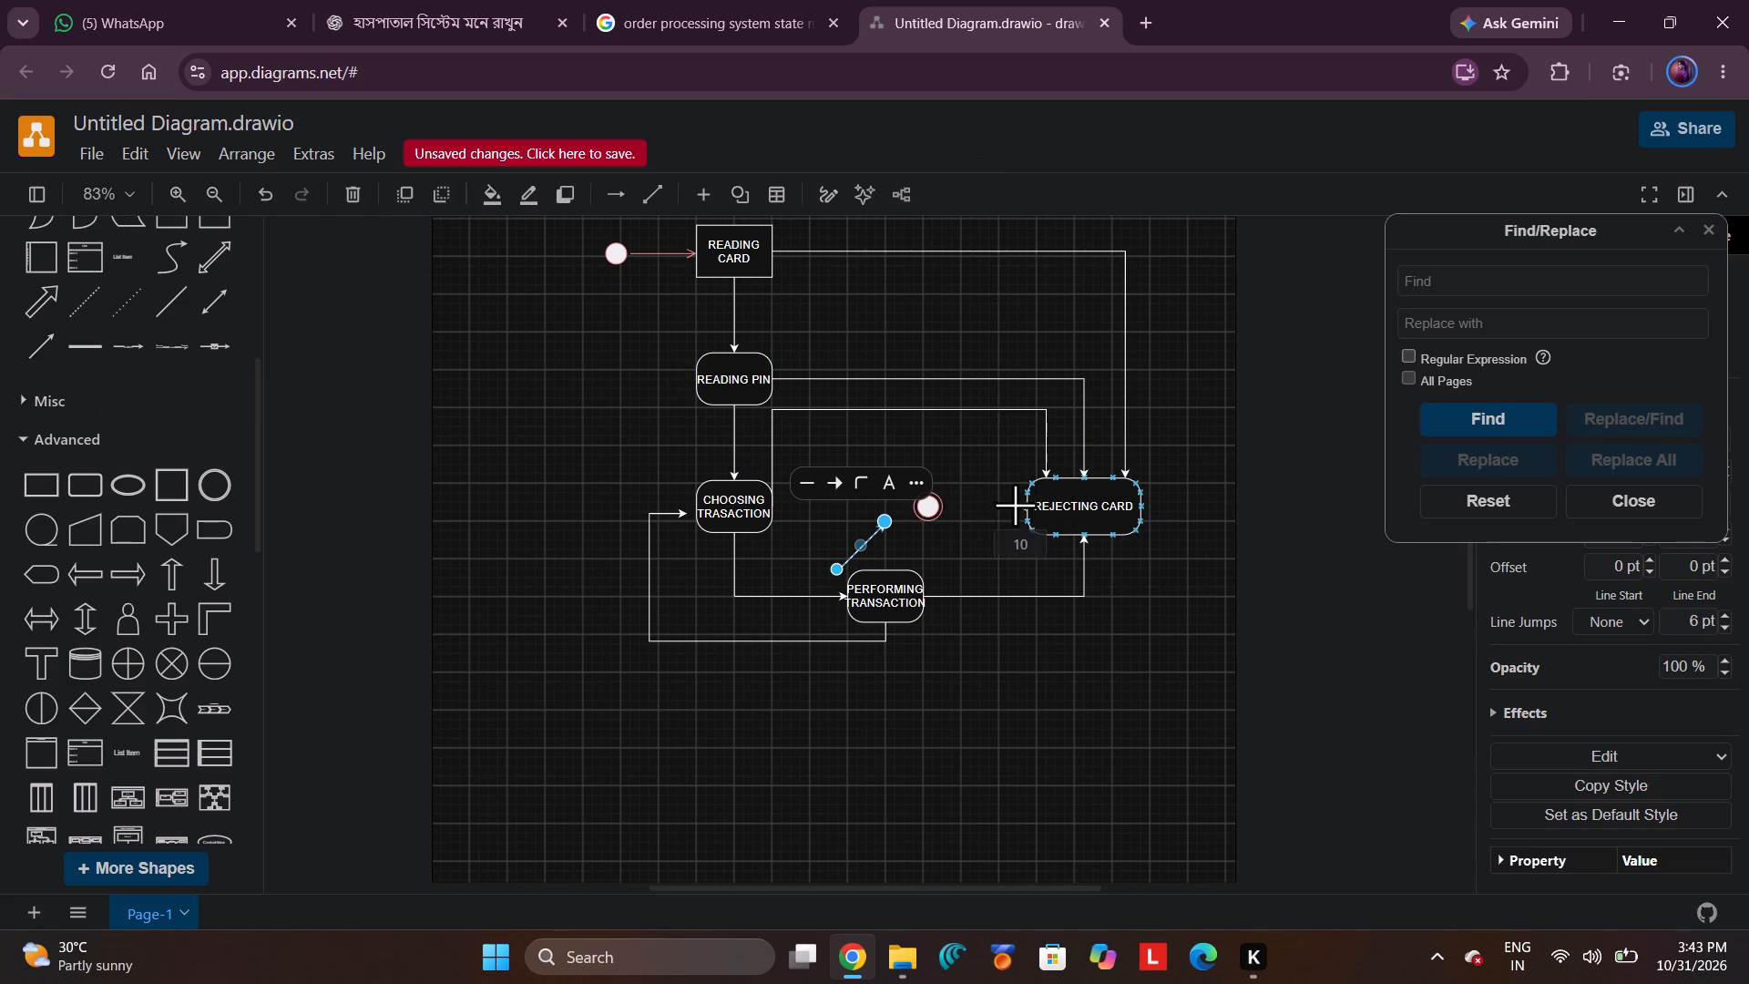
{"action": "left_click_drag", "start_coordinate": [1015, 505], "coordinate": [938, 506]}
{"action": "left_click", "coordinate": [1065, 746]}
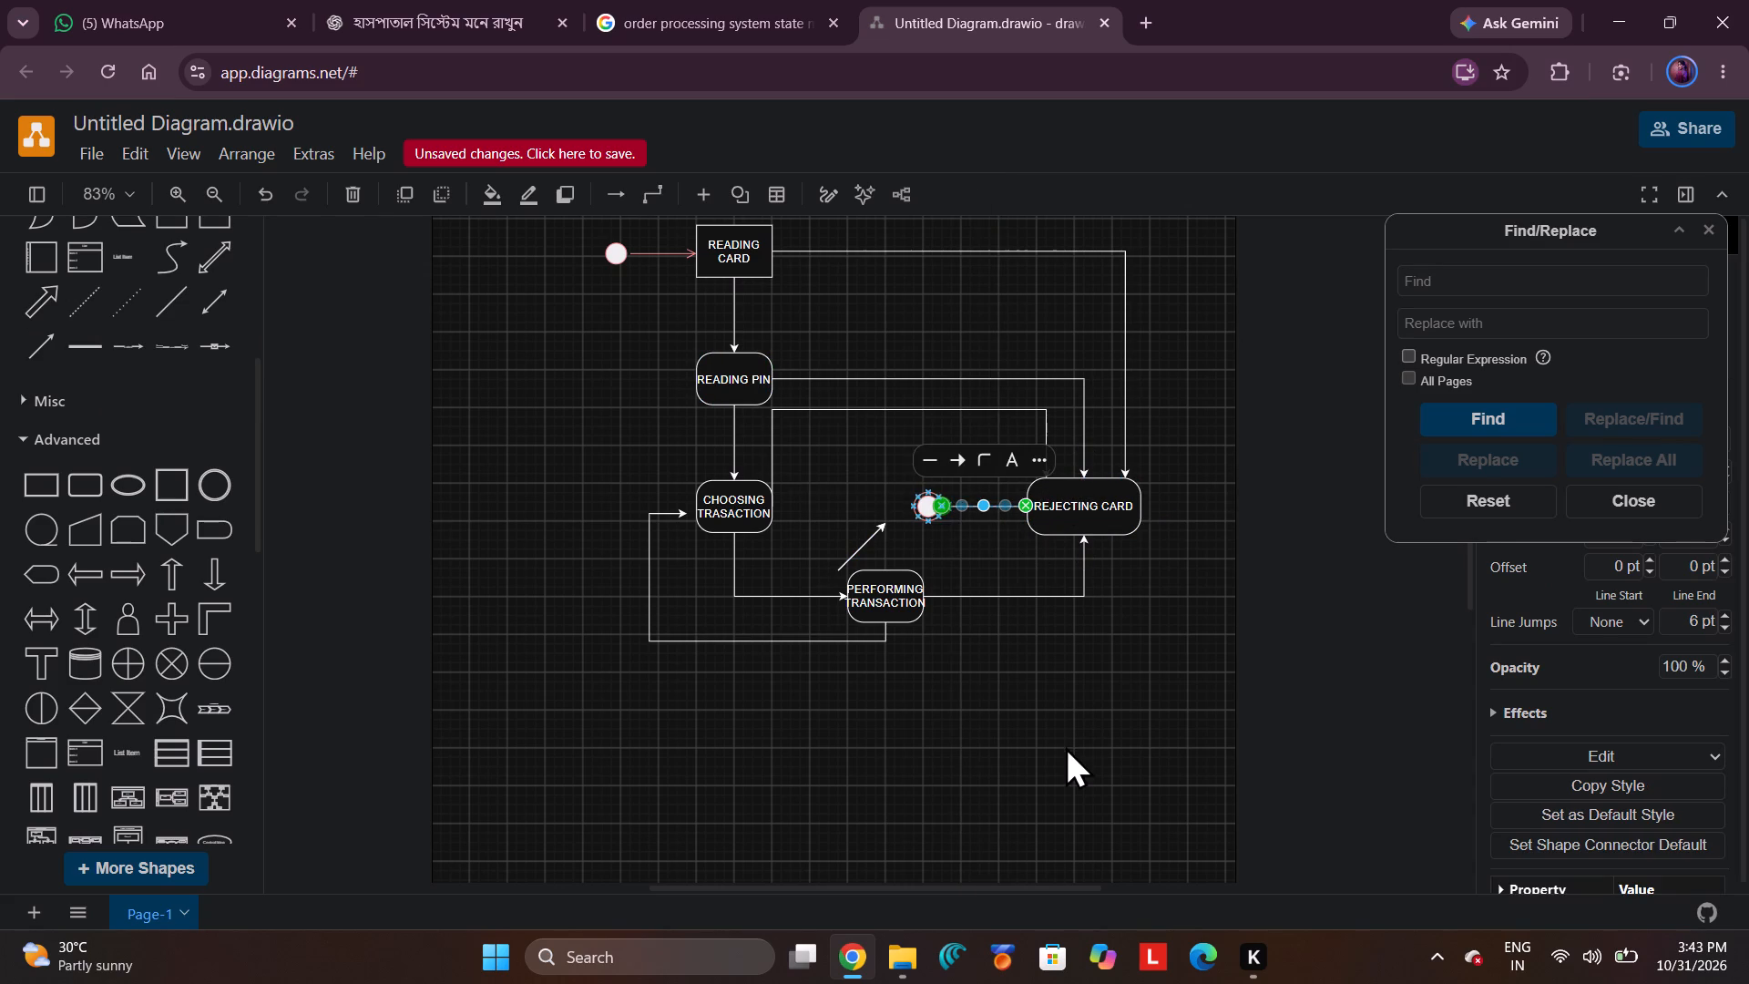
Delete the overlapping stray diagonal arrows above PERFORMING TRANSACTION.
{"action": "left_click", "coordinate": [866, 537]}
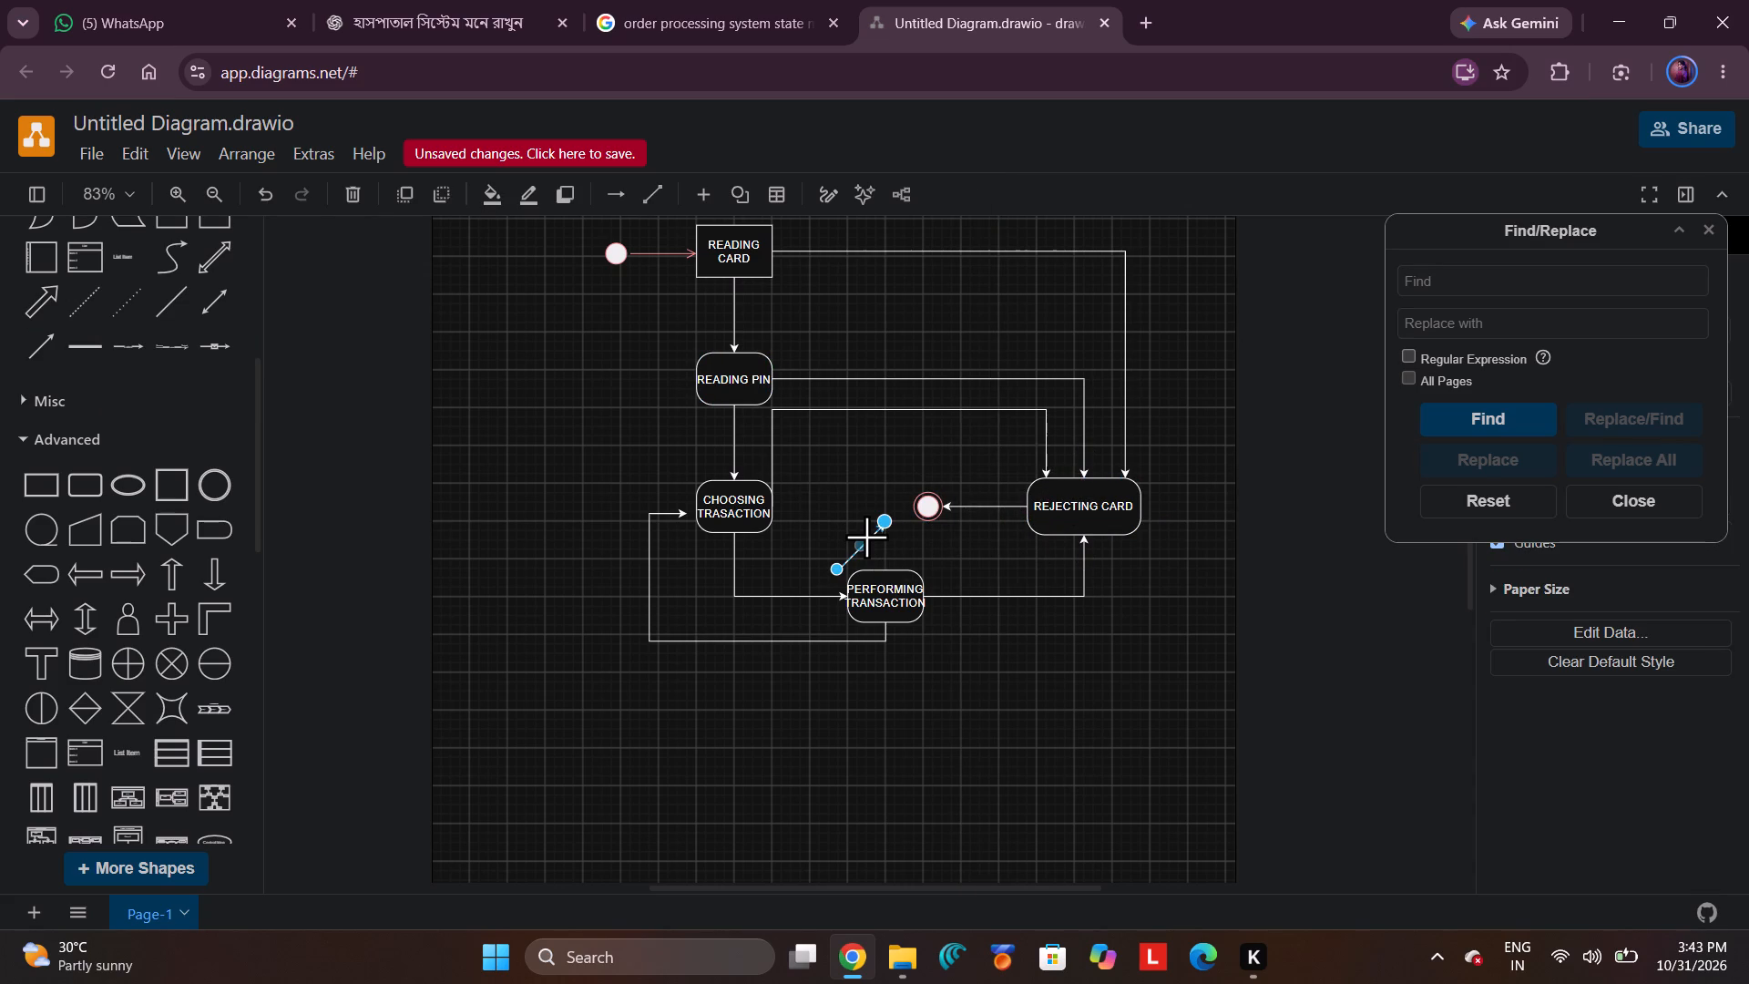
{"action": "key", "text": "Delete"}
{"action": "left_click", "coordinate": [869, 542]}
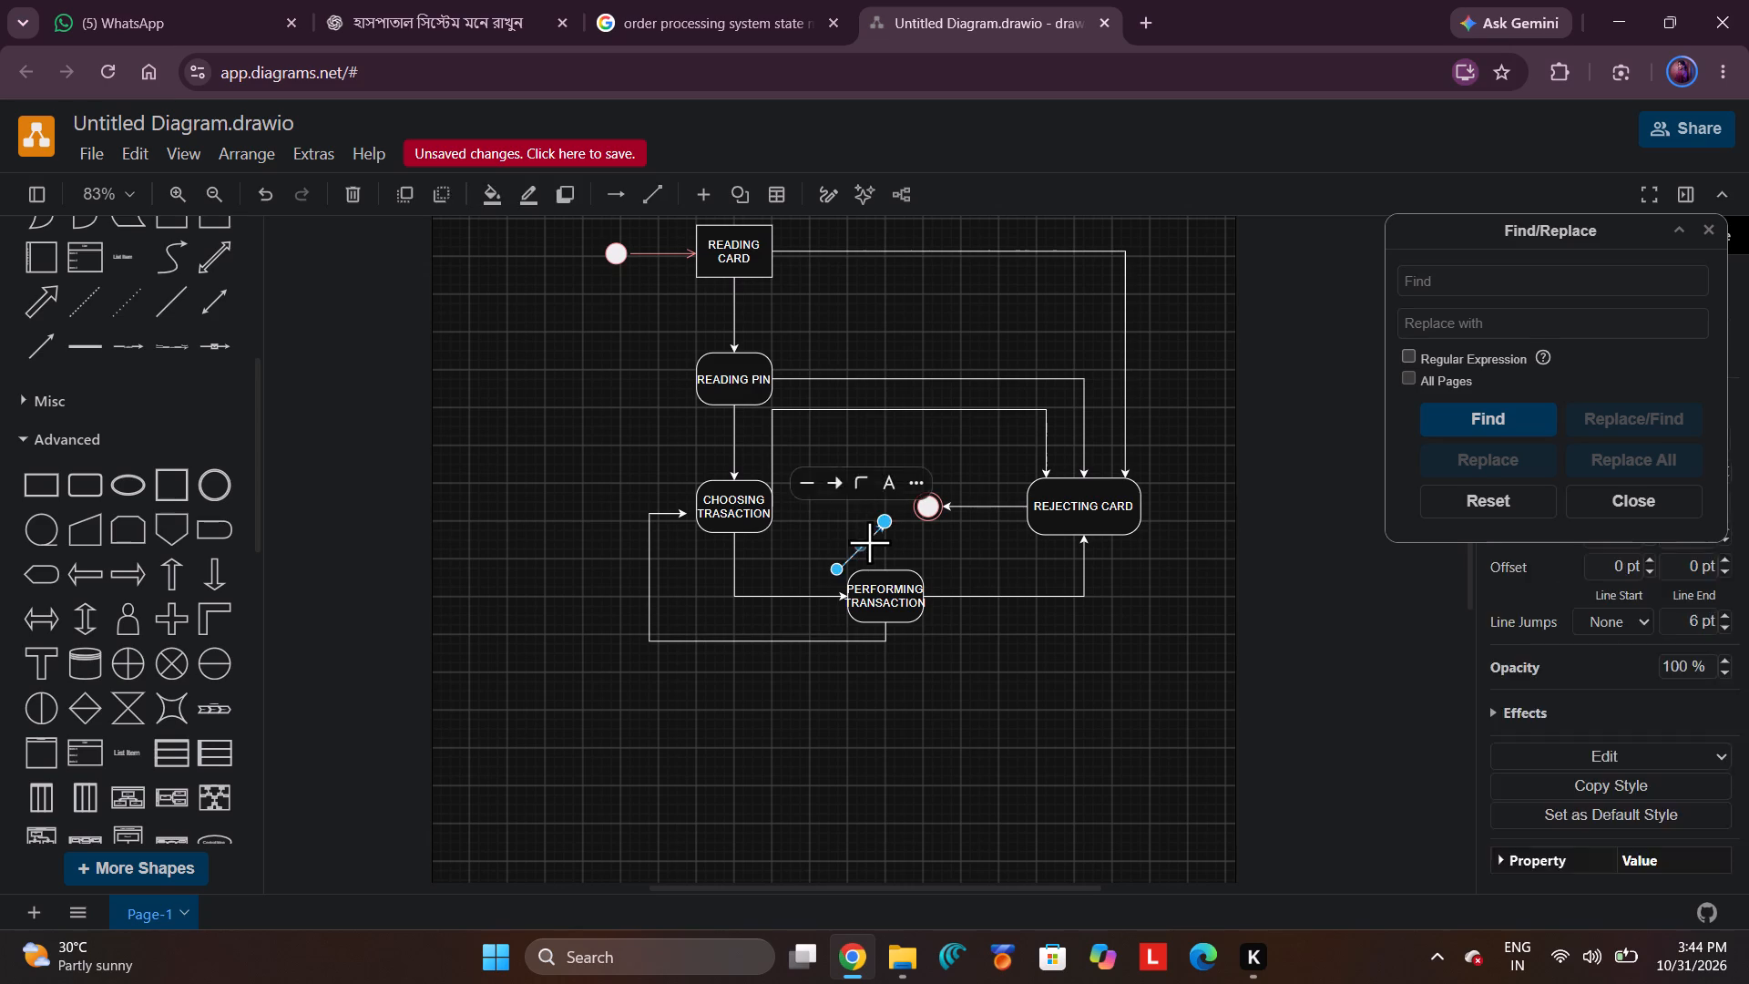
{"action": "key", "text": "Delete"}
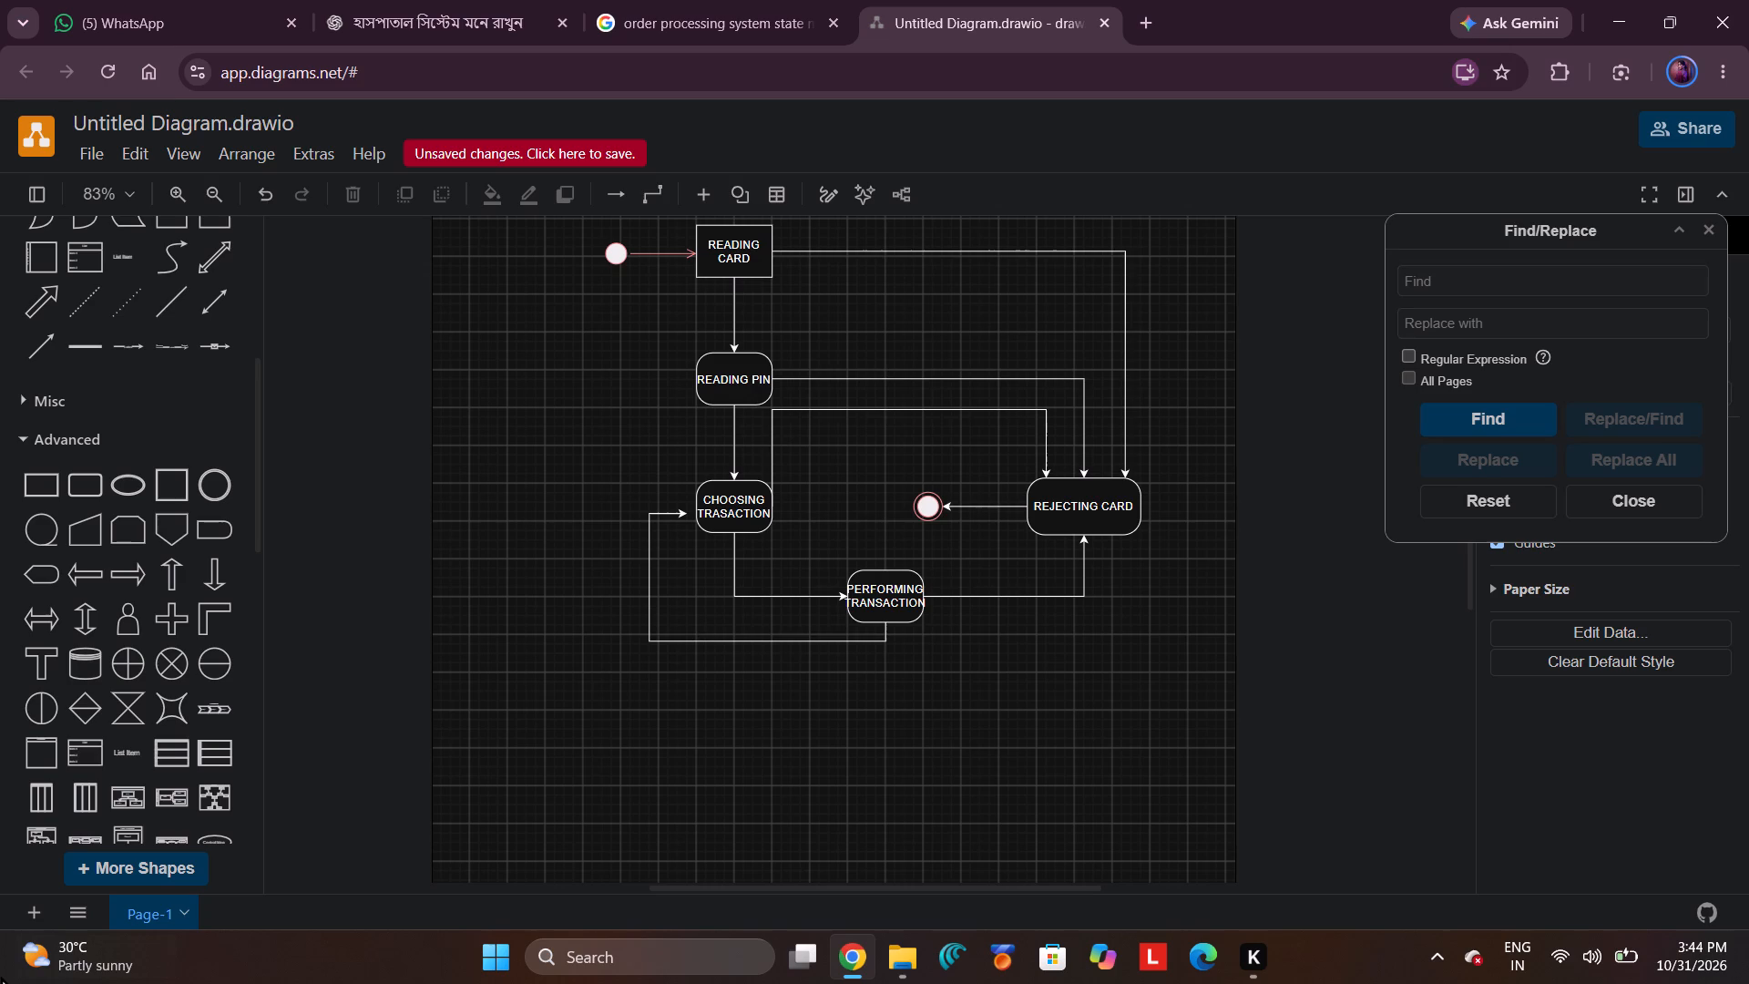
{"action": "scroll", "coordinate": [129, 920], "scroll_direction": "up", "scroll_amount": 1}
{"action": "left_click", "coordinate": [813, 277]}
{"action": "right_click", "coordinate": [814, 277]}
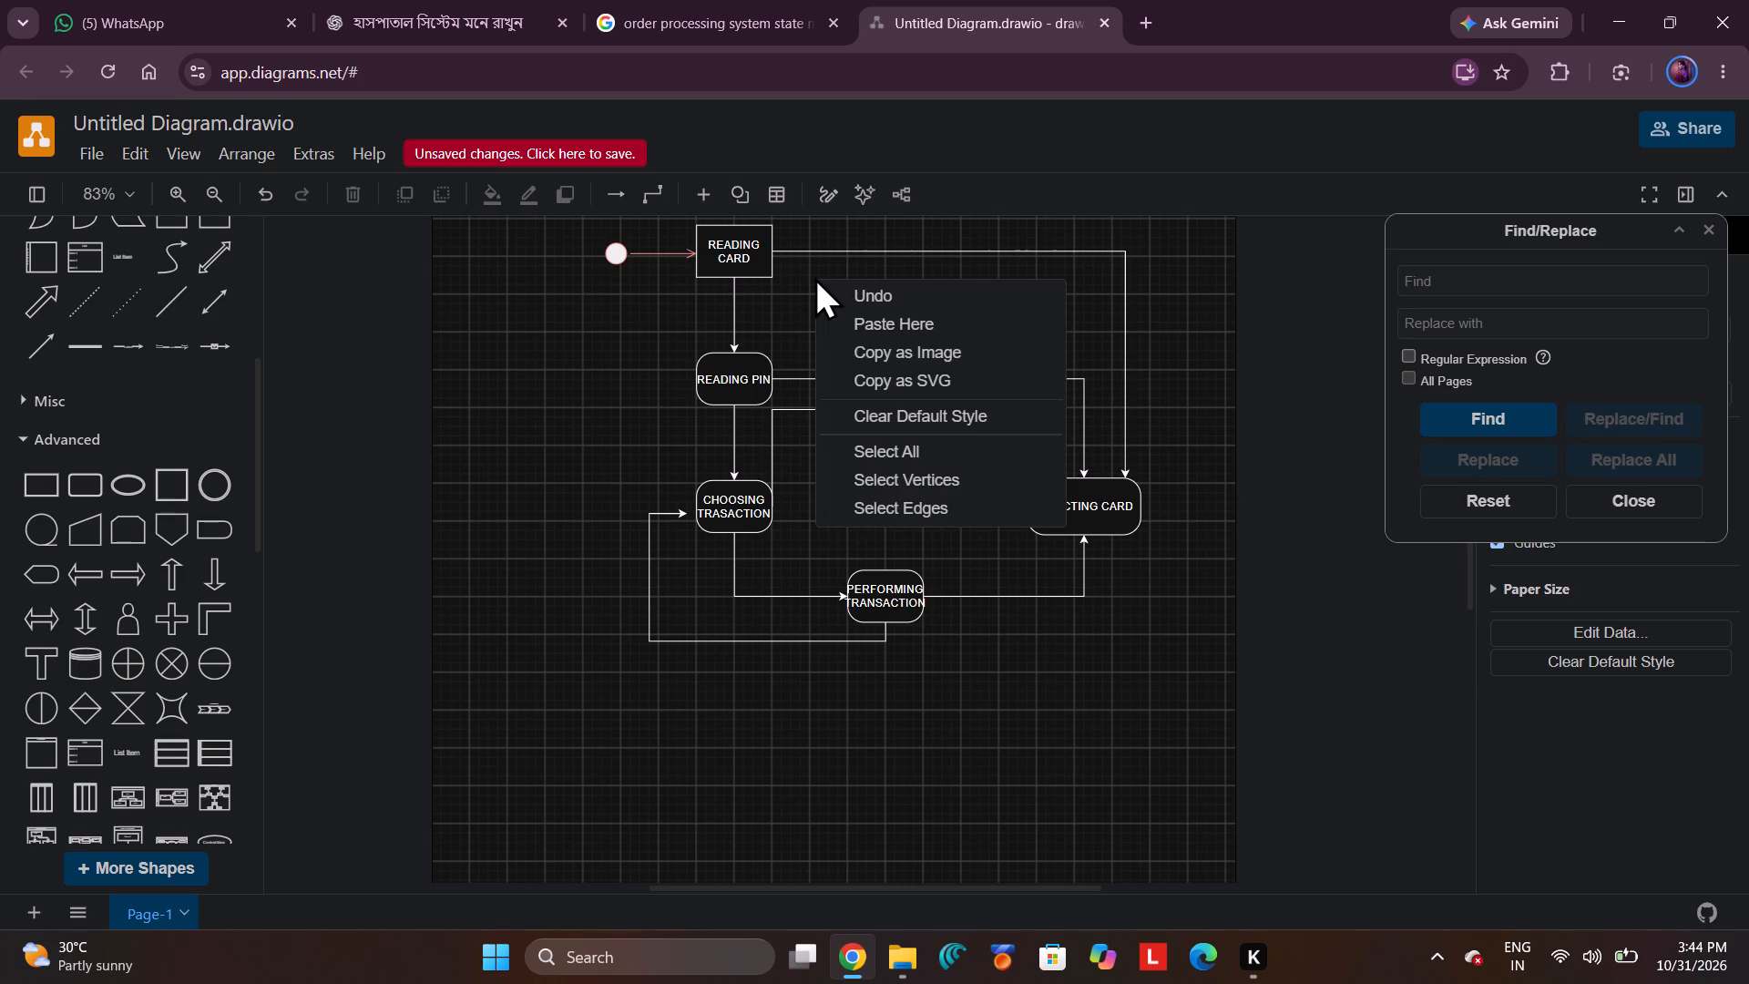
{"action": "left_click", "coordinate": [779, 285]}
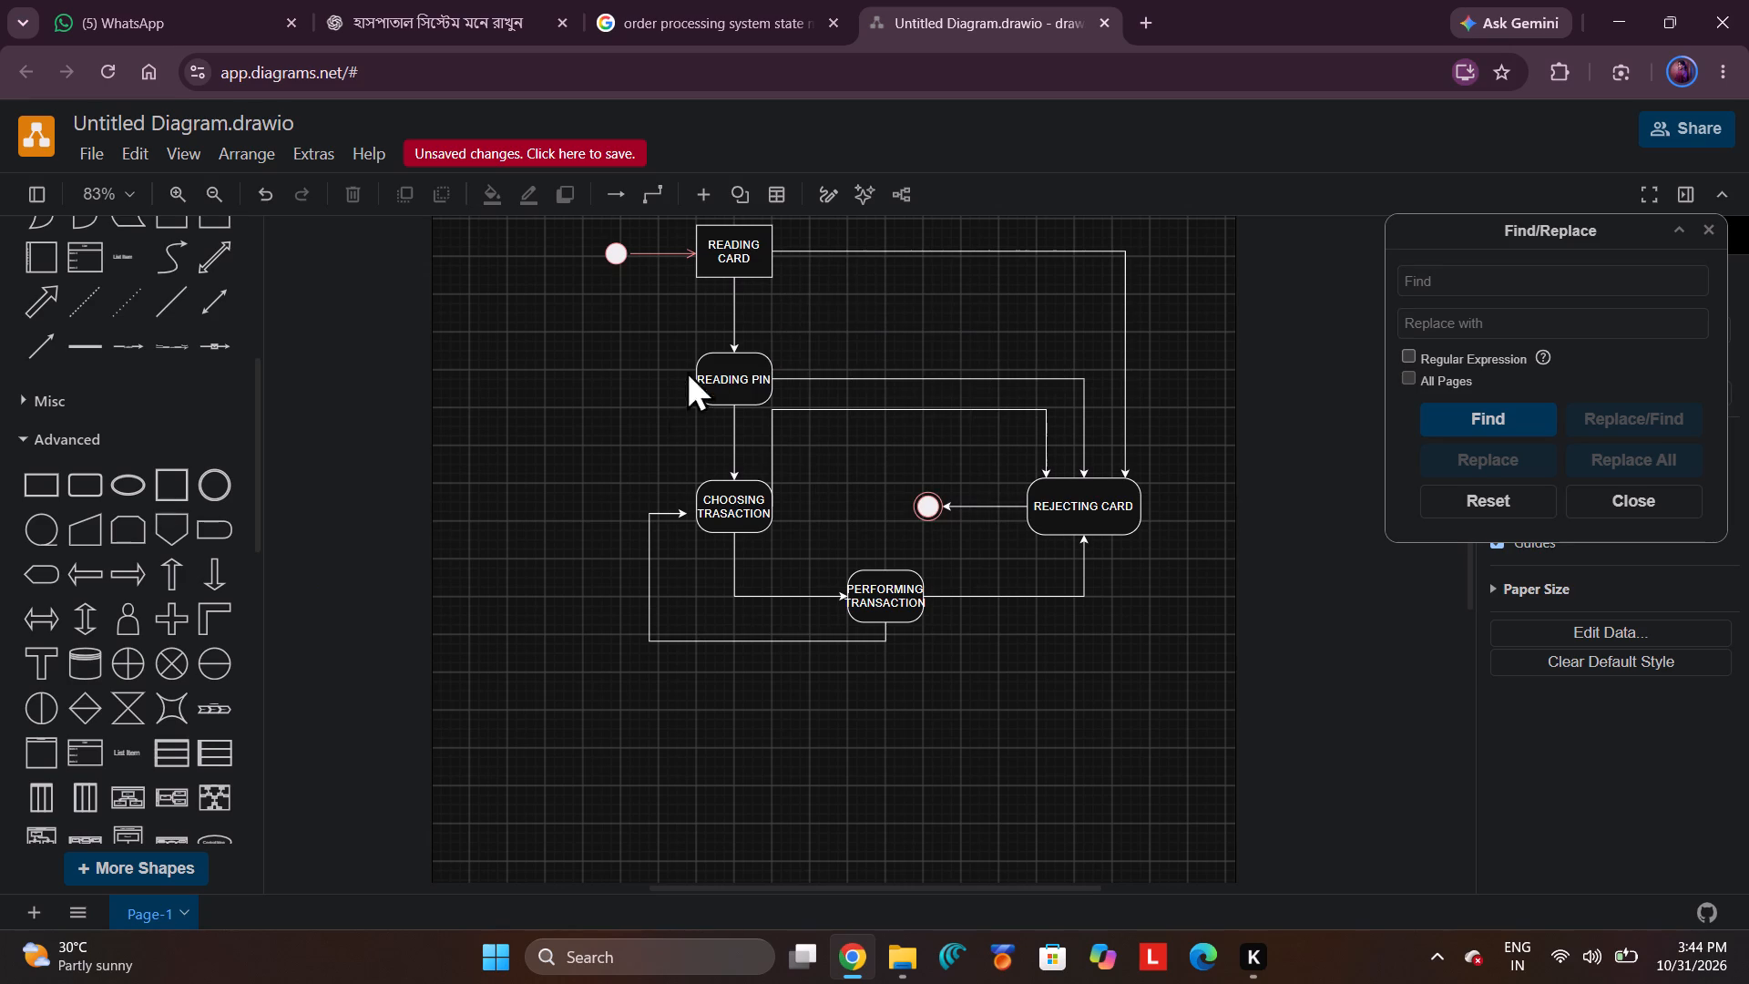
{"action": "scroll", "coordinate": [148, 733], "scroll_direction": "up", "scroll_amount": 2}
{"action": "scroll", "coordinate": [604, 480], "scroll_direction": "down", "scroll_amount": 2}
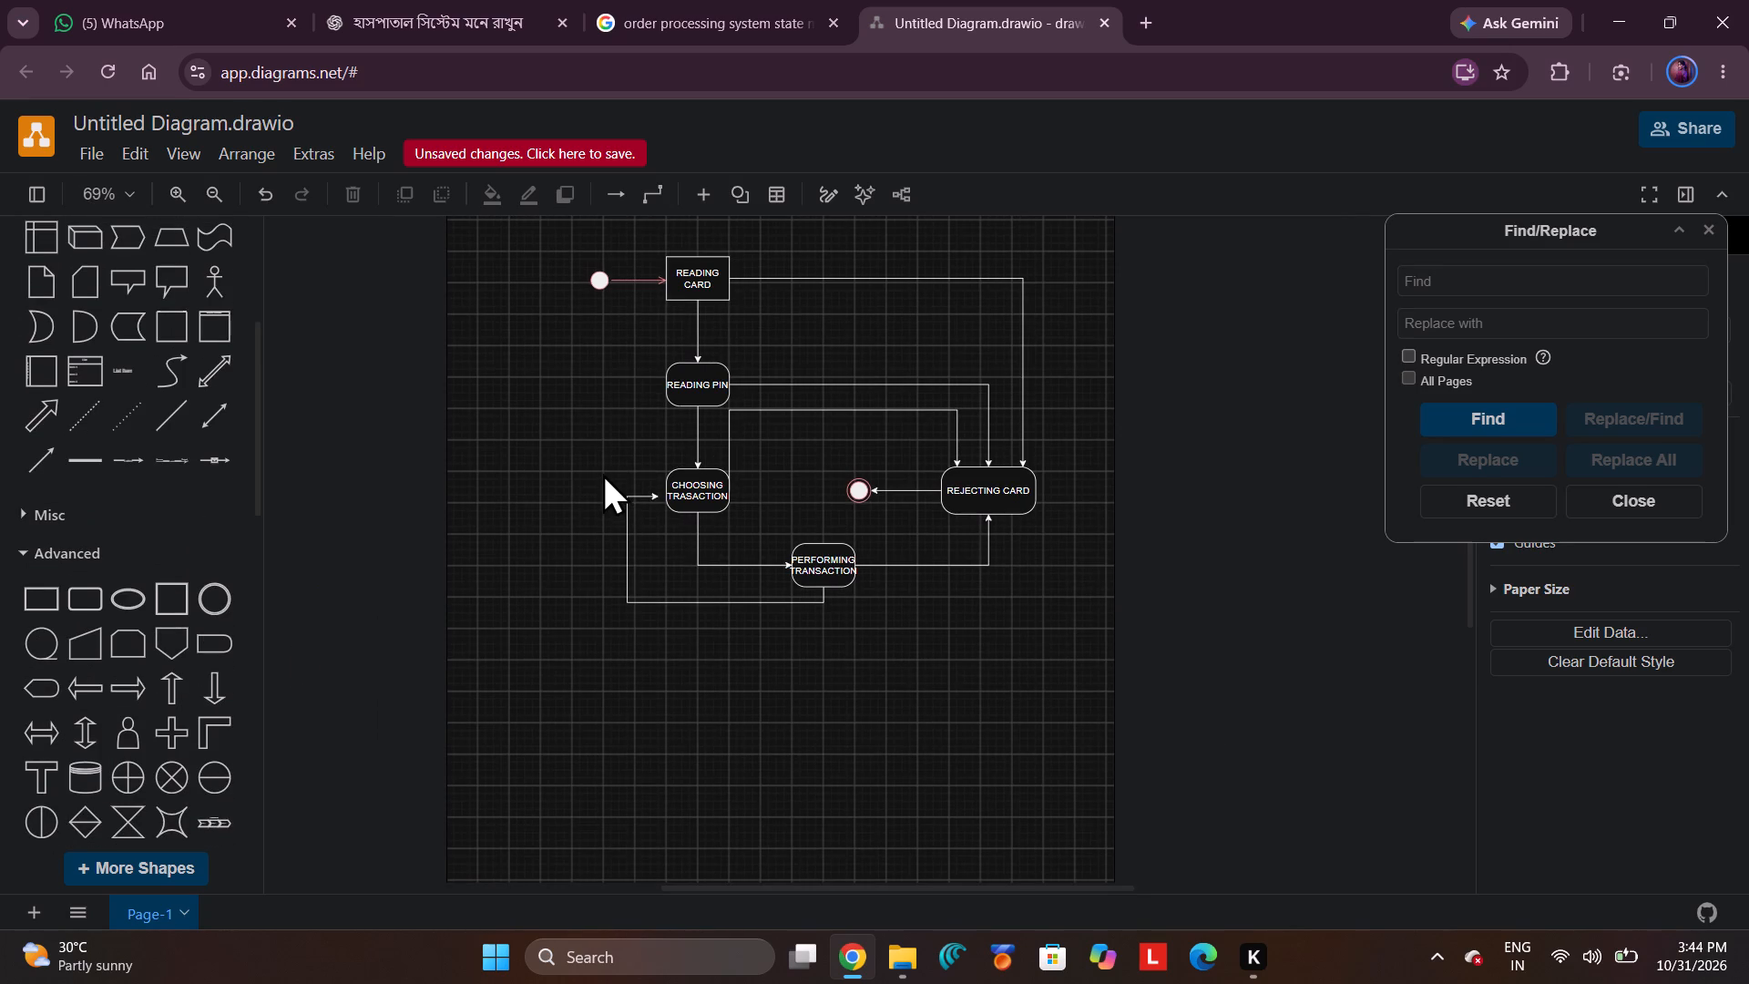
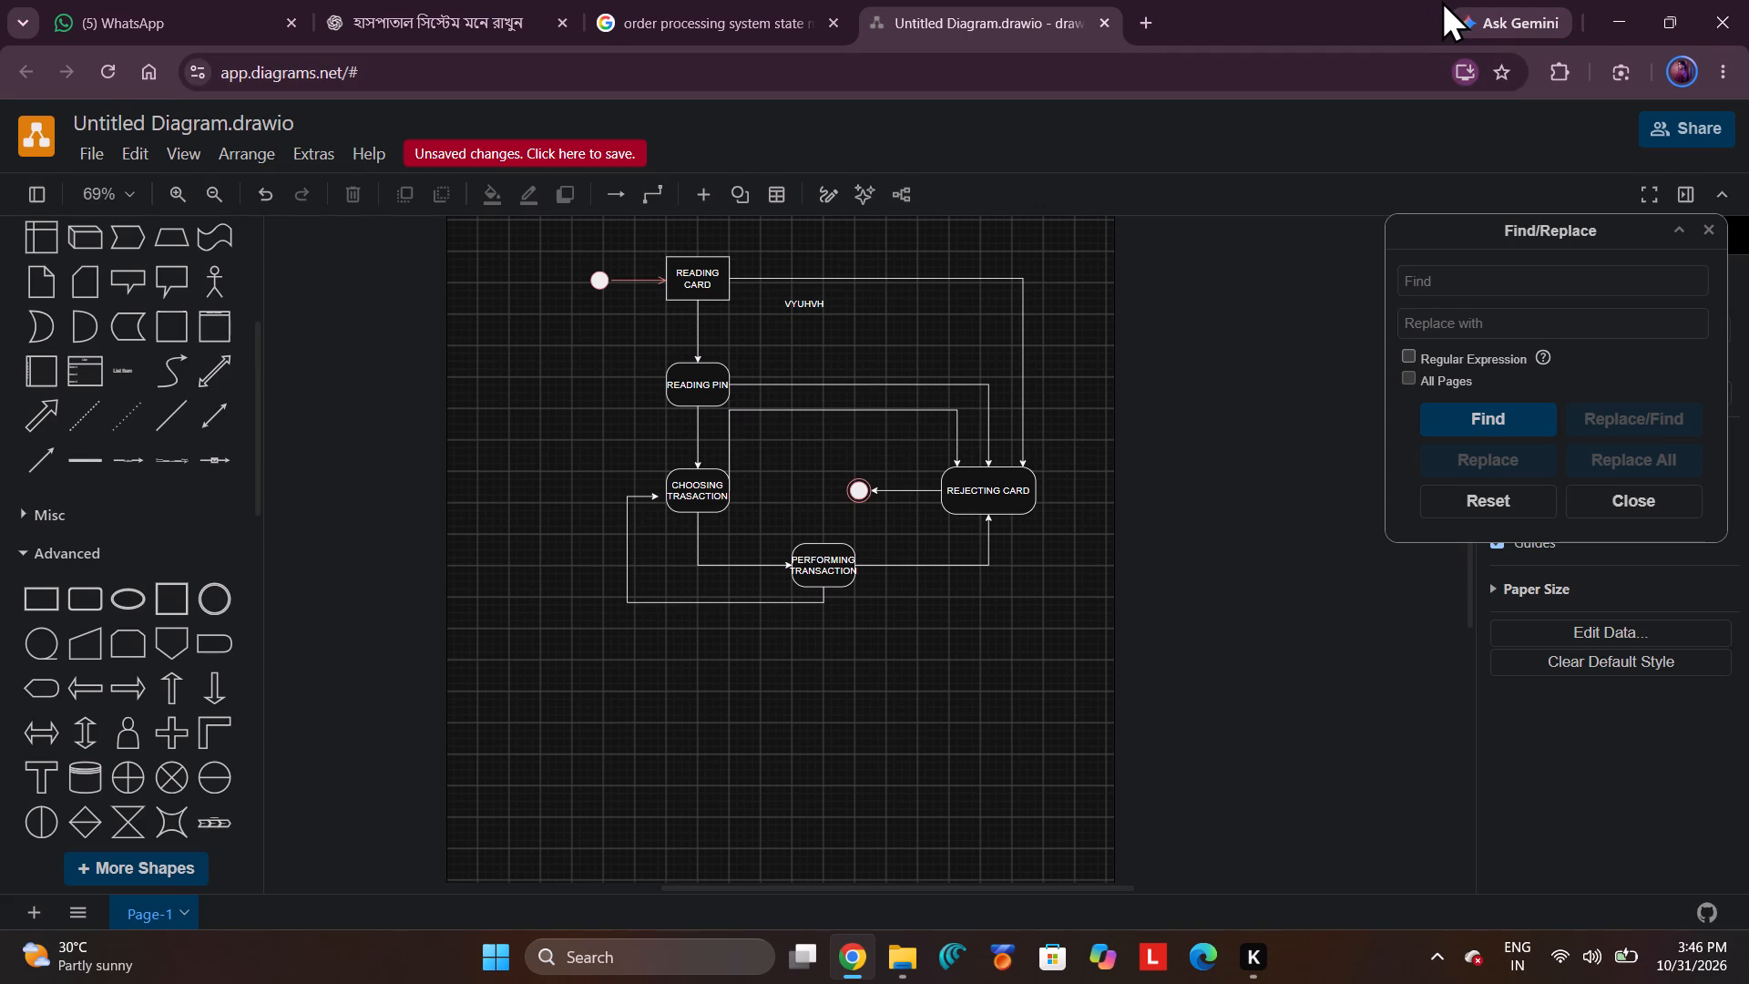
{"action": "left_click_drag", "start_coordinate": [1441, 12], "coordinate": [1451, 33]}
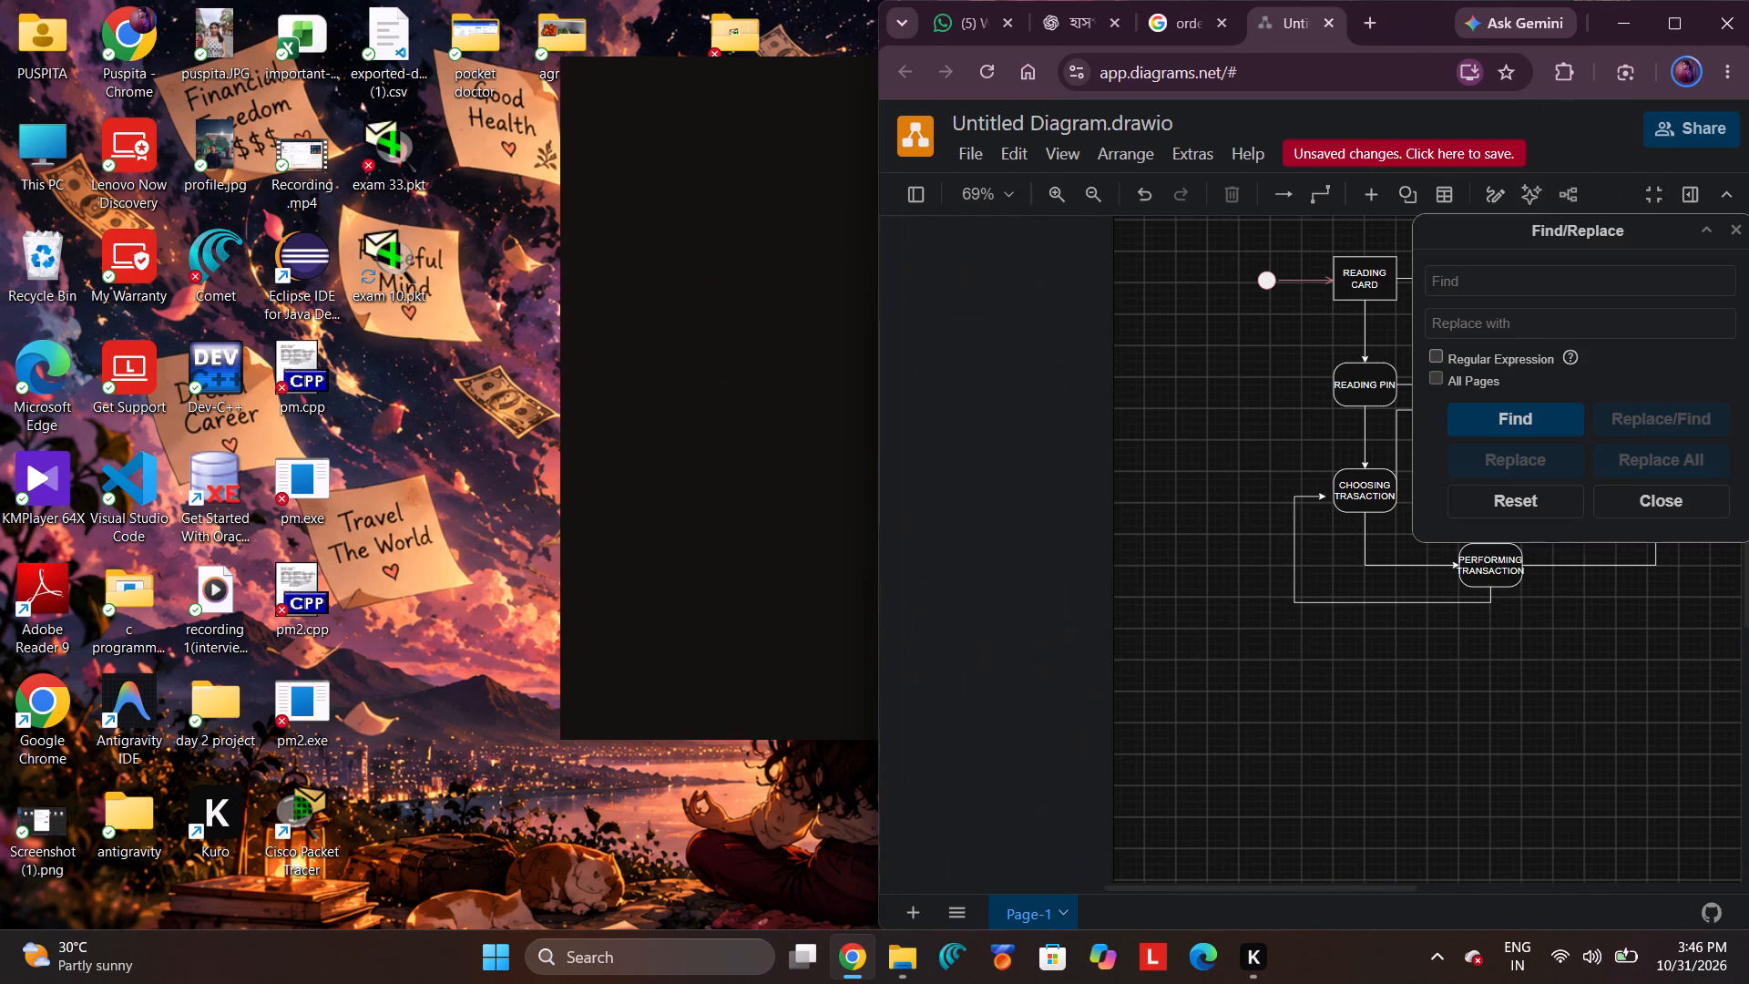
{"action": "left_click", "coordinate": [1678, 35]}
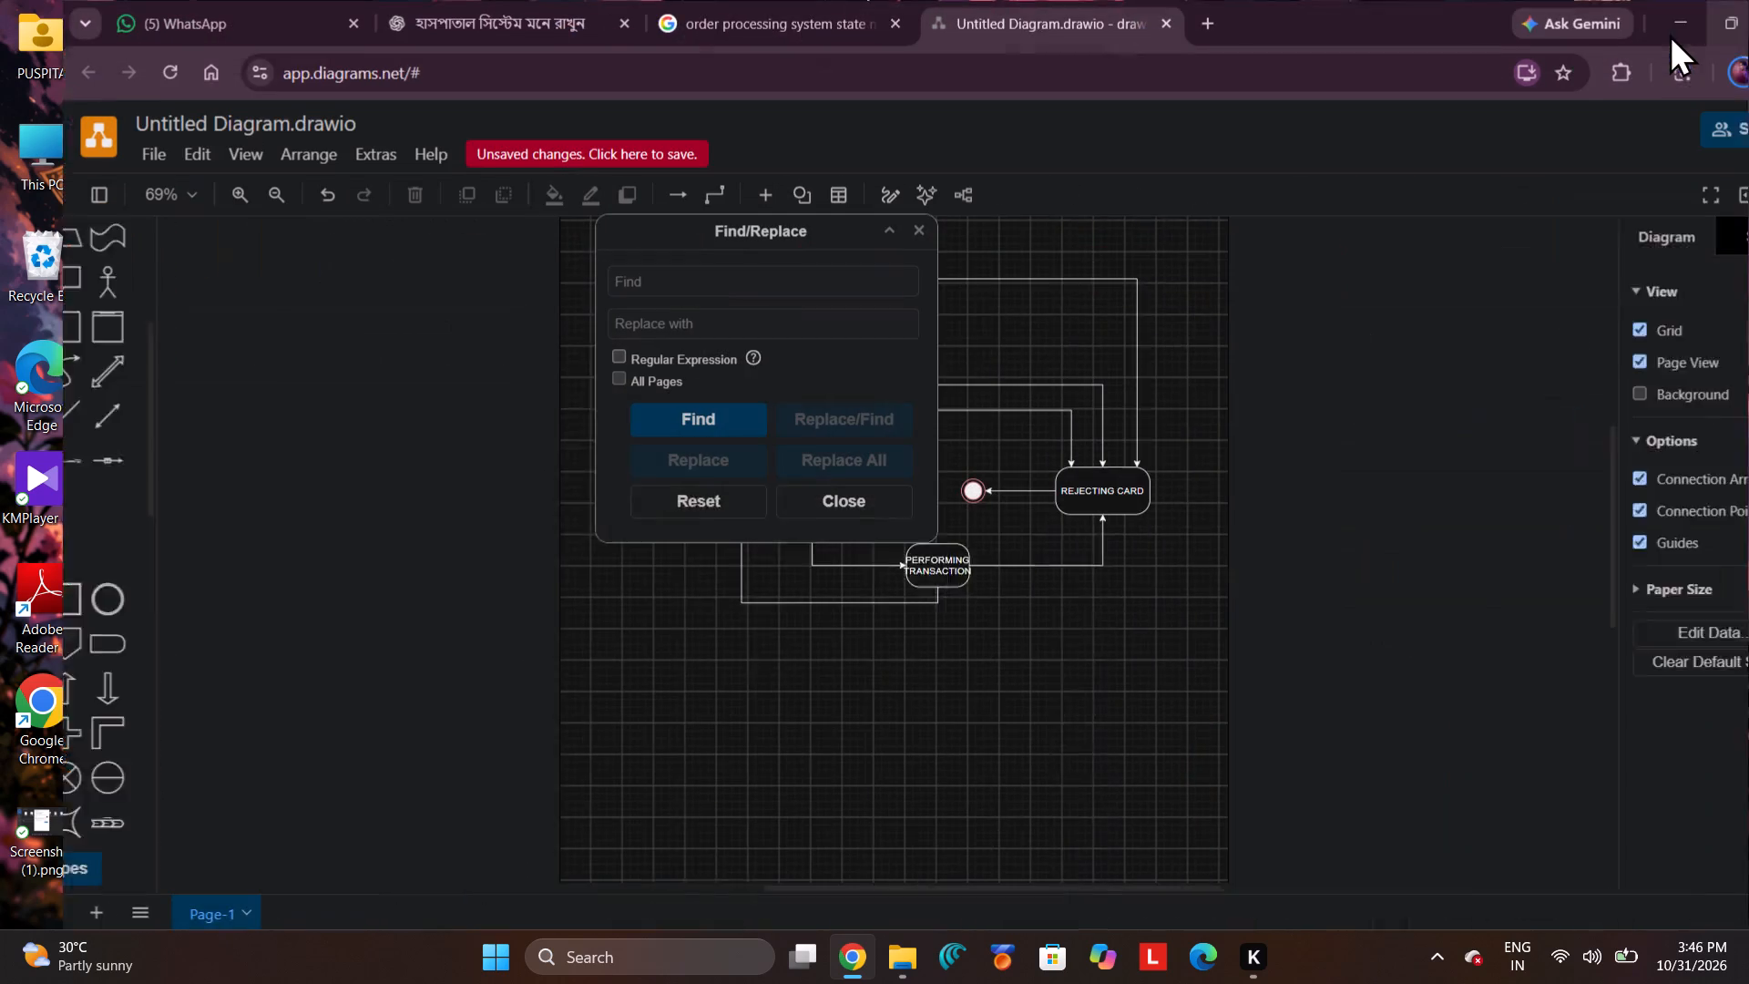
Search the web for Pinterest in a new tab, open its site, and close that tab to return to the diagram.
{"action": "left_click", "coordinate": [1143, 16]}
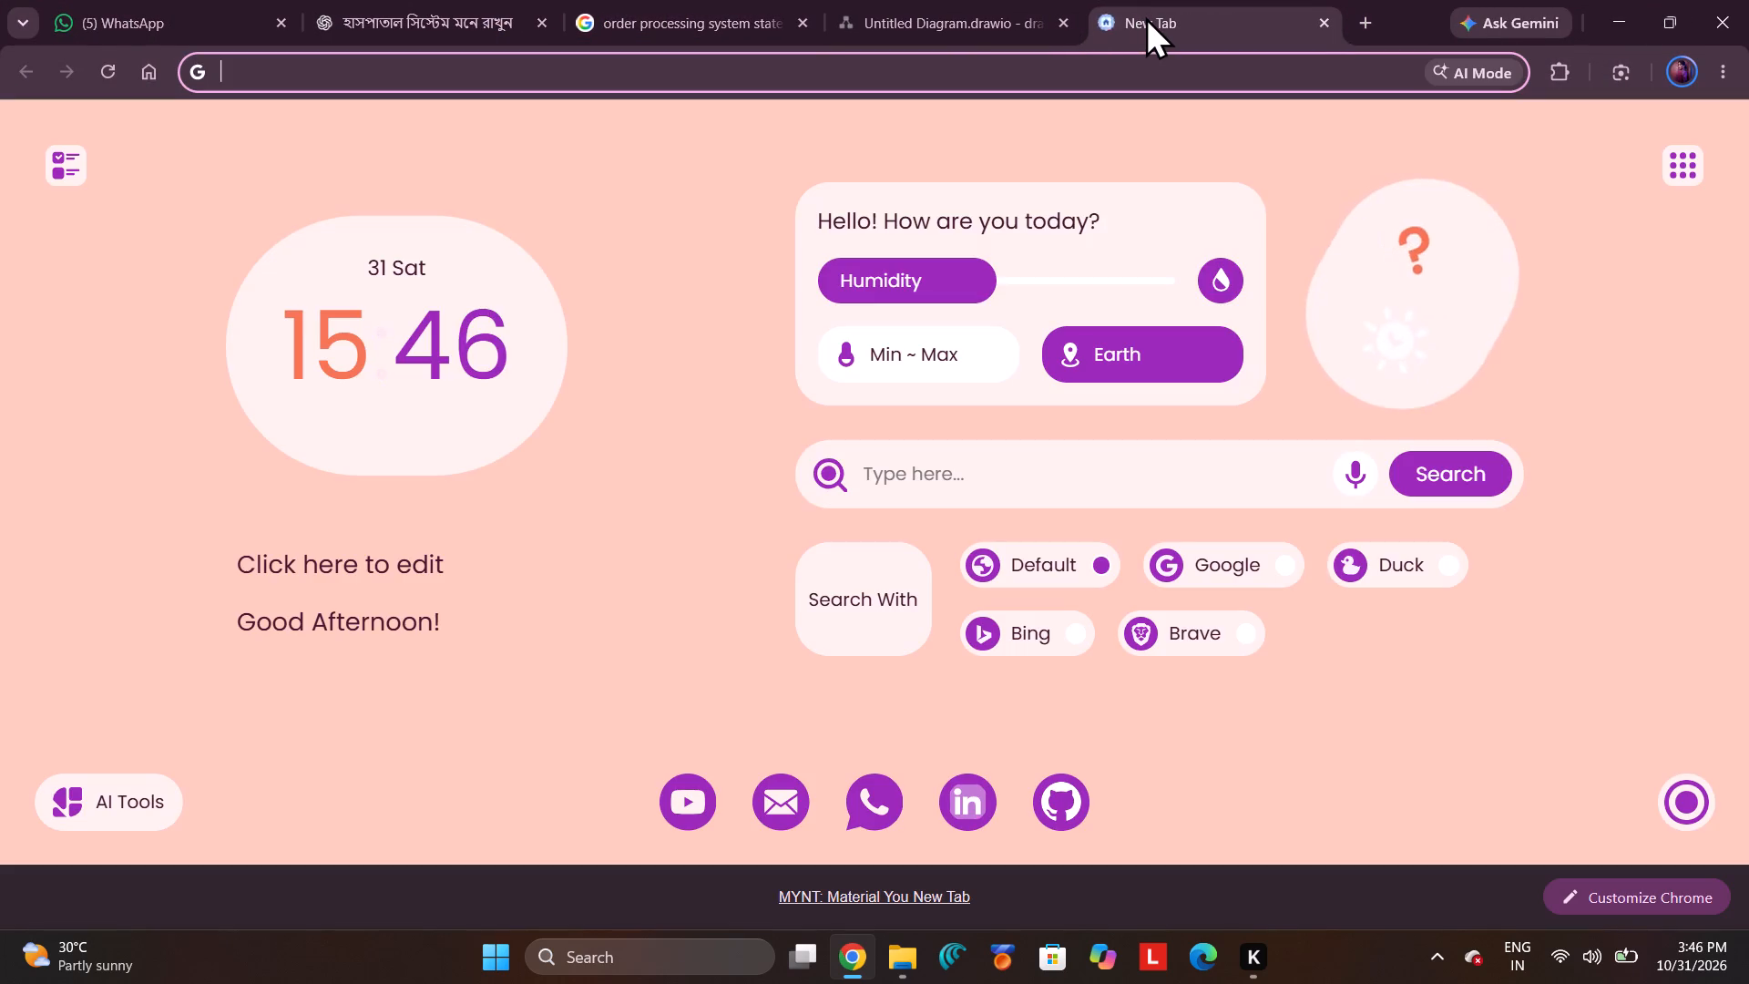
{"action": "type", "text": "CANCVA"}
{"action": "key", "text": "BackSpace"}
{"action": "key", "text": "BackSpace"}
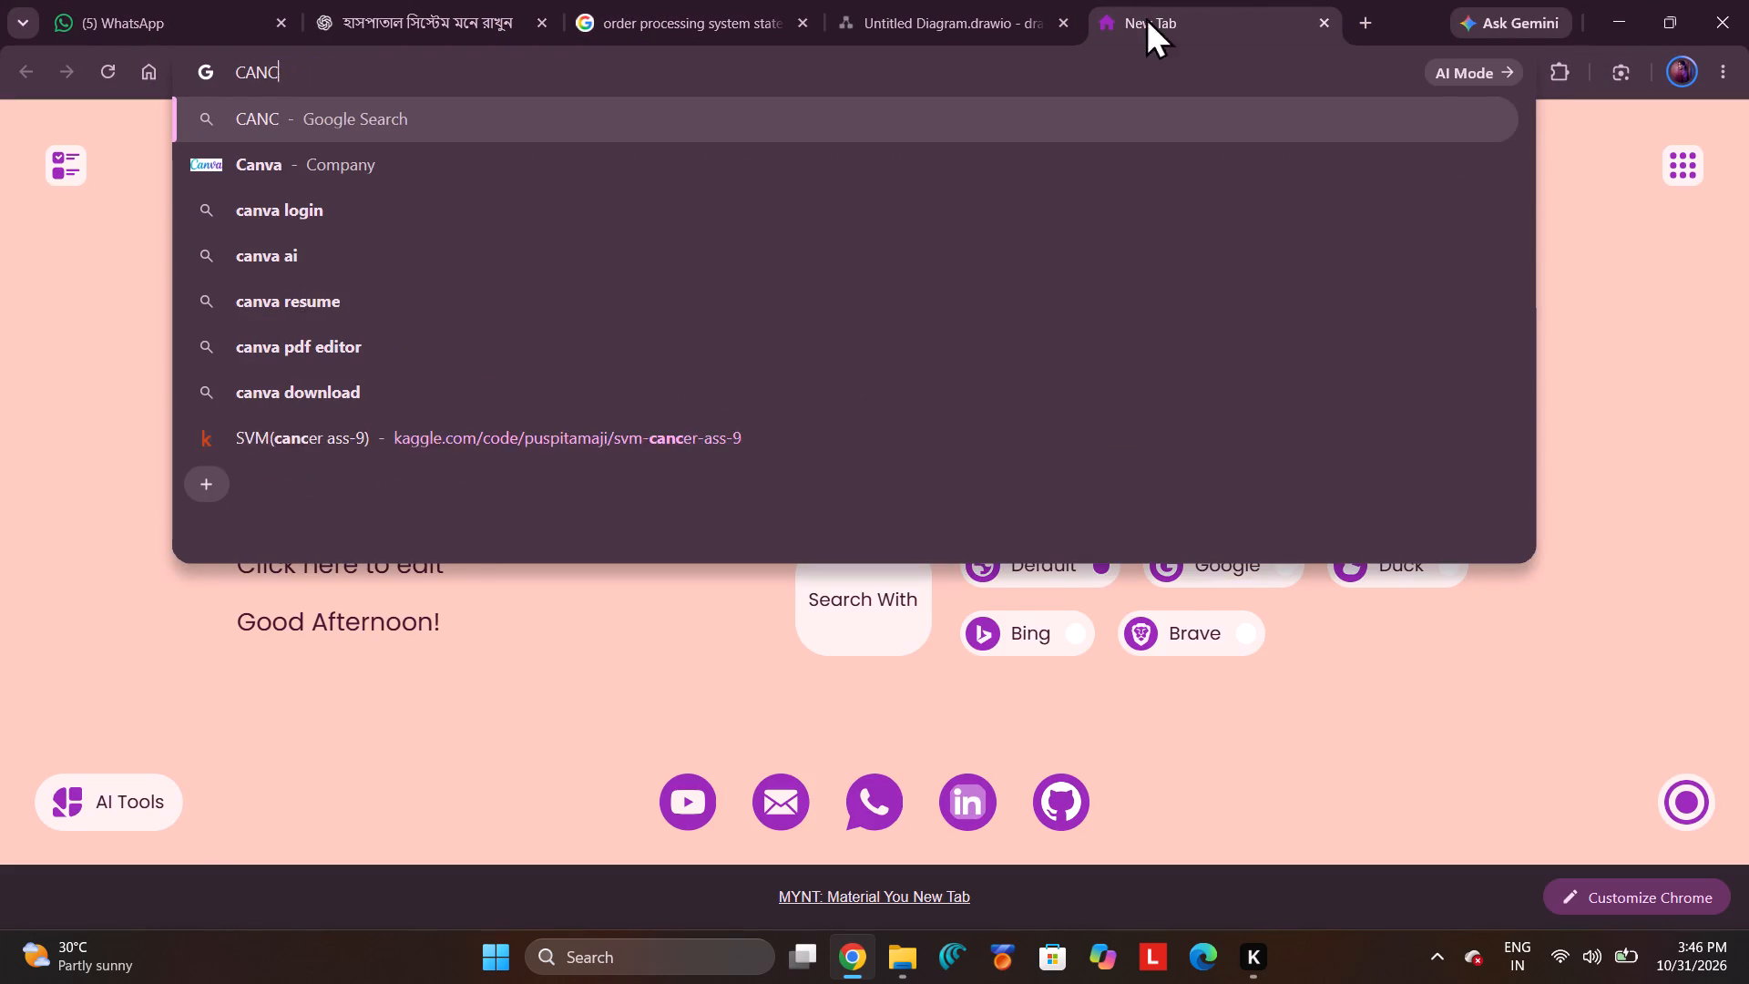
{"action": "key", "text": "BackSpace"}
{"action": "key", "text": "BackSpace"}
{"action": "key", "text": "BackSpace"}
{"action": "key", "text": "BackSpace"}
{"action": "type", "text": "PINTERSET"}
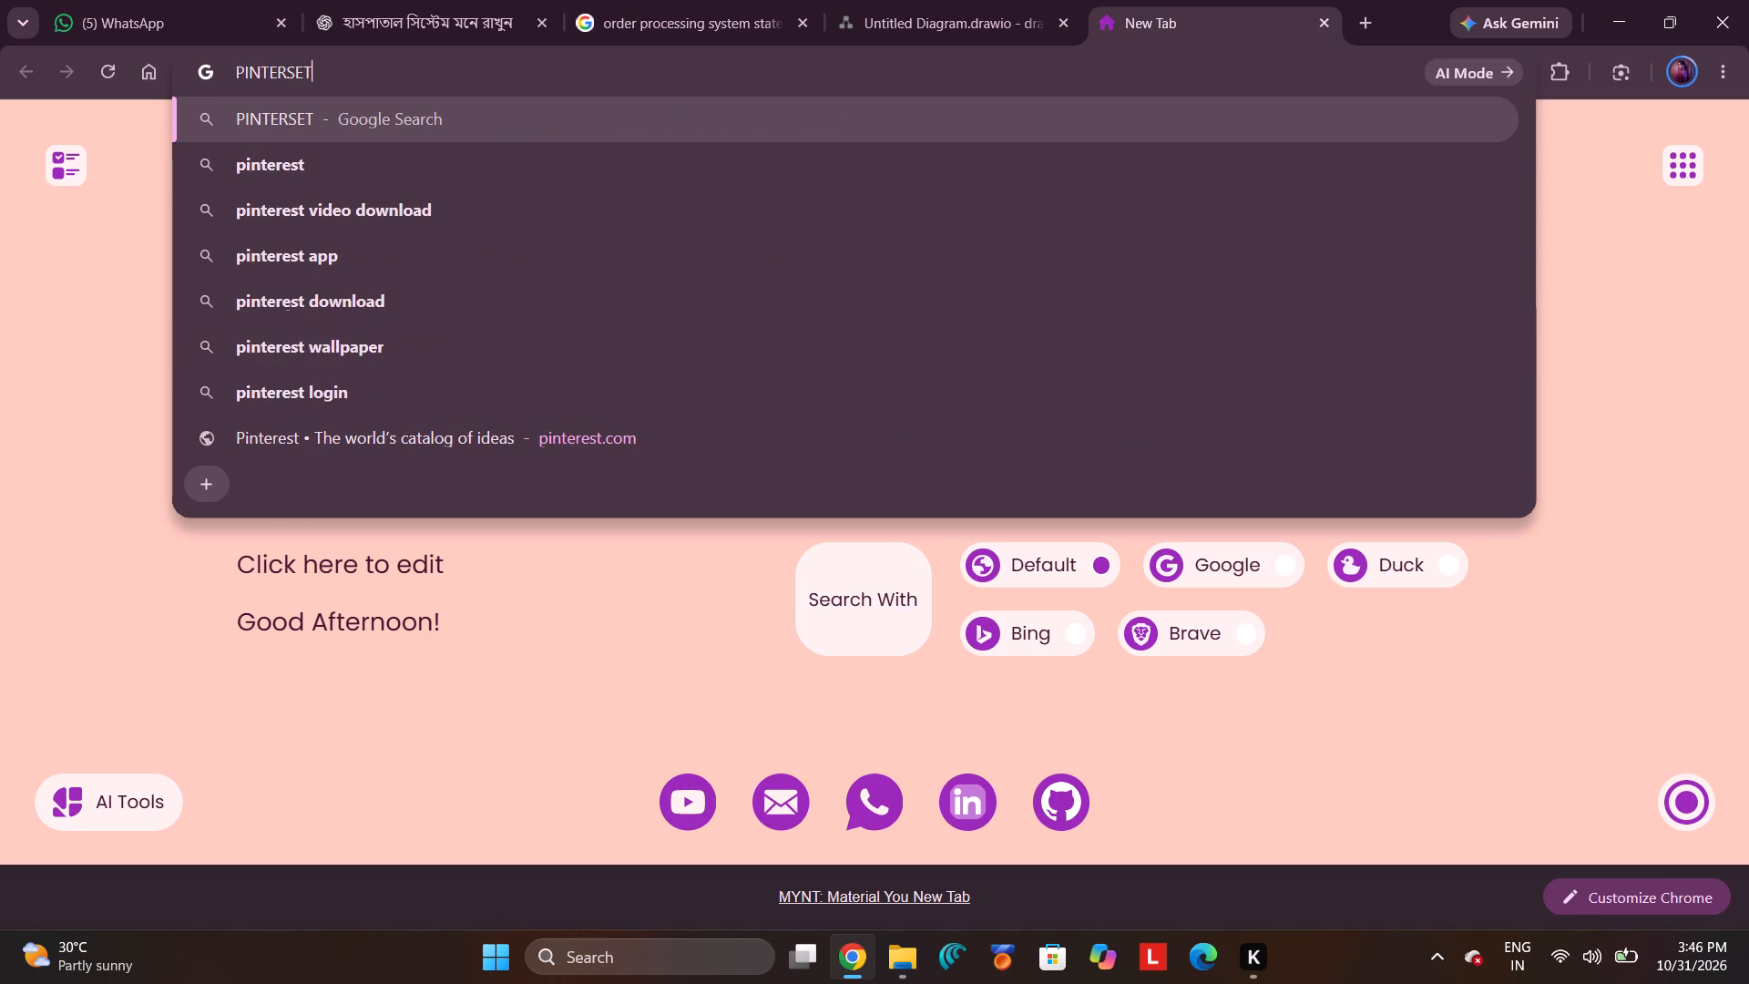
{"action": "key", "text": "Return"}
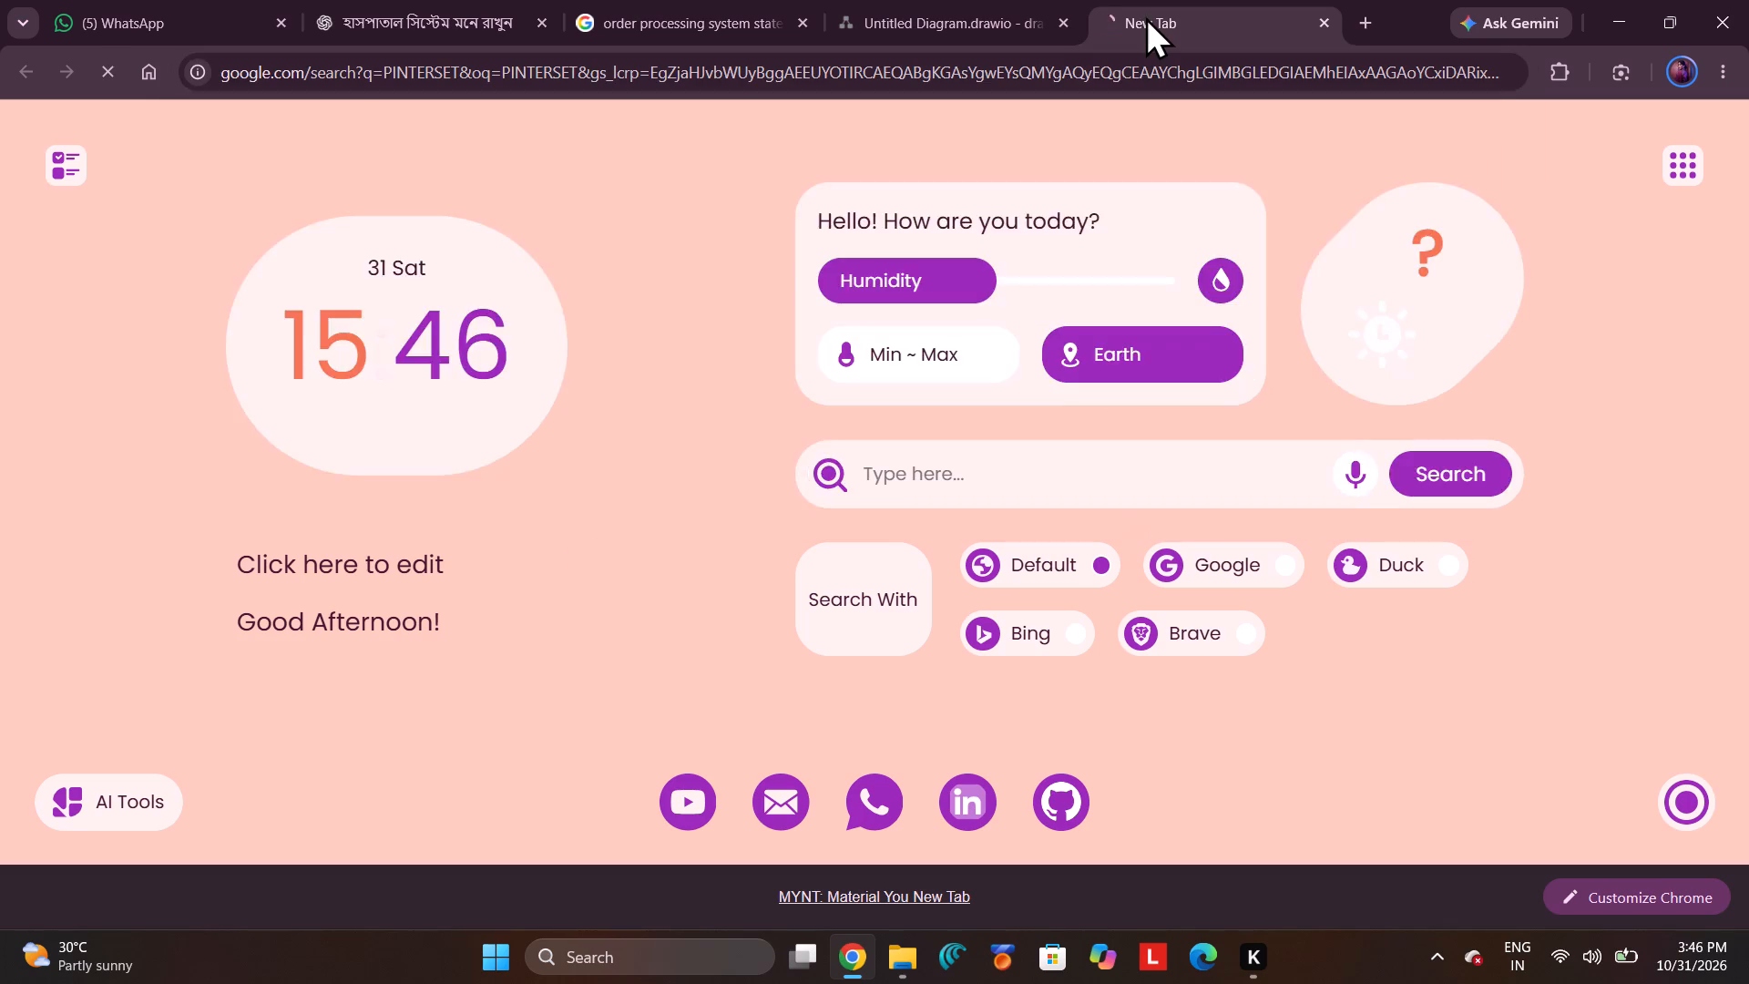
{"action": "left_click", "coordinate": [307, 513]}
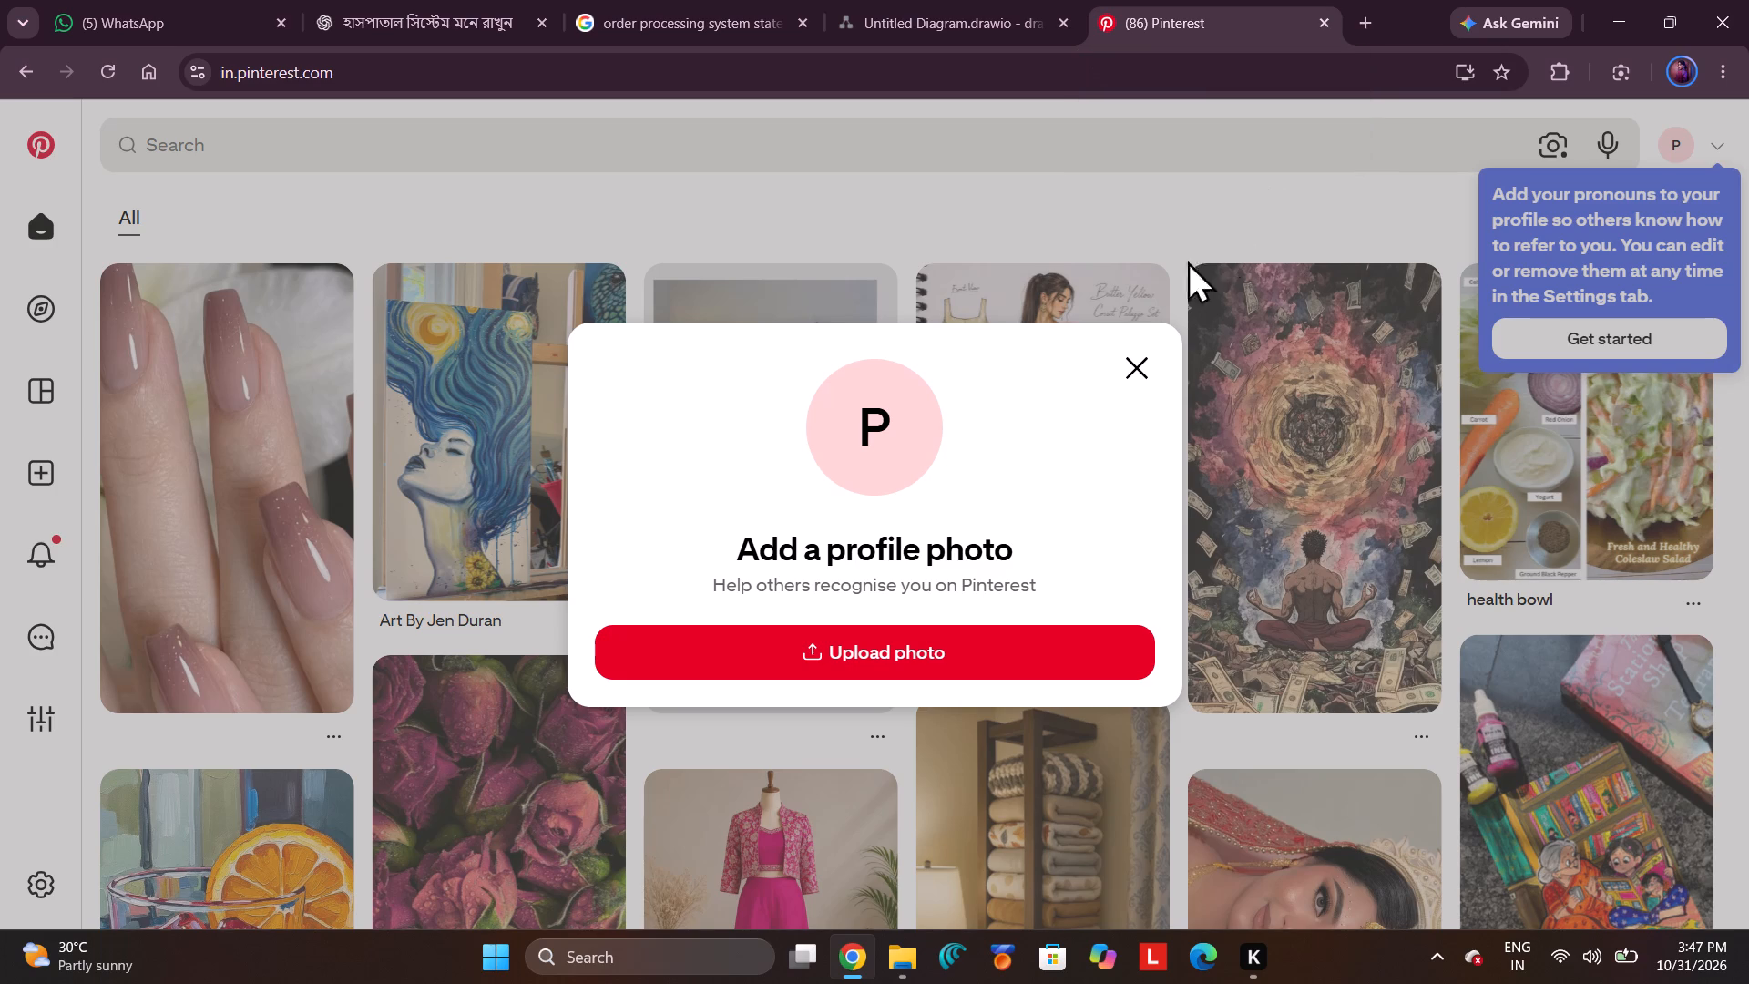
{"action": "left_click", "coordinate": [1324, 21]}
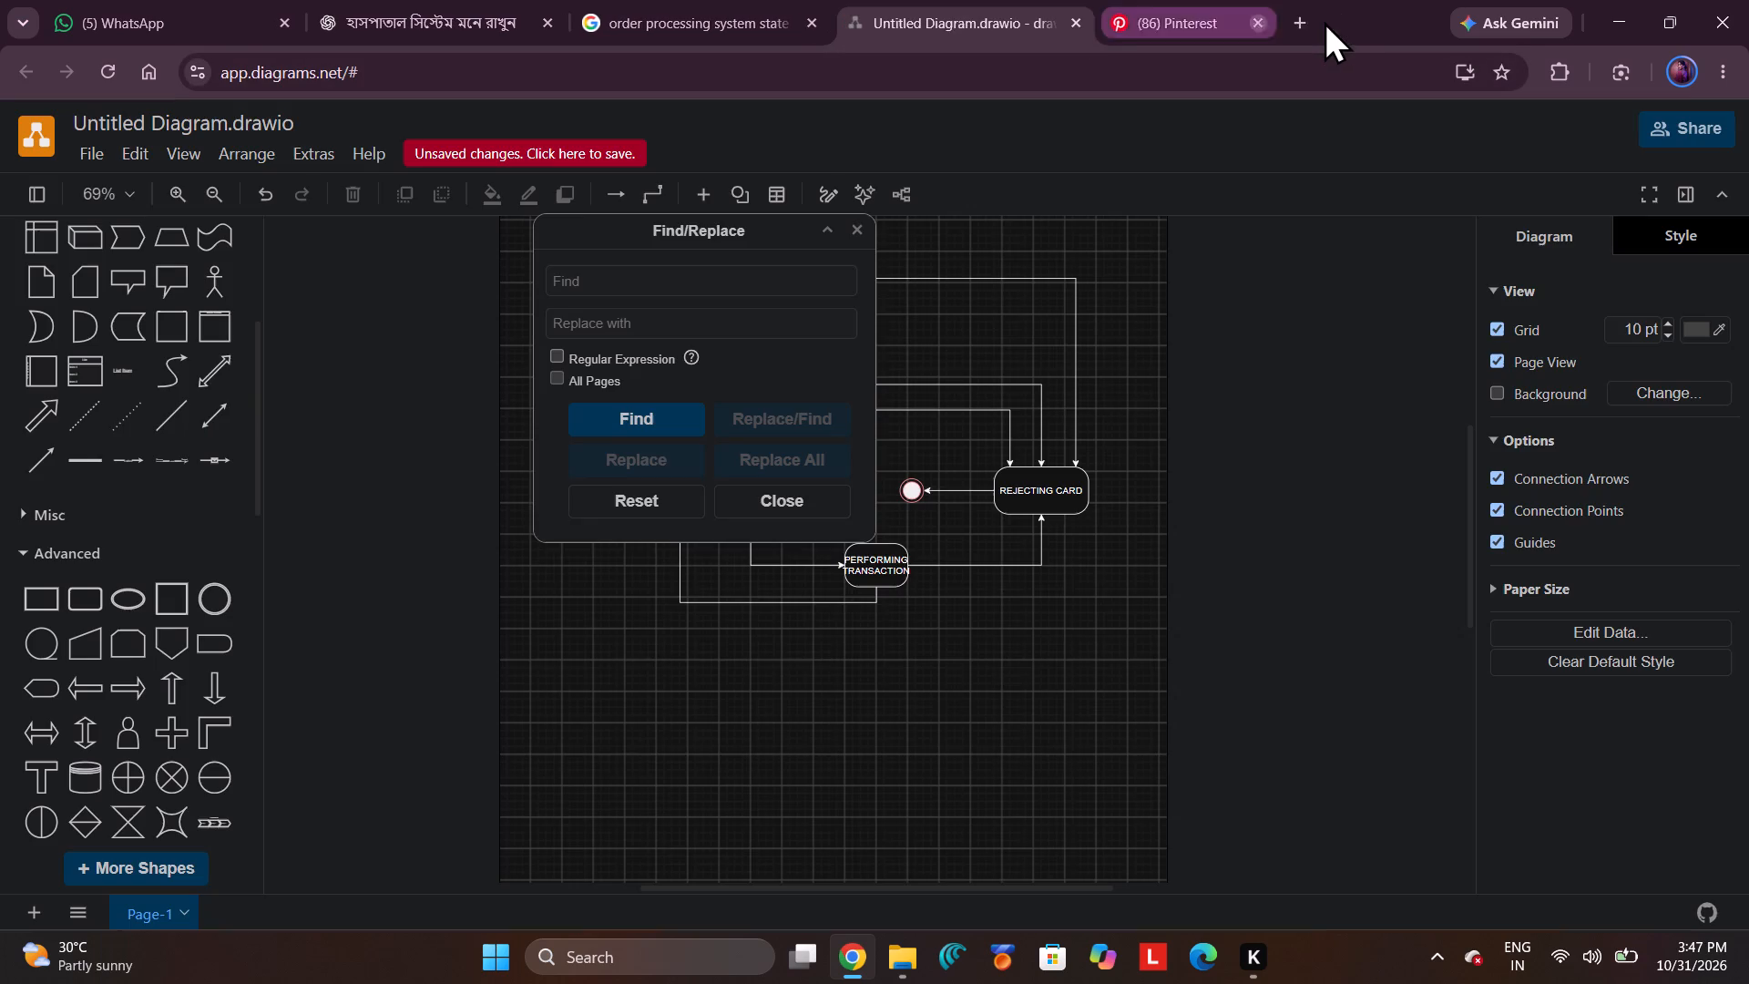